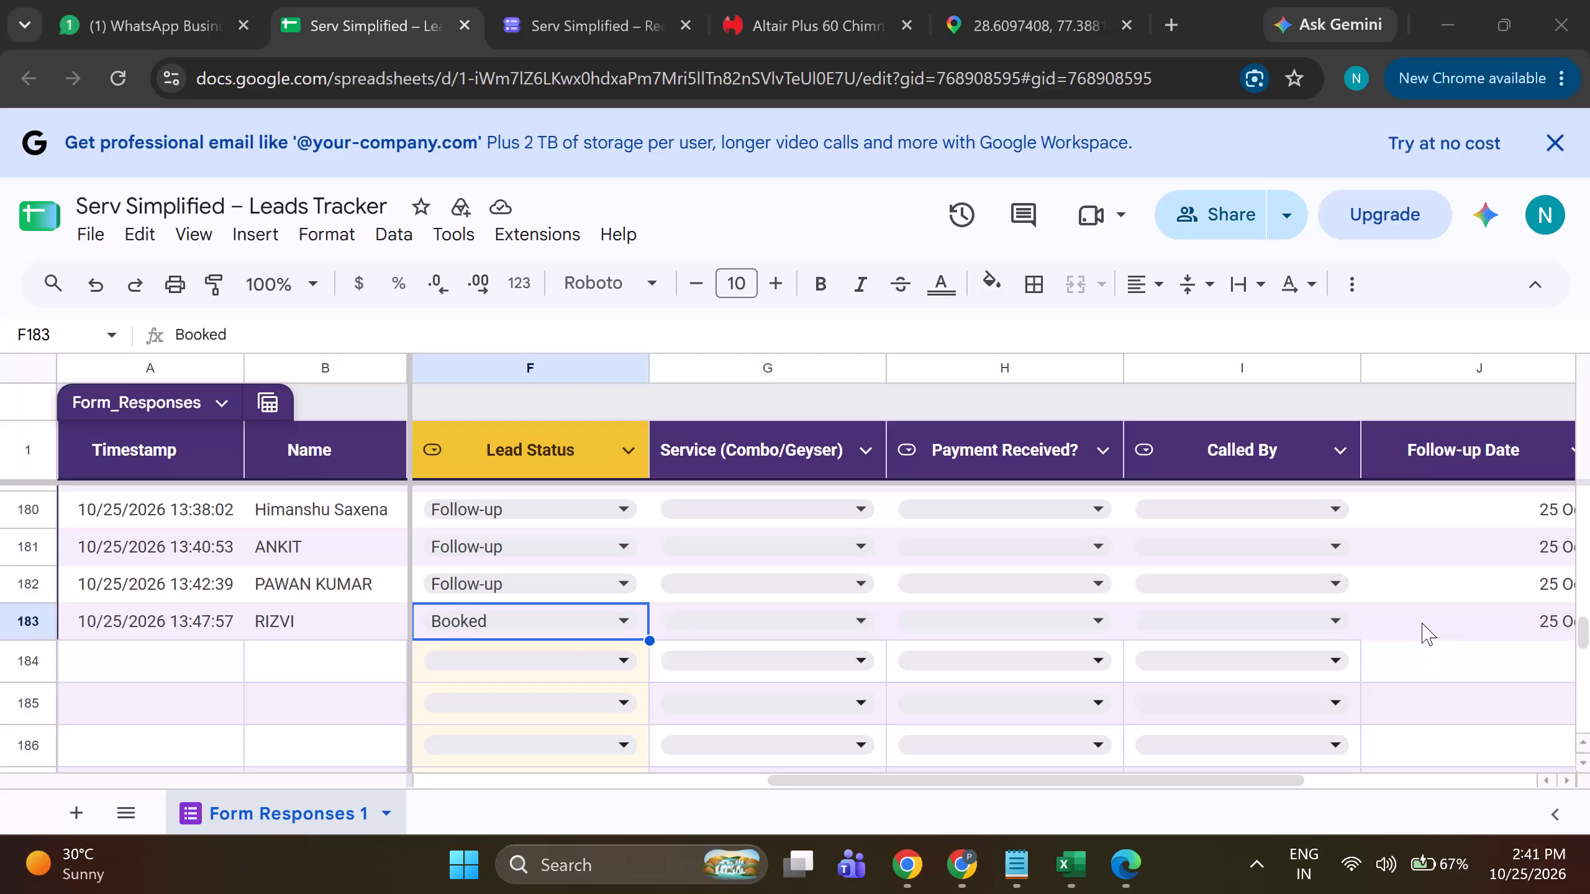
Examine the Follow-up Date entries of the most recent leads from row 179 down to the first empty rows.
{"action": "scroll", "coordinate": [1443, 608], "scroll_direction": "up", "scroll_amount": 1}
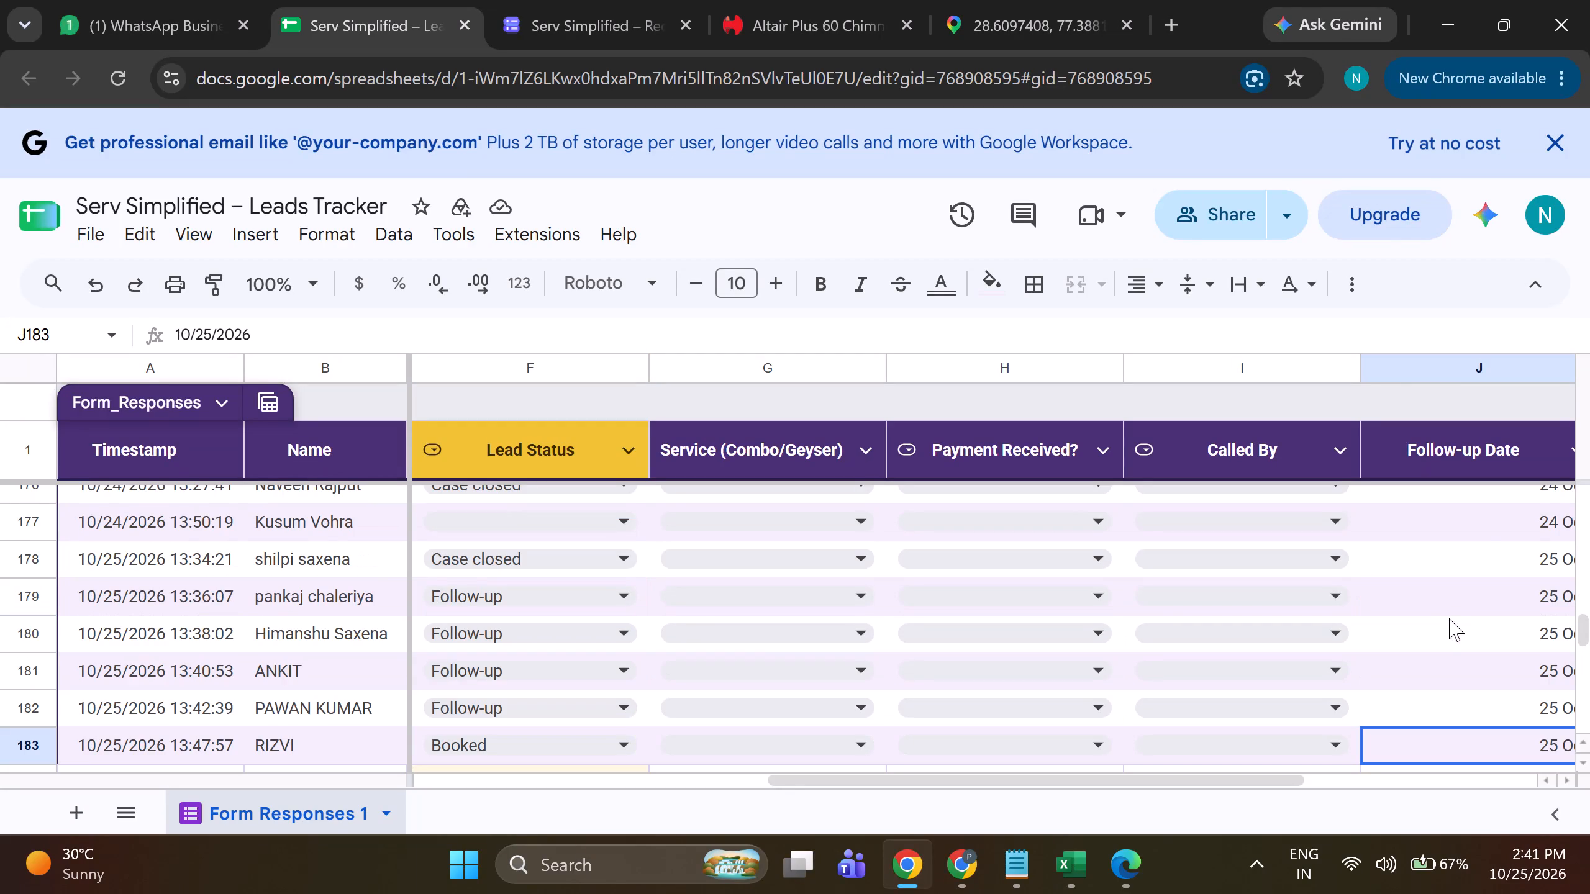
{"action": "left_click", "coordinate": [1475, 587]}
{"action": "left_click", "coordinate": [1461, 626]}
{"action": "left_click", "coordinate": [1443, 669]}
{"action": "left_click", "coordinate": [1443, 706]}
{"action": "scroll", "coordinate": [1501, 633], "scroll_direction": "down", "scroll_amount": 1}
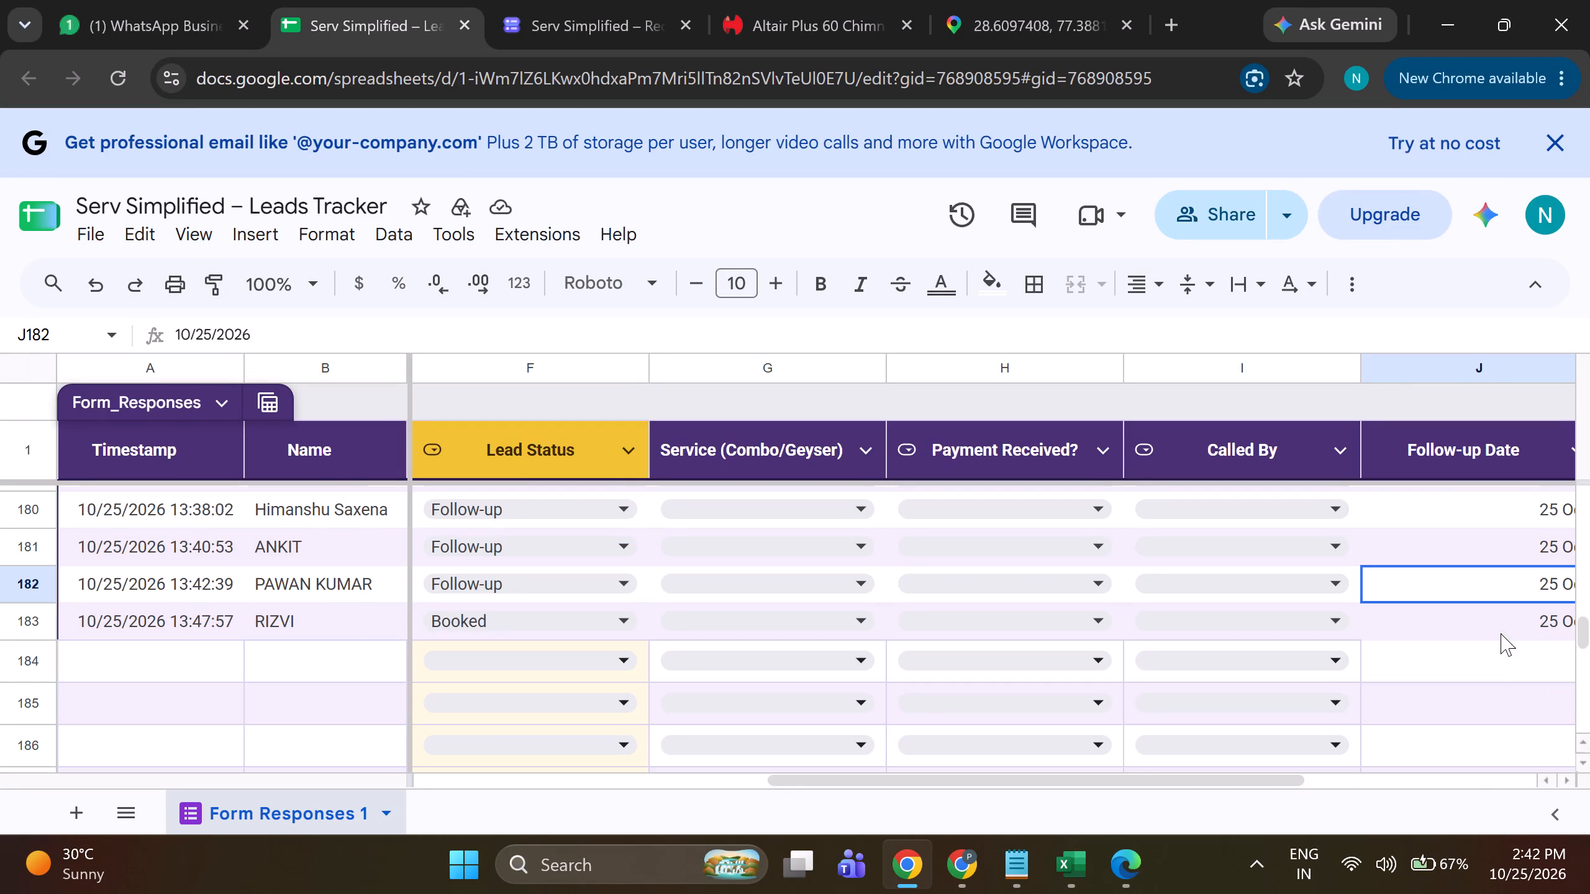
{"action": "left_click", "coordinate": [1461, 629]}
{"action": "scroll", "coordinate": [1445, 640], "scroll_direction": "down", "scroll_amount": 1}
{"action": "left_click", "coordinate": [1468, 547]}
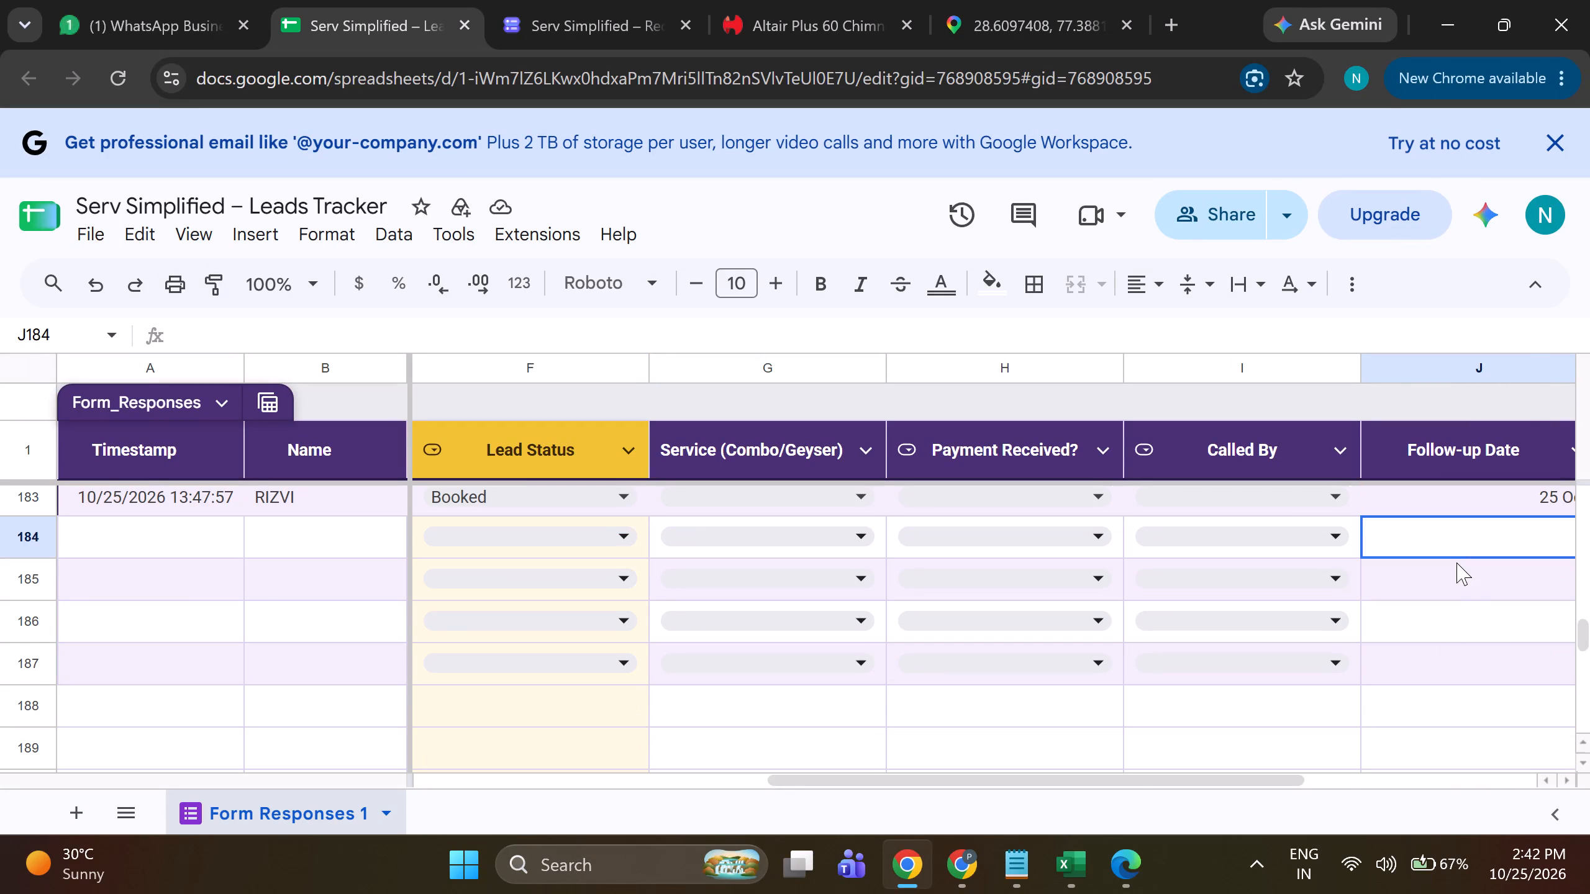
{"action": "left_click", "coordinate": [1443, 605]}
{"action": "left_click", "coordinate": [1456, 526]}
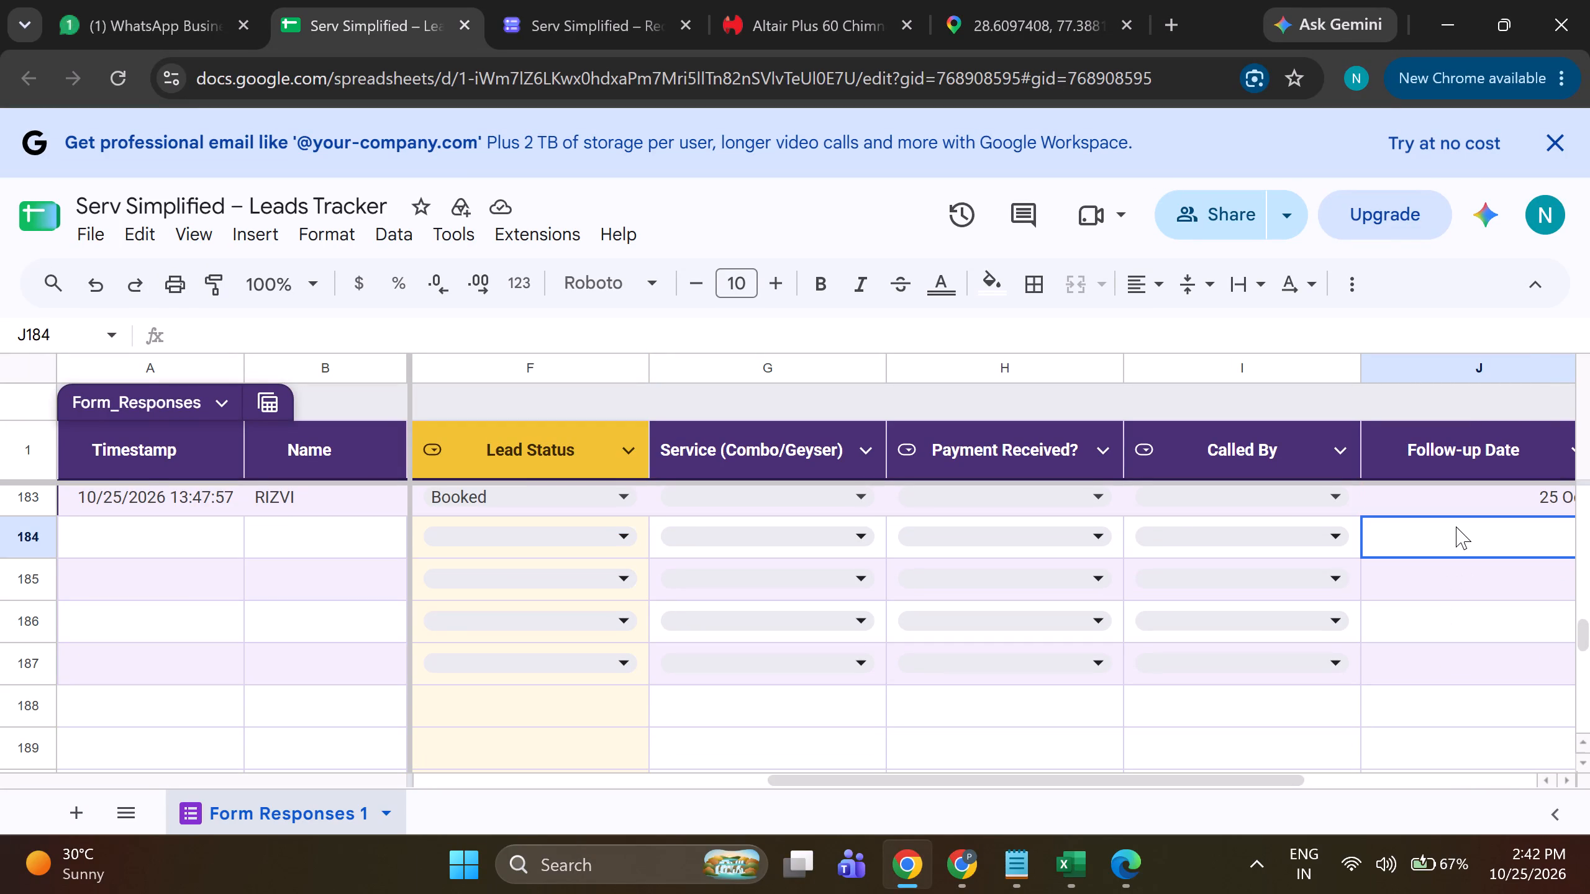
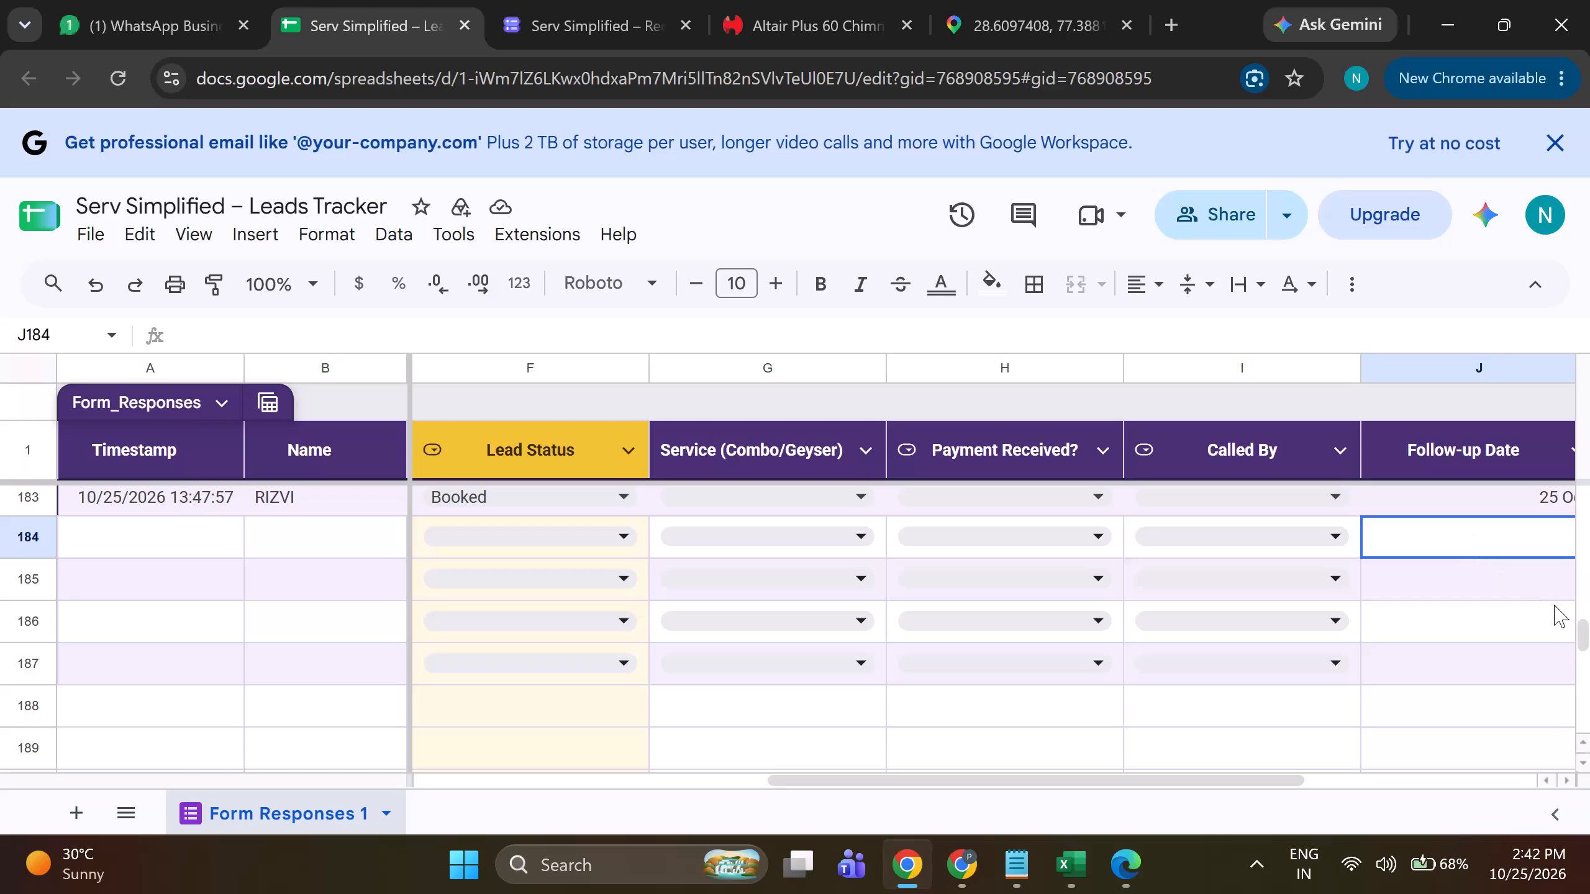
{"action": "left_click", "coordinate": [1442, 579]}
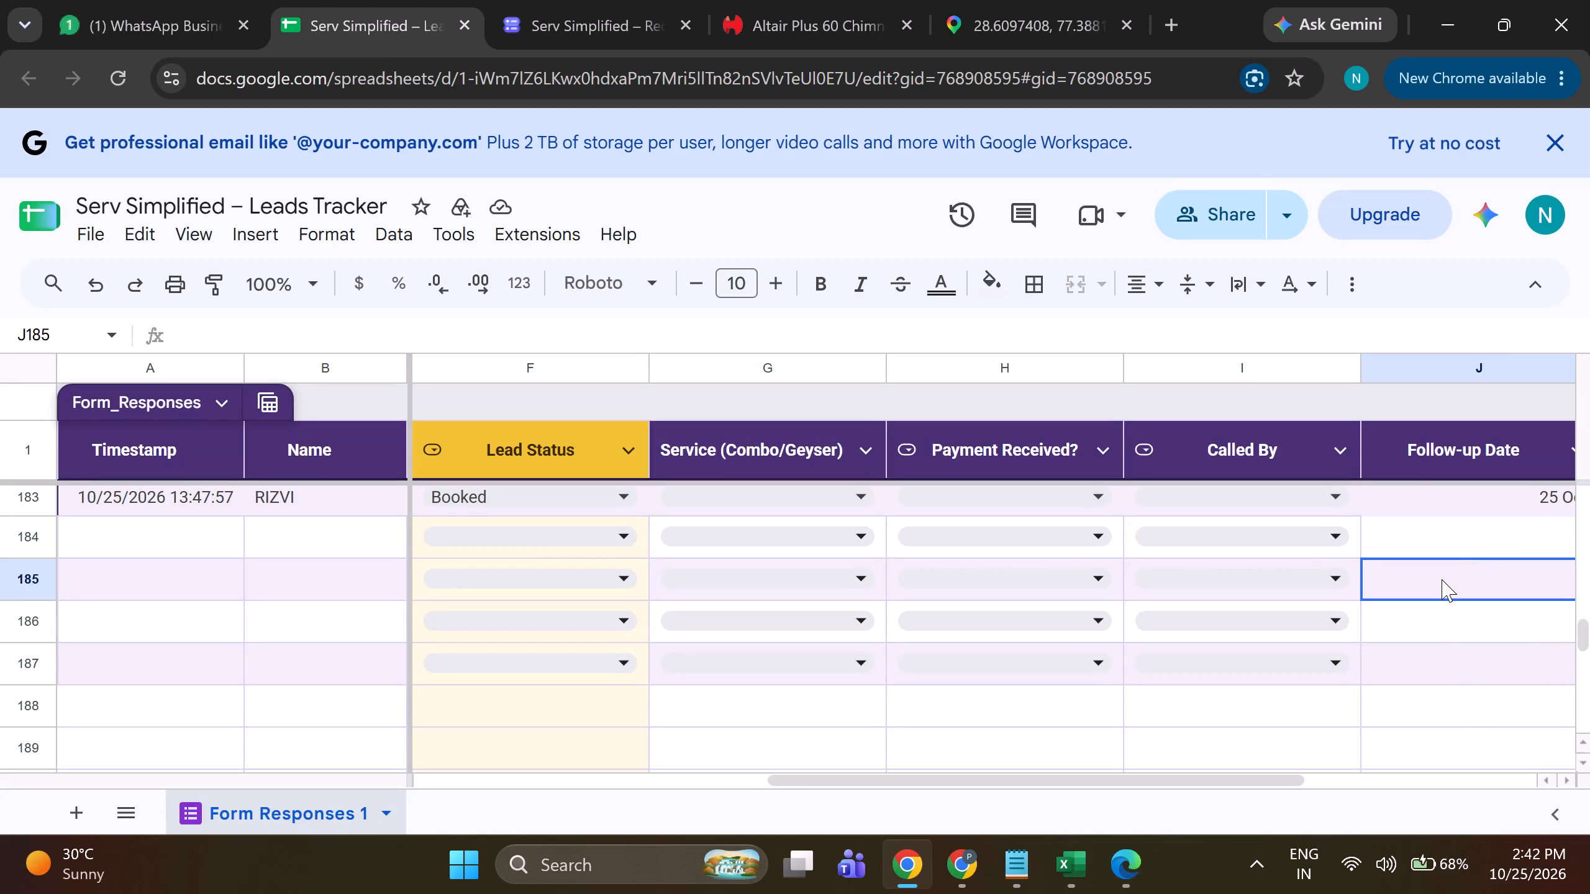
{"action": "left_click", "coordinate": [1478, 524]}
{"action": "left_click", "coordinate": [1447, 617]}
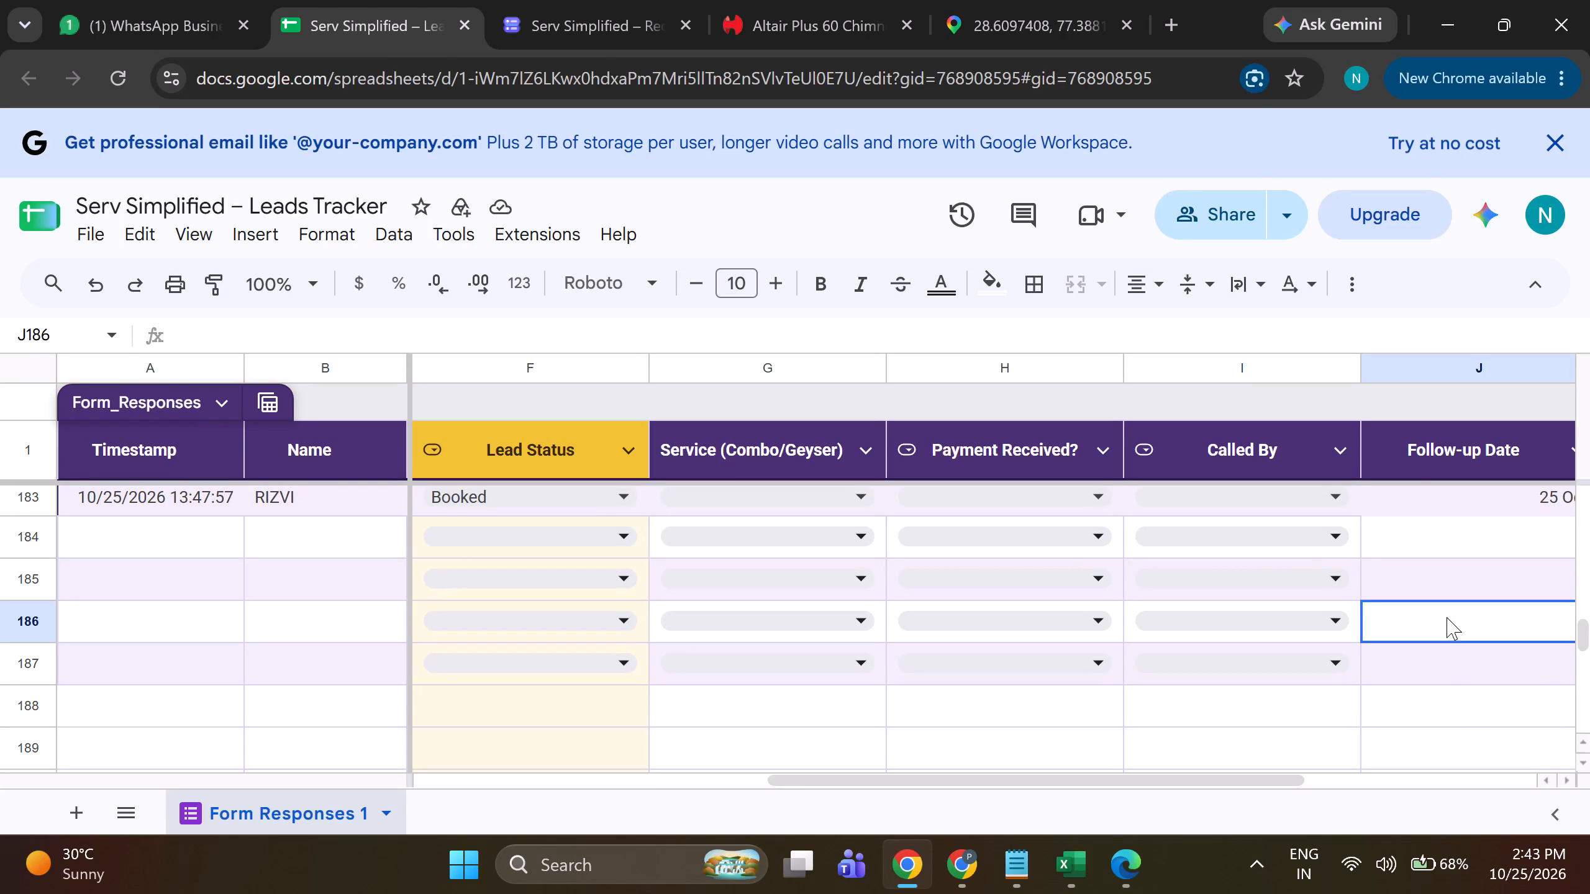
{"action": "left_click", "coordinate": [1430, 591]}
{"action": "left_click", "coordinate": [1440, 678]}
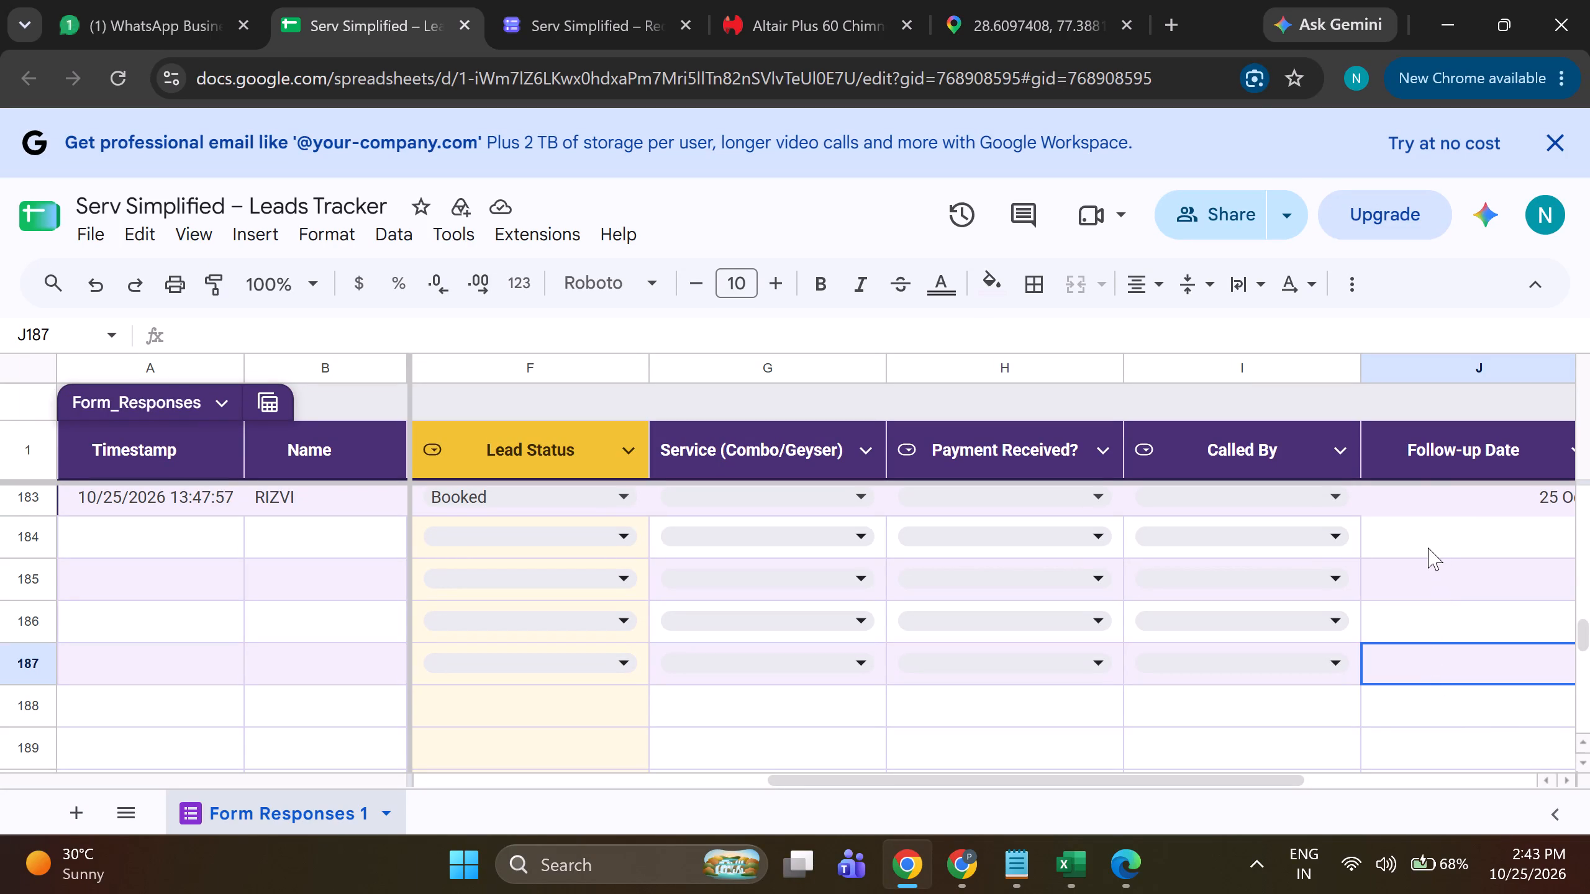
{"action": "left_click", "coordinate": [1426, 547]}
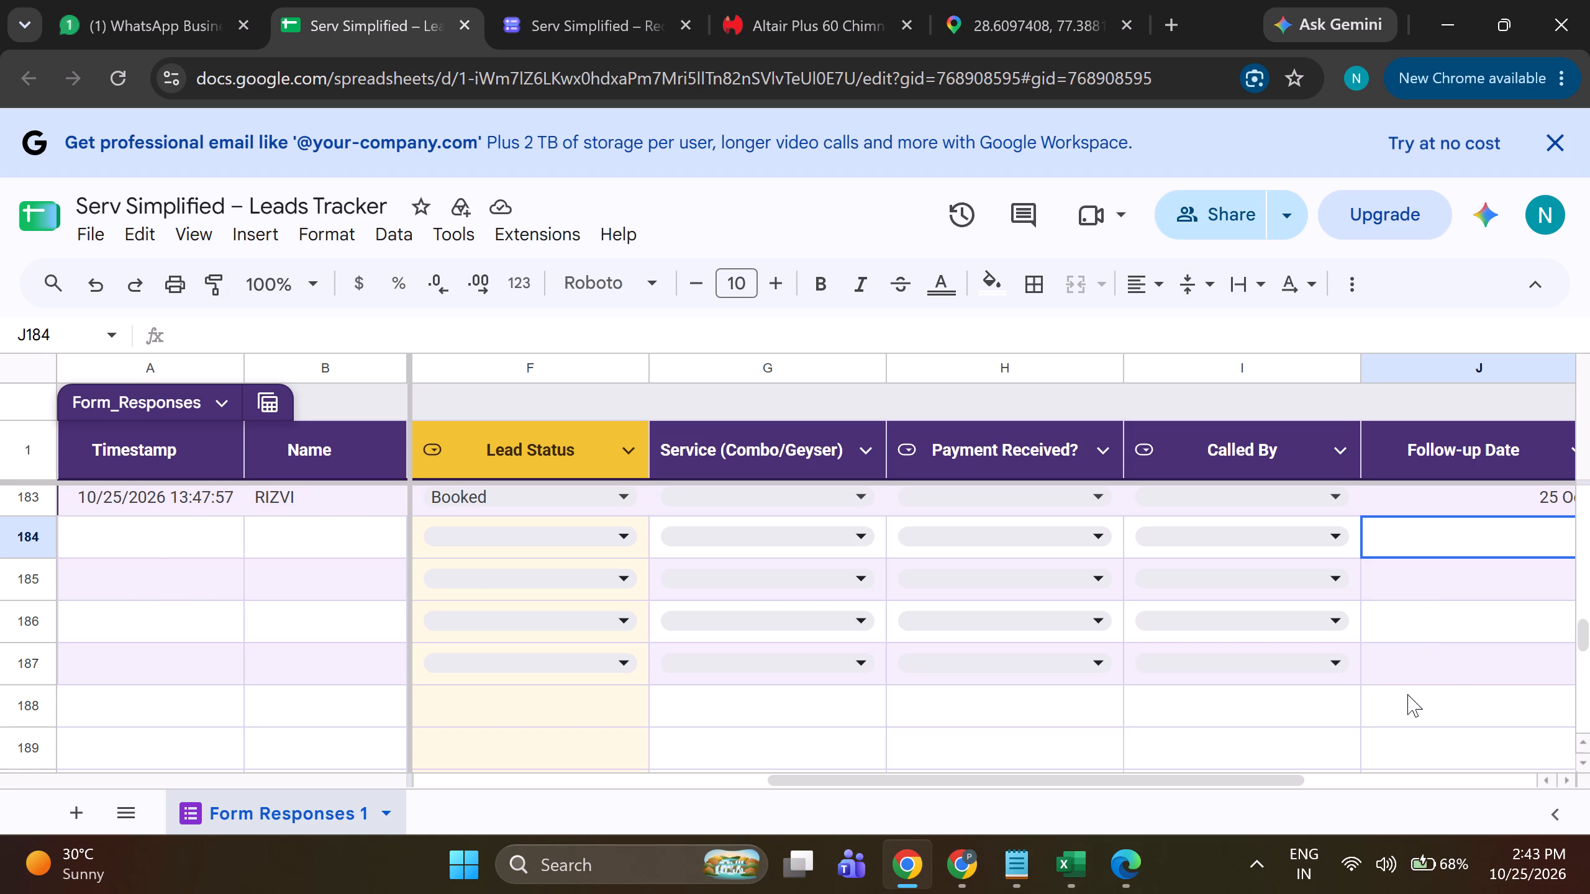
Set Called By to Neeraj for the 21 October leads in rows 133 to 136.
{"action": "scroll", "coordinate": [1054, 764], "scroll_direction": "up", "scroll_amount": 1}
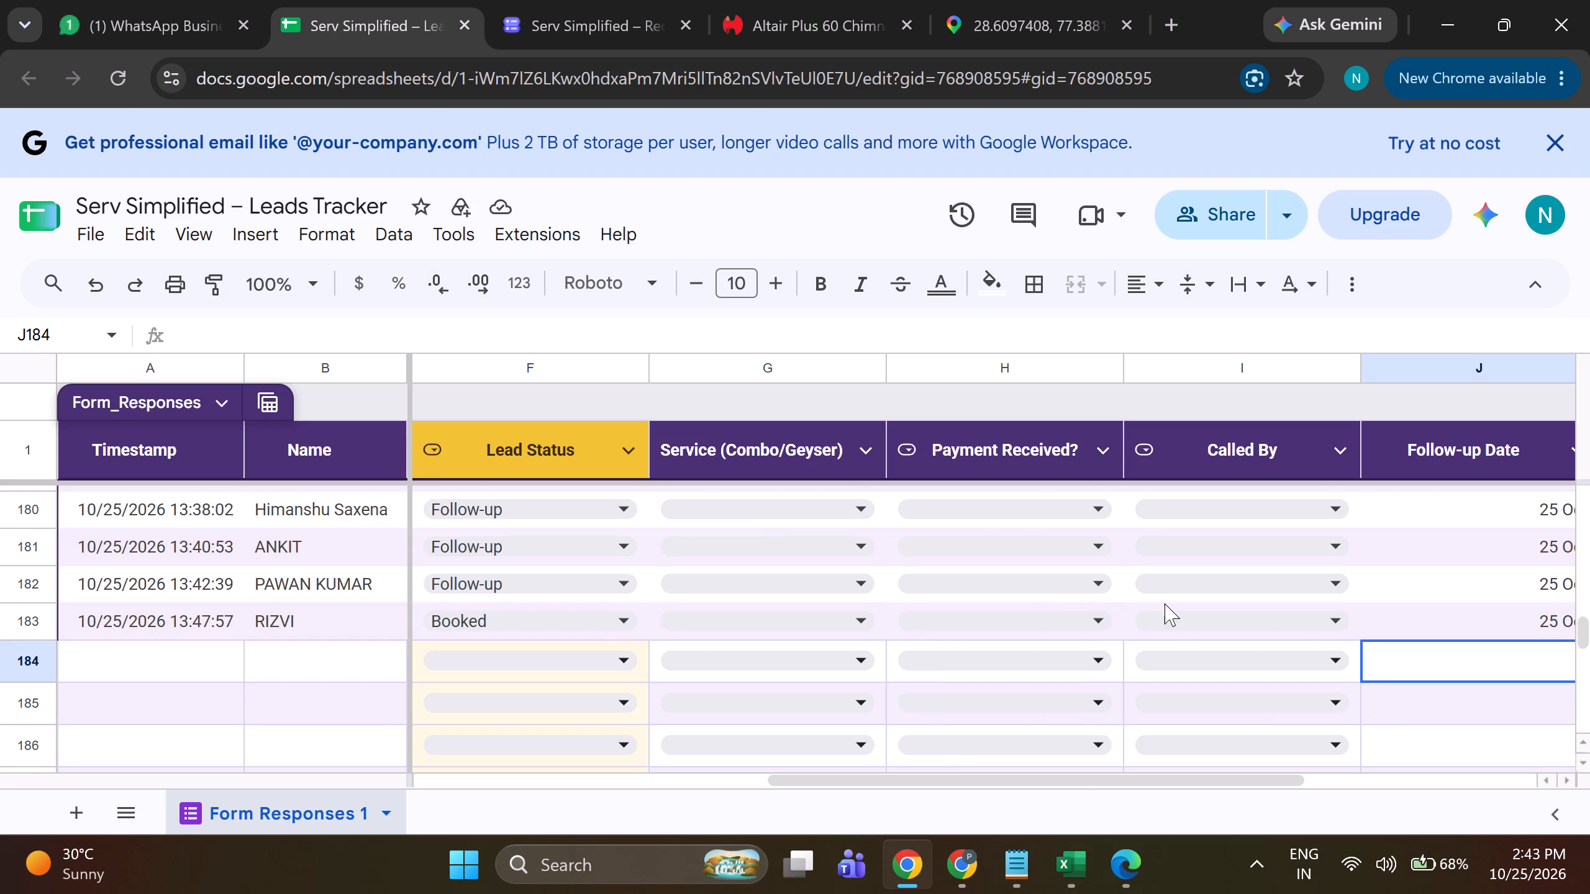
{"action": "scroll", "coordinate": [1379, 624], "scroll_direction": "up", "scroll_amount": 6}
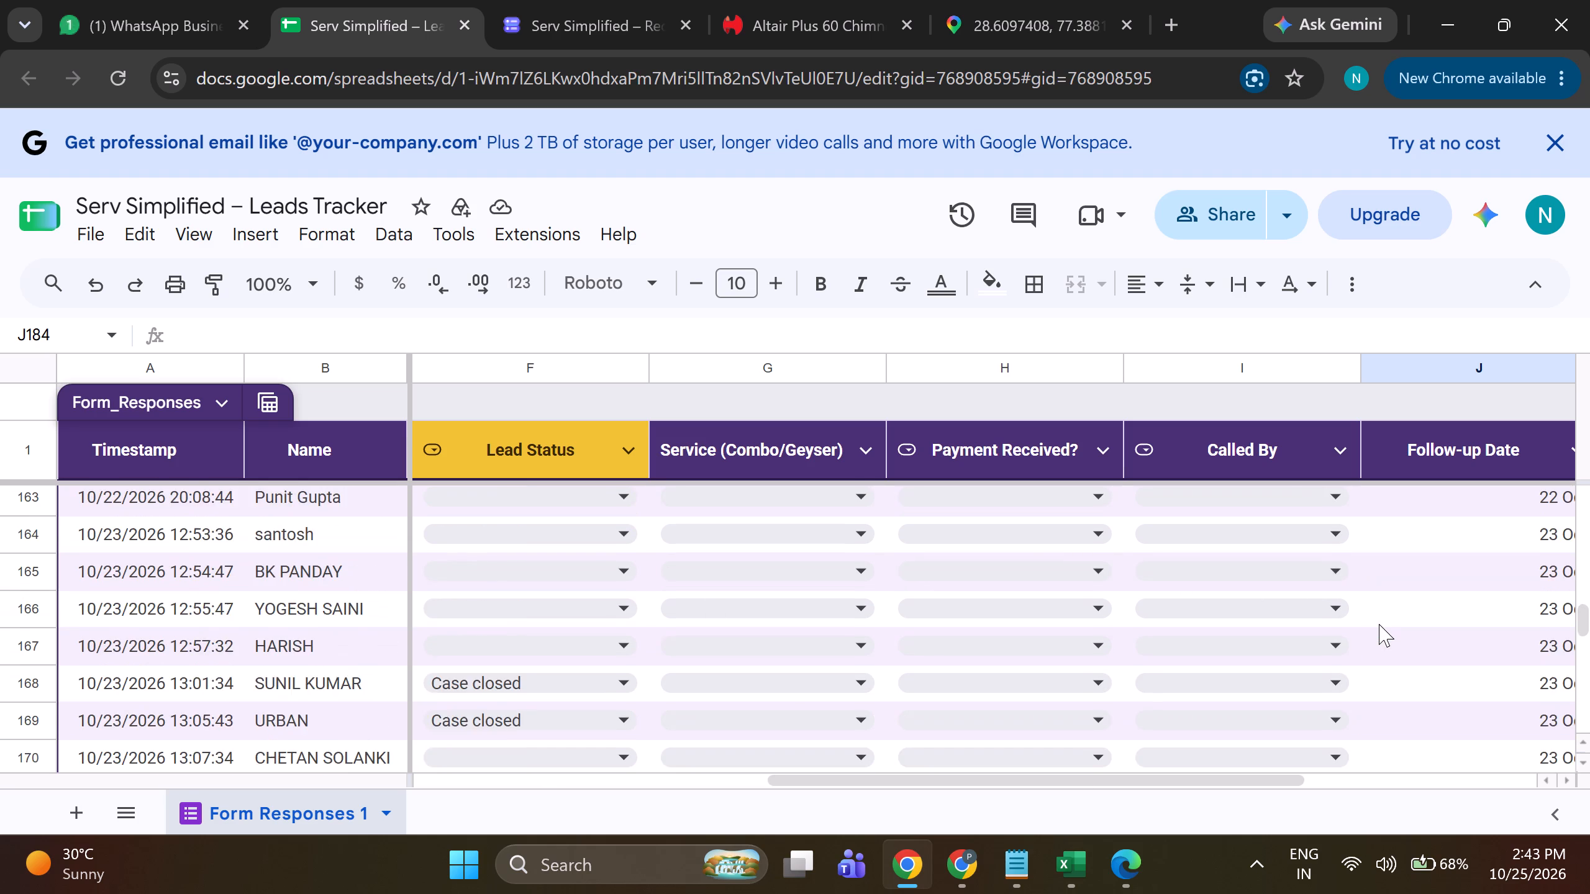
{"action": "scroll", "coordinate": [1379, 624], "scroll_direction": "up", "scroll_amount": 12}
{"action": "scroll", "coordinate": [1379, 624], "scroll_direction": "down", "scroll_amount": 2}
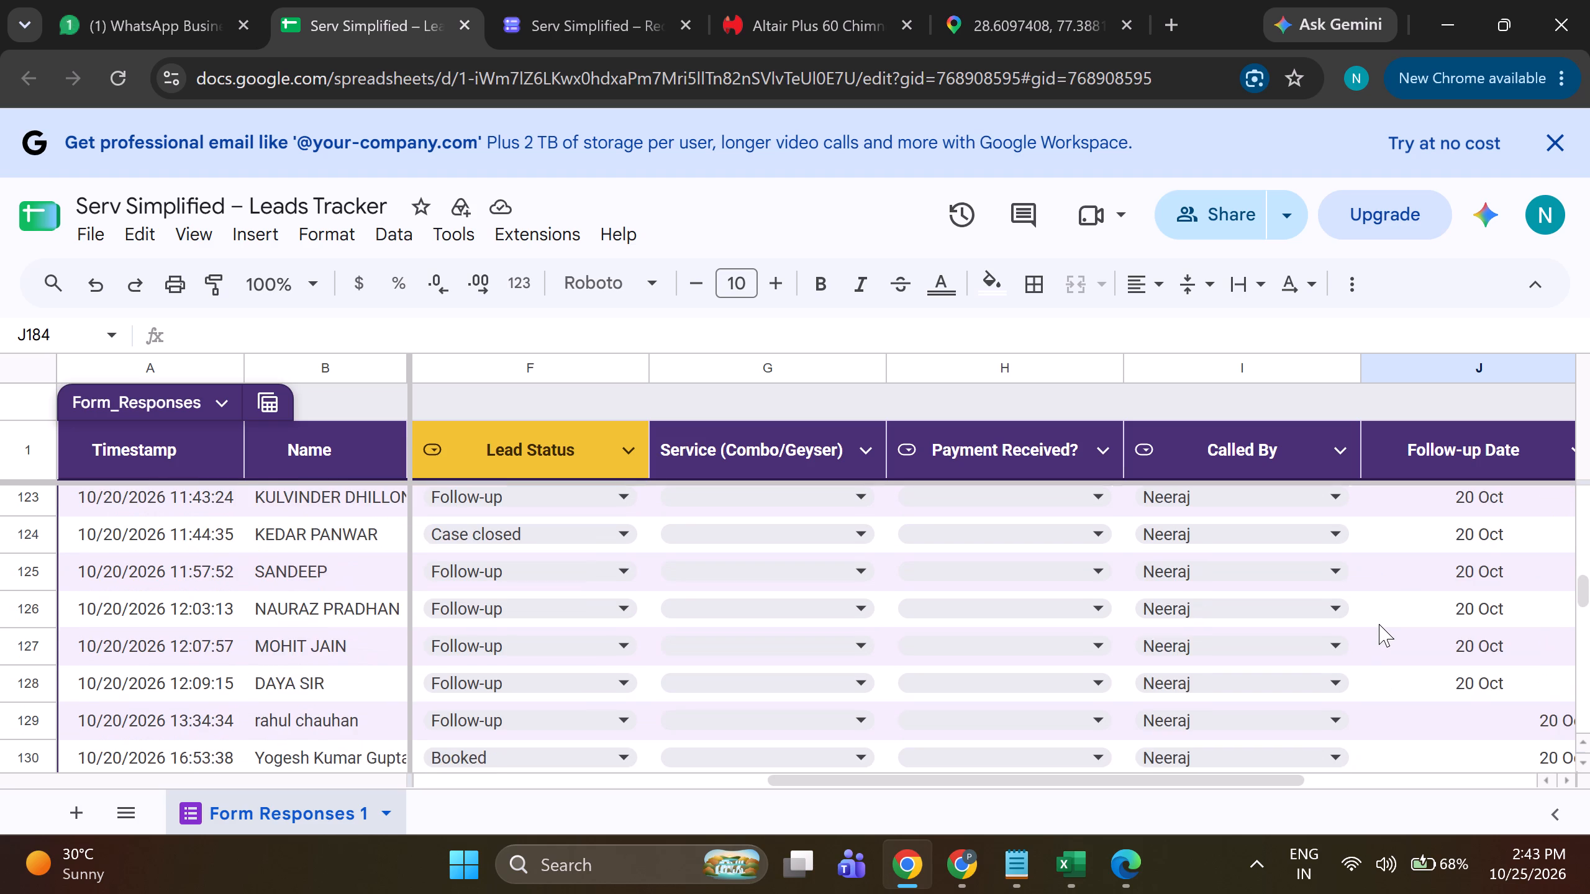
{"action": "scroll", "coordinate": [1379, 624], "scroll_direction": "down", "scroll_amount": 2}
{"action": "scroll", "coordinate": [1279, 602], "scroll_direction": "up", "scroll_amount": 2}
{"action": "left_click", "coordinate": [1264, 747]}
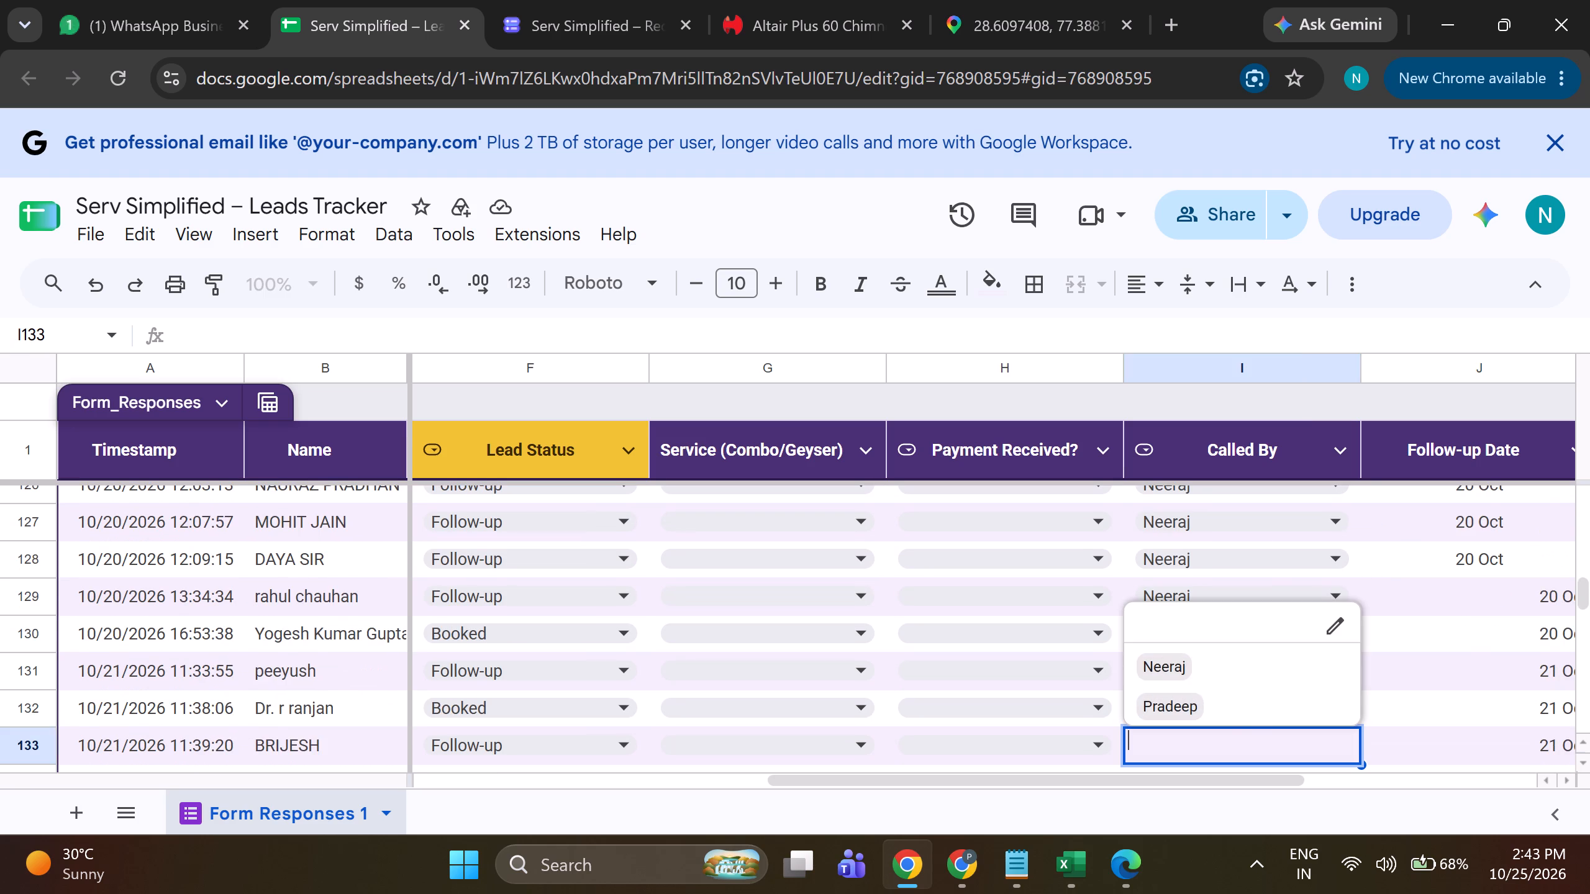
{"action": "left_click", "coordinate": [1229, 680]}
{"action": "scroll", "coordinate": [1363, 656], "scroll_direction": "down", "scroll_amount": 1}
{"action": "left_click", "coordinate": [1270, 657]}
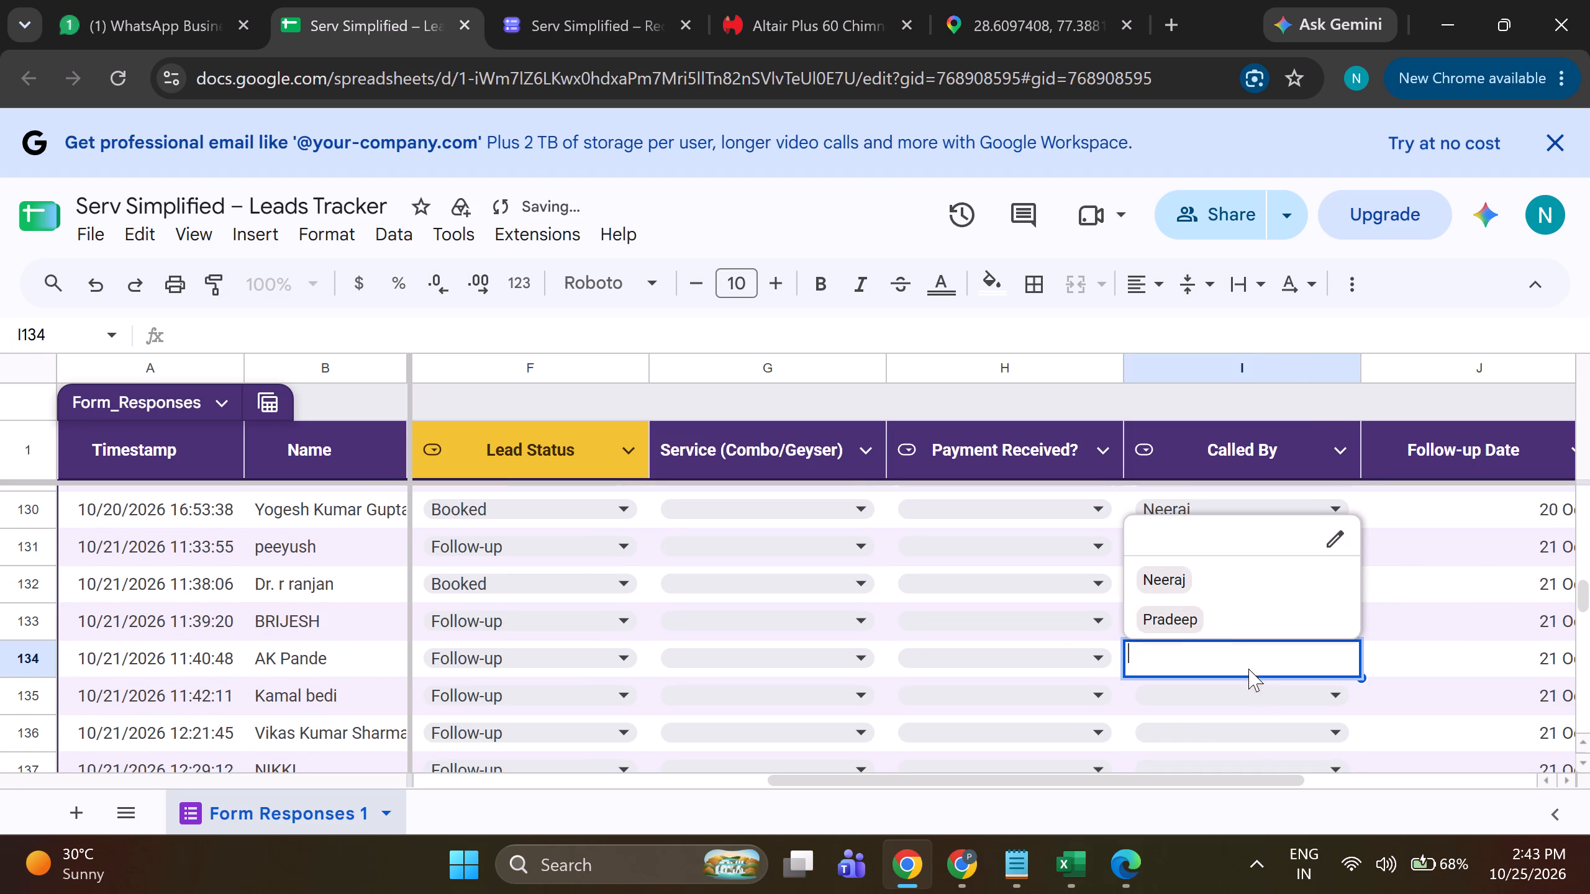
{"action": "left_click", "coordinate": [1217, 581]}
{"action": "left_click", "coordinate": [1238, 701]}
{"action": "left_click", "coordinate": [1184, 602]}
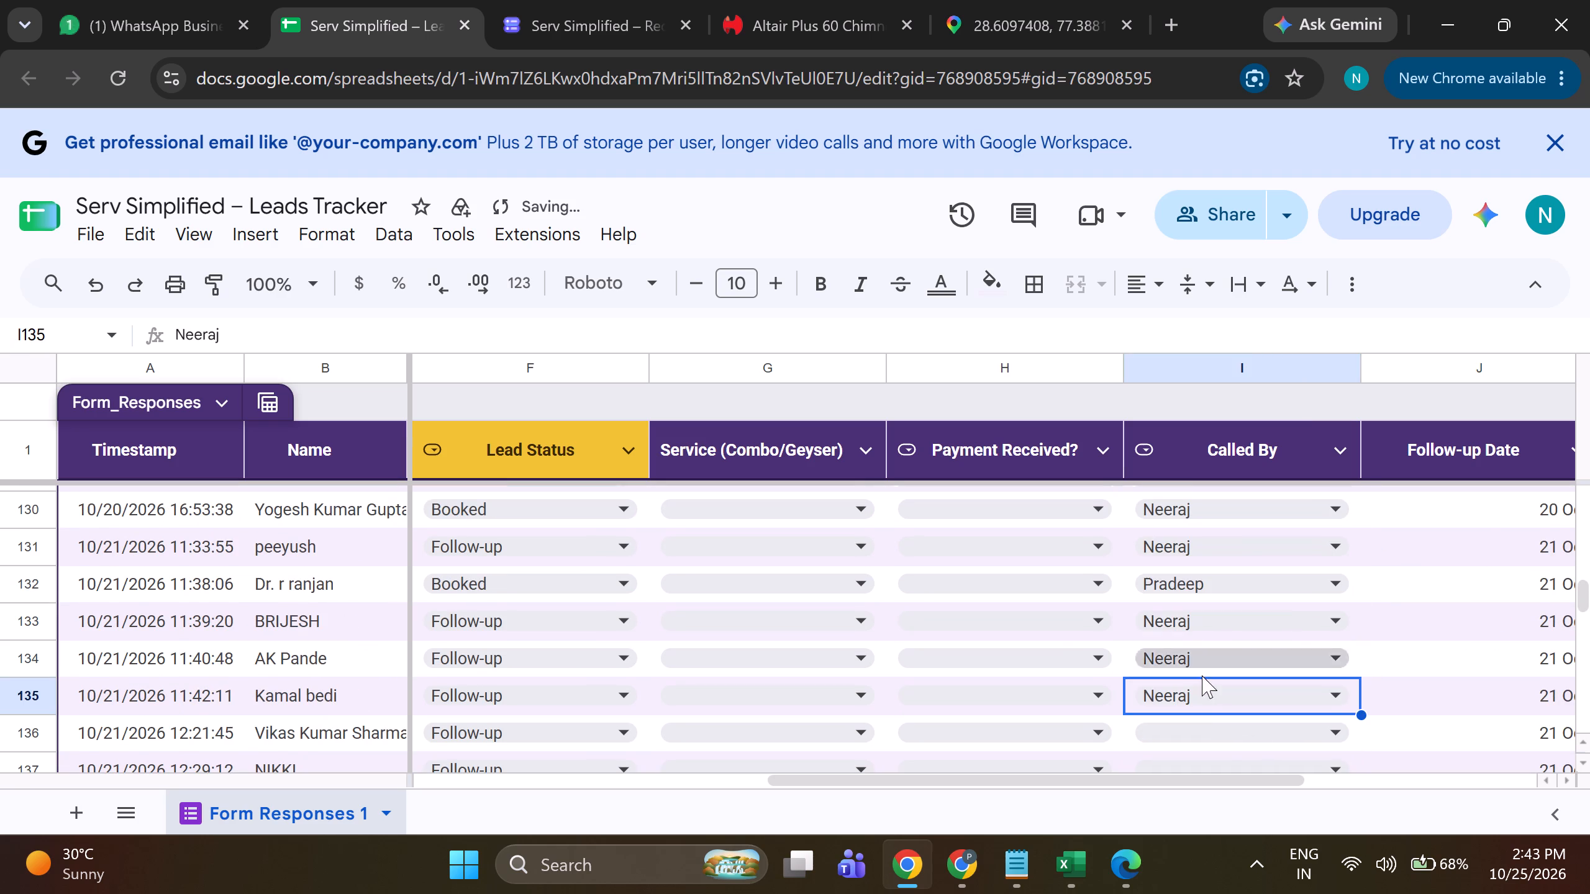
{"action": "left_click", "coordinate": [1212, 735]}
{"action": "left_click", "coordinate": [1172, 665]}
Fill in Neeraj as Called By for the leads in rows 137 to 140.
{"action": "scroll", "coordinate": [1241, 662], "scroll_direction": "down", "scroll_amount": 1}
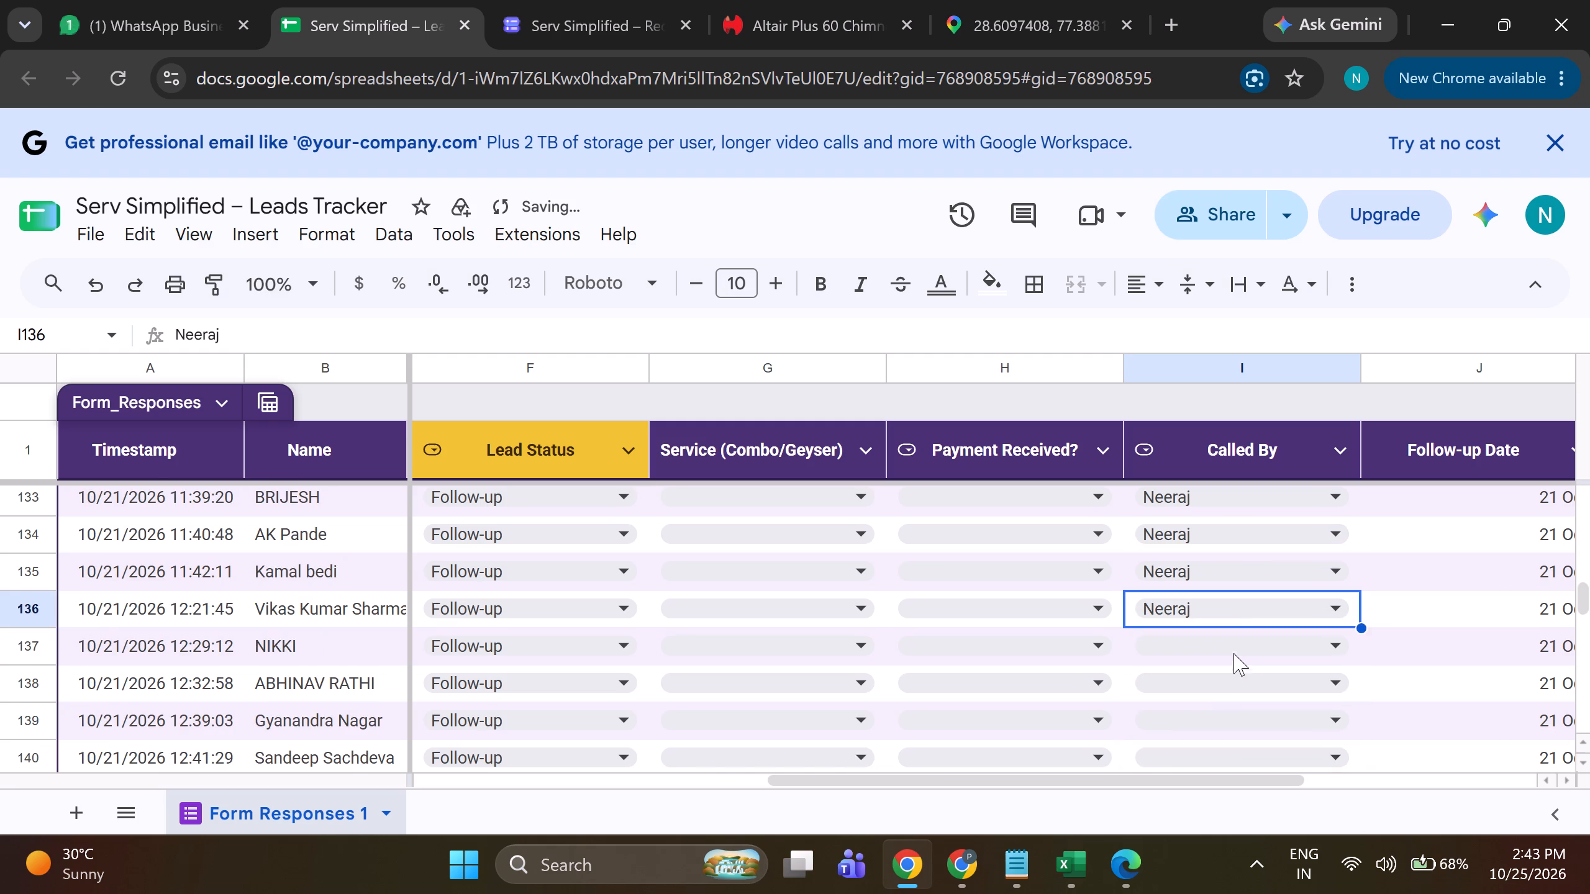
{"action": "left_click", "coordinate": [1228, 649]}
{"action": "left_click", "coordinate": [1207, 566]}
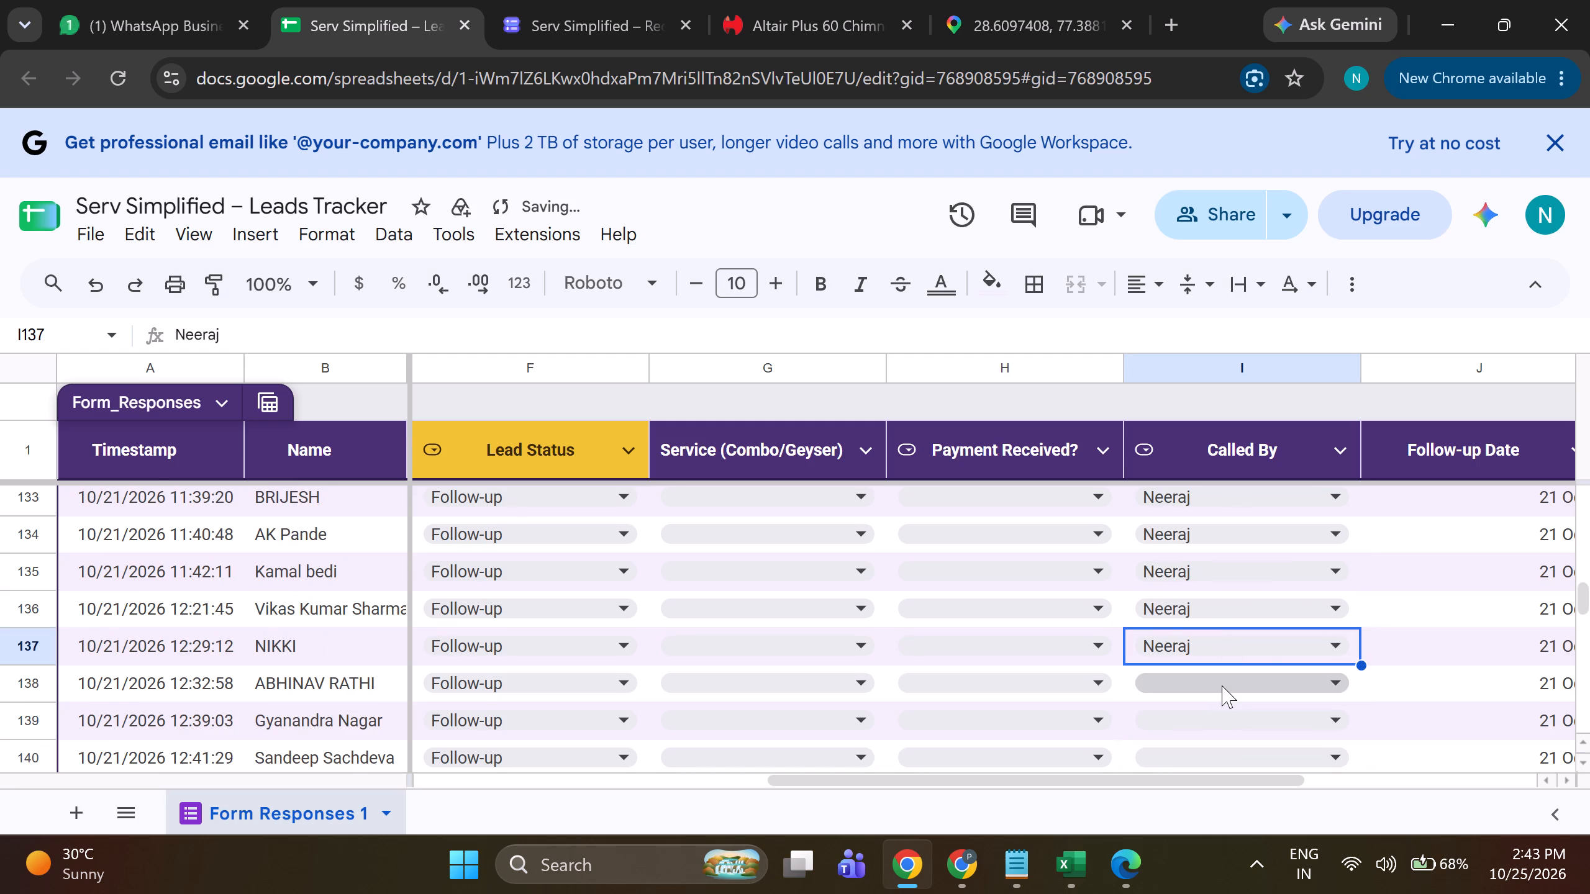
{"action": "left_click", "coordinate": [1222, 685]}
{"action": "left_click", "coordinate": [1171, 608]}
{"action": "scroll", "coordinate": [1240, 689], "scroll_direction": "down", "scroll_amount": 2}
{"action": "scroll", "coordinate": [1206, 628], "scroll_direction": "up", "scroll_amount": 1}
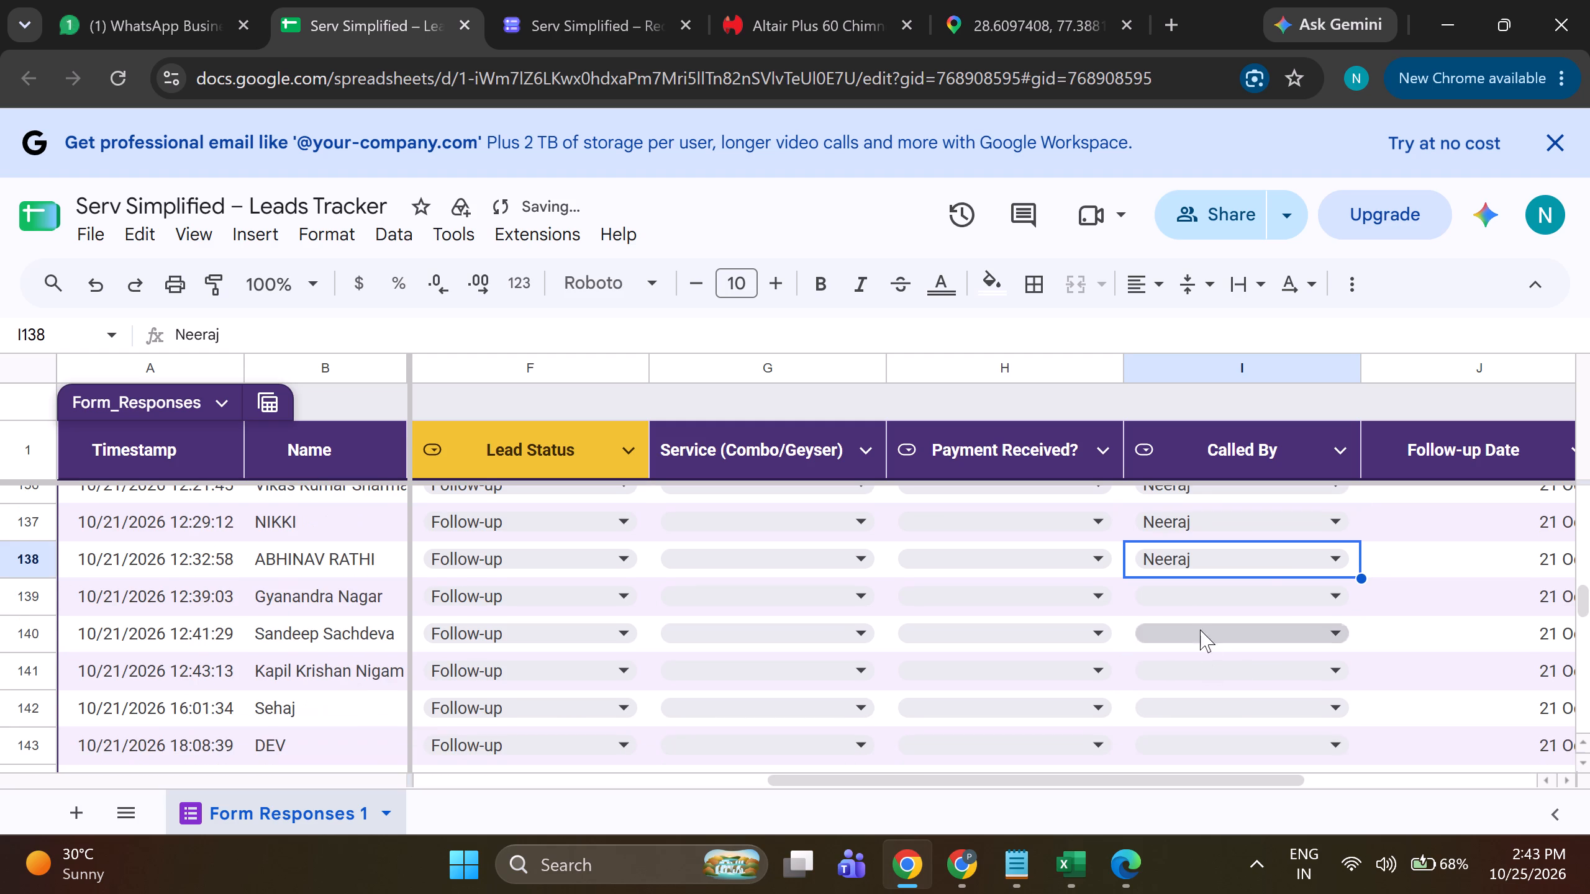
{"action": "left_click", "coordinate": [1196, 606]}
{"action": "left_click", "coordinate": [1197, 636]}
{"action": "left_click", "coordinate": [1205, 636]}
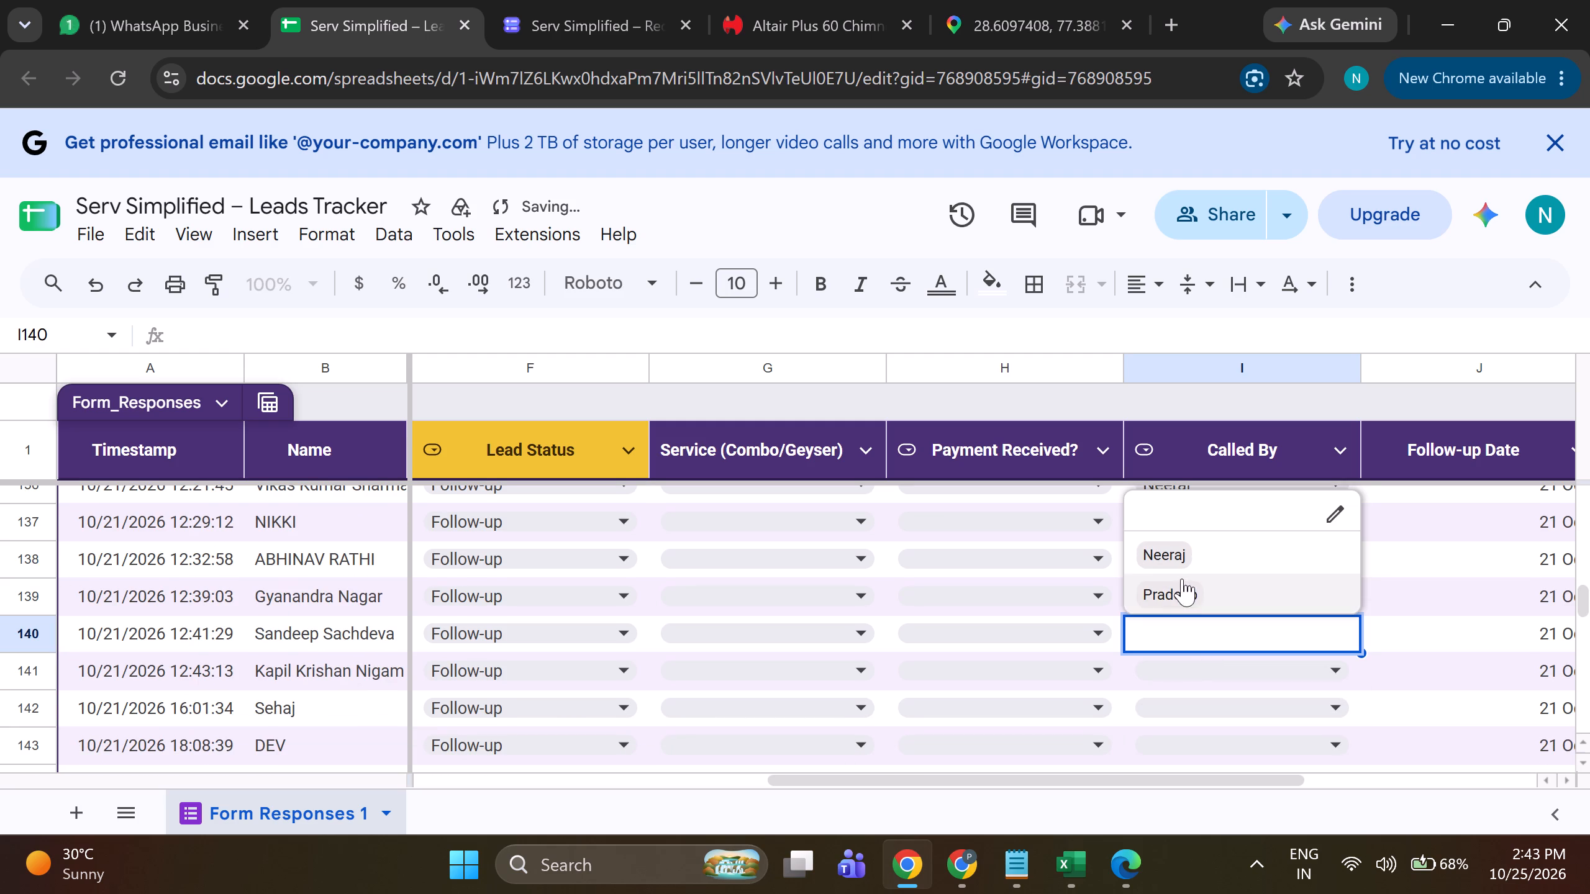
{"action": "left_click", "coordinate": [1184, 563]}
Assign Neeraj in the Called By column for rows 141 to 144.
{"action": "left_click", "coordinate": [1198, 678]}
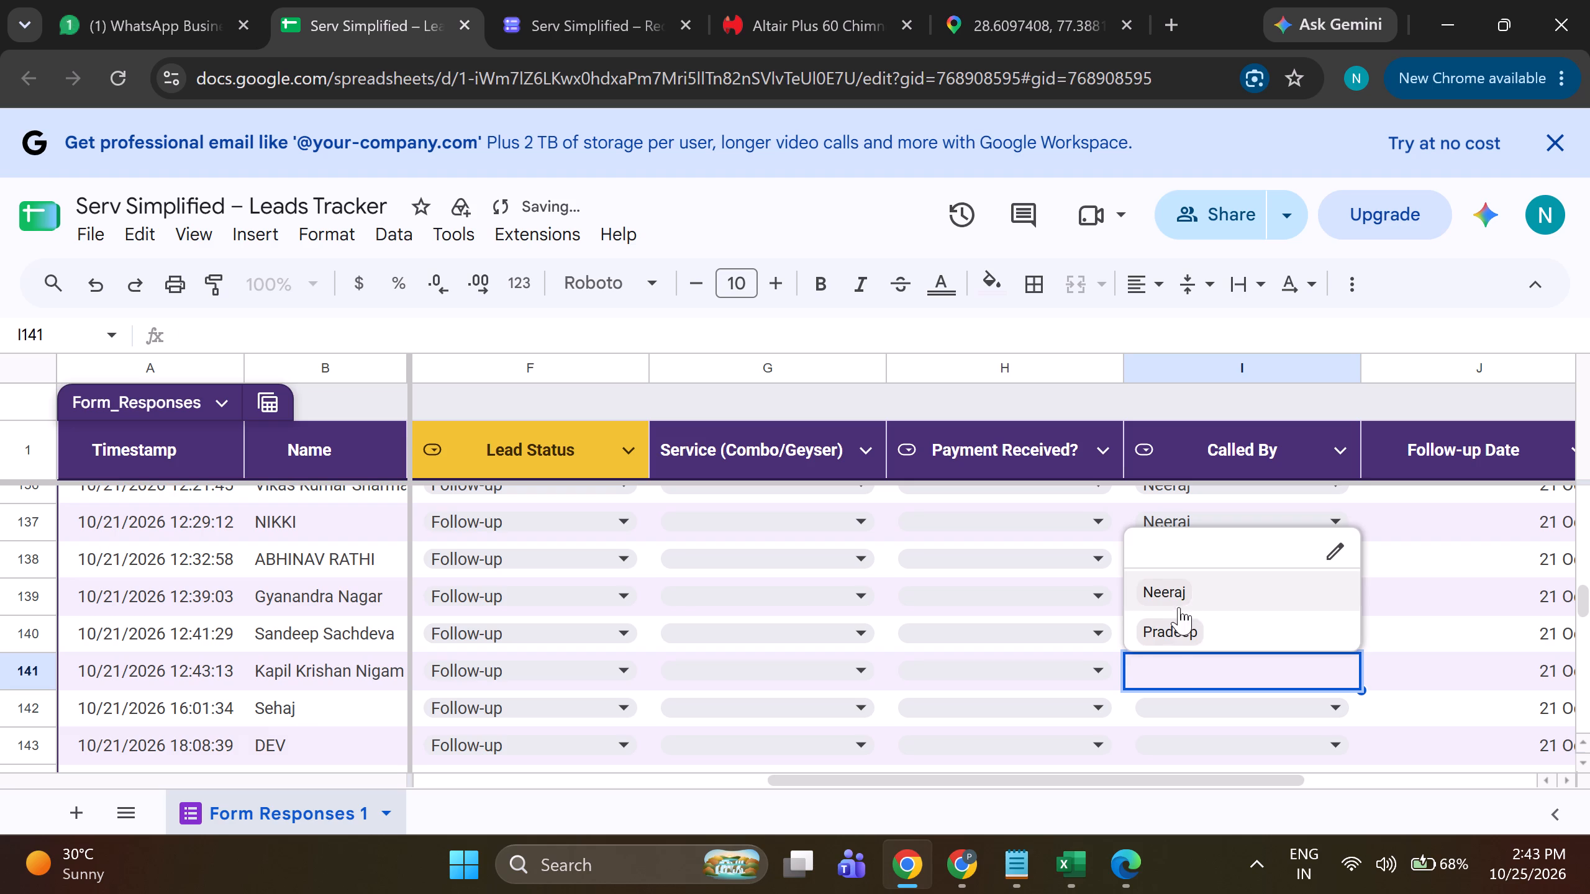
{"action": "left_click", "coordinate": [1184, 600]}
{"action": "left_click", "coordinate": [1220, 707]}
{"action": "left_click", "coordinate": [1173, 632]}
{"action": "scroll", "coordinate": [1240, 636], "scroll_direction": "down", "scroll_amount": 1}
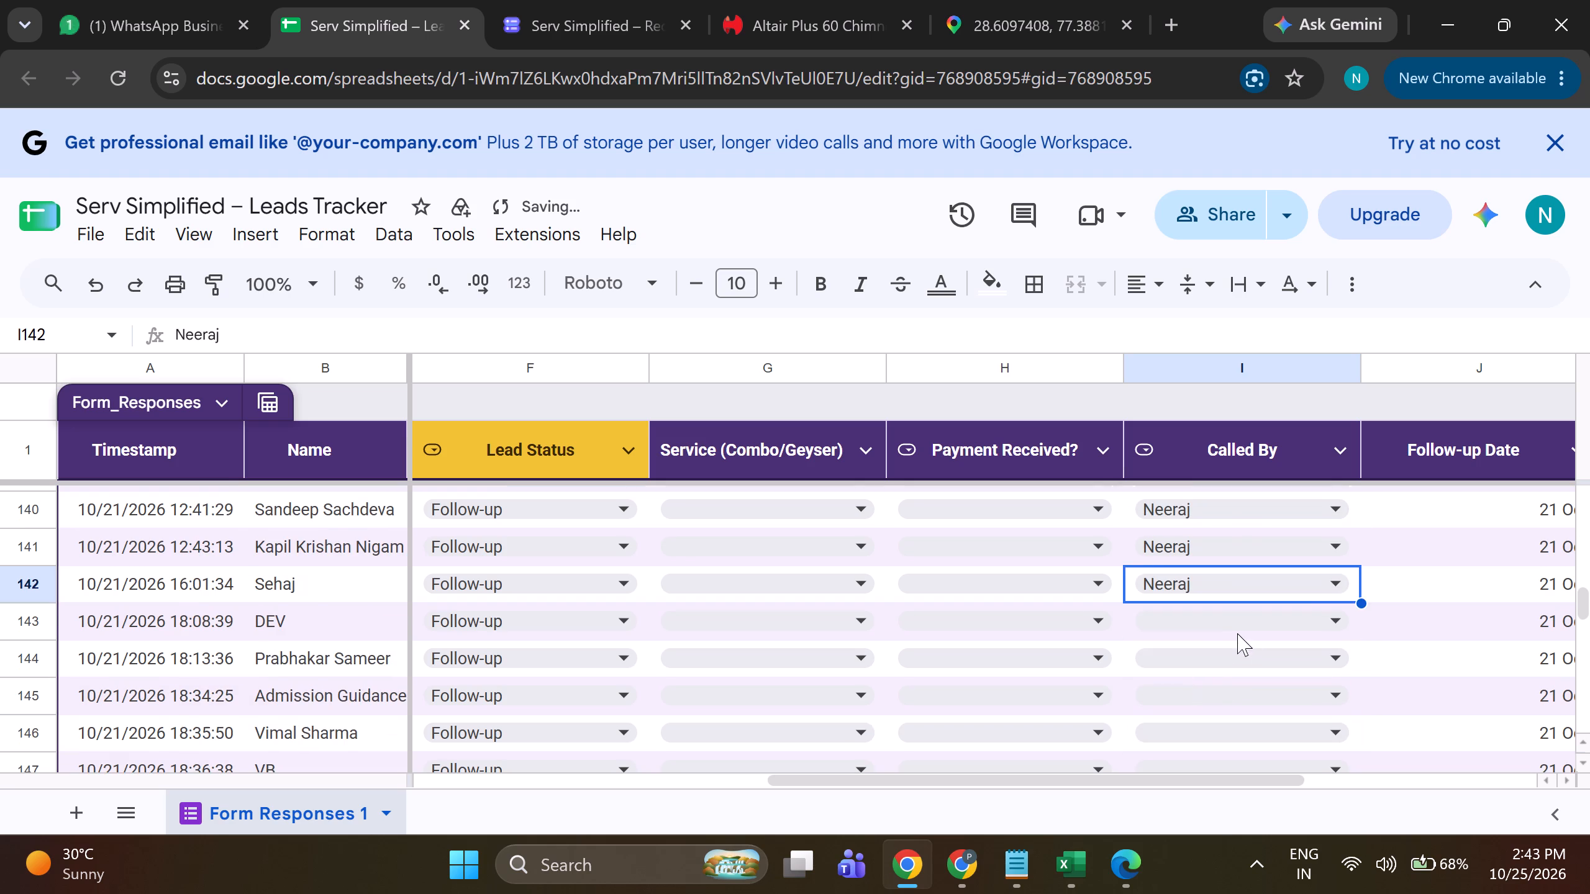
{"action": "left_click", "coordinate": [1212, 621]}
{"action": "left_click", "coordinate": [1173, 543]}
{"action": "left_click", "coordinate": [1190, 675]}
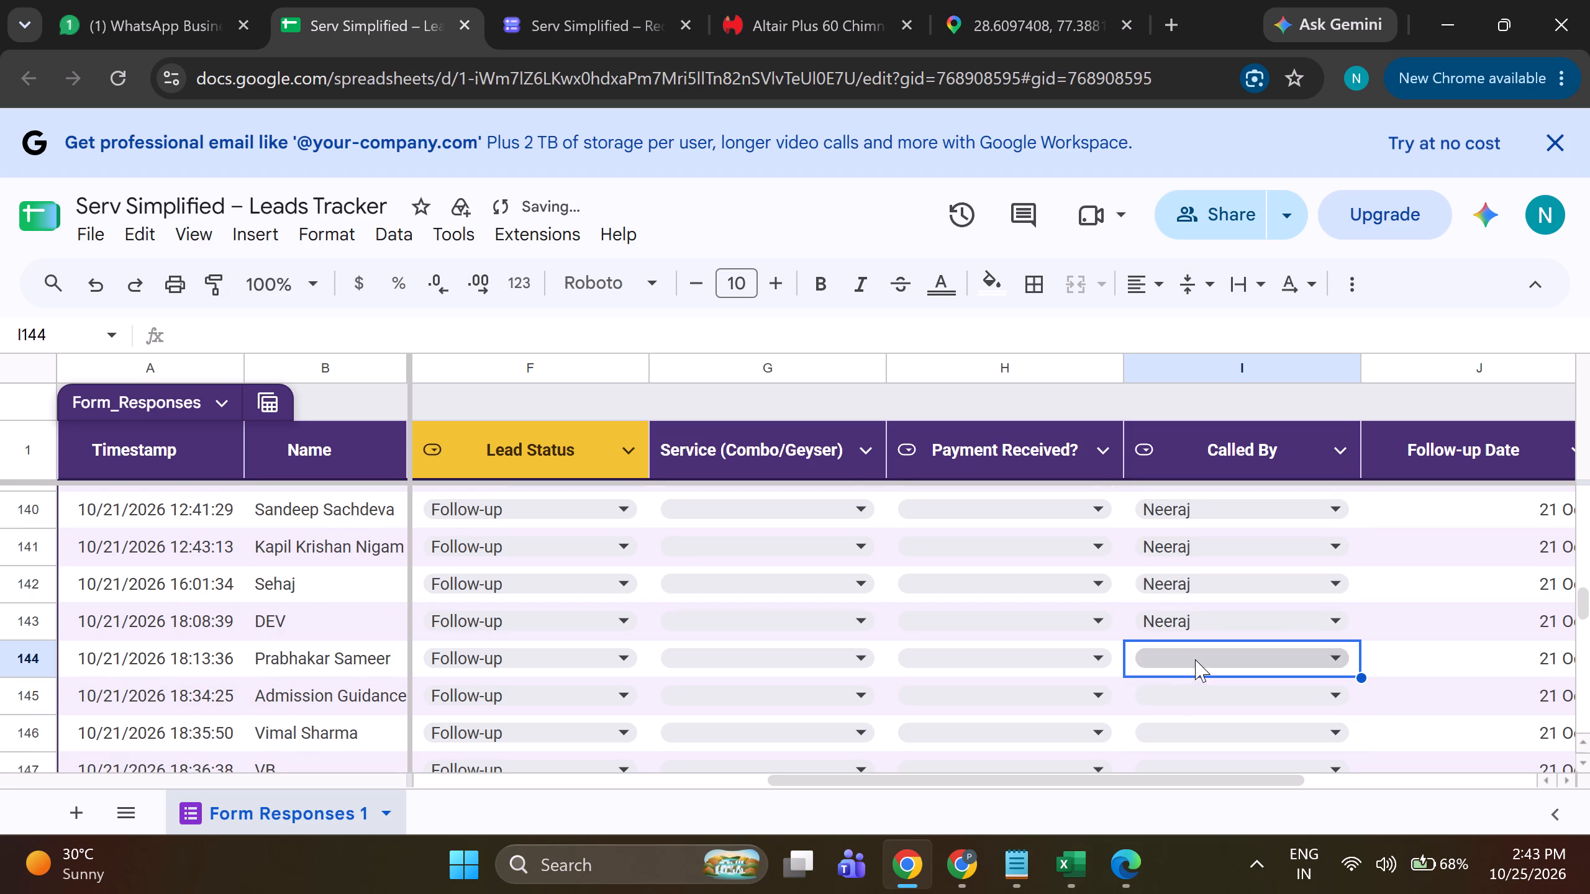
{"action": "left_click", "coordinate": [1195, 659]}
{"action": "left_click", "coordinate": [1145, 570]}
Set Called By to Neeraj for the last 21 October leads, rows 145 to 148.
{"action": "scroll", "coordinate": [1201, 616], "scroll_direction": "down", "scroll_amount": 1}
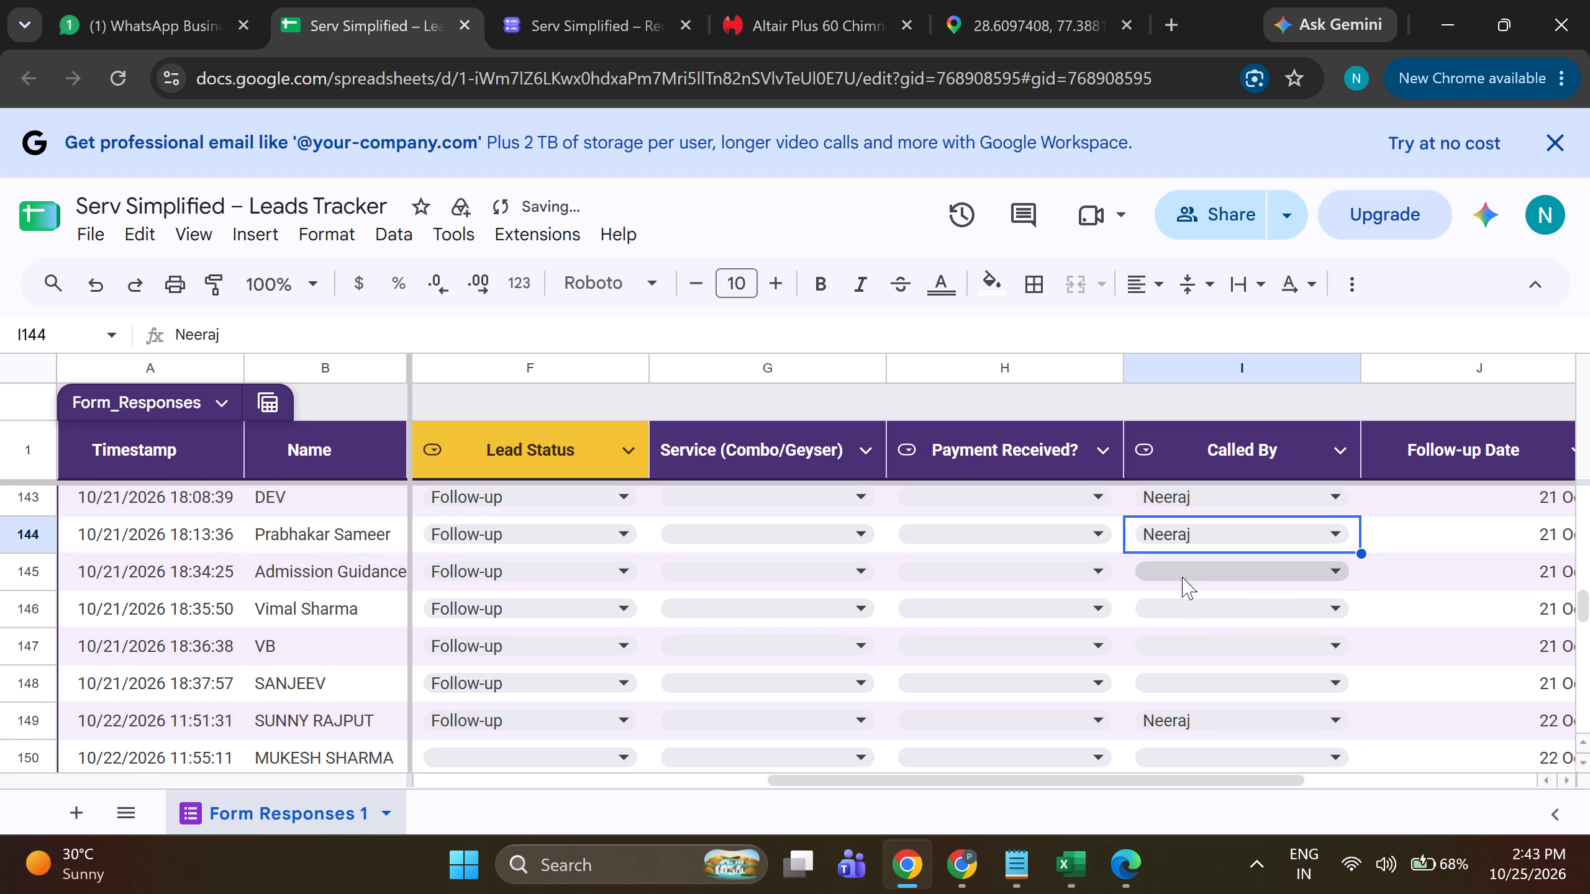
{"action": "left_click", "coordinate": [1182, 575]}
{"action": "left_click", "coordinate": [1175, 610]}
{"action": "left_click", "coordinate": [1210, 612]}
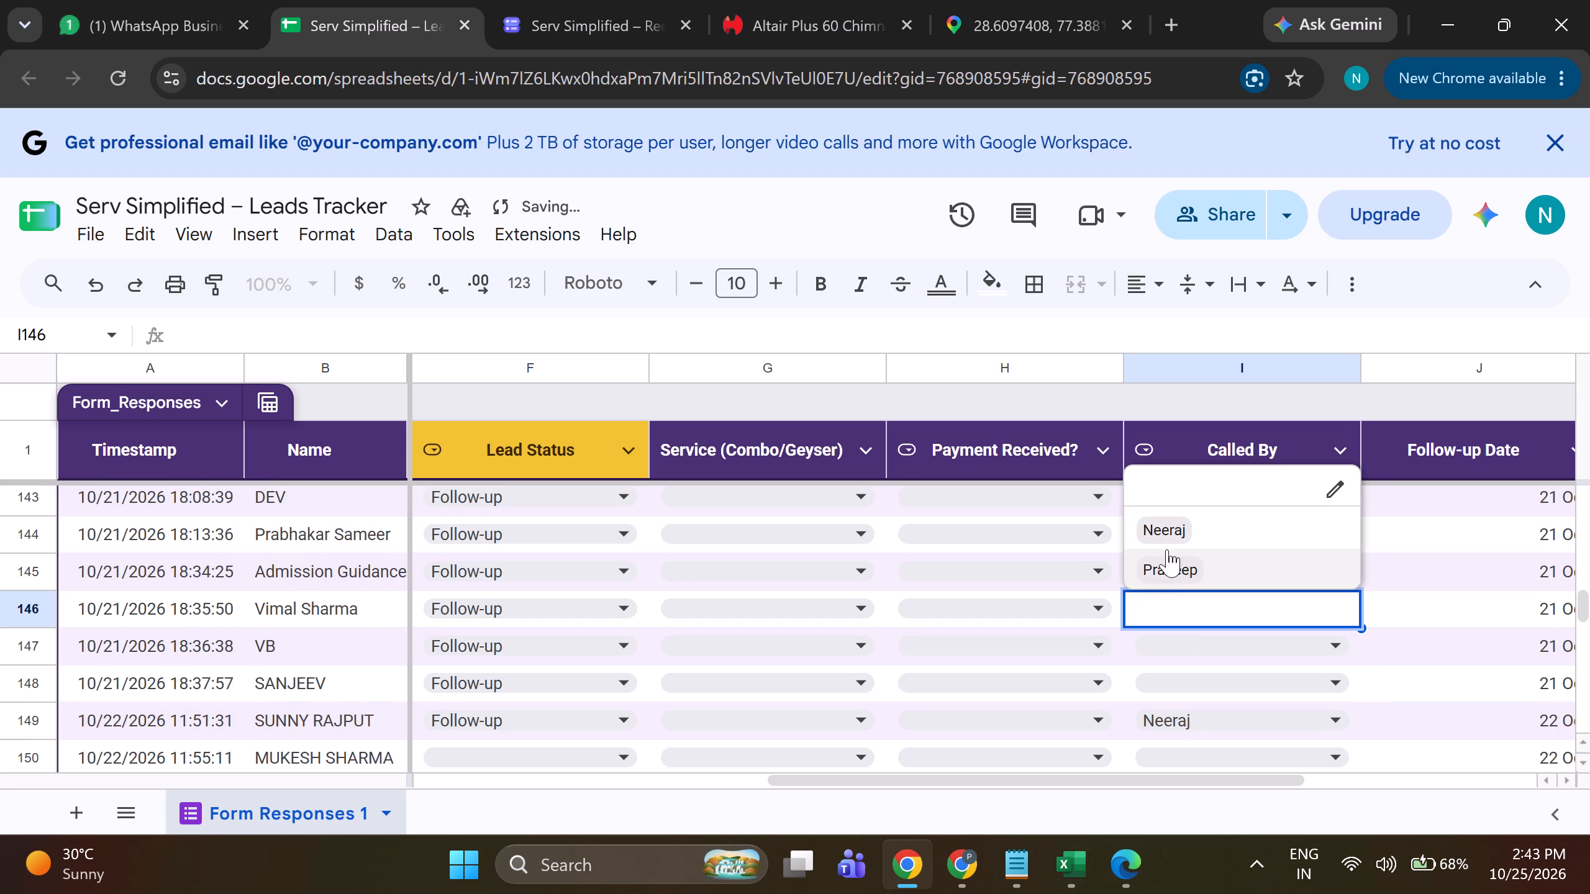
{"action": "left_click", "coordinate": [1171, 524]}
{"action": "left_click", "coordinate": [1217, 649]}
{"action": "left_click", "coordinate": [1192, 583]}
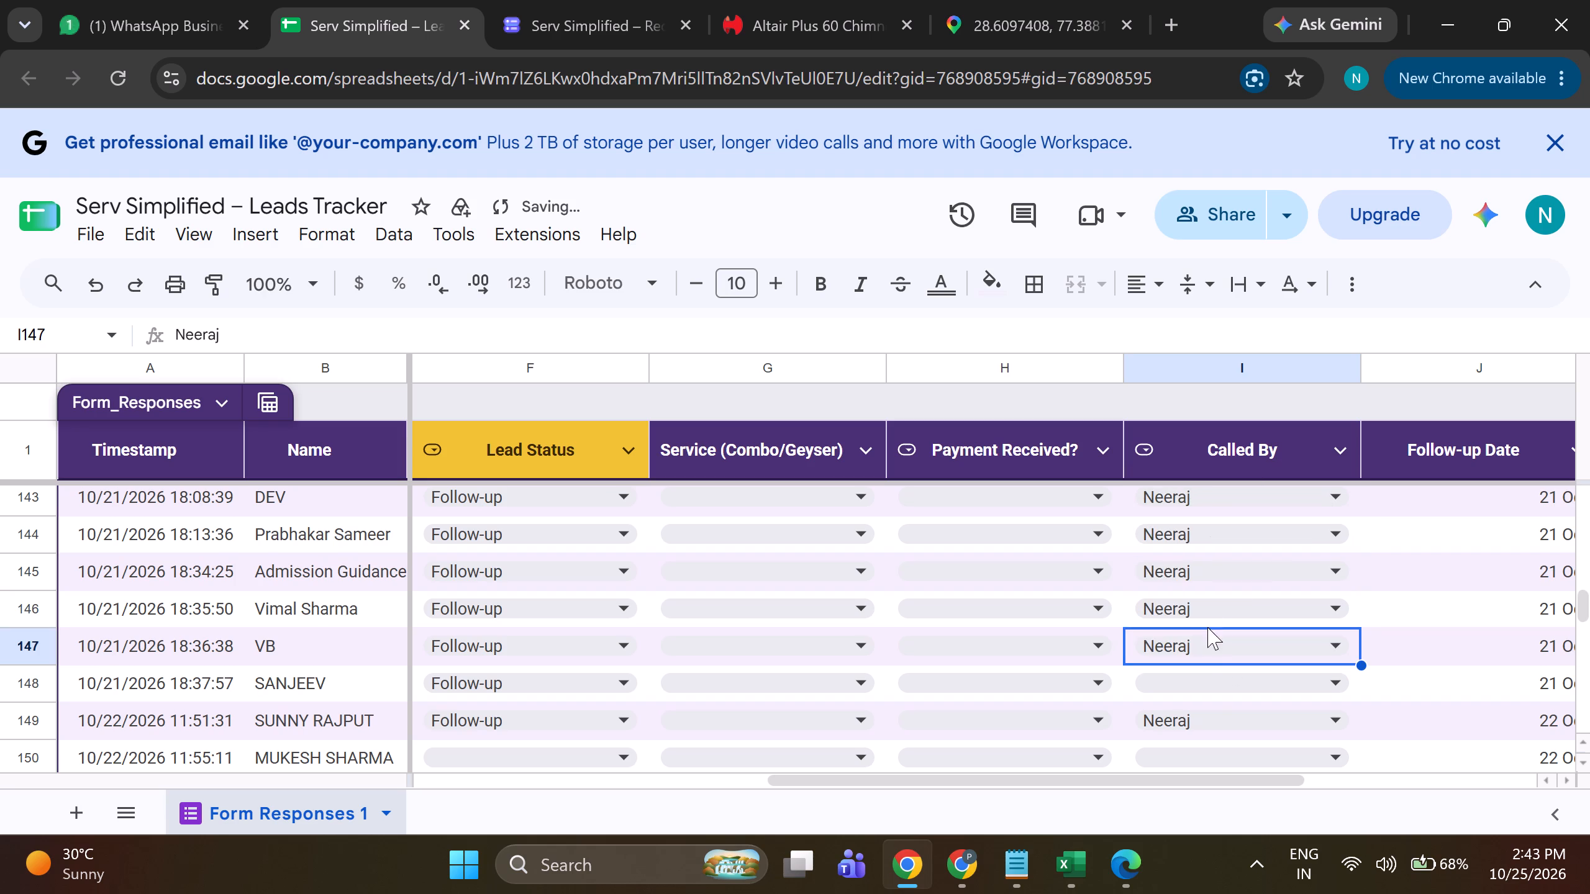
{"action": "left_click", "coordinate": [1215, 677]}
{"action": "left_click", "coordinate": [1188, 606]}
Set Called By to Neeraj for the 22 October leads in rows 150 to 153.
{"action": "scroll", "coordinate": [1210, 643], "scroll_direction": "down", "scroll_amount": 2}
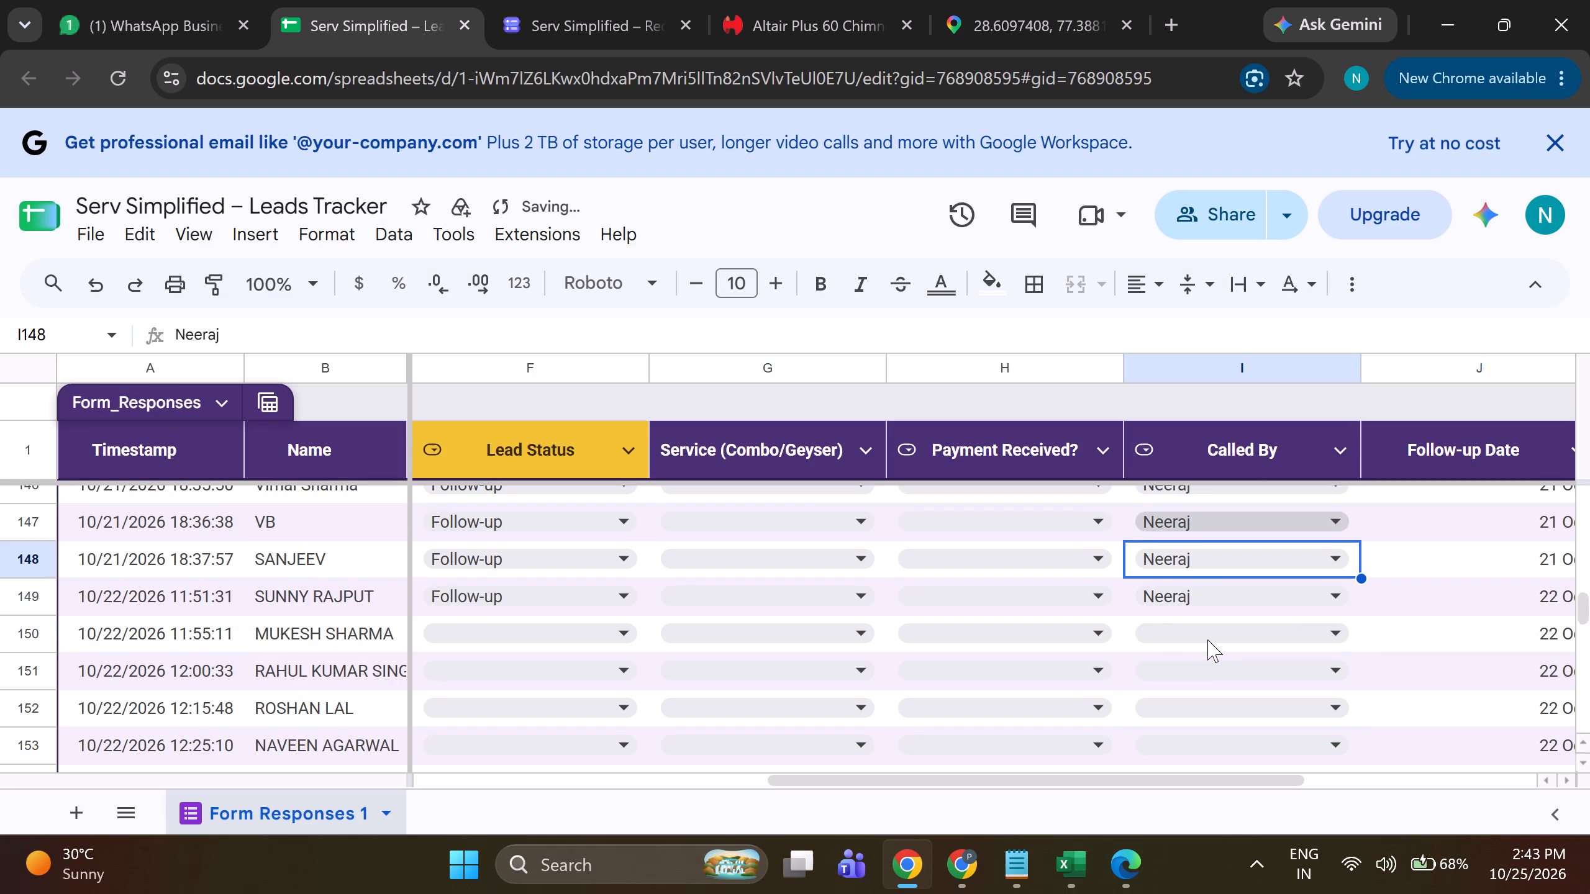
{"action": "scroll", "coordinate": [1207, 639], "scroll_direction": "up", "scroll_amount": 1}
{"action": "left_click", "coordinate": [1204, 634]}
{"action": "left_click", "coordinate": [1184, 569]}
{"action": "left_click", "coordinate": [1212, 666]}
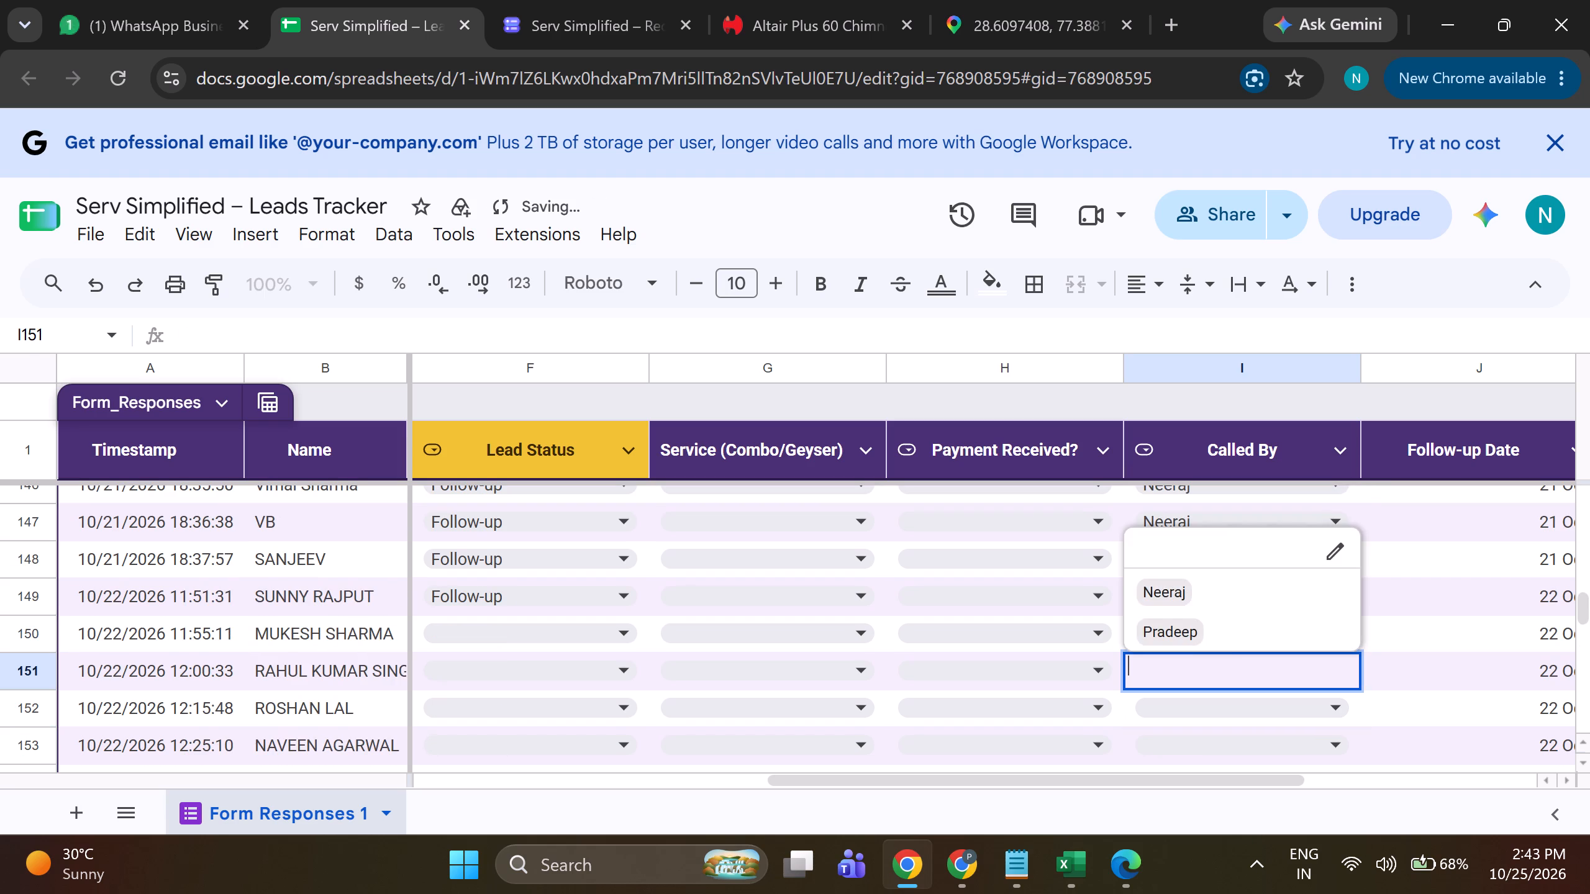
{"action": "left_click", "coordinate": [1199, 607]}
{"action": "left_click", "coordinate": [1216, 704]}
{"action": "left_click", "coordinate": [1206, 640]}
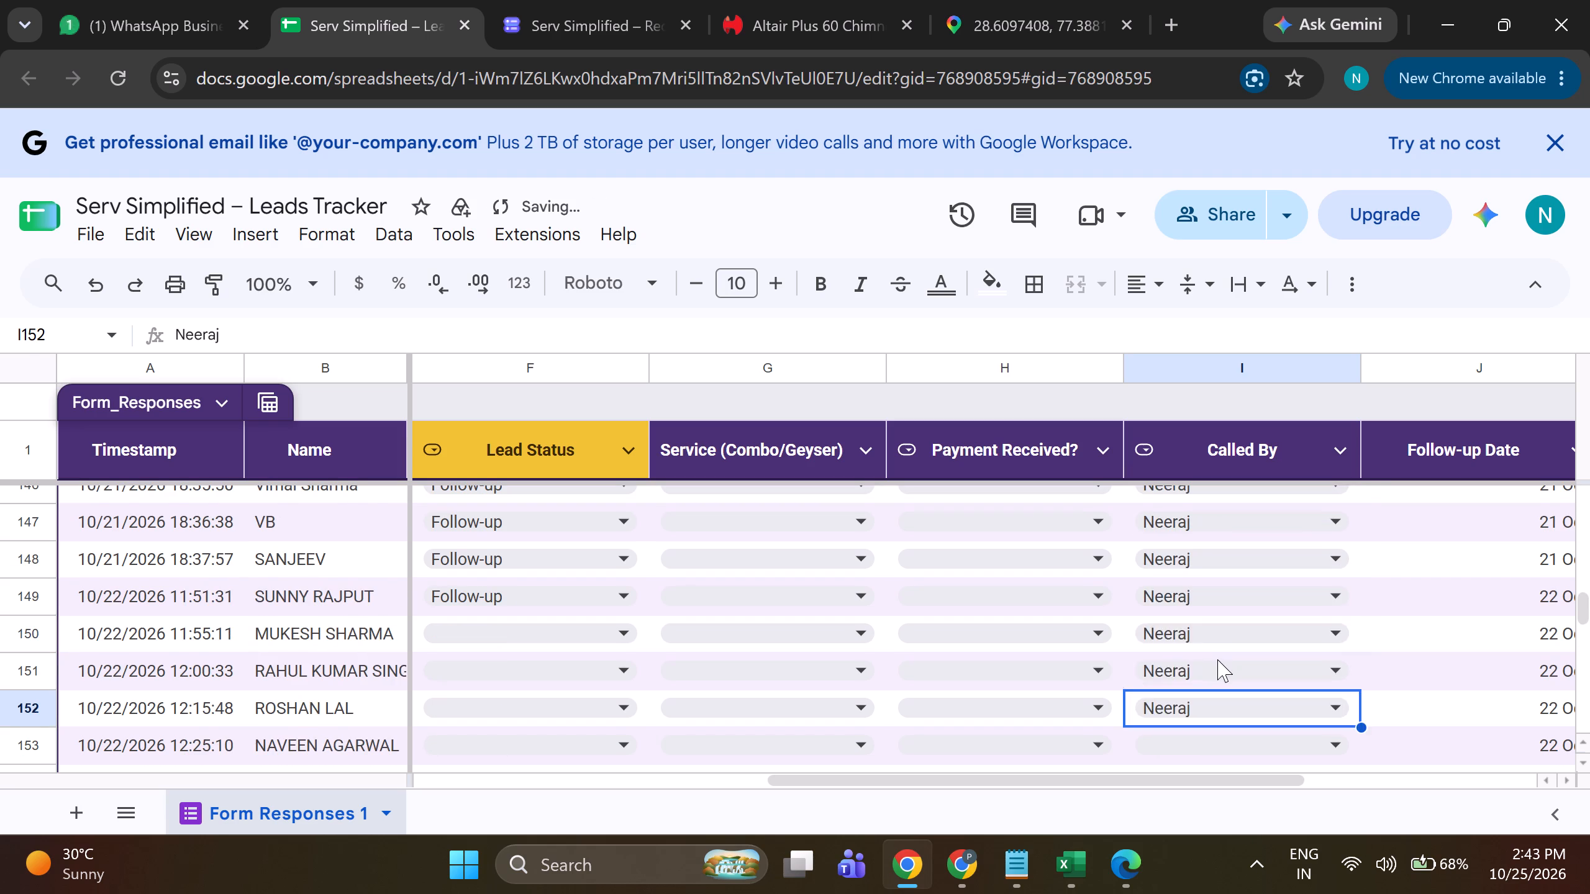
{"action": "scroll", "coordinate": [1219, 659], "scroll_direction": "down", "scroll_amount": 1}
{"action": "left_click", "coordinate": [1217, 626]}
{"action": "left_click", "coordinate": [1202, 535]}
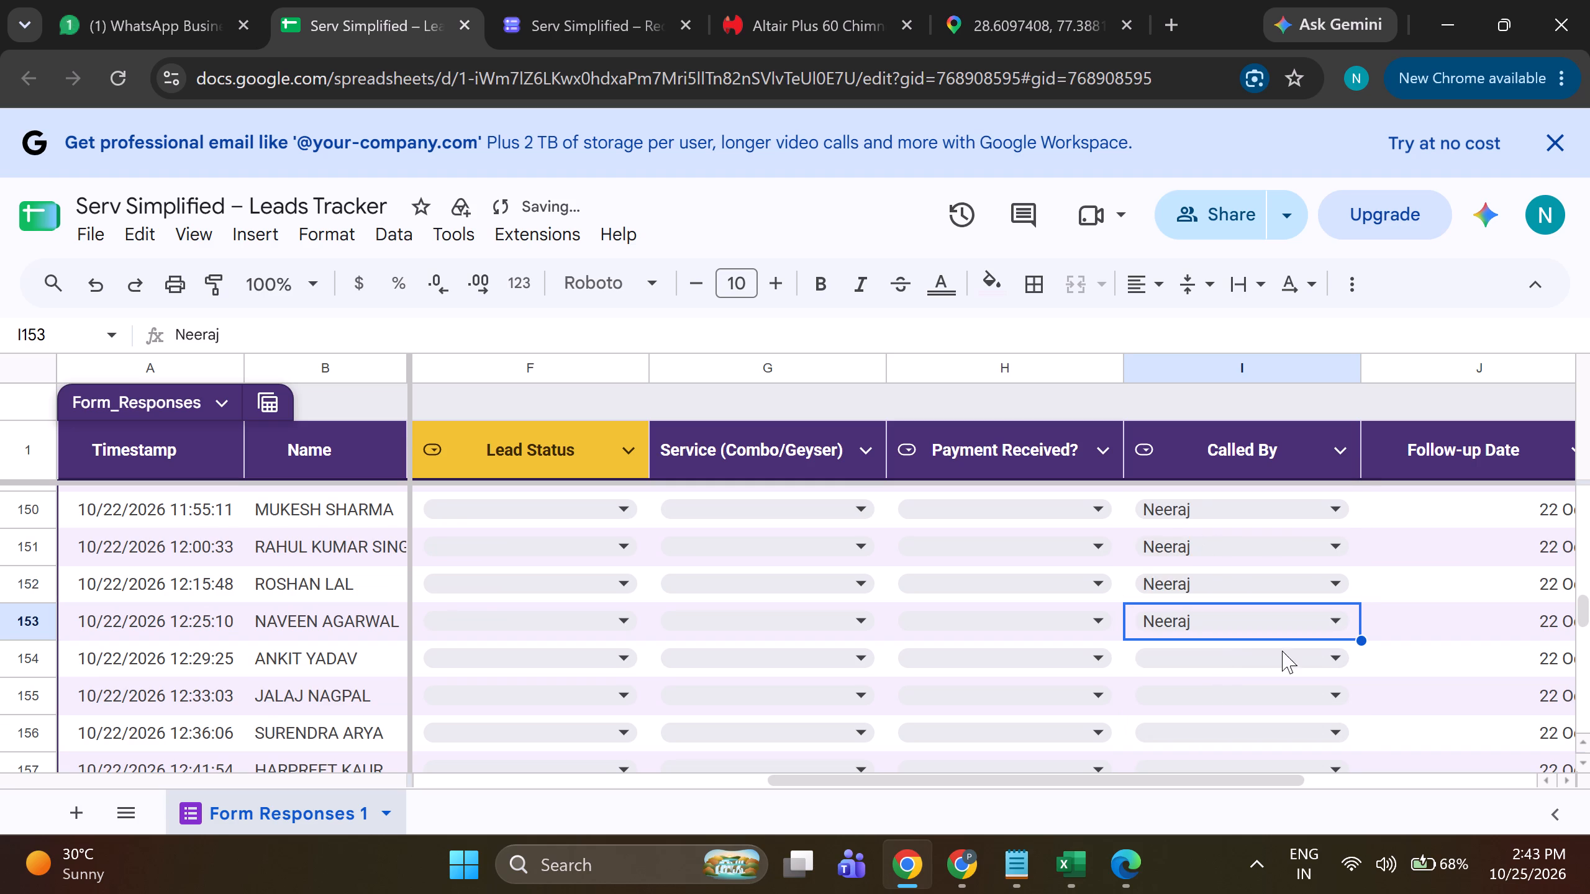
Fill in Neeraj as Called By for the leads in rows 154 to 157.
{"action": "left_click", "coordinate": [1272, 658]}
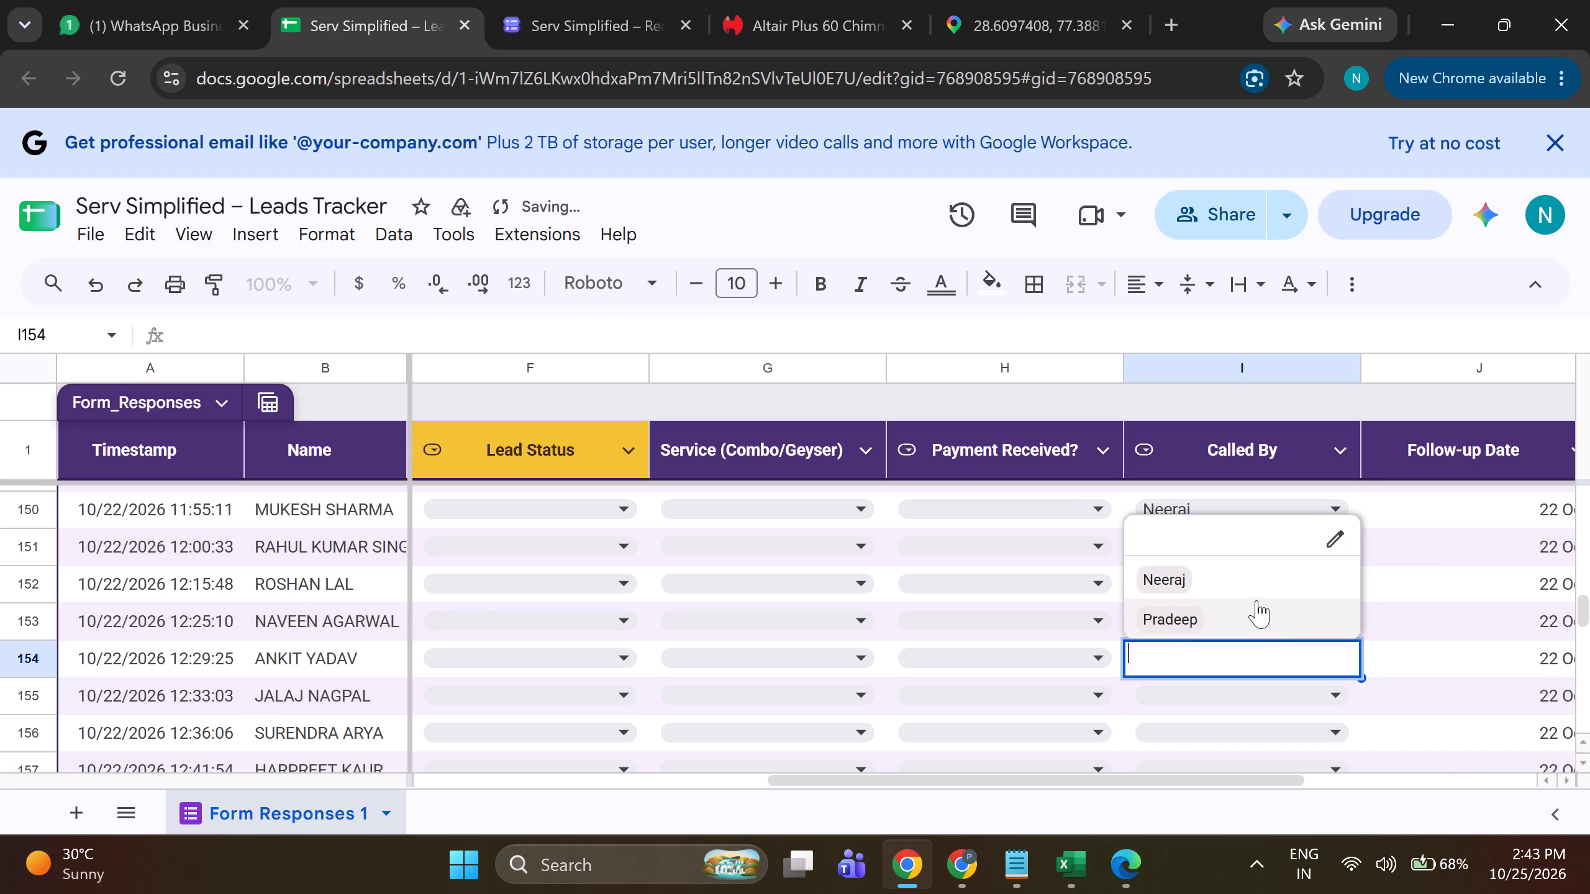
{"action": "left_click", "coordinate": [1250, 559]}
{"action": "left_click", "coordinate": [1235, 694]}
{"action": "left_click", "coordinate": [1214, 597]}
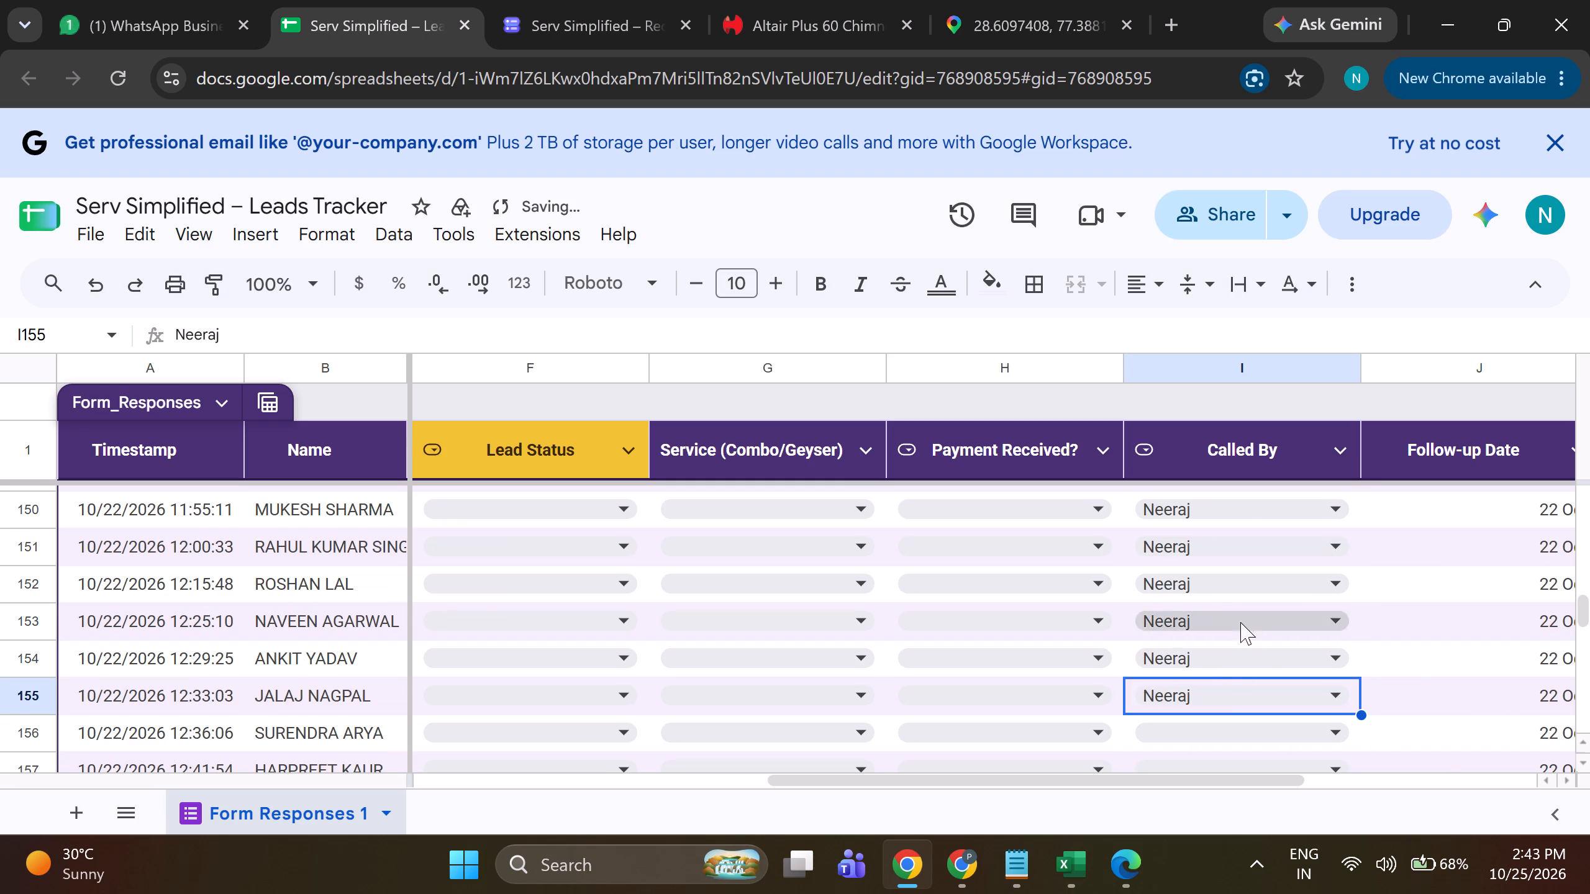
{"action": "scroll", "coordinate": [1227, 608], "scroll_direction": "down", "scroll_amount": 1}
{"action": "left_click", "coordinate": [1223, 610]}
{"action": "left_click", "coordinate": [1211, 534]}
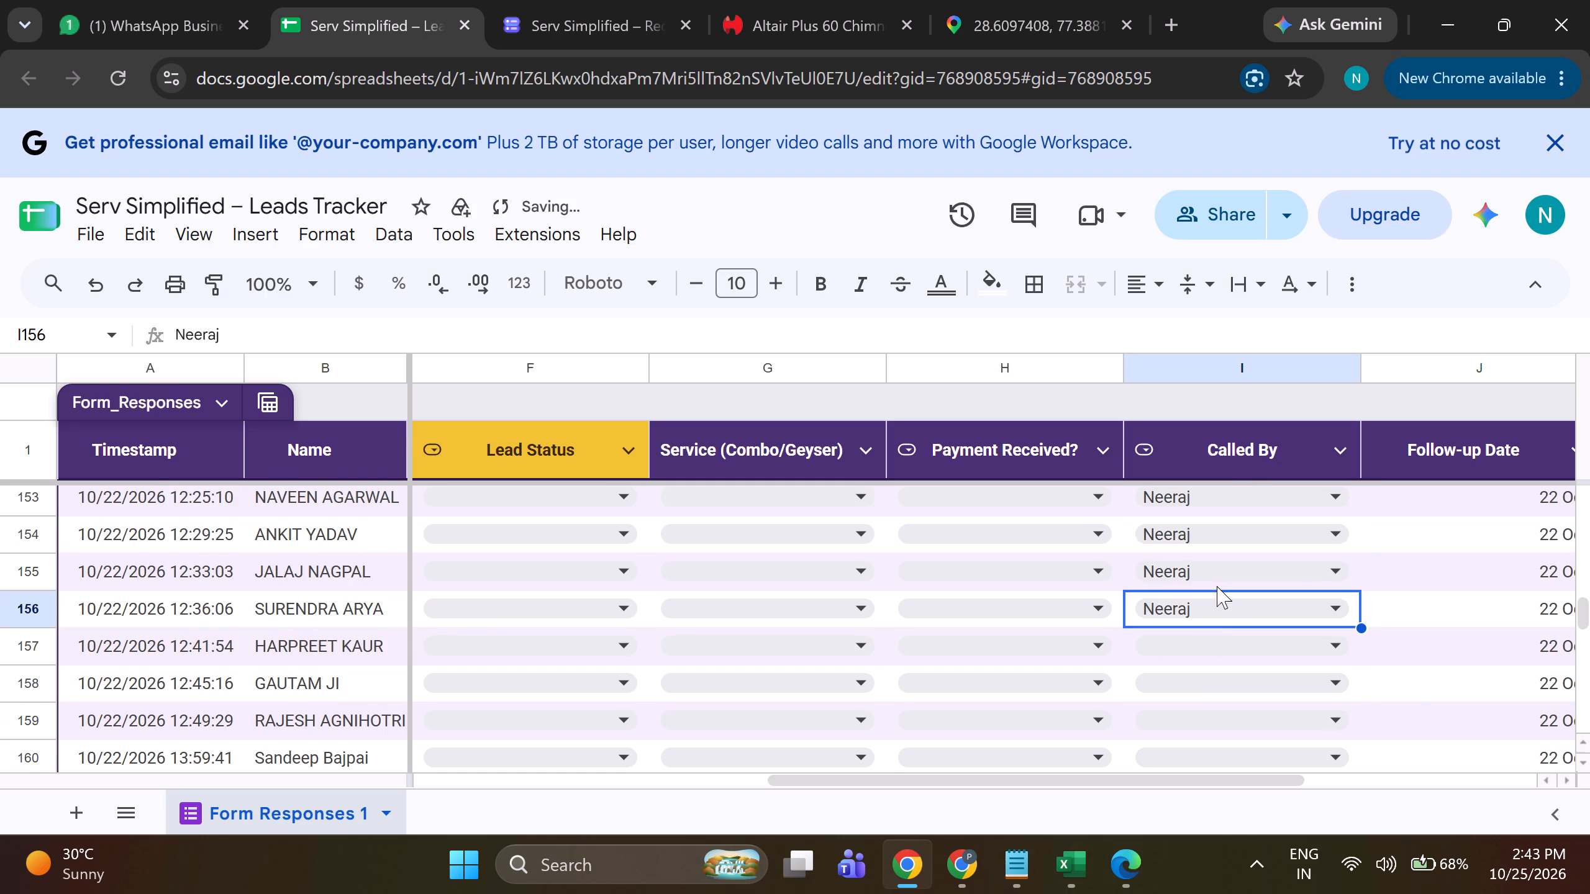
{"action": "left_click", "coordinate": [1231, 641]}
{"action": "left_click", "coordinate": [1224, 567]}
Set Called By to Neeraj for the remaining 22 October leads, rows 158 to 163.
{"action": "left_click", "coordinate": [1256, 681]}
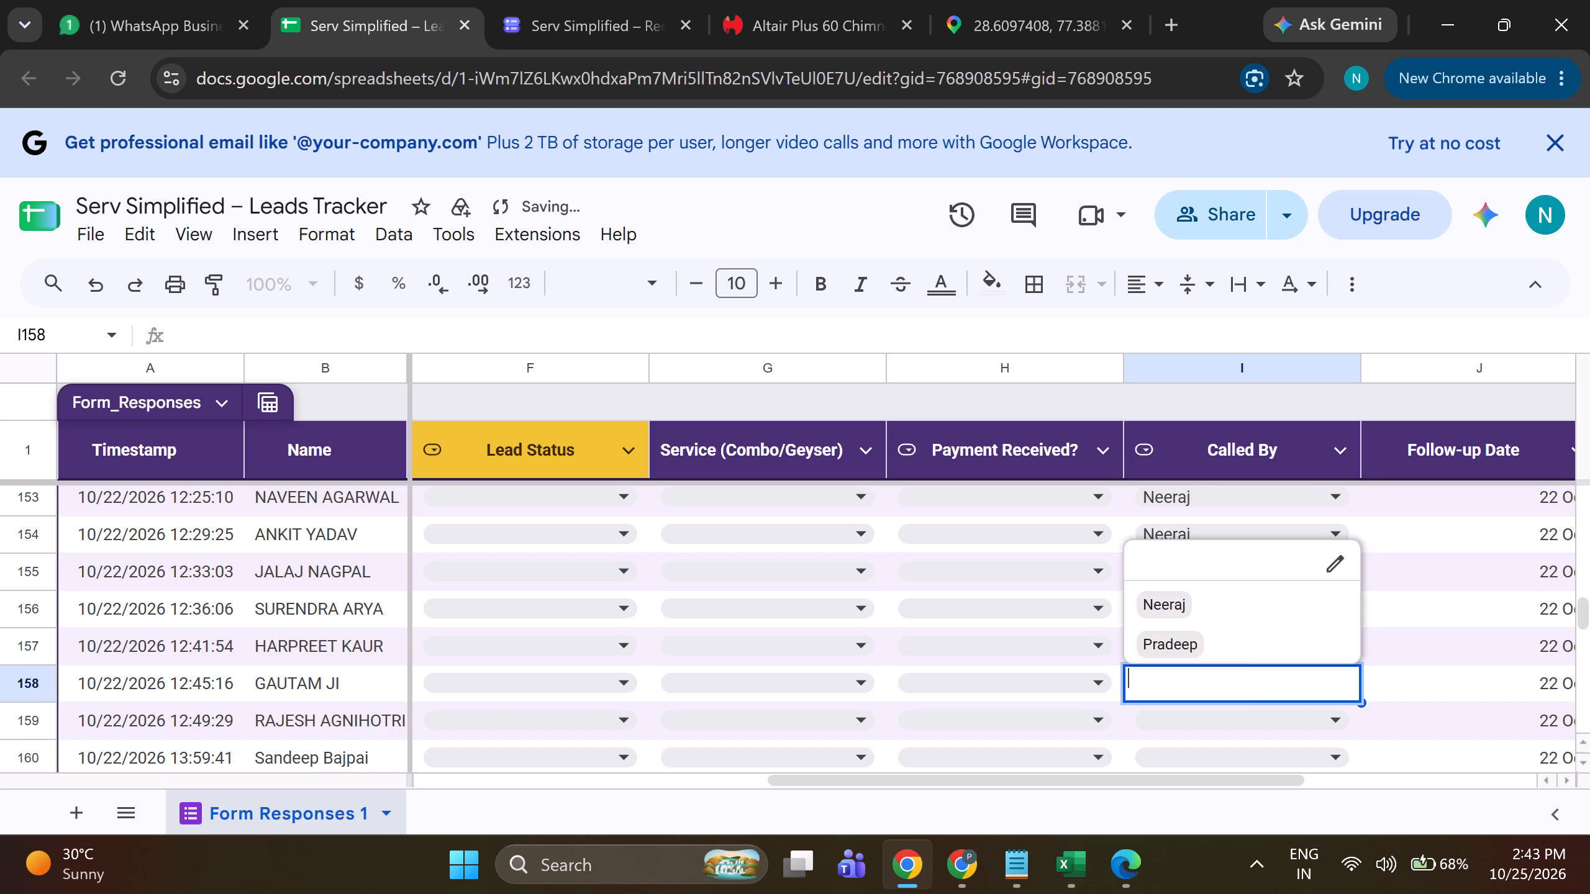
{"action": "left_click", "coordinate": [1240, 597]}
{"action": "left_click", "coordinate": [1252, 717]}
{"action": "left_click", "coordinate": [1232, 636]}
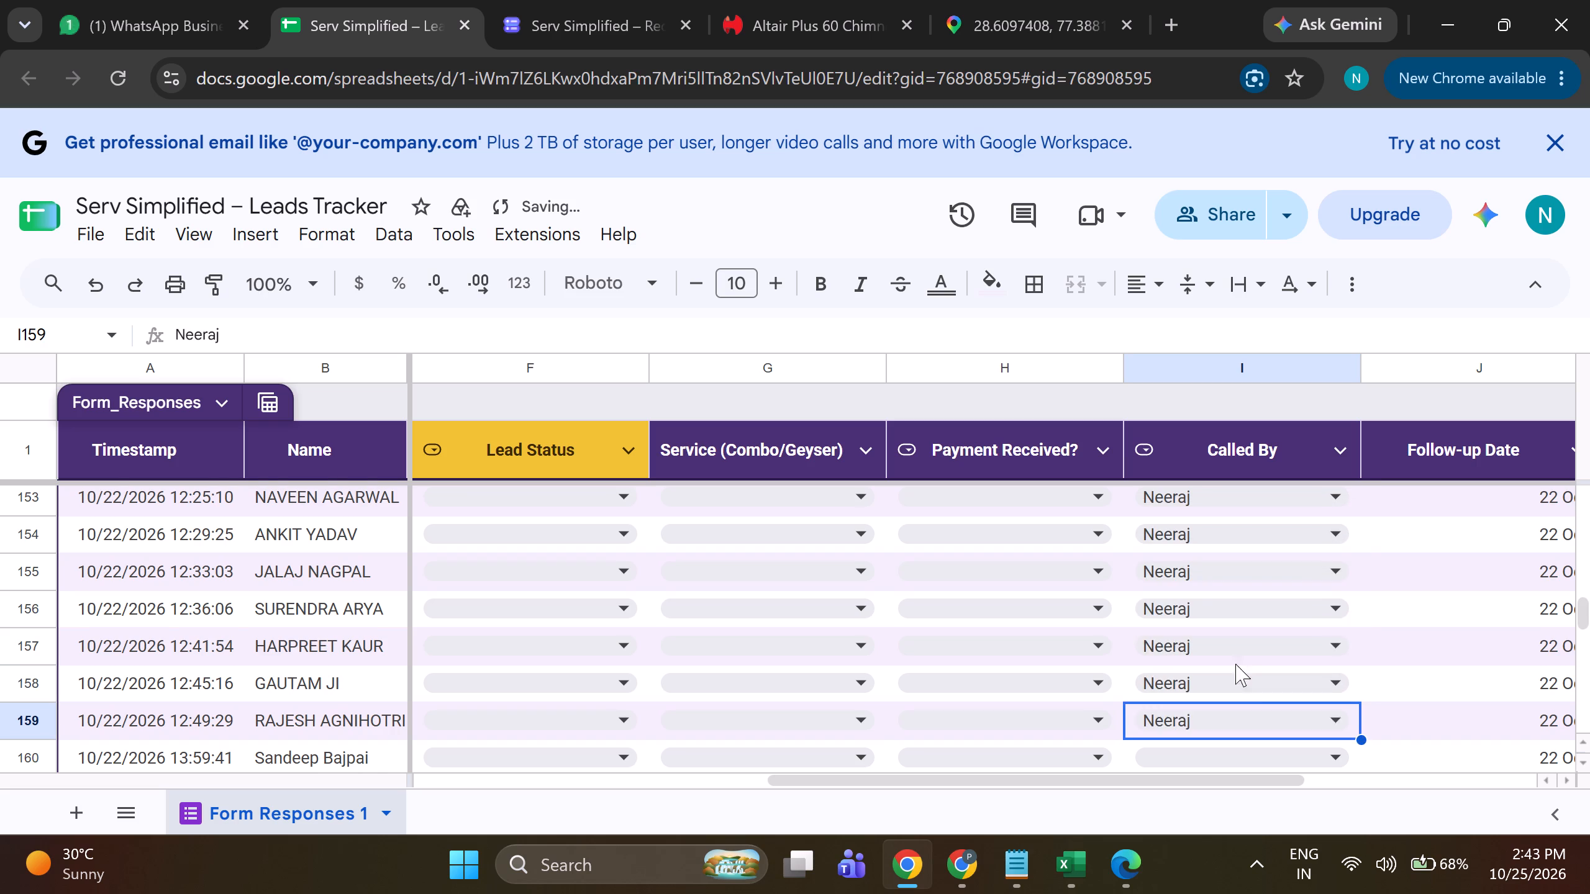
{"action": "left_click", "coordinate": [1273, 755]}
{"action": "left_click", "coordinate": [1241, 670]}
{"action": "scroll", "coordinate": [1253, 677], "scroll_direction": "down", "scroll_amount": 2}
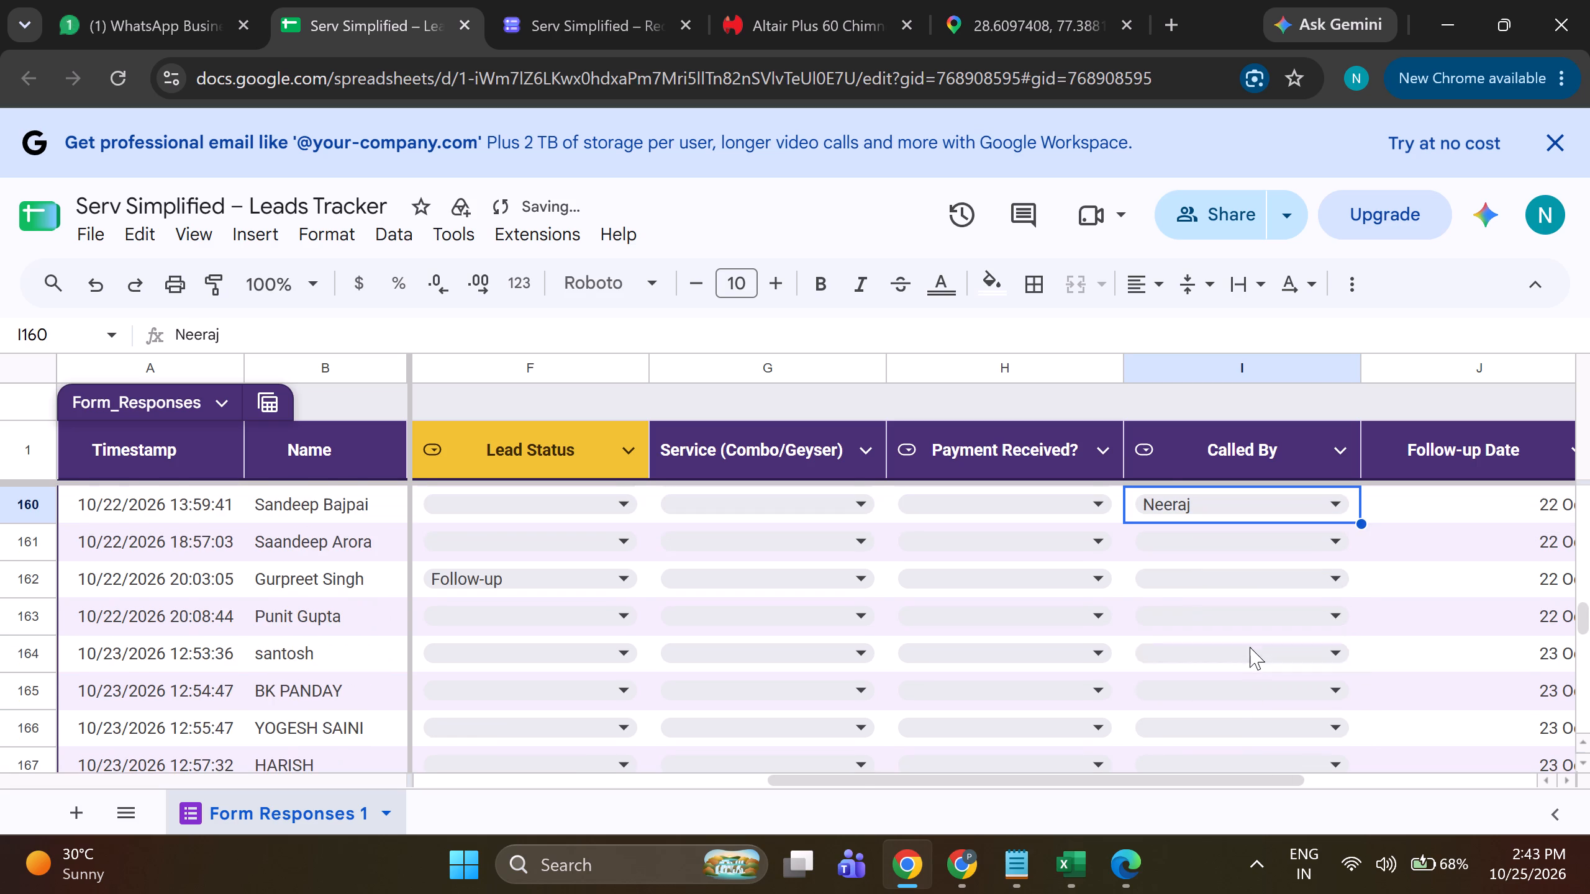
{"action": "left_click", "coordinate": [1240, 549]}
{"action": "left_click", "coordinate": [1255, 590]}
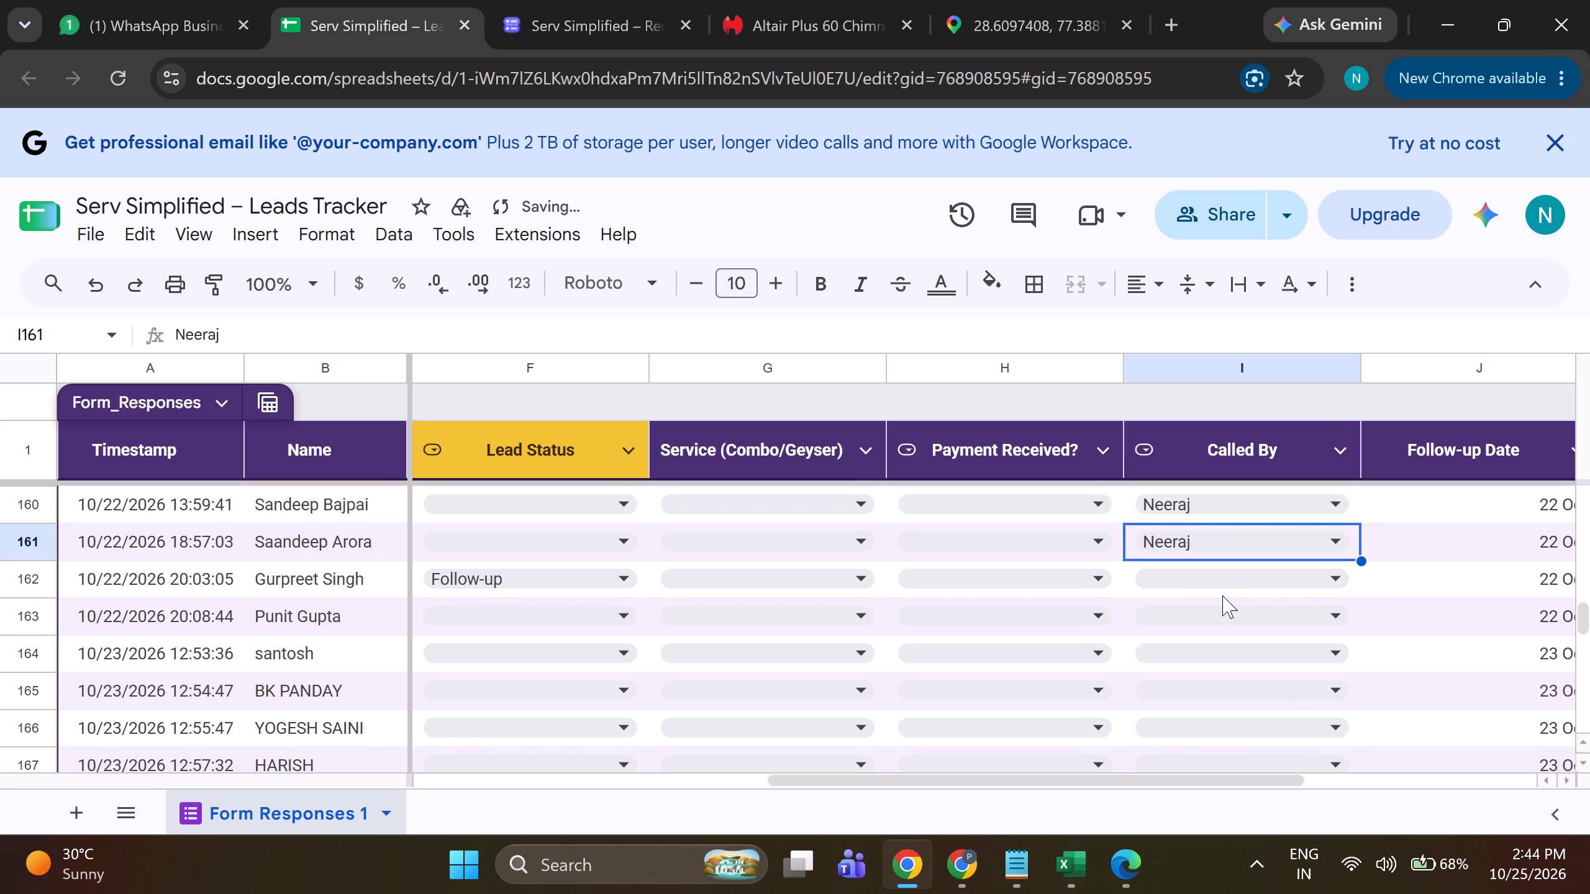
{"action": "left_click", "coordinate": [1232, 579]}
{"action": "left_click", "coordinate": [1216, 622]}
{"action": "left_click", "coordinate": [1214, 624]}
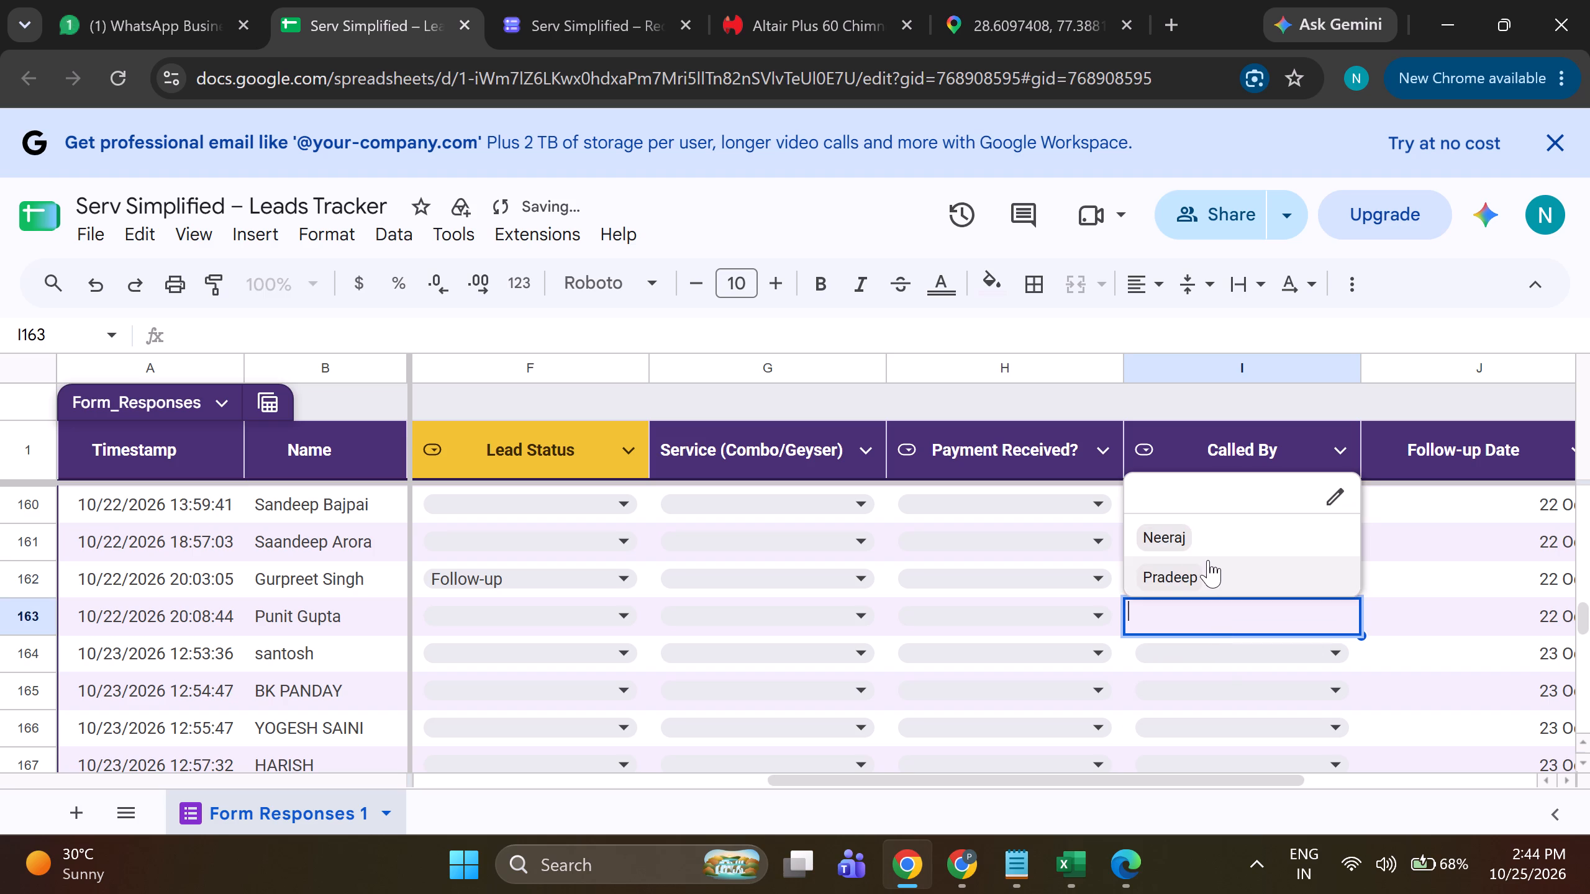
{"action": "left_click", "coordinate": [1206, 530]}
Set Called By to Neeraj for the 23 October leads in rows 164 to 166.
{"action": "left_click", "coordinate": [1251, 649]}
{"action": "left_click", "coordinate": [1219, 571]}
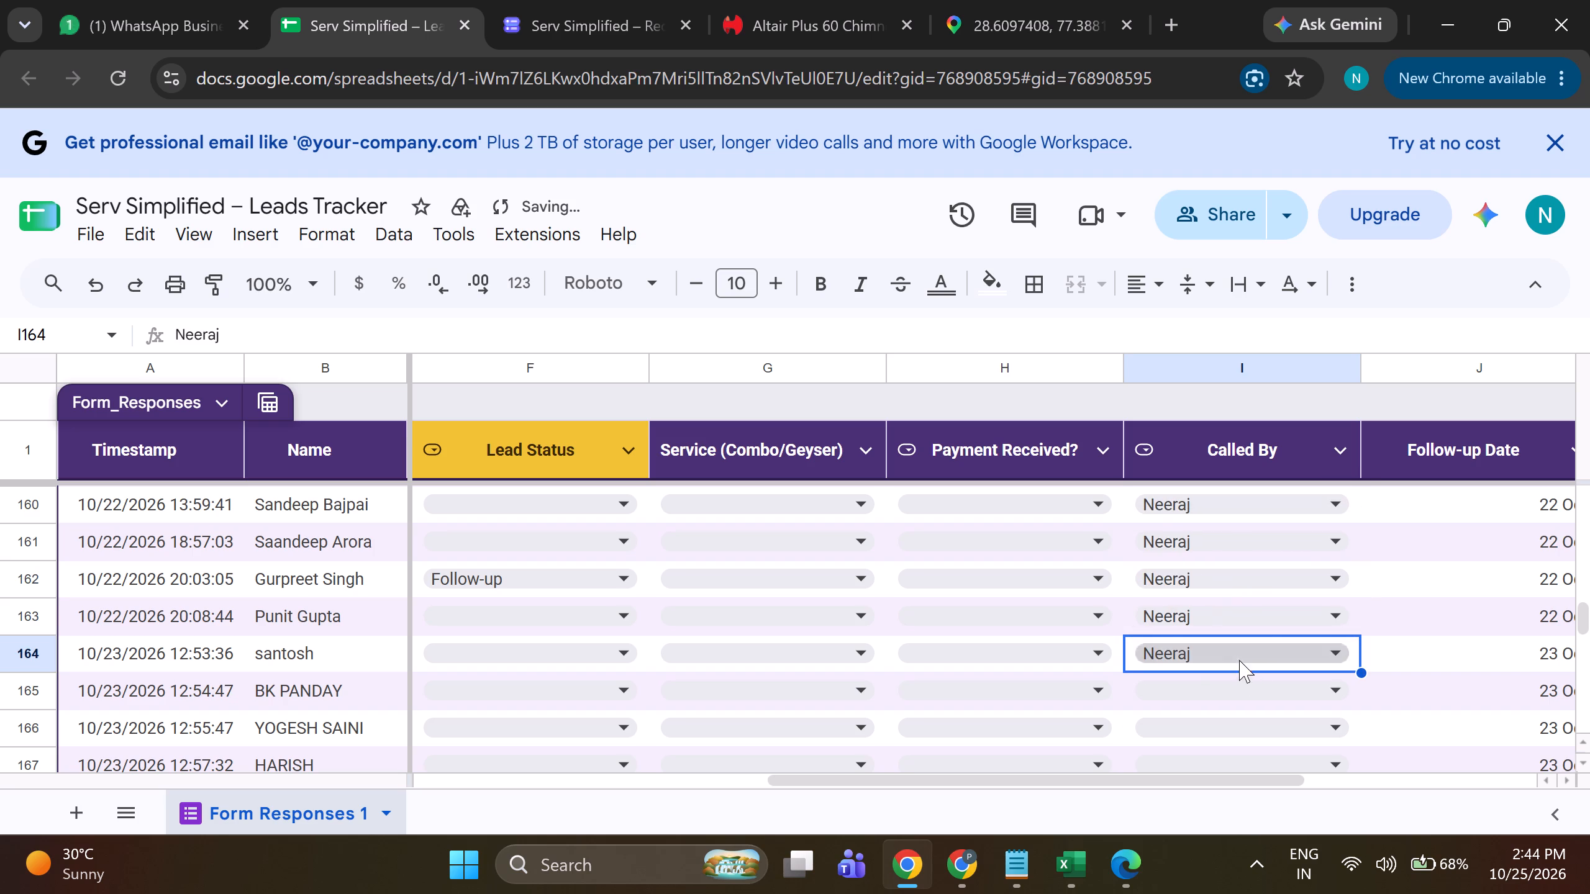
{"action": "left_click", "coordinate": [1255, 687]}
{"action": "left_click", "coordinate": [1235, 612]}
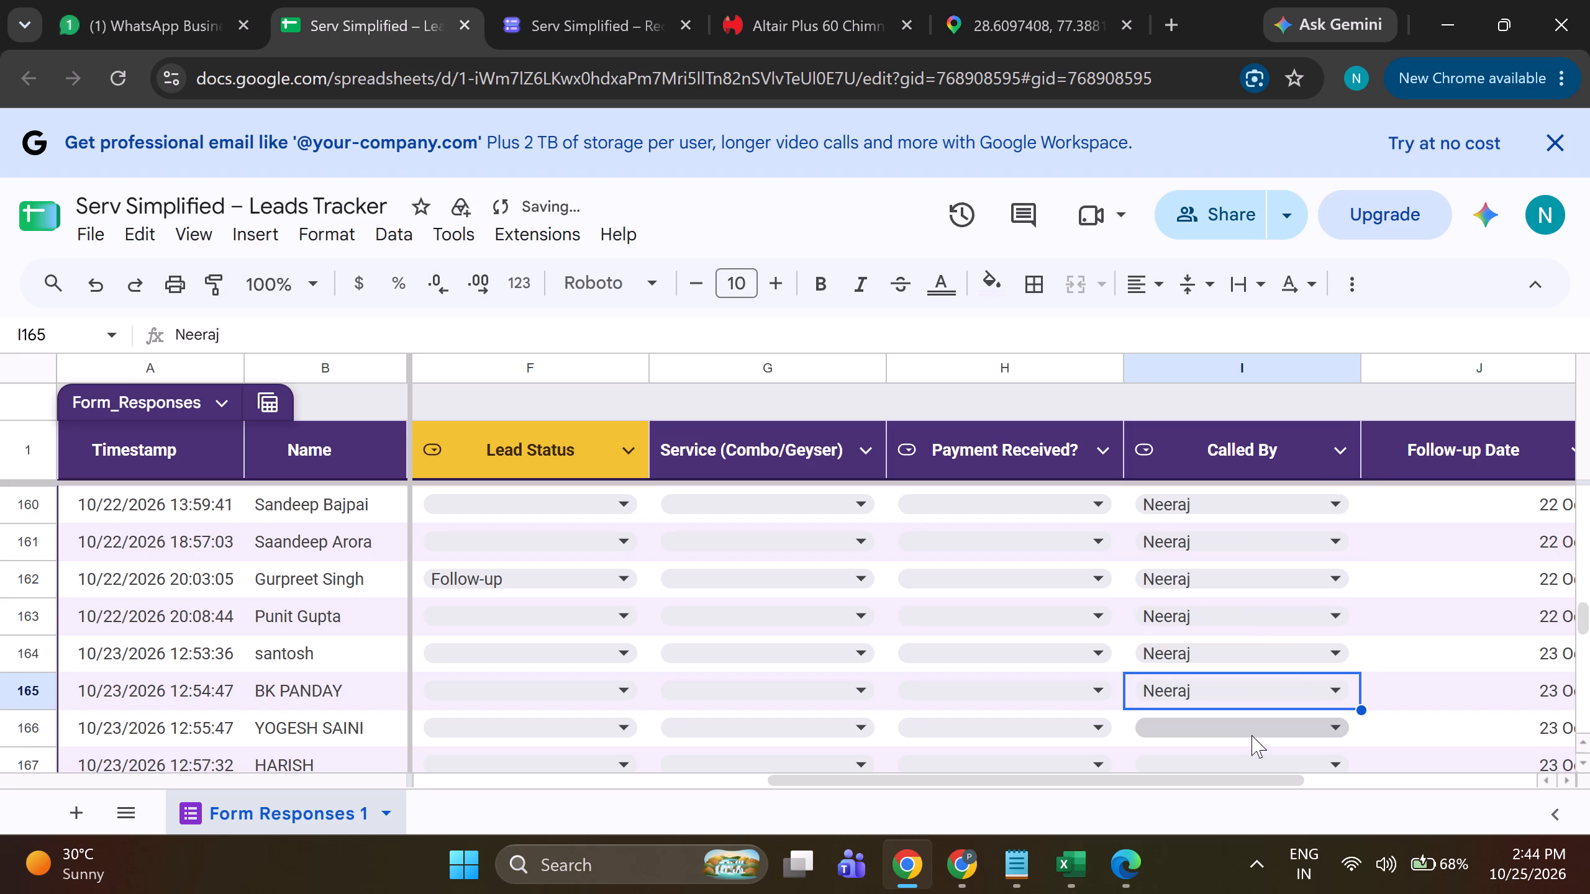
{"action": "left_click", "coordinate": [1252, 735]}
{"action": "left_click", "coordinate": [1230, 648]}
{"action": "scroll", "coordinate": [1243, 656], "scroll_direction": "down", "scroll_amount": 2}
{"action": "scroll", "coordinate": [1243, 656], "scroll_direction": "up", "scroll_amount": 1}
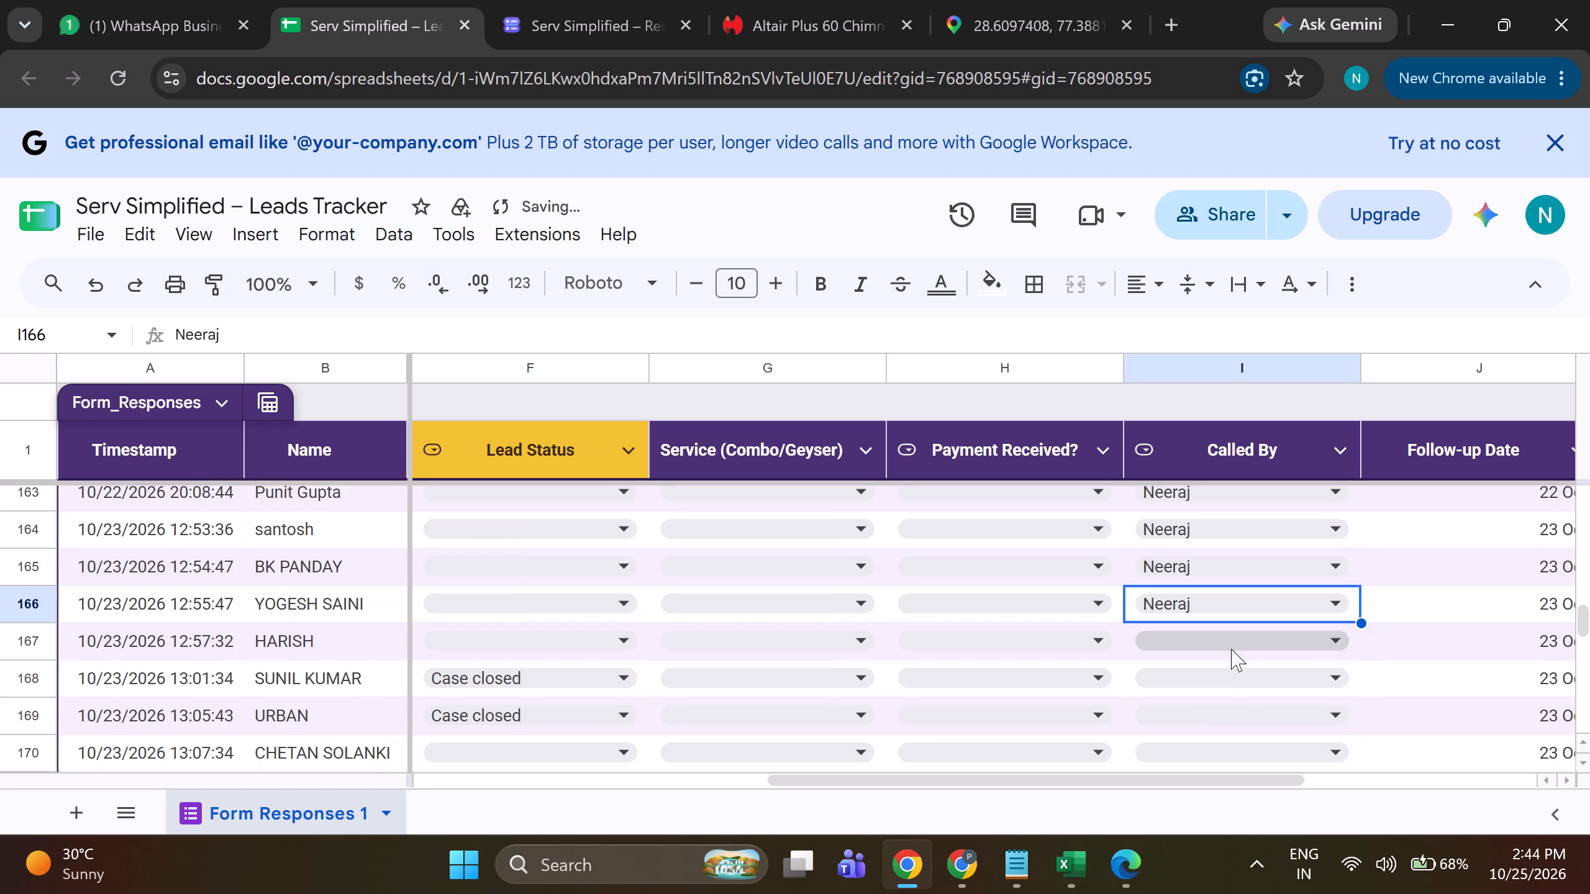
Set Called By to Neeraj for the remaining 23 October leads in rows 167 to 170.
{"action": "left_click", "coordinate": [1227, 642]}
{"action": "left_click", "coordinate": [1201, 554]}
{"action": "left_click", "coordinate": [1237, 675]}
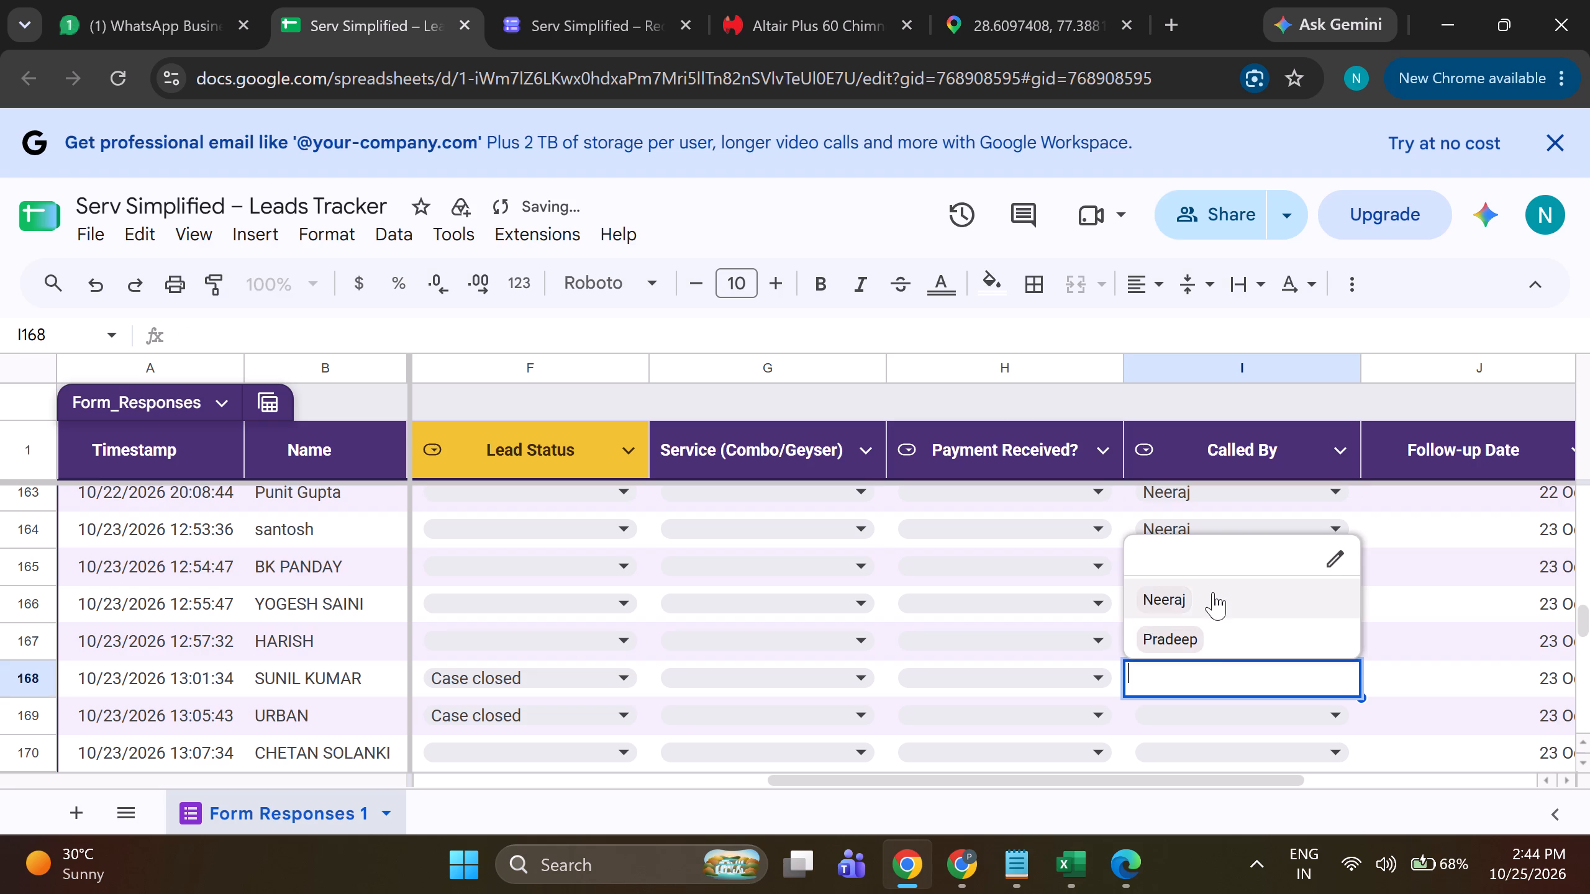
{"action": "left_click", "coordinate": [1211, 587]}
{"action": "left_click", "coordinate": [1230, 717]}
{"action": "left_click", "coordinate": [1206, 643]}
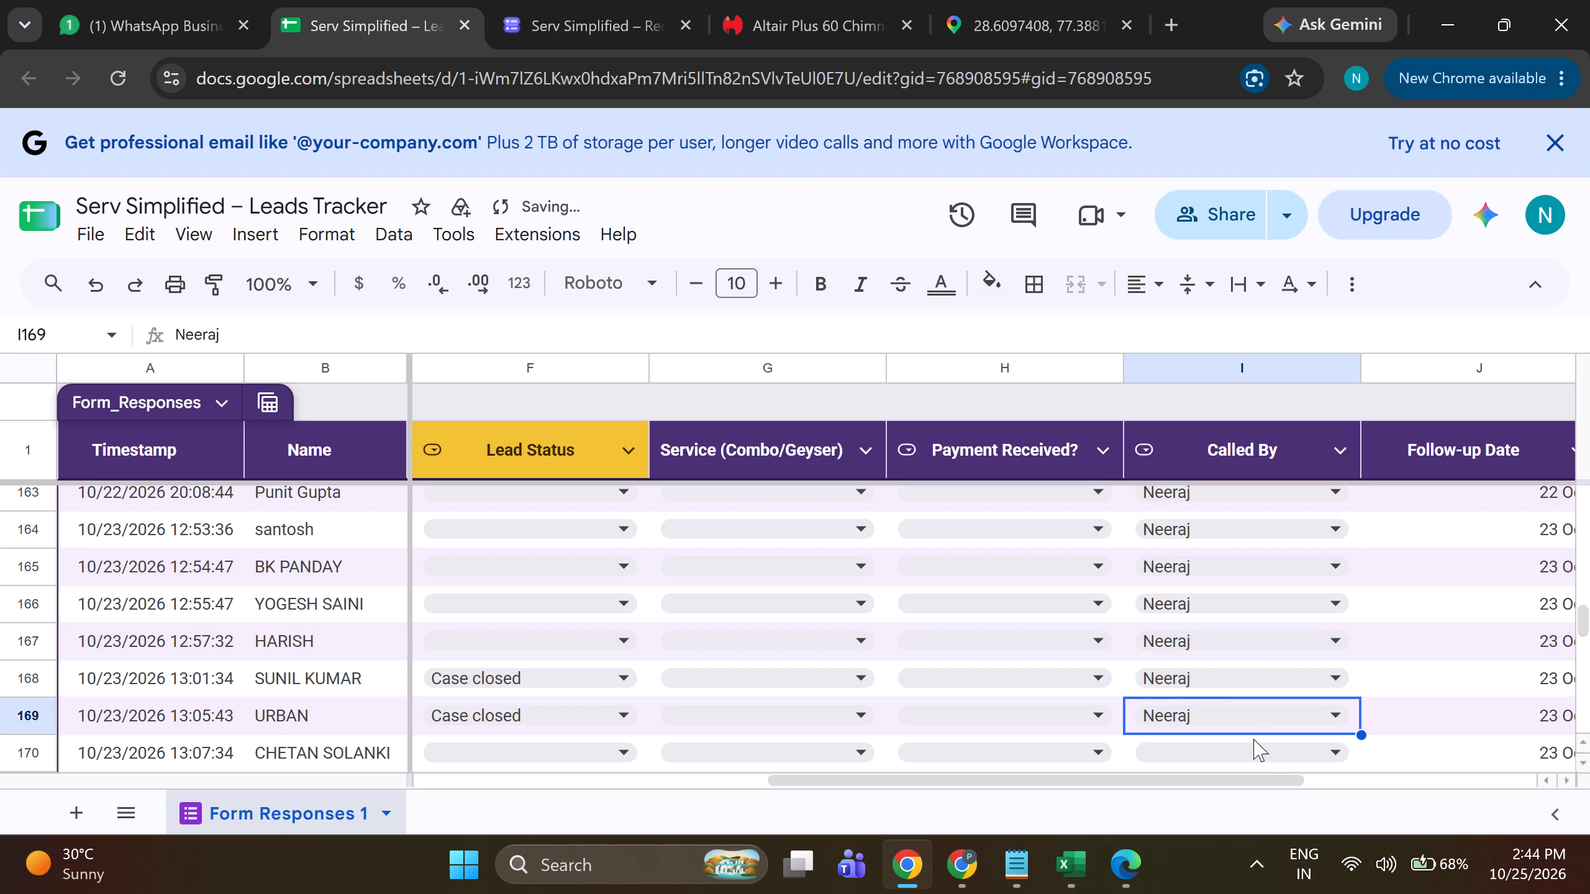
{"action": "left_click", "coordinate": [1256, 756]}
{"action": "left_click", "coordinate": [1237, 679]}
Set Called By to Neeraj for the first three 24 October leads, rows 171 to 173.
{"action": "scroll", "coordinate": [1251, 652], "scroll_direction": "down", "scroll_amount": 2}
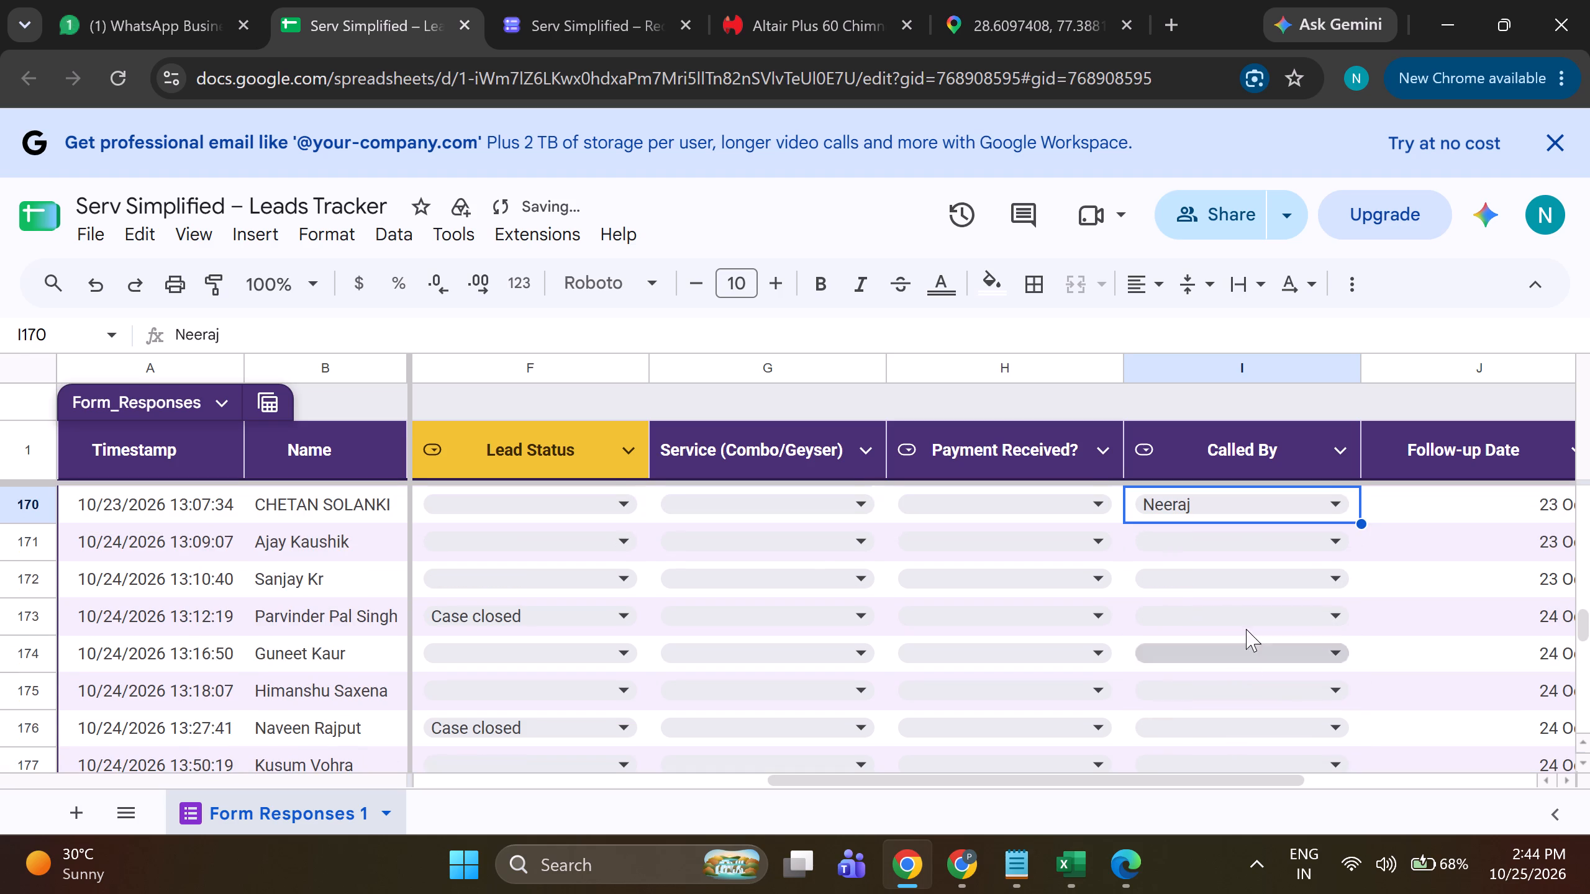
{"action": "left_click", "coordinate": [1221, 543]}
{"action": "left_click", "coordinate": [1217, 585]}
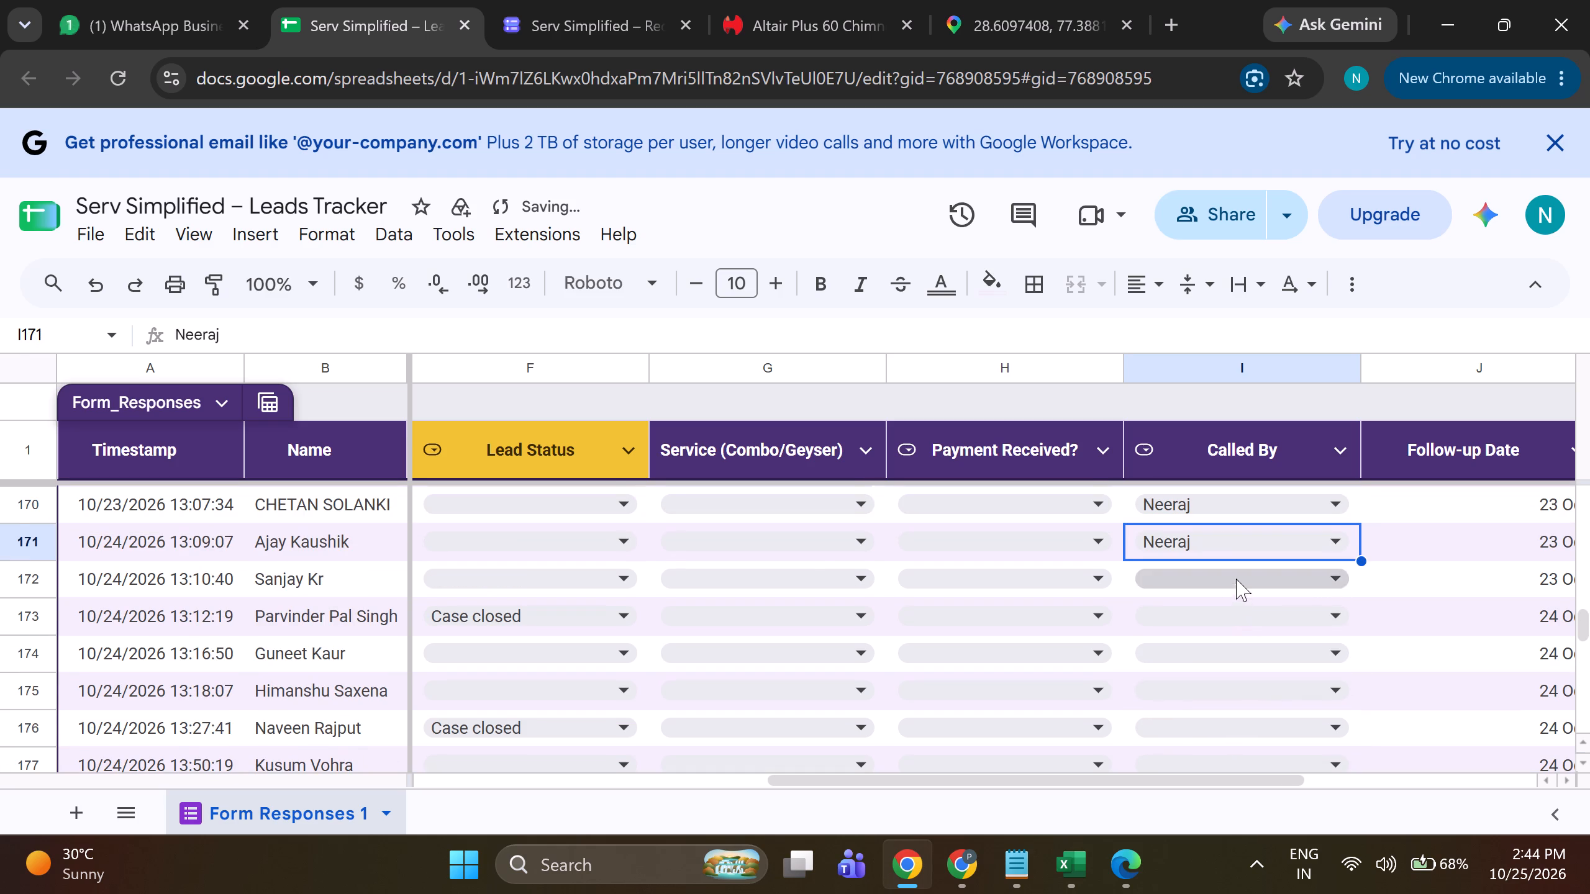
{"action": "left_click", "coordinate": [1236, 579]}
{"action": "left_click", "coordinate": [1215, 630]}
{"action": "left_click", "coordinate": [1237, 610]}
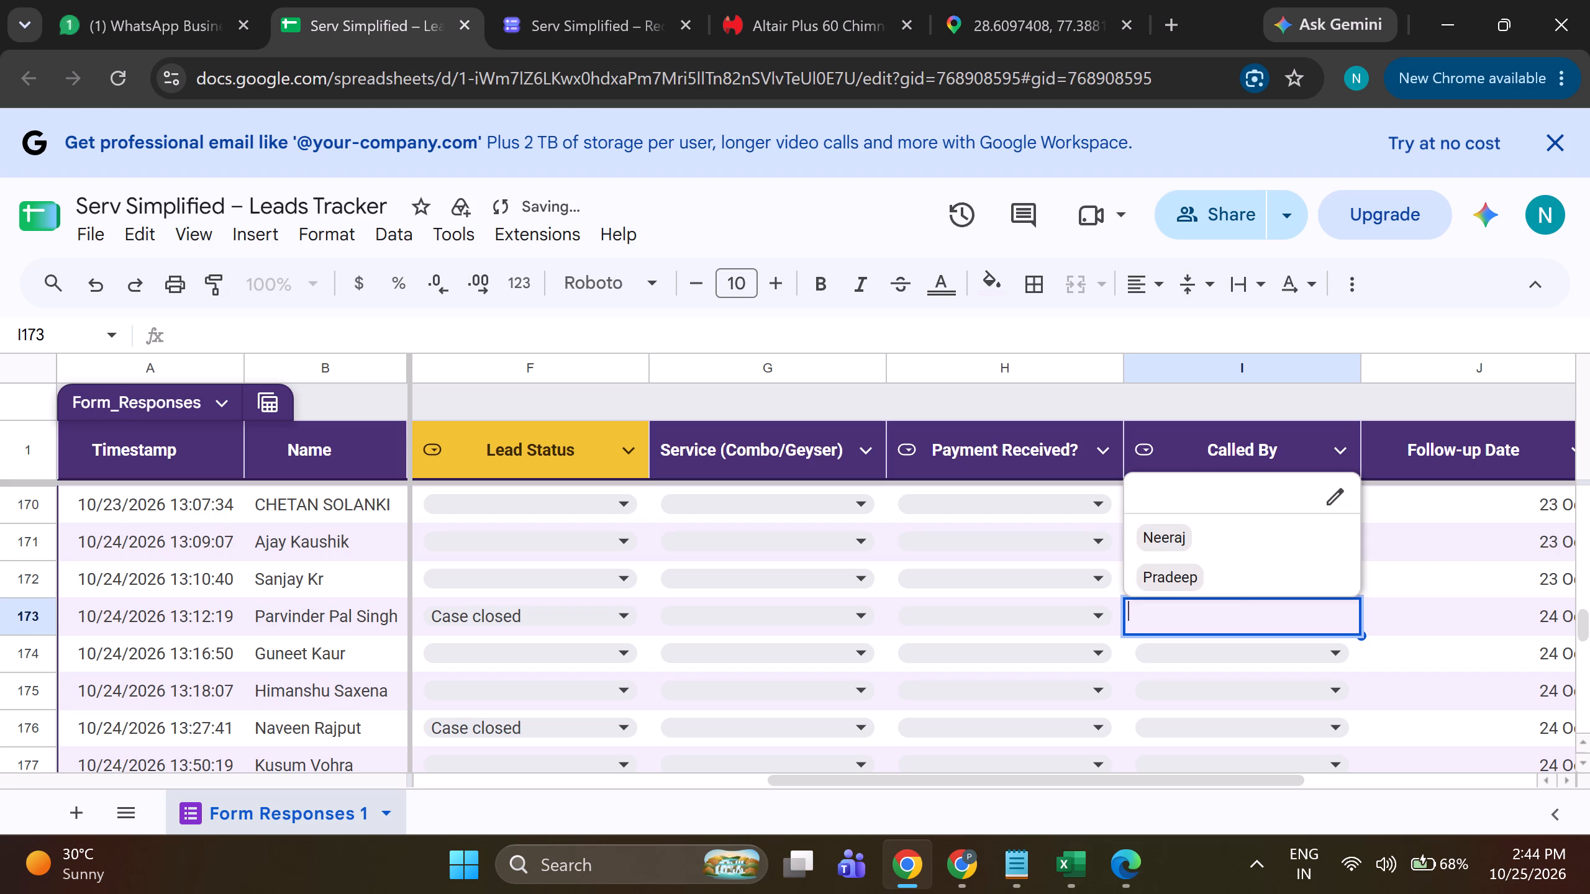
{"action": "left_click", "coordinate": [1231, 546]}
Fill in Neeraj as Called By for the remaining 24 October leads in rows 174 to 177.
{"action": "left_click", "coordinate": [1247, 657]}
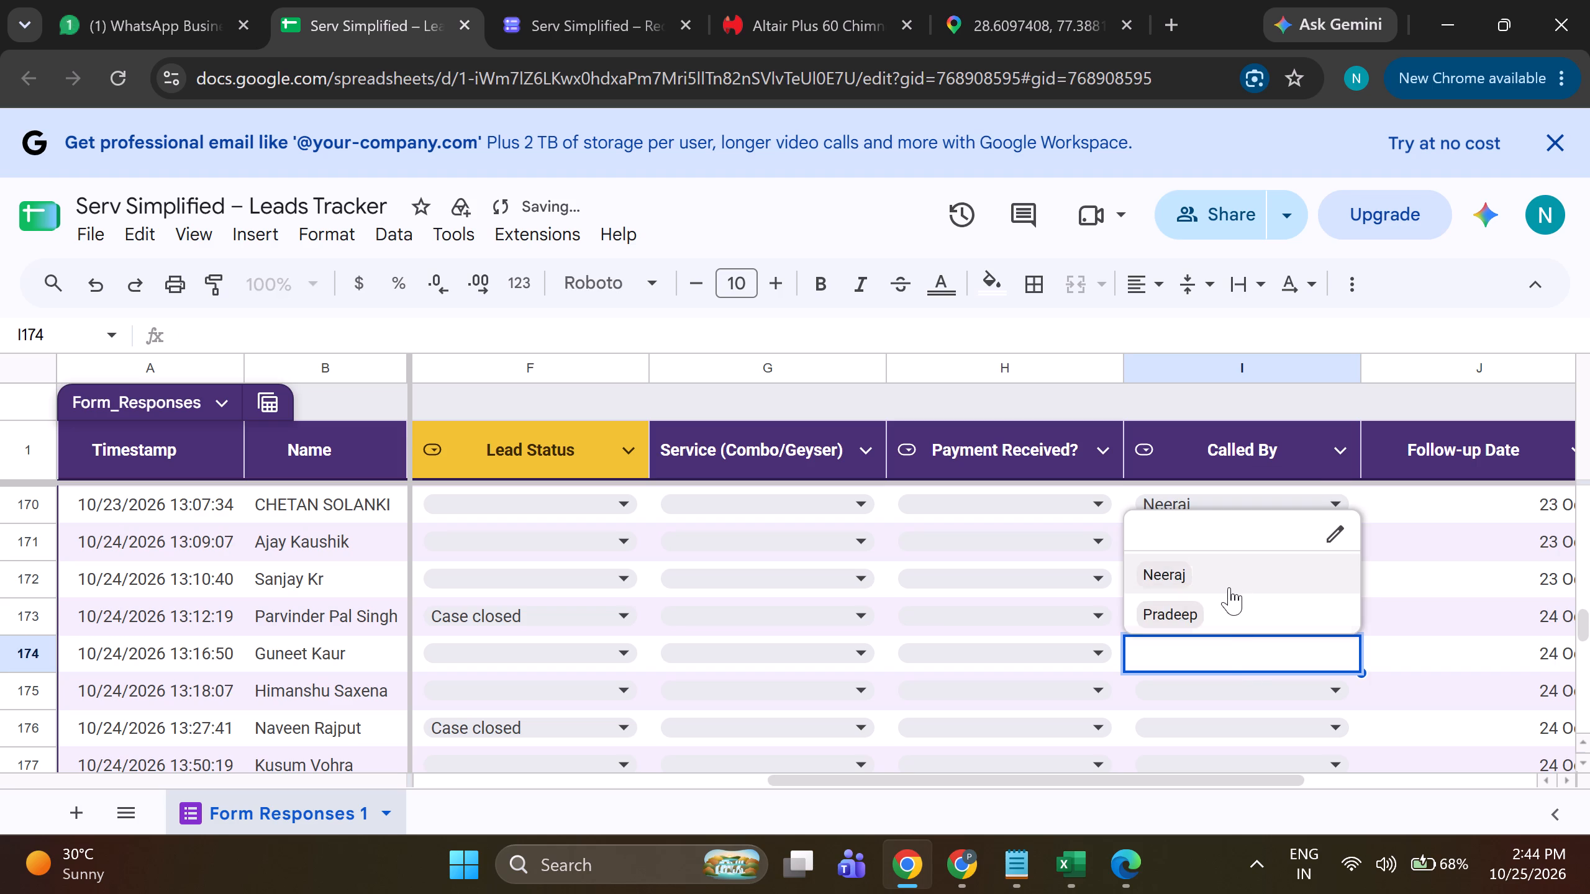
{"action": "left_click", "coordinate": [1228, 582]}
{"action": "left_click", "coordinate": [1233, 698]}
{"action": "left_click", "coordinate": [1203, 629]}
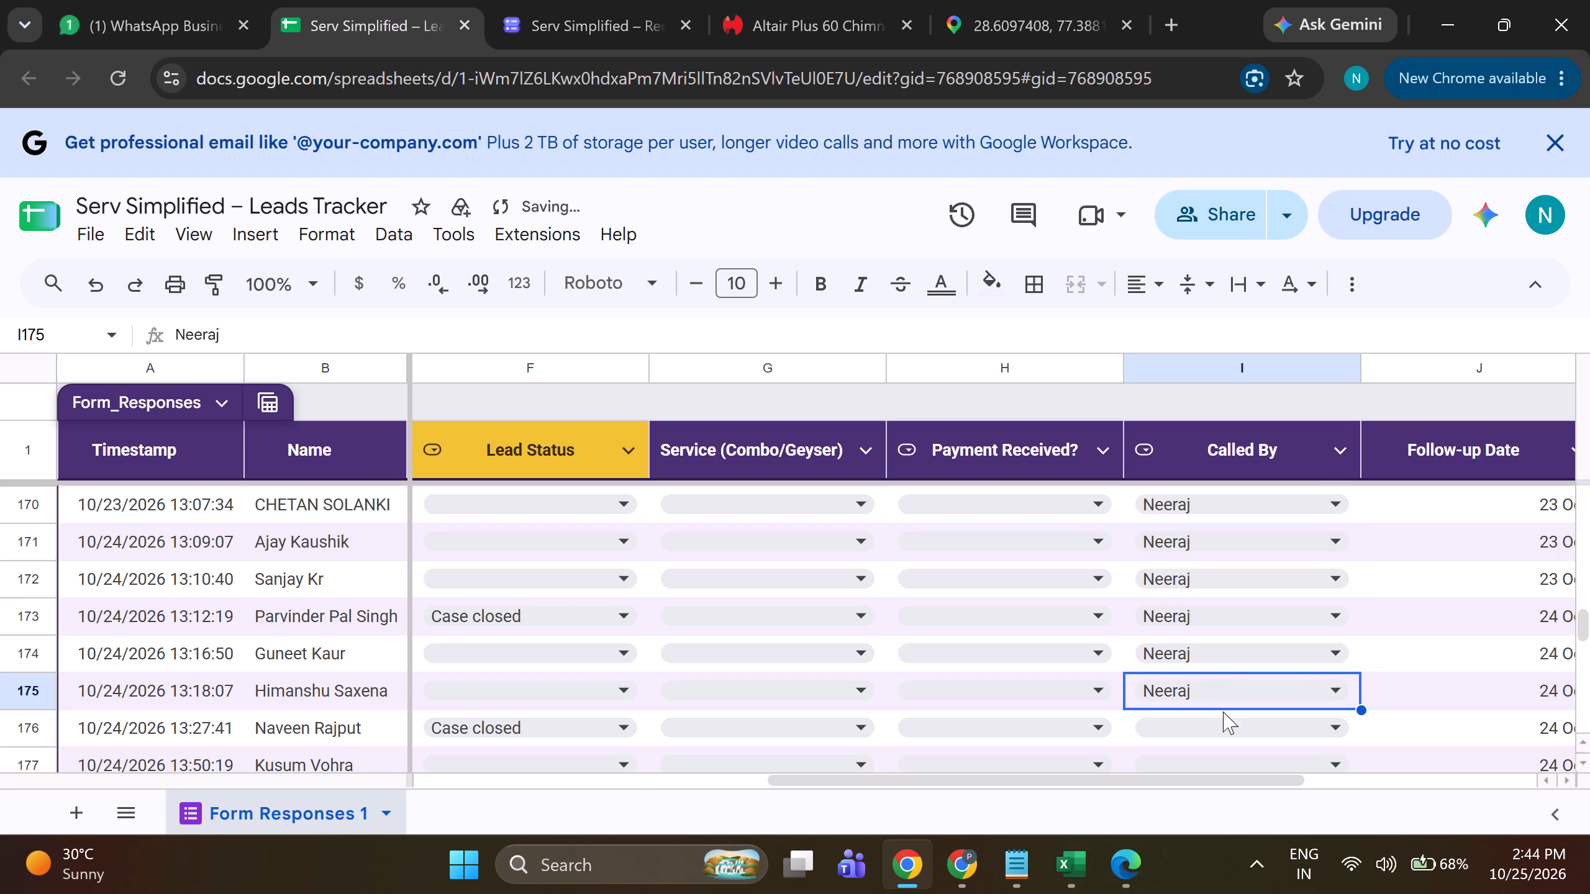
{"action": "left_click", "coordinate": [1229, 721]}
{"action": "left_click", "coordinate": [1215, 656]}
{"action": "scroll", "coordinate": [1236, 668], "scroll_direction": "down", "scroll_amount": 1}
{"action": "left_click", "coordinate": [1228, 641]}
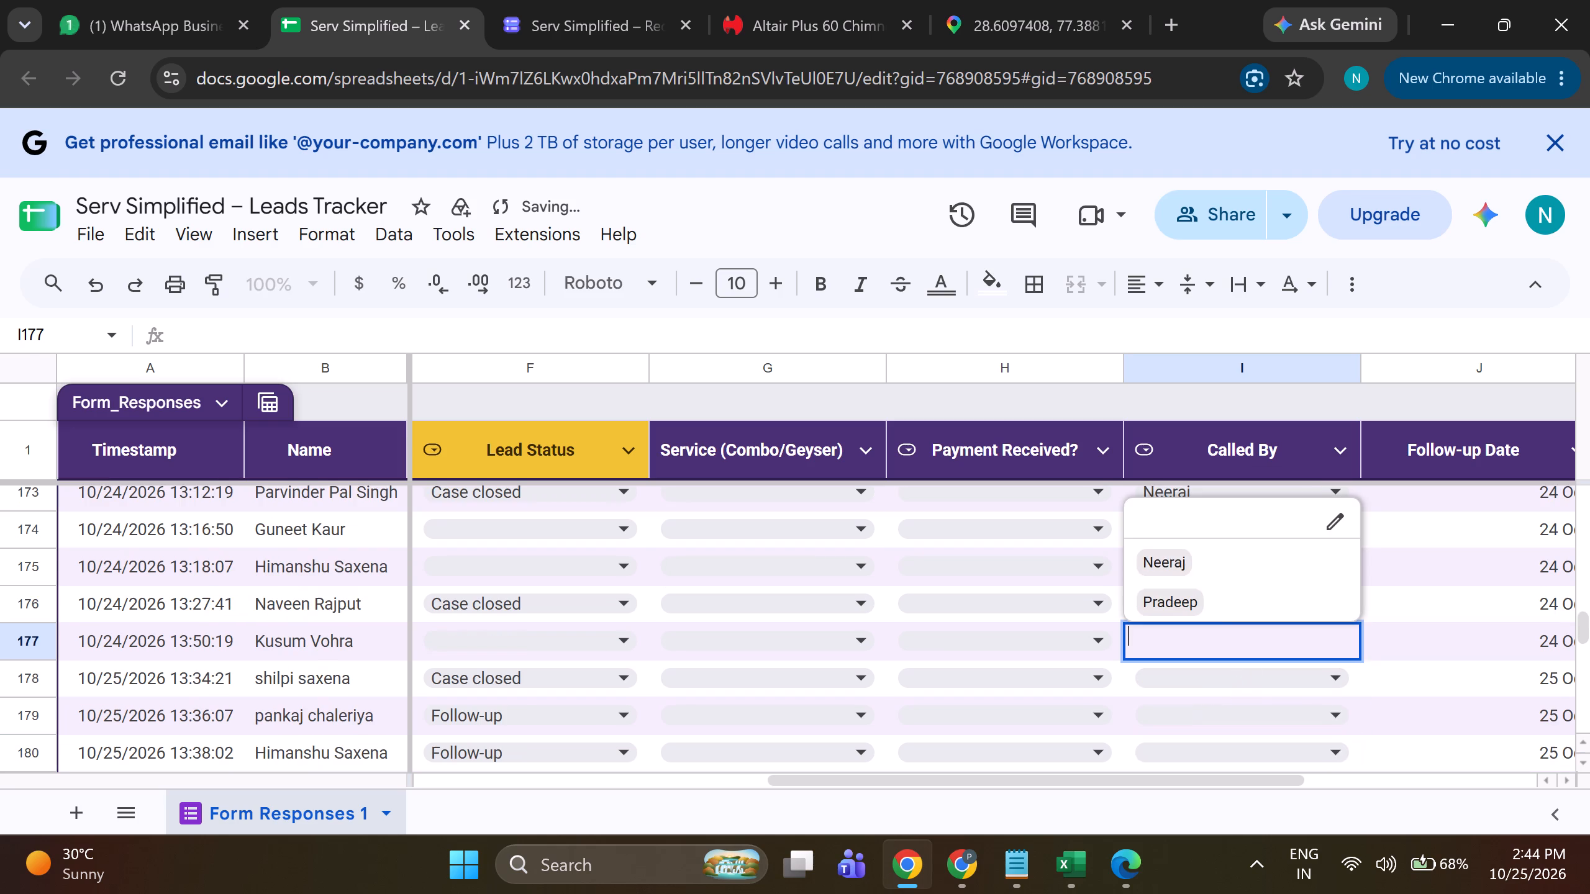
{"action": "left_click", "coordinate": [1215, 552]}
Set Called By to Neeraj for the 25 October leads in rows 178 to 180.
{"action": "left_click", "coordinate": [1252, 687]}
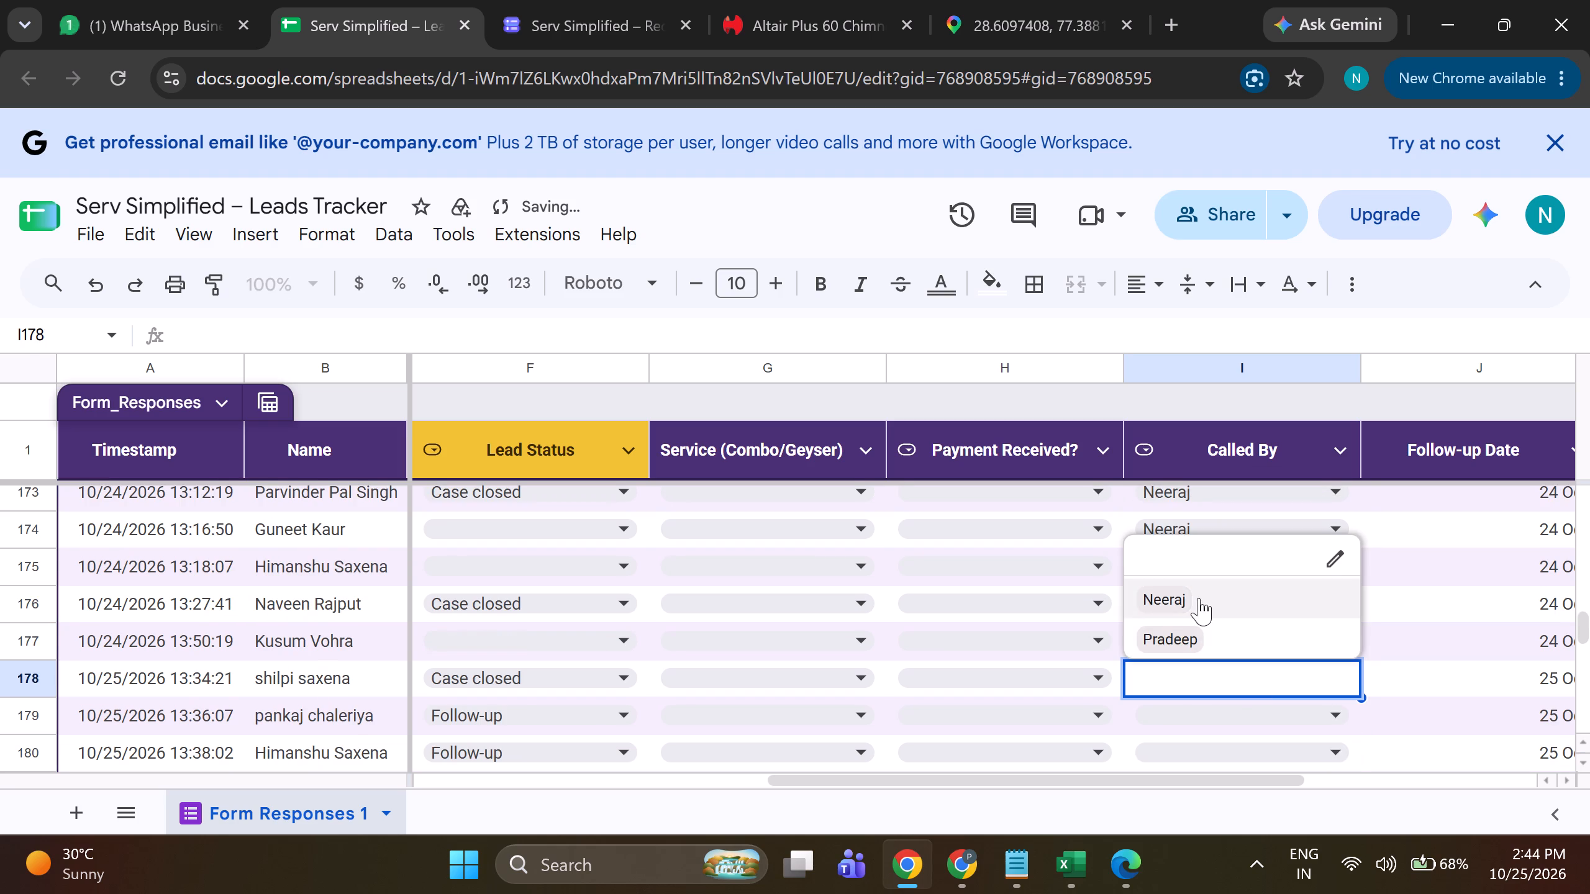
{"action": "left_click", "coordinate": [1199, 598]}
{"action": "scroll", "coordinate": [1199, 598], "scroll_direction": "down", "scroll_amount": 1}
{"action": "left_click", "coordinate": [1215, 582]}
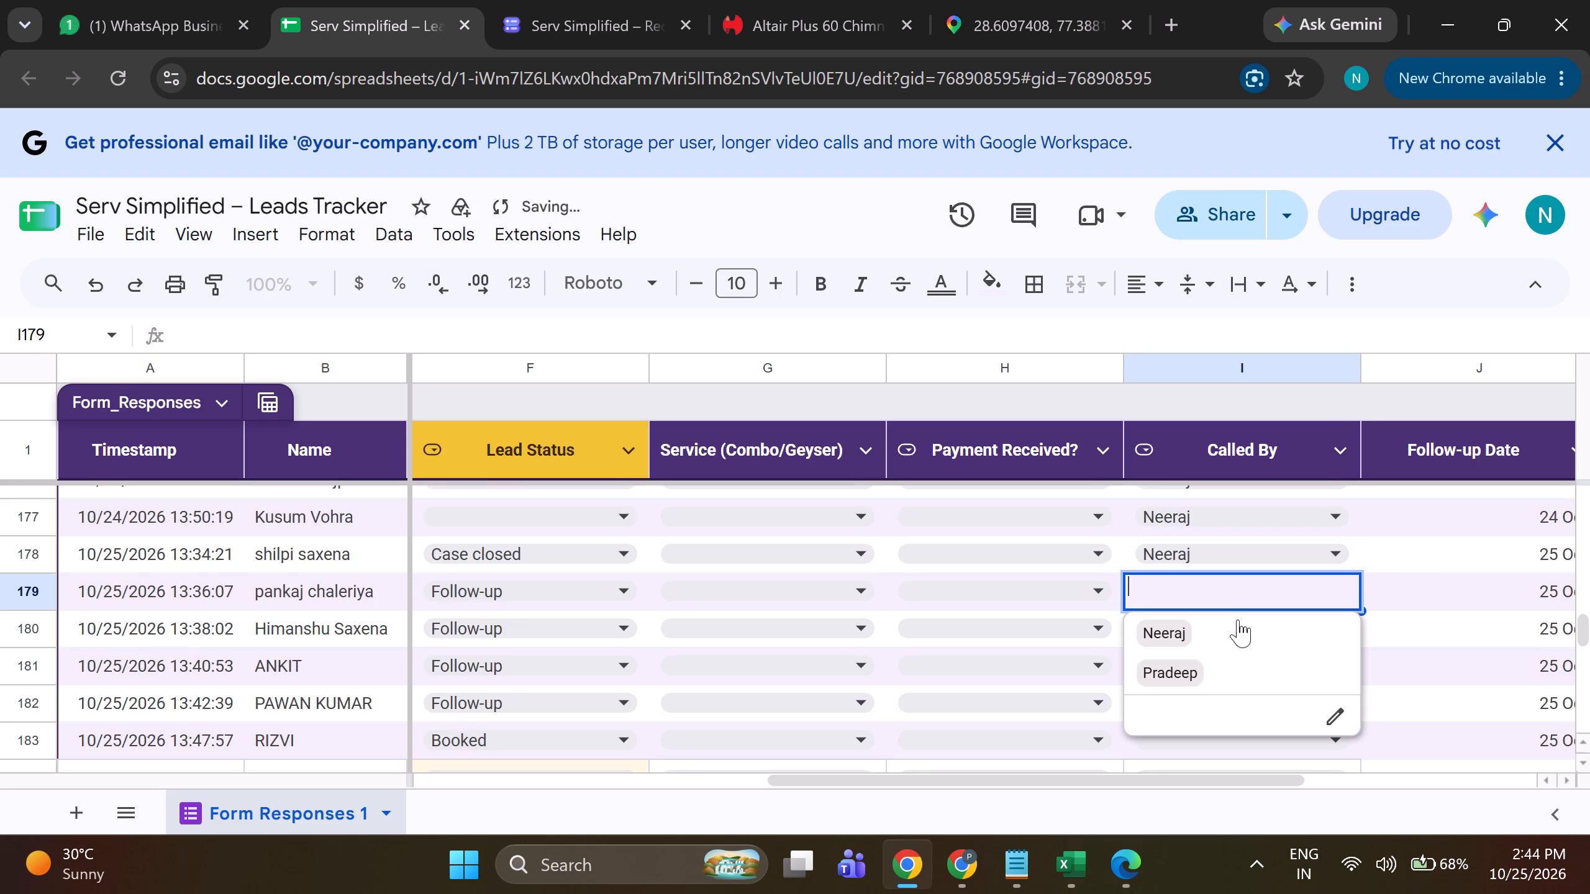
{"action": "left_click", "coordinate": [1240, 626]}
{"action": "left_click", "coordinate": [1242, 635]}
{"action": "left_click", "coordinate": [1207, 569]}
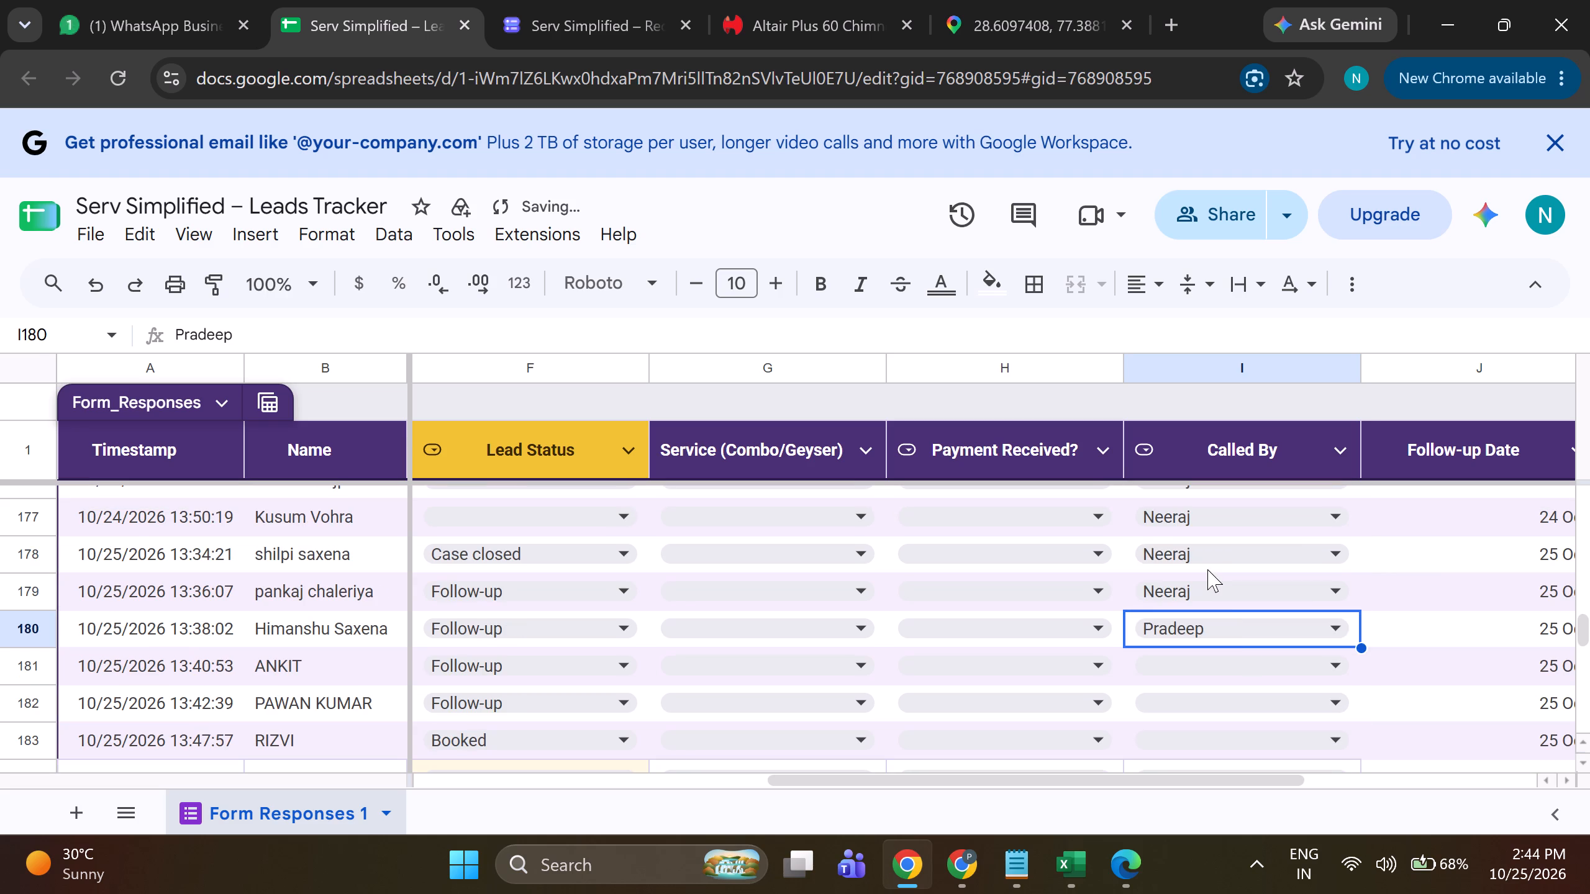
{"action": "left_click", "coordinate": [1235, 637]}
{"action": "left_click", "coordinate": [1215, 561]}
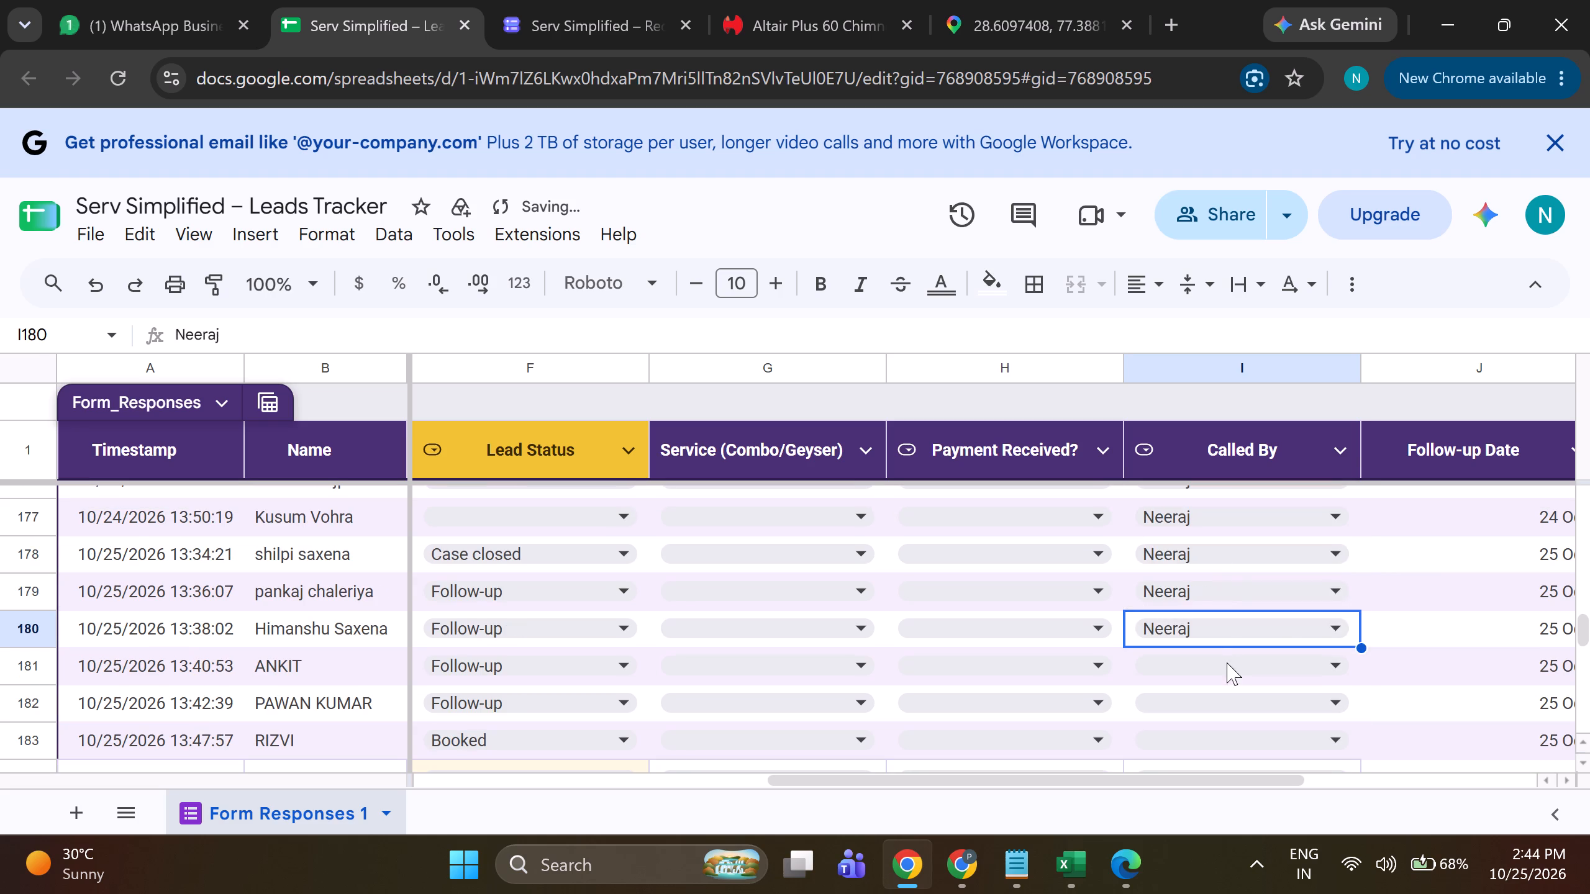
Set Called By to Neeraj for the last 25 October leads, rows 181 to 183.
{"action": "left_click", "coordinate": [1227, 664]}
{"action": "left_click", "coordinate": [1229, 588]}
{"action": "left_click", "coordinate": [1219, 702]}
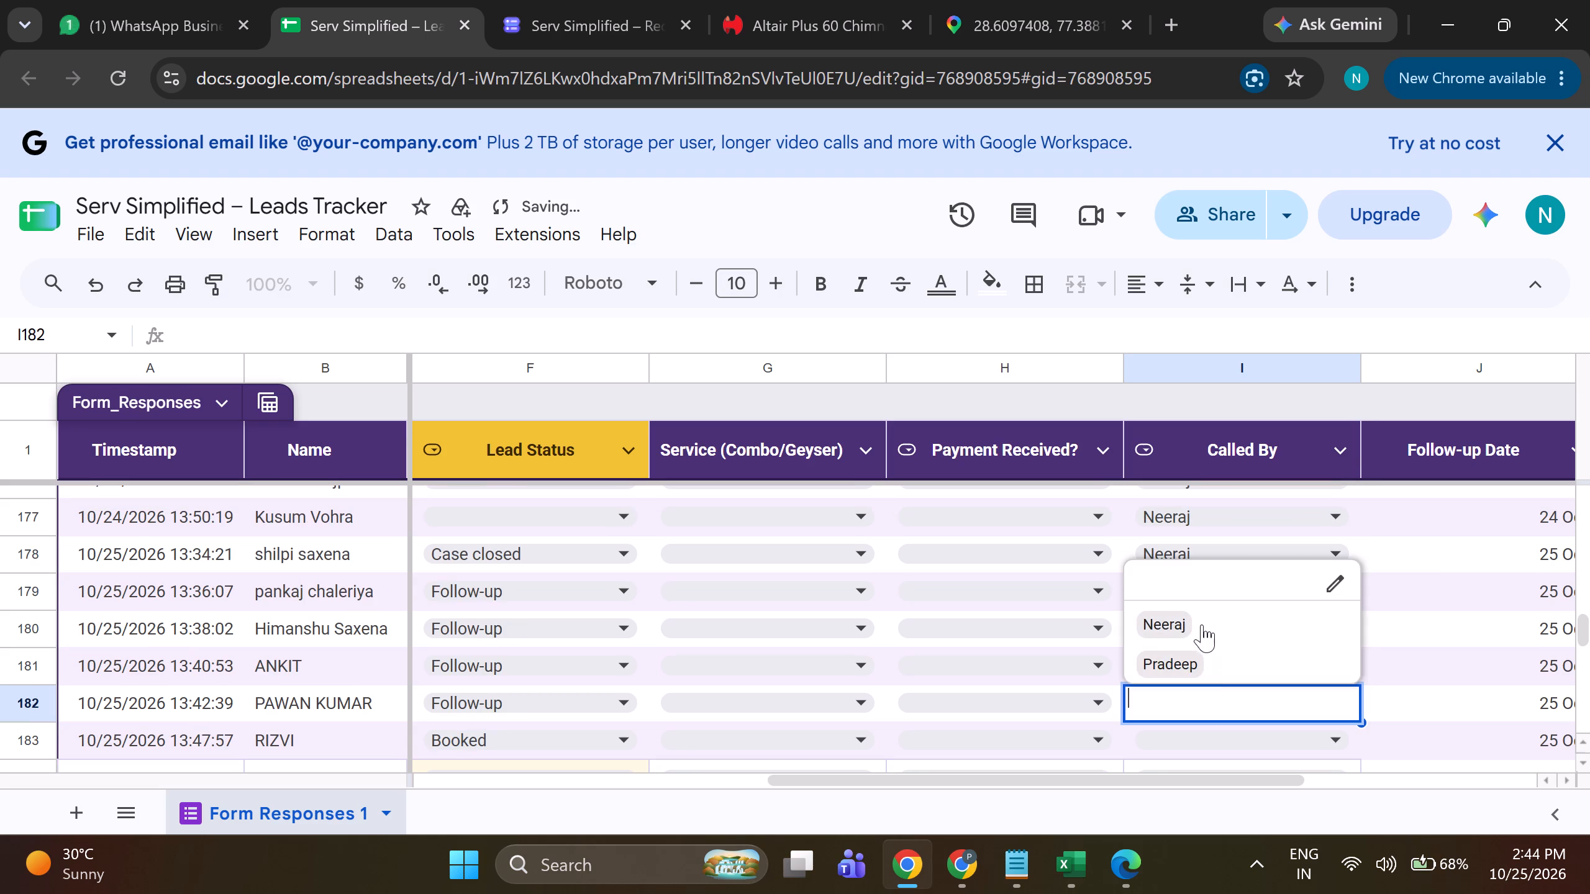
{"action": "left_click", "coordinate": [1201, 613]}
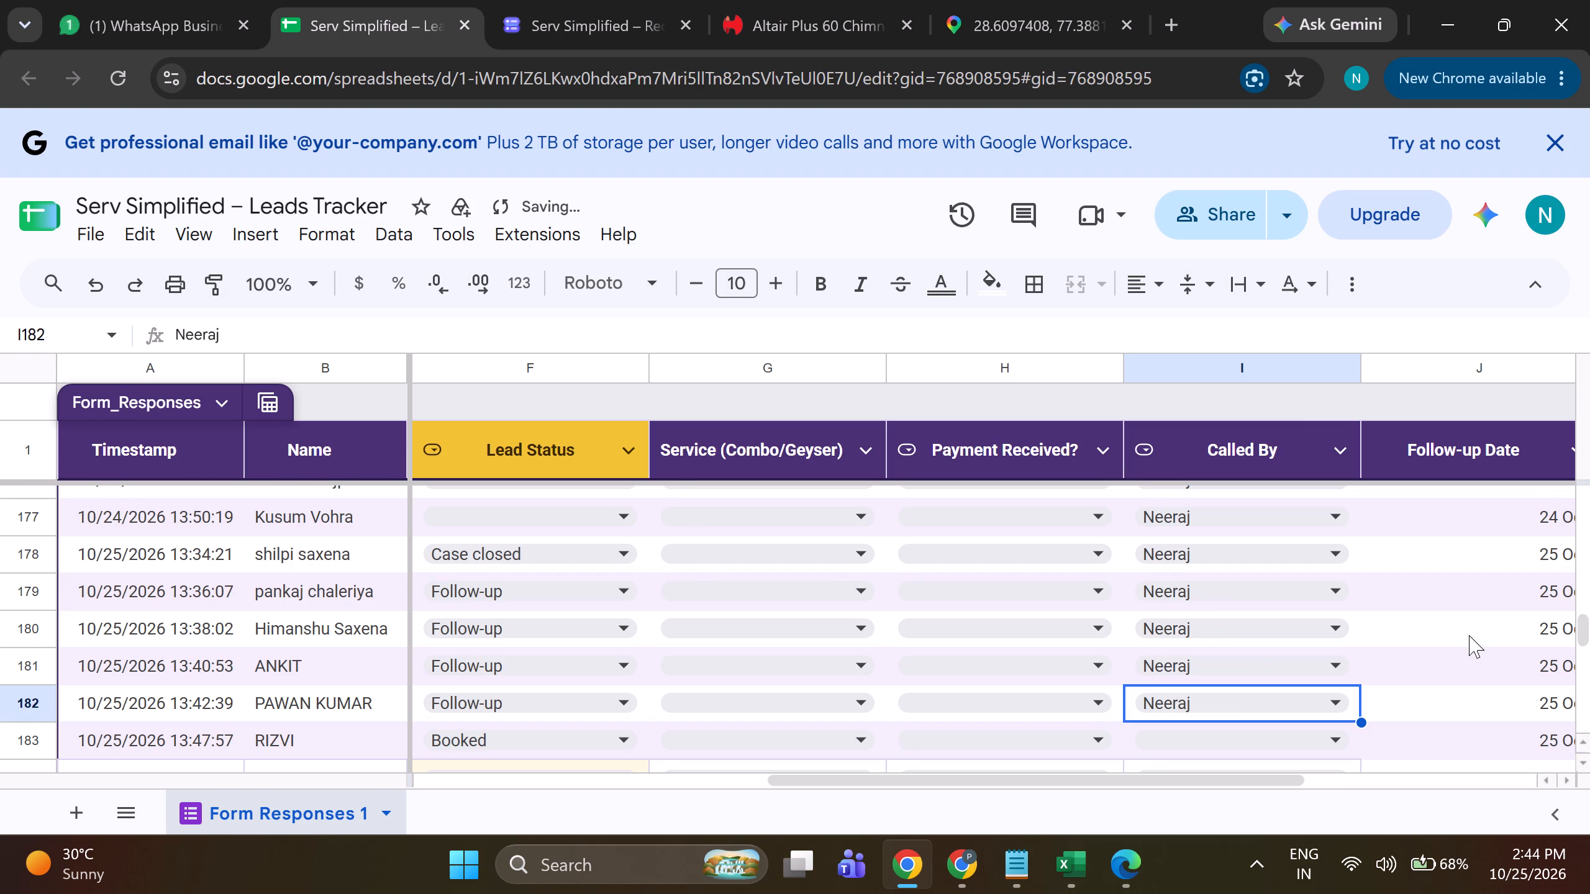
{"action": "scroll", "coordinate": [1469, 635], "scroll_direction": "down", "scroll_amount": 1}
{"action": "left_click", "coordinate": [1283, 612]}
{"action": "left_click", "coordinate": [1211, 538]}
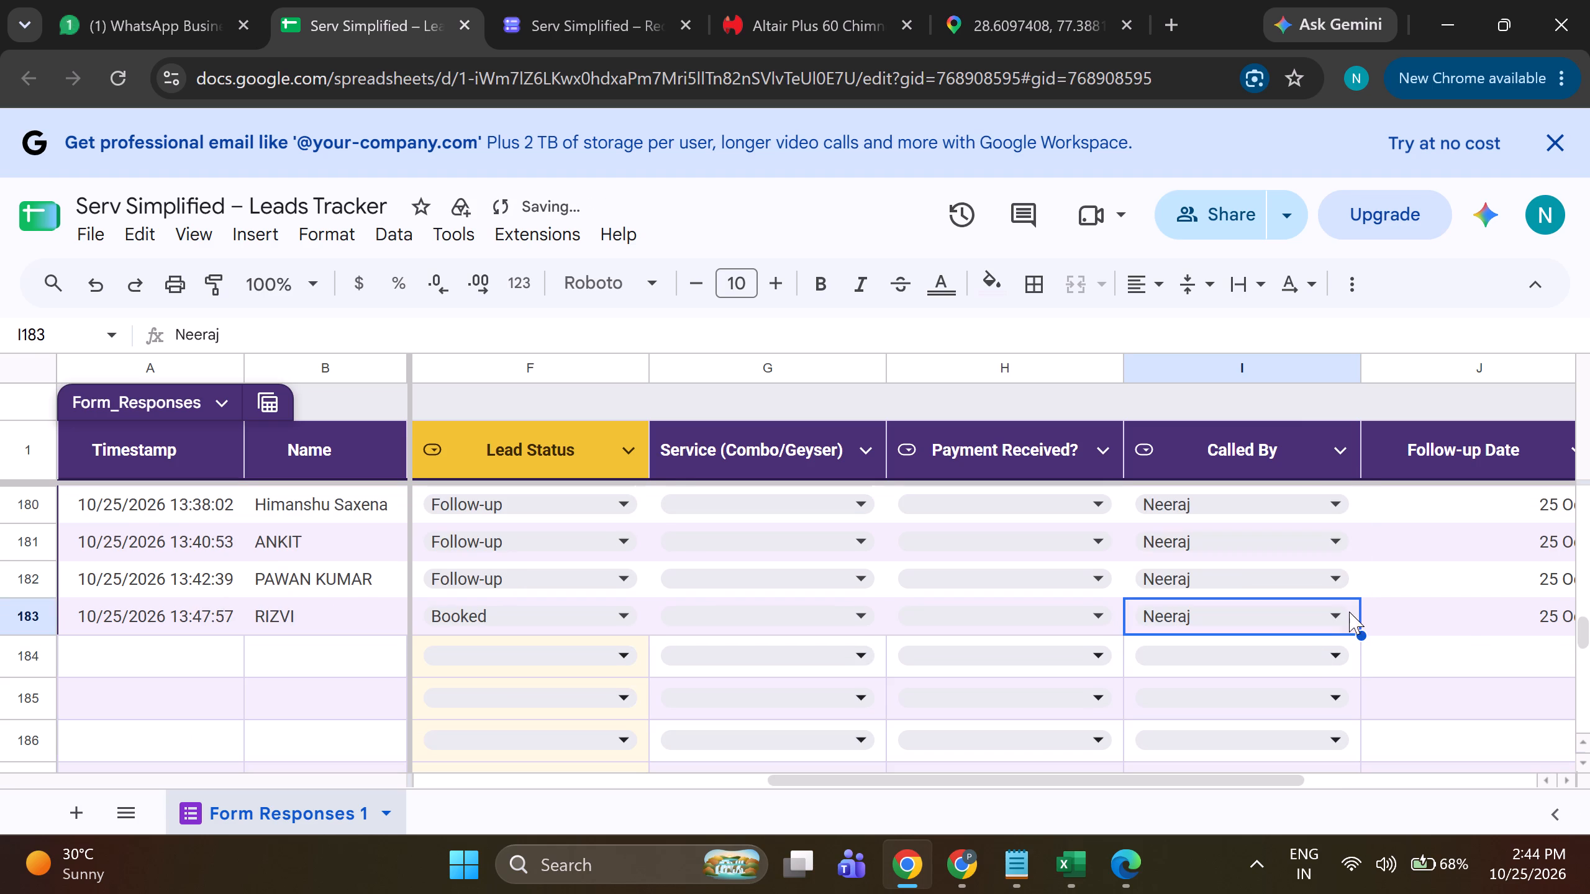
{"action": "left_click", "coordinate": [1420, 639]}
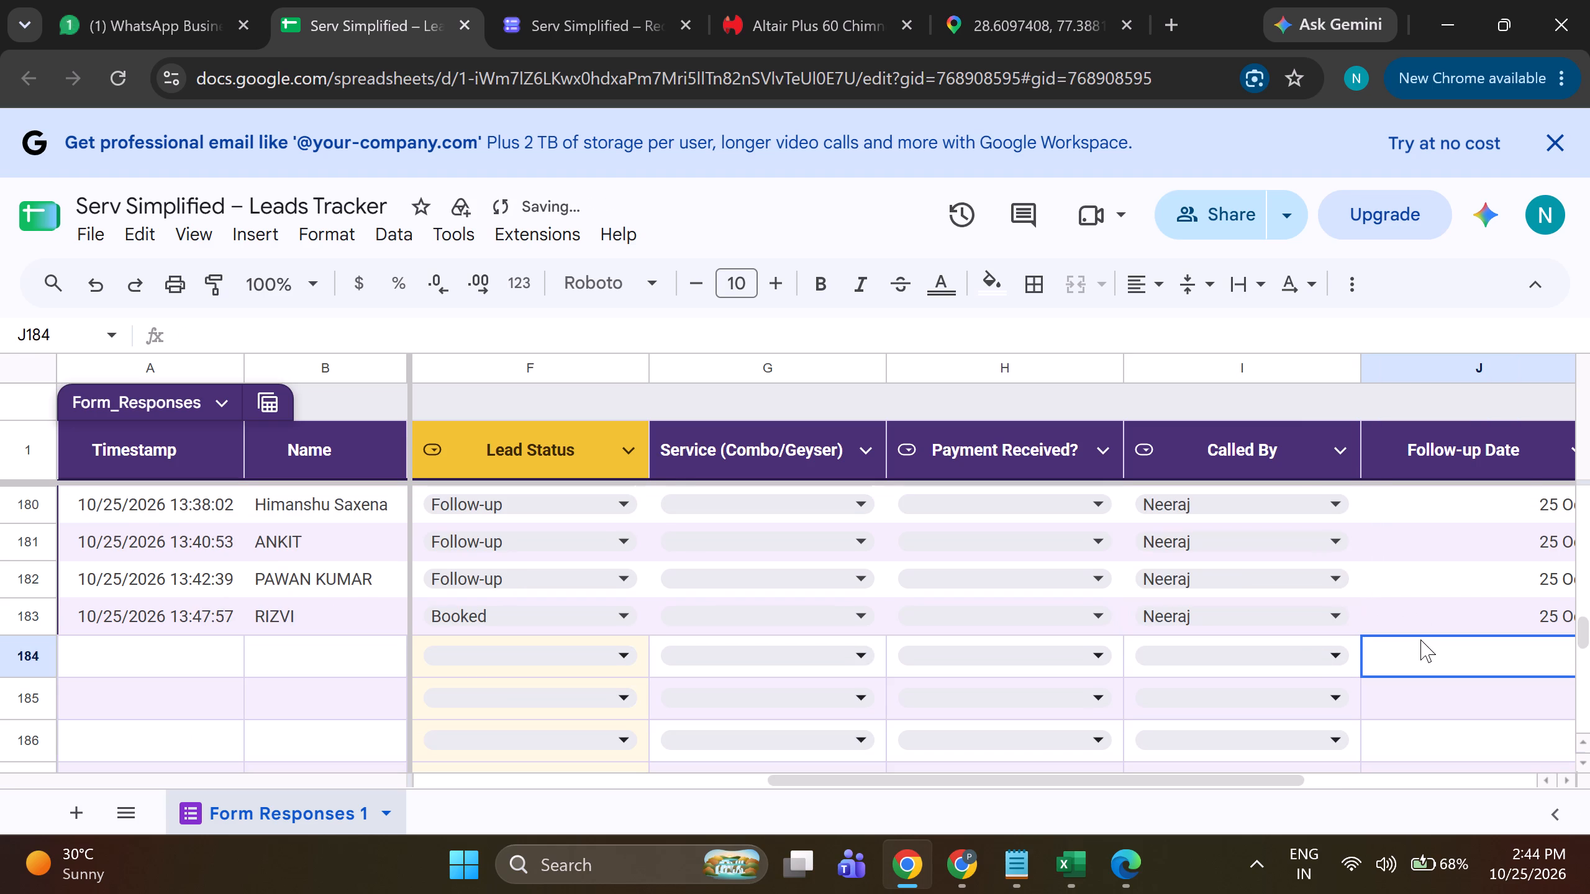
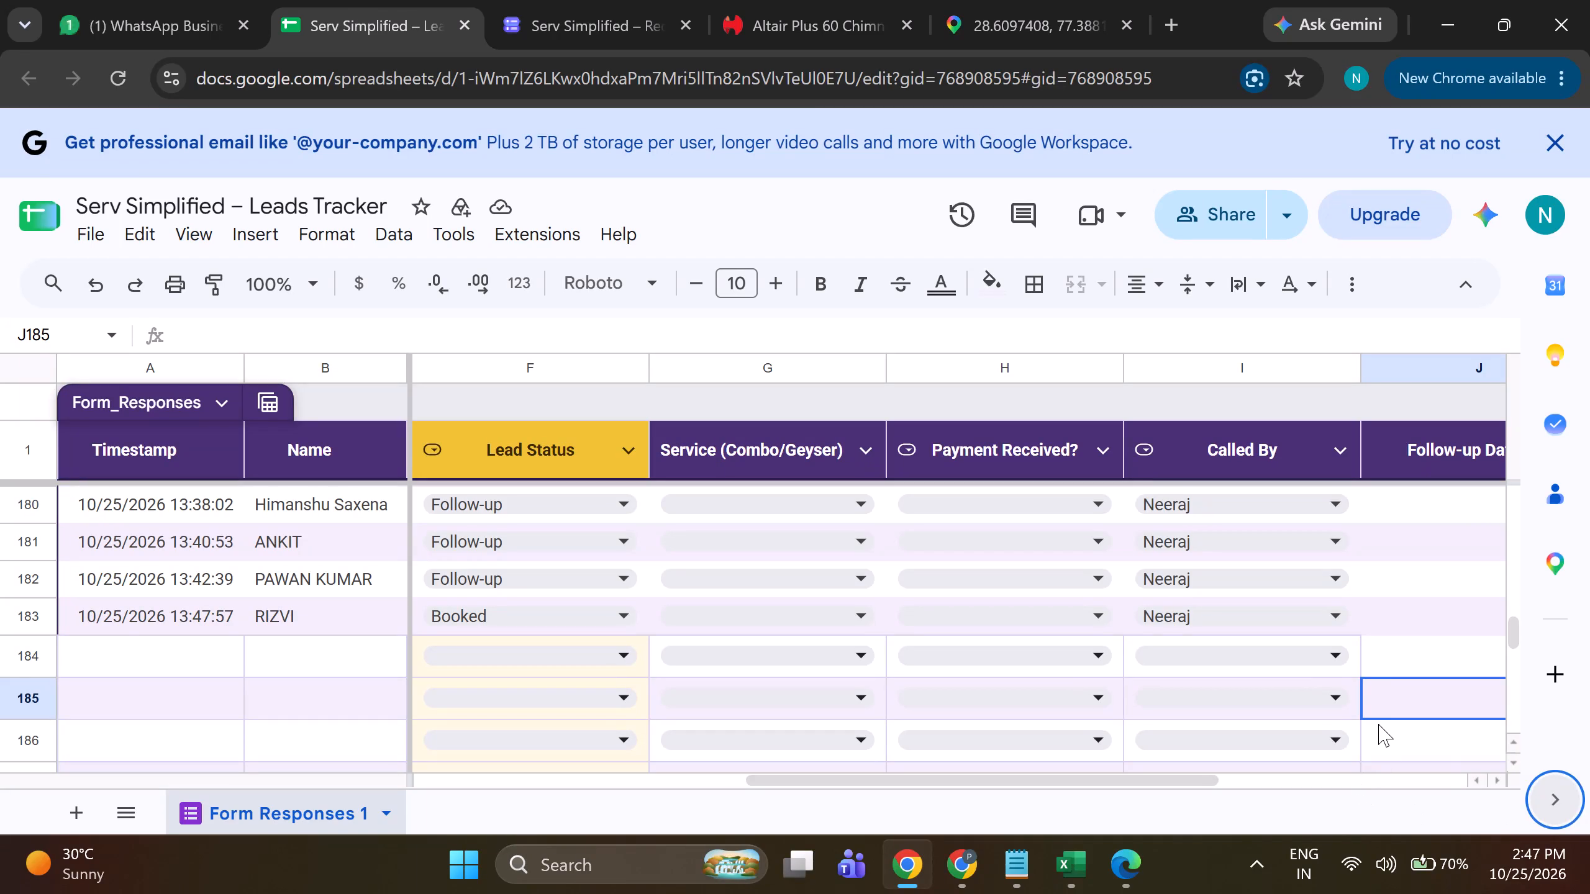
Check the Follow-up Date column for the latest 25 October leads at the end of the filled rows.
{"action": "left_click", "coordinate": [1378, 724]}
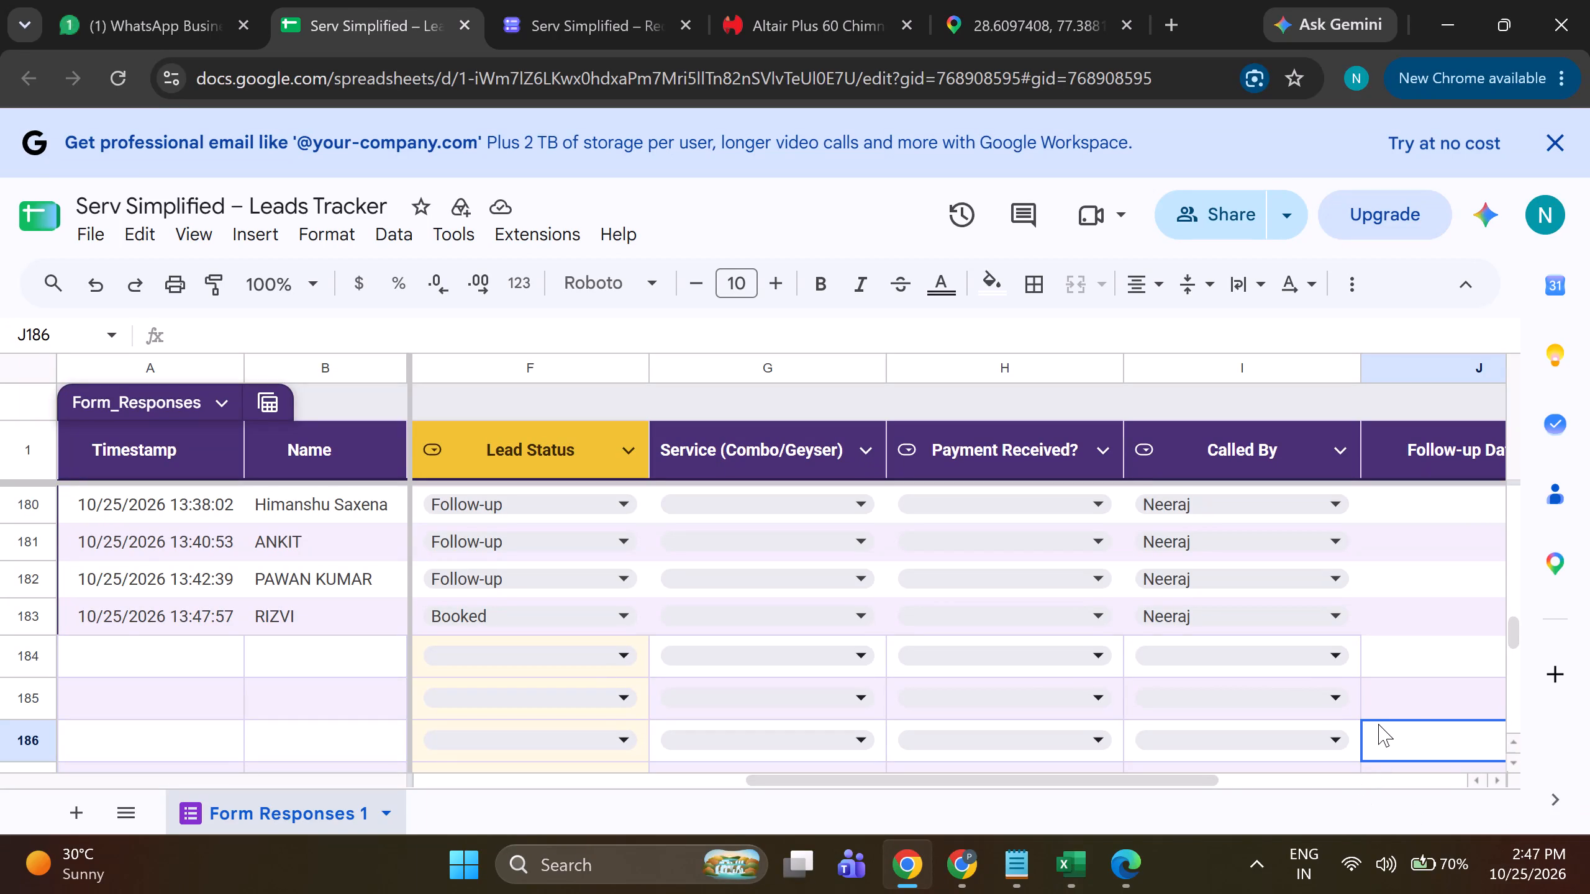
{"action": "scroll", "coordinate": [1435, 661], "scroll_direction": "up", "scroll_amount": 1}
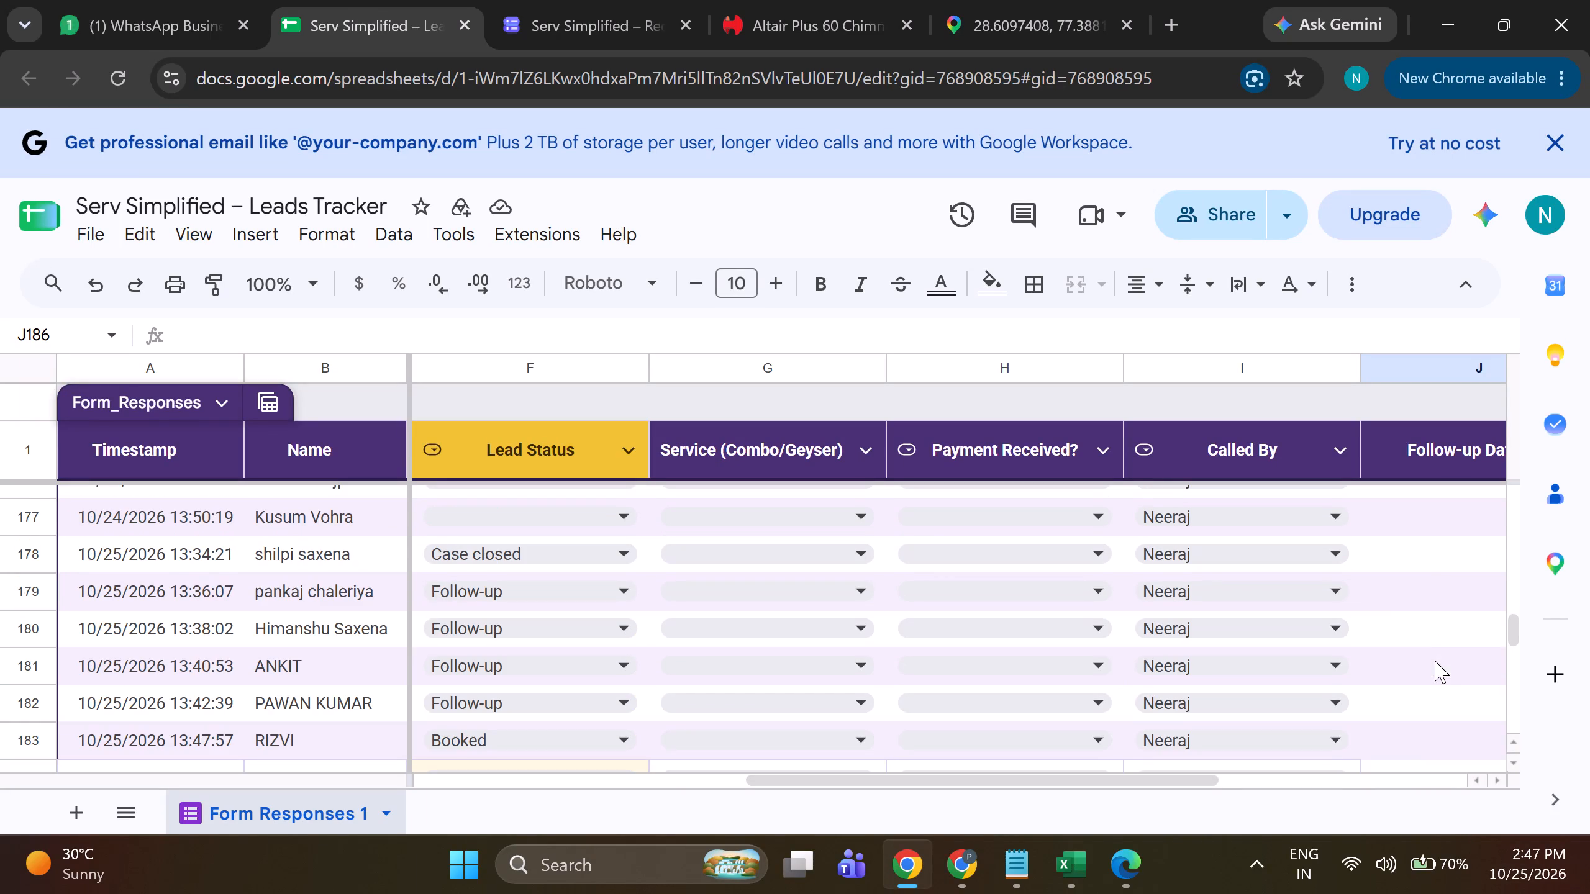
{"action": "scroll", "coordinate": [1410, 634], "scroll_direction": "down", "scroll_amount": 1}
{"action": "left_click", "coordinate": [1404, 629]}
{"action": "key", "text": "Page_Down"}
{"action": "key", "text": "Right"}
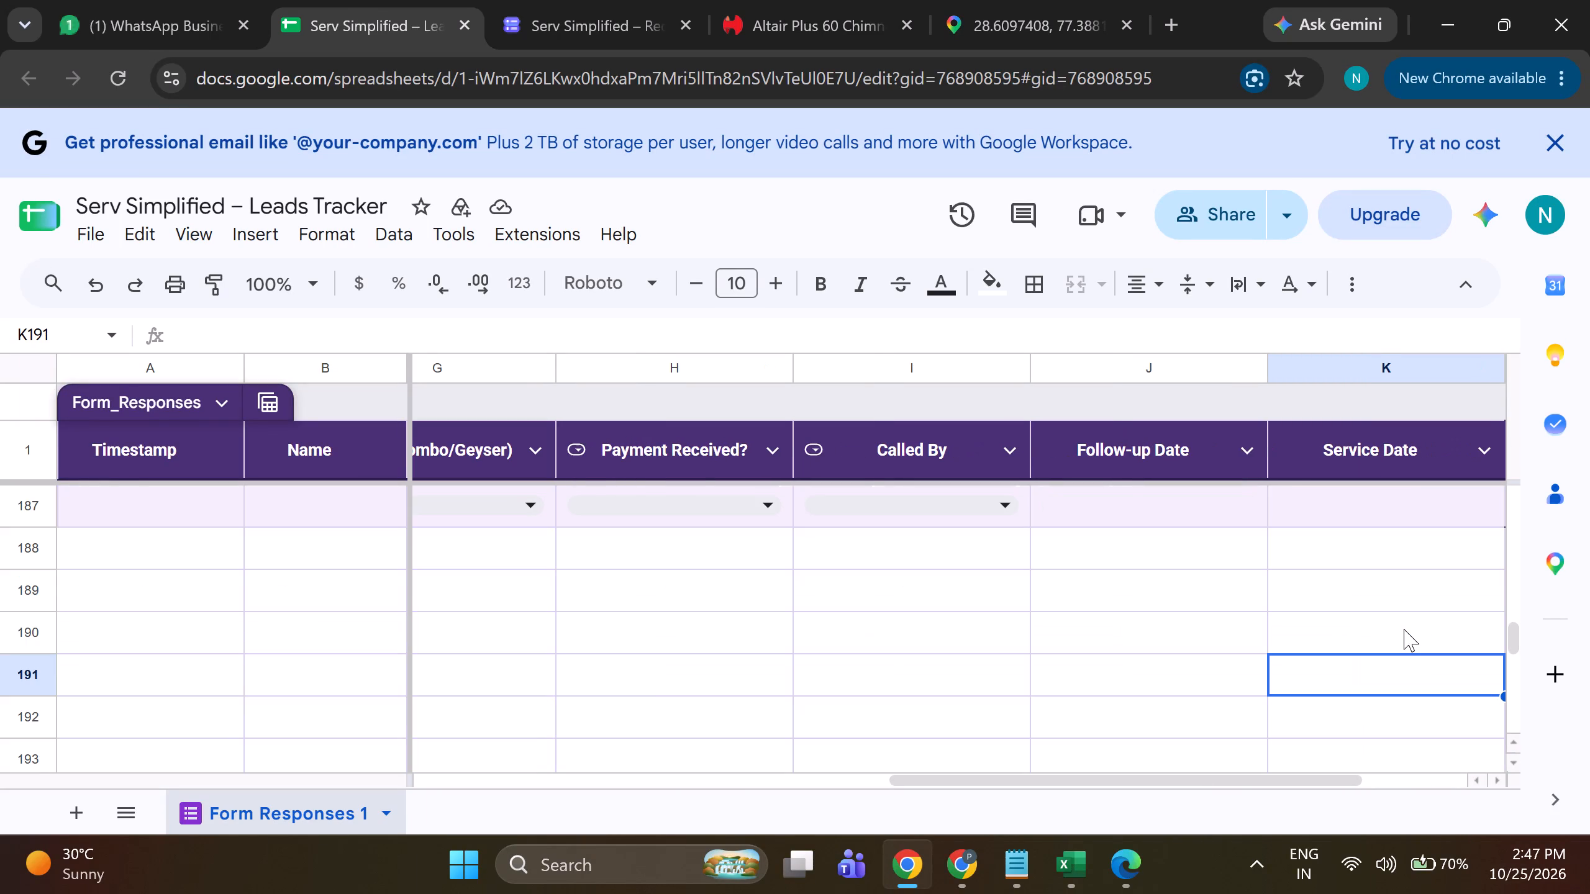
{"action": "key", "text": "Left"}
{"action": "key", "text": "Up"}
{"action": "key", "text": "Up"}
{"action": "key", "text": "Up"}
{"action": "key", "text": "Up"}
{"action": "key", "text": "Up"}
{"action": "key", "text": "Up"}
{"action": "key", "text": "Up"}
{"action": "key", "text": "Up"}
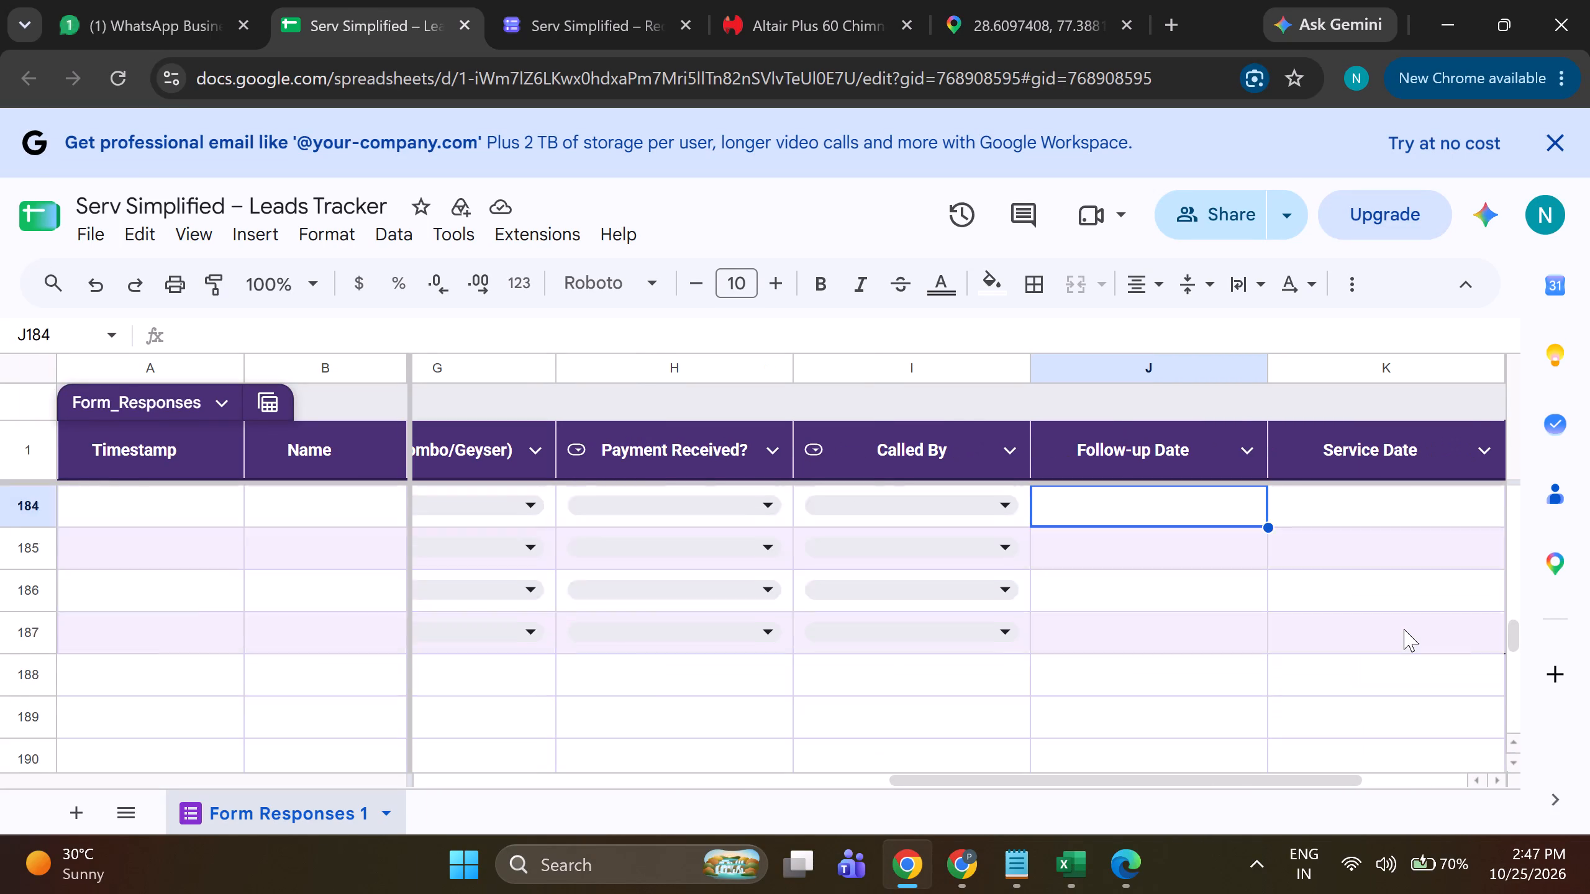
{"action": "key", "text": "Up"}
{"action": "key", "text": "Down"}
{"action": "key", "text": "Down"}
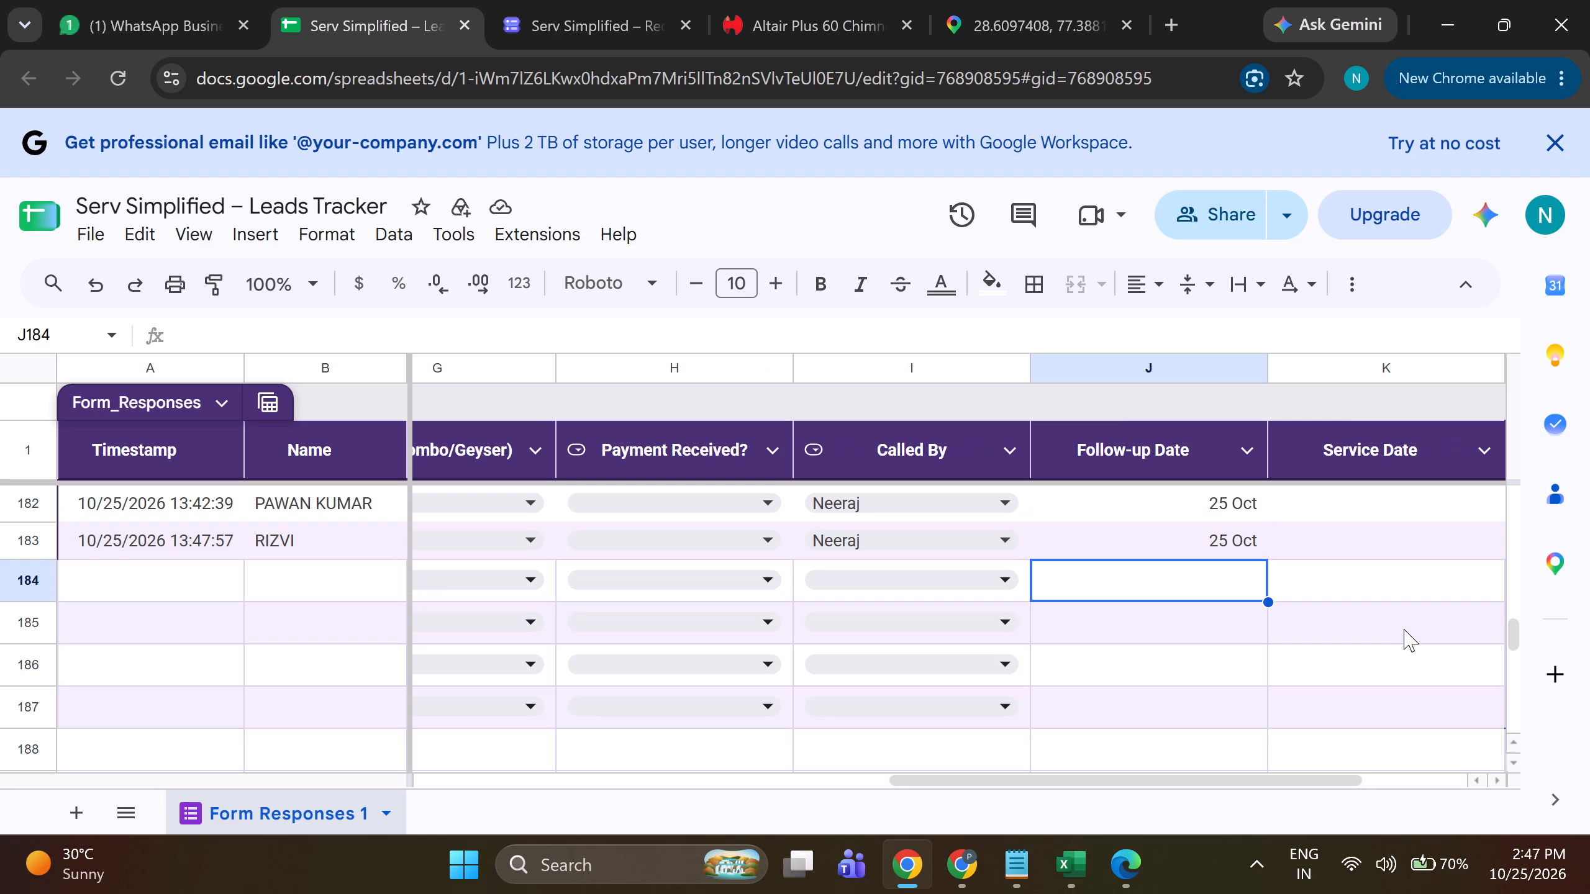
{"action": "left_click", "coordinate": [1222, 644]}
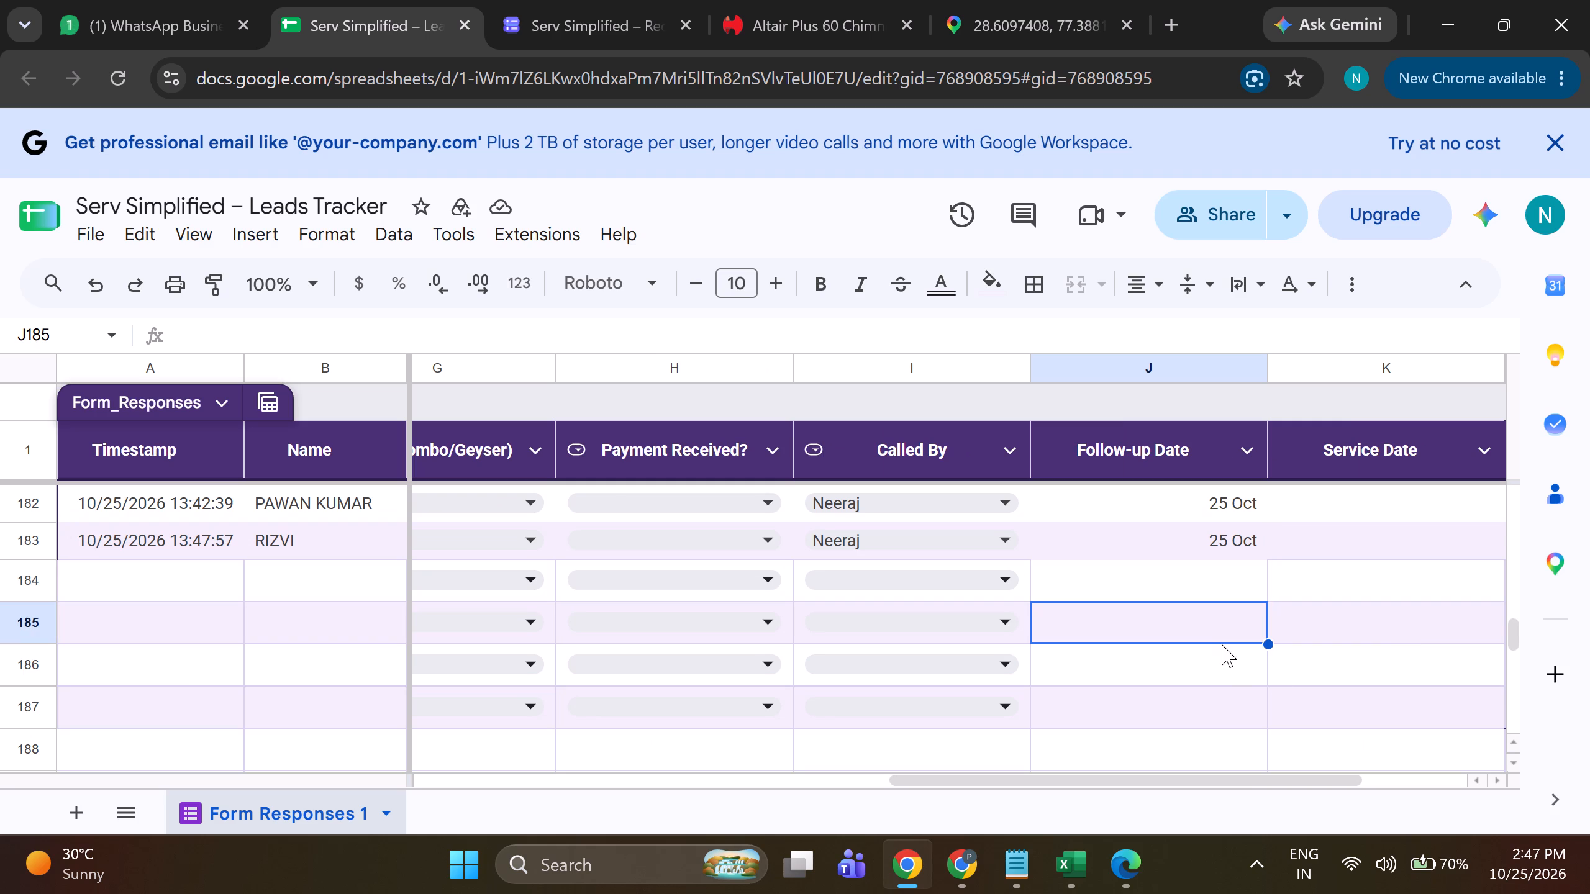
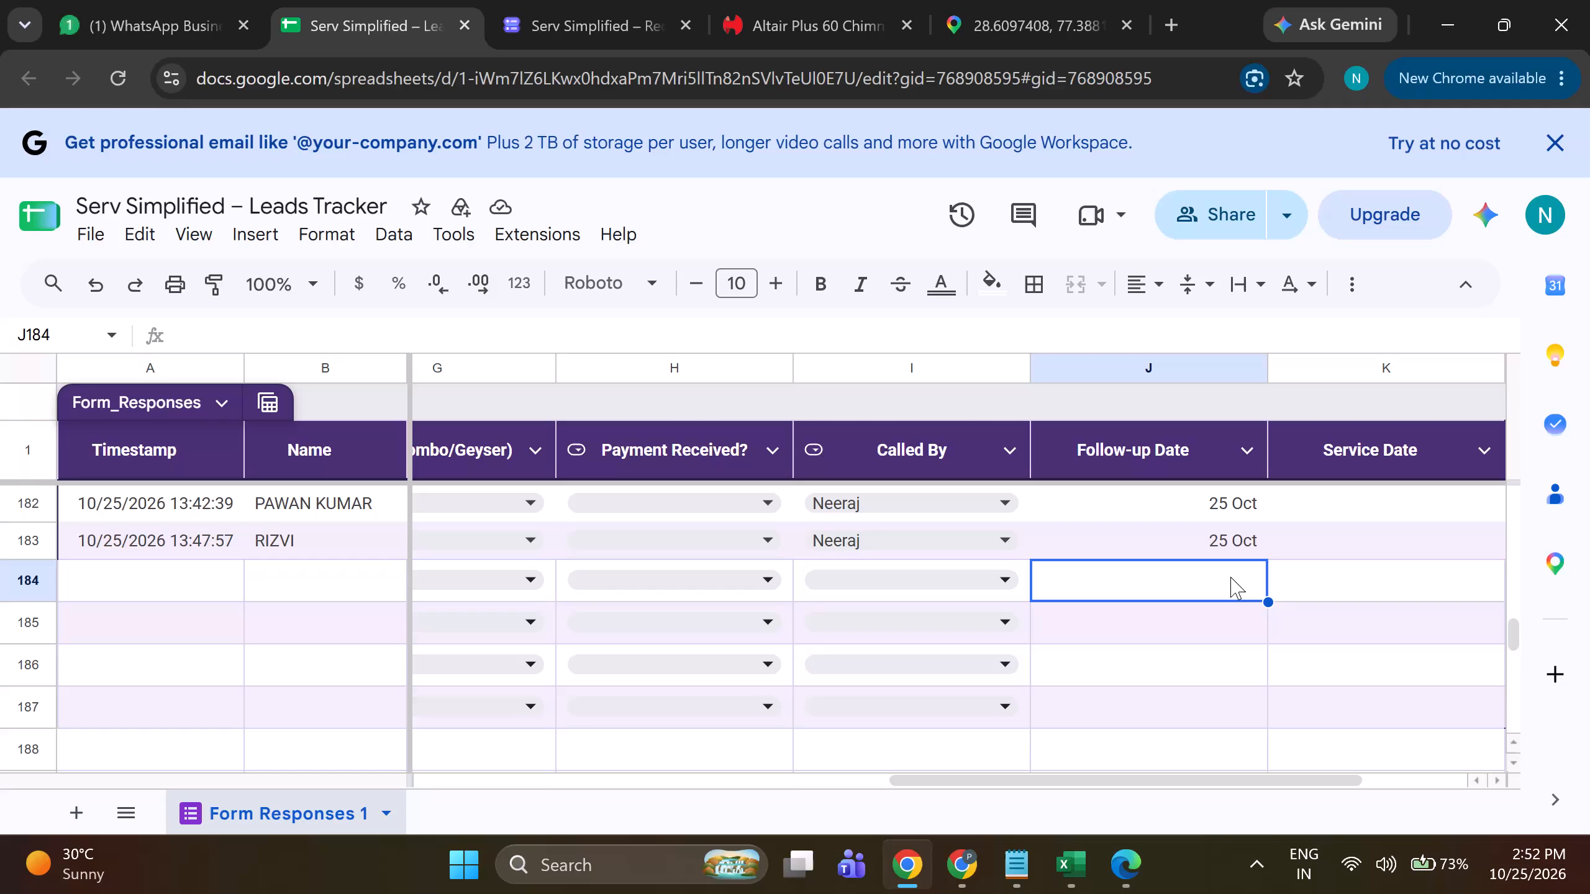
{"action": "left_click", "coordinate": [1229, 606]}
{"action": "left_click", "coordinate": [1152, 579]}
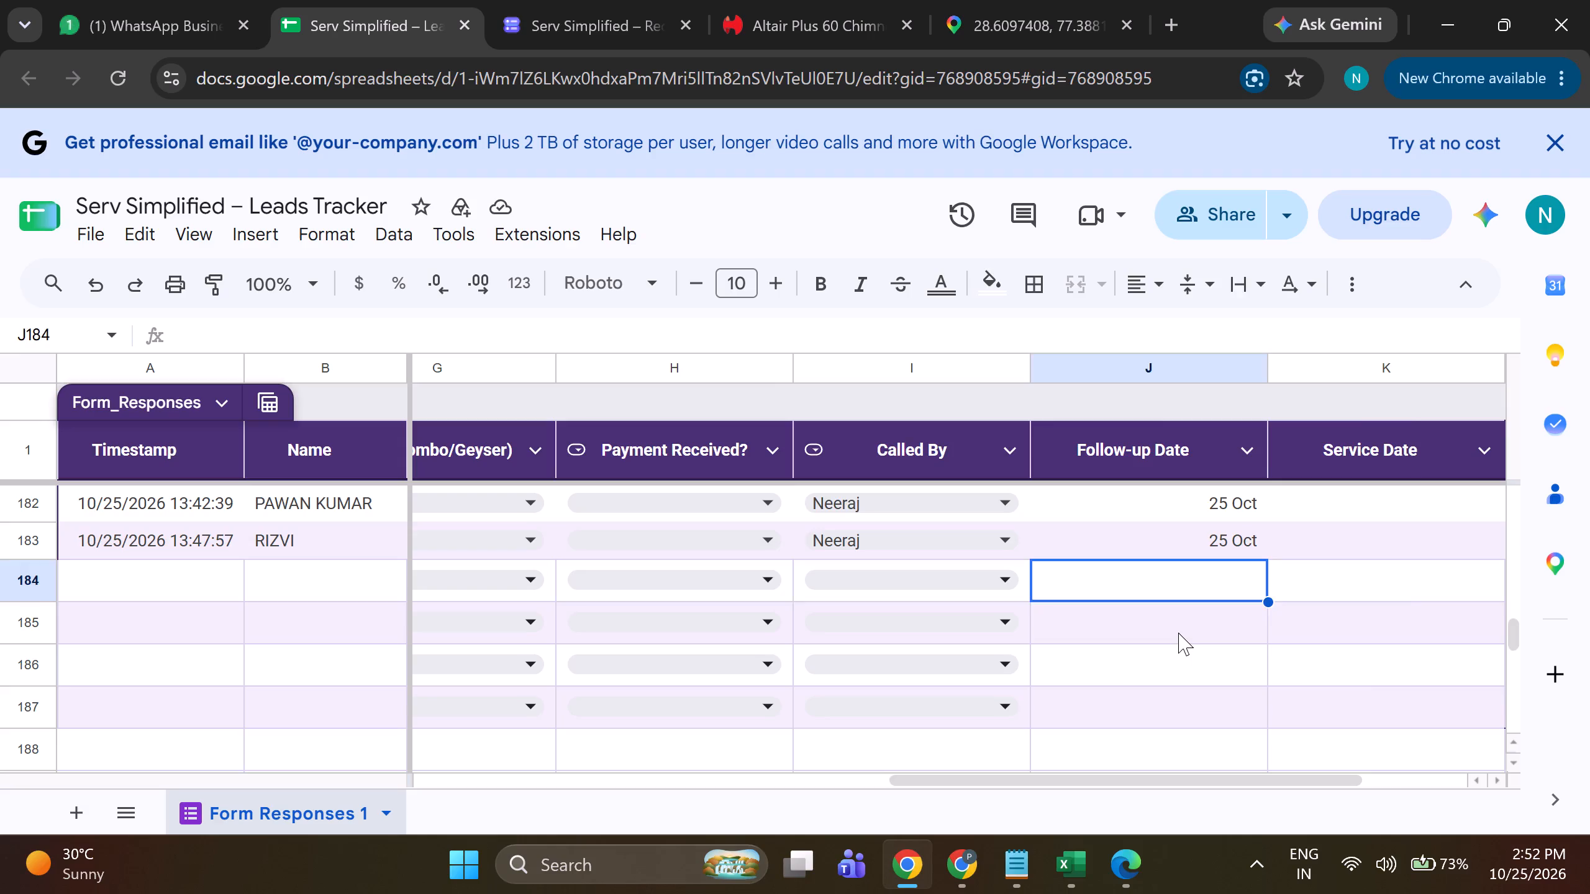
Copy the lead in row 179 of the Leads Tracker into row 140 of the Lead Tracker sheet in Master sheet 2026.
{"action": "key", "text": "Left"}
{"action": "key", "text": "Left"}
{"action": "key", "text": "Left"}
{"action": "key", "text": "Left"}
{"action": "key", "text": "Left"}
{"action": "key", "text": "Left"}
{"action": "key", "text": "Left"}
{"action": "key", "text": "Left"}
{"action": "key", "text": "Left"}
{"action": "key", "text": "Left"}
{"action": "key", "text": "Left"}
{"action": "key", "text": "Left"}
{"action": "key", "text": "Left"}
{"action": "key", "text": "Left"}
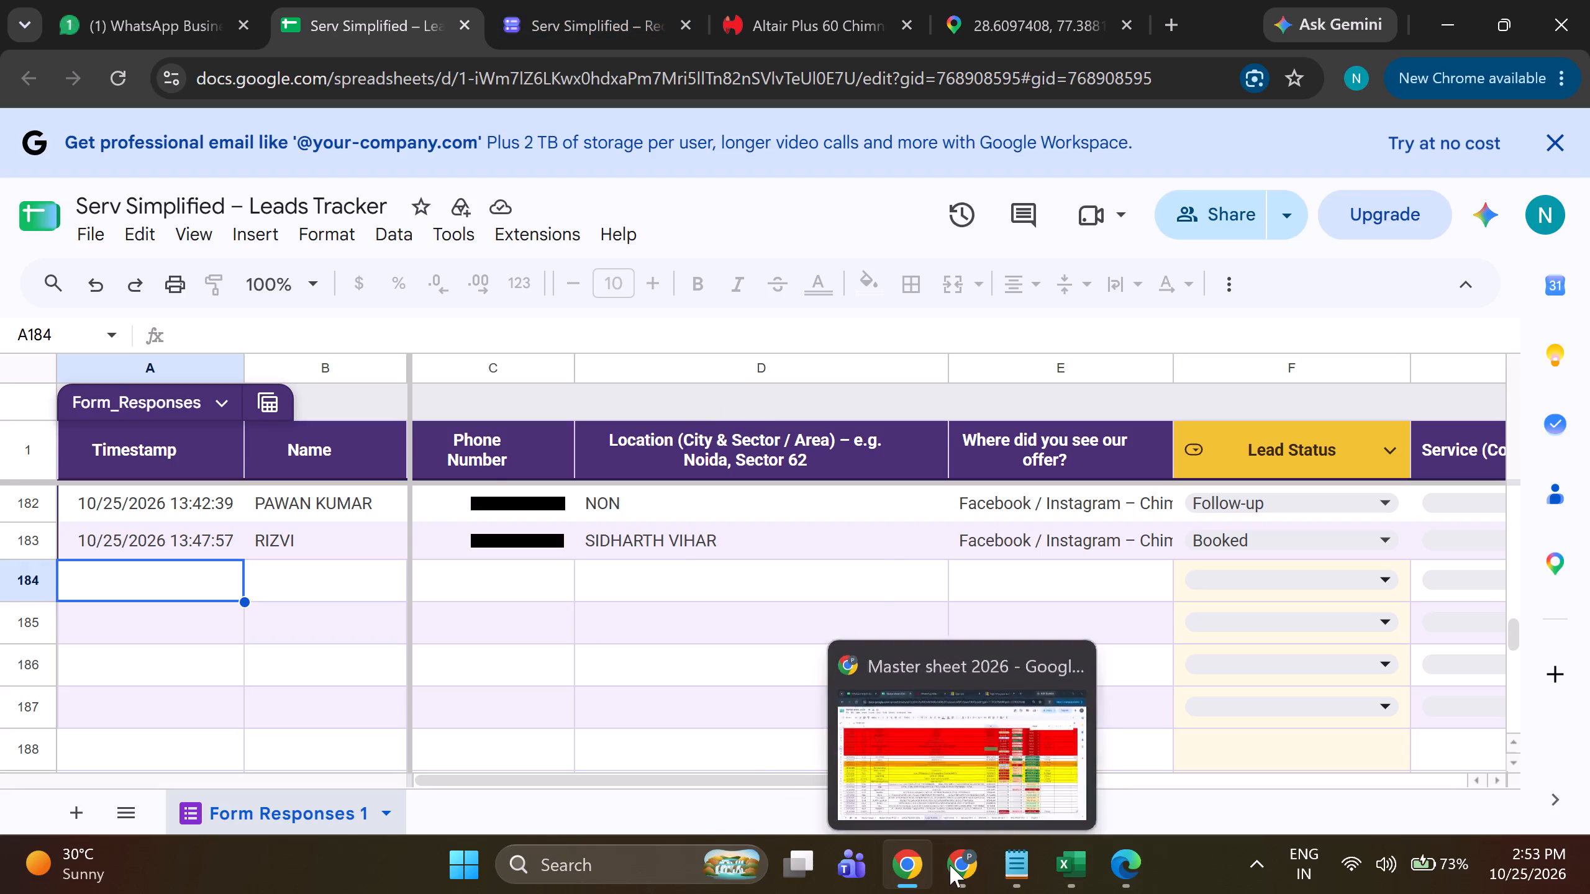
{"action": "left_click", "coordinate": [470, 665]}
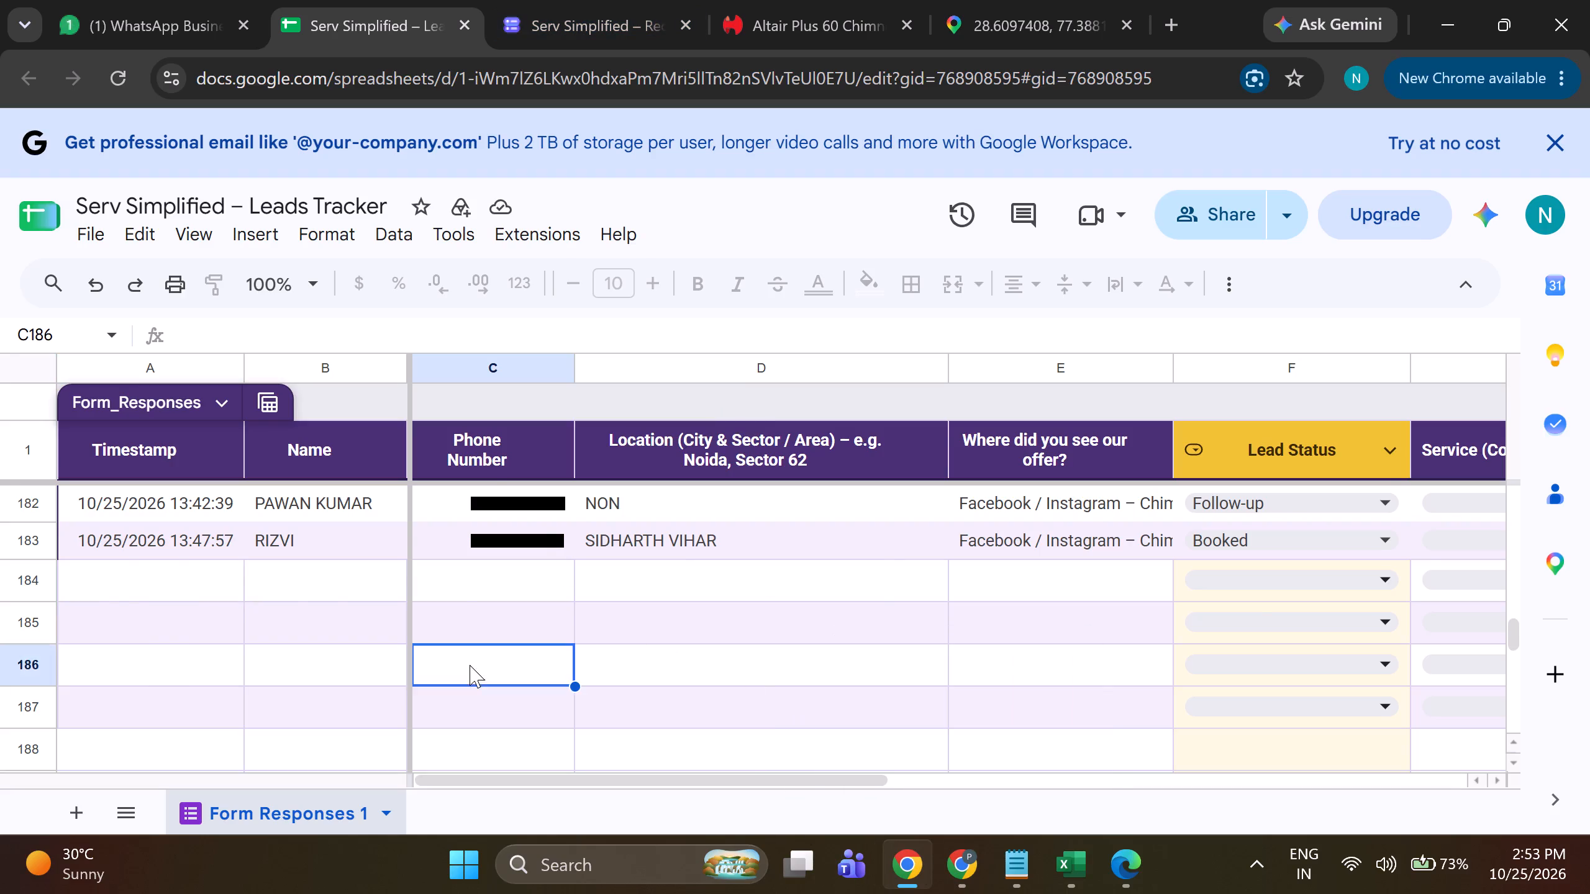
{"action": "scroll", "coordinate": [193, 607], "scroll_direction": "up", "scroll_amount": 2}
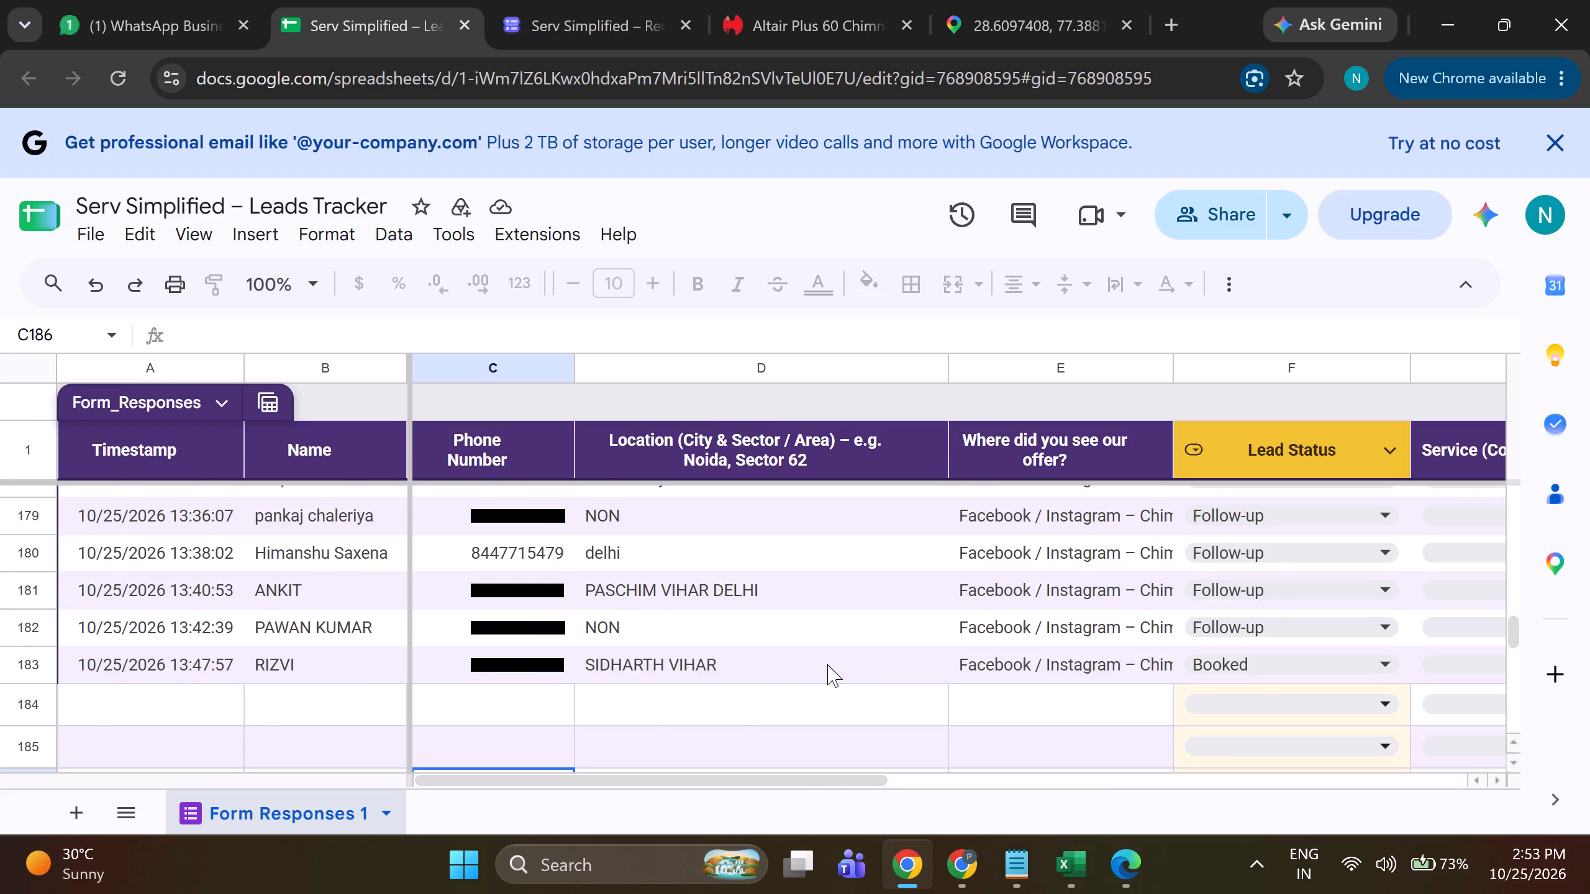
{"action": "left_click", "coordinate": [827, 664]}
{"action": "left_click", "coordinate": [813, 629]}
{"action": "key", "text": "Left"}
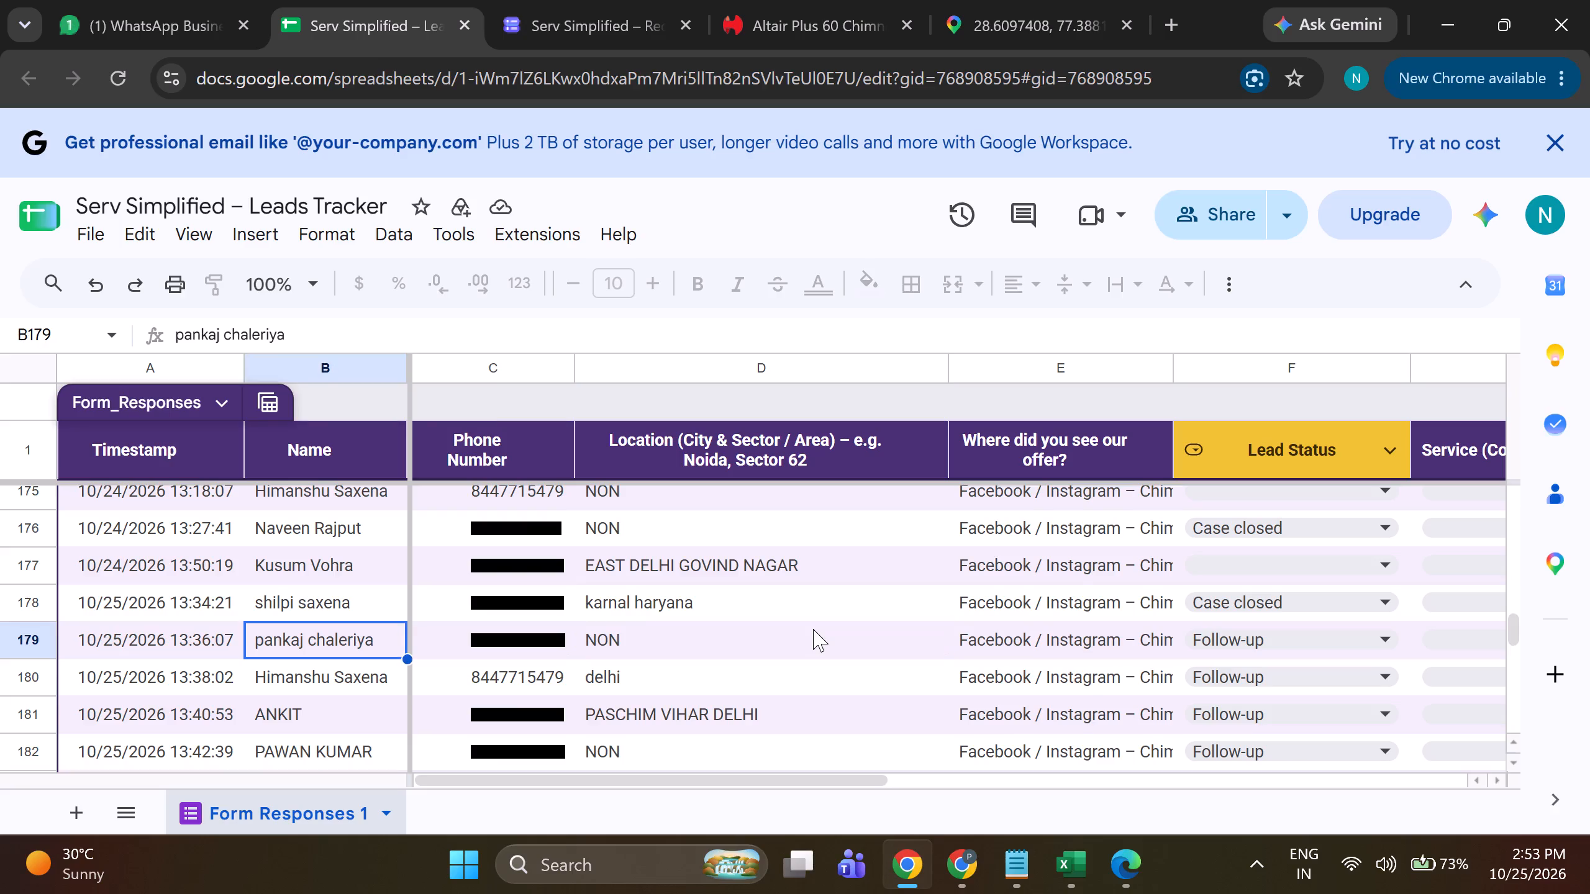
{"action": "key", "text": "Left"}
{"action": "left_click", "coordinate": [0, 643]}
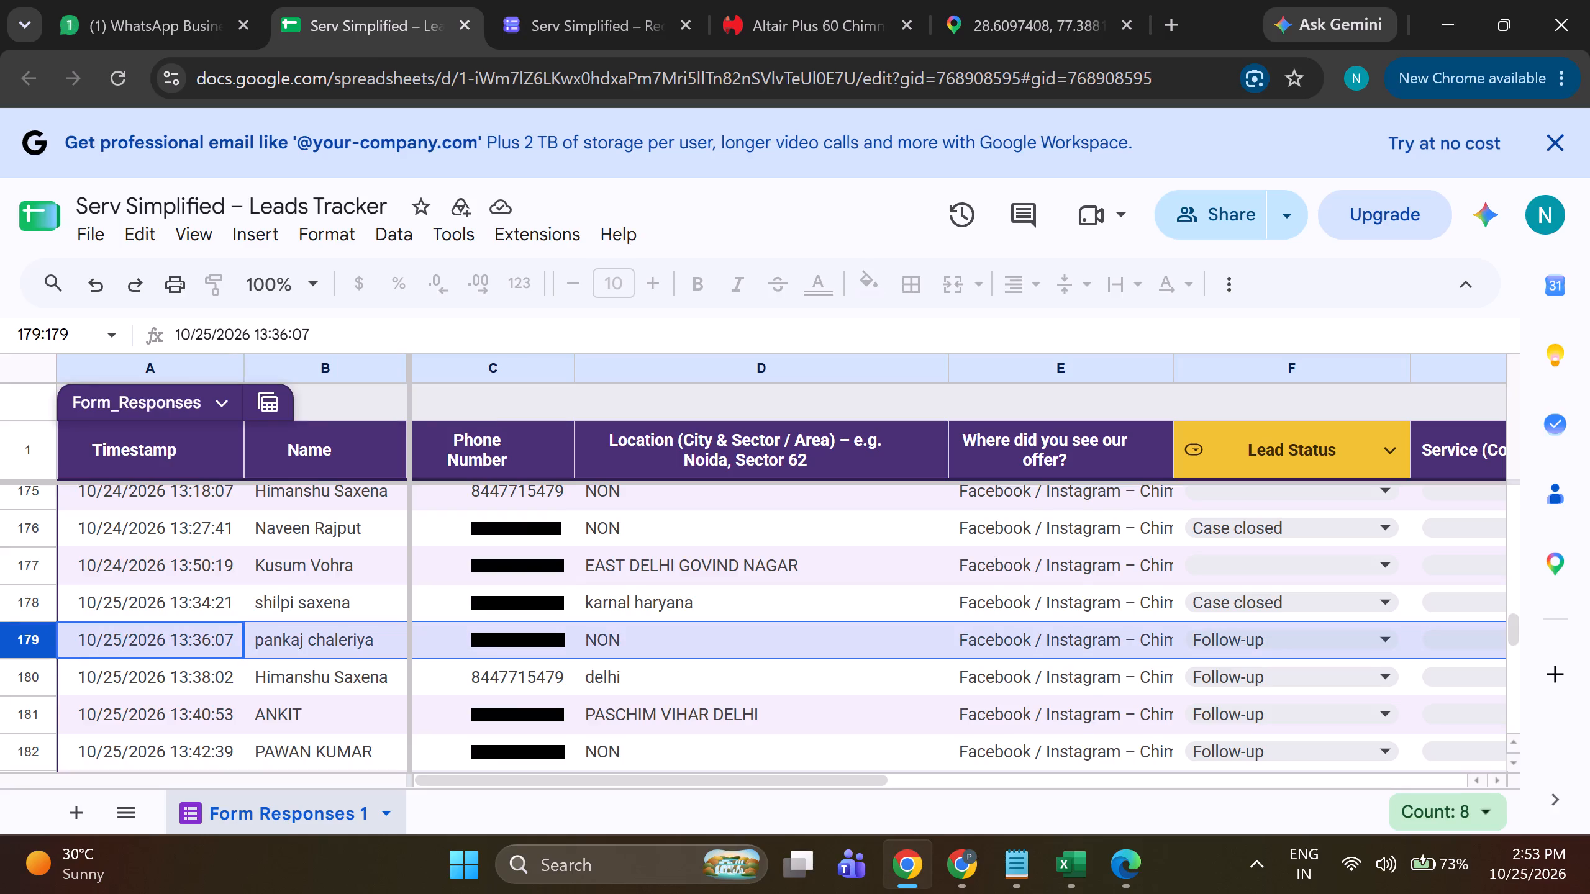
{"action": "key", "text": "ctrl+c"}
{"action": "left_click", "coordinate": [975, 869]}
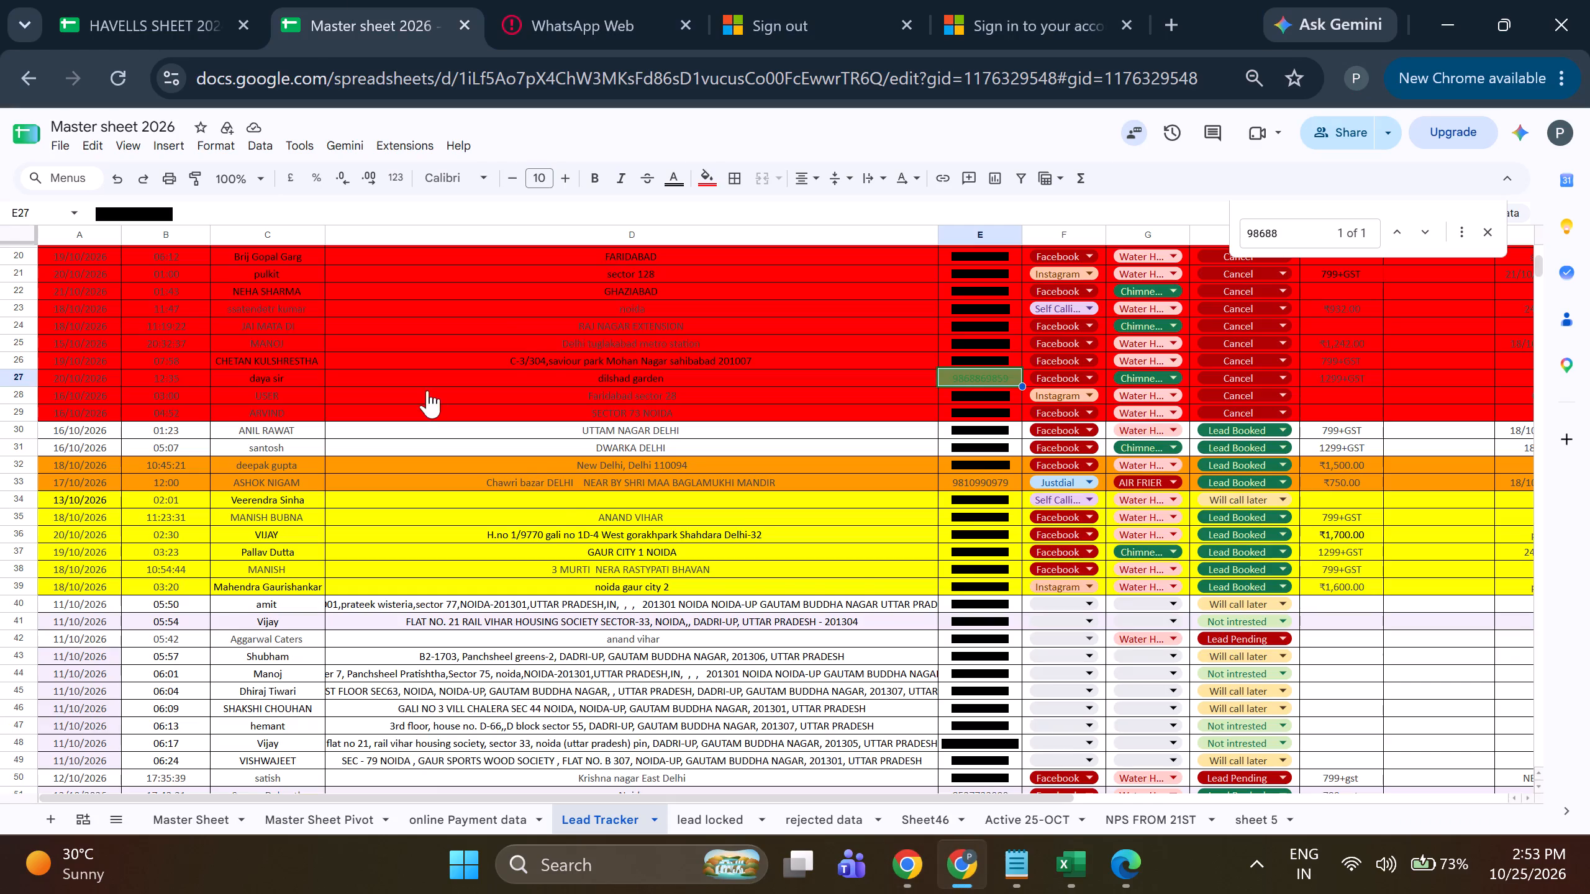
{"action": "scroll", "coordinate": [574, 528], "scroll_direction": "down", "scroll_amount": 16}
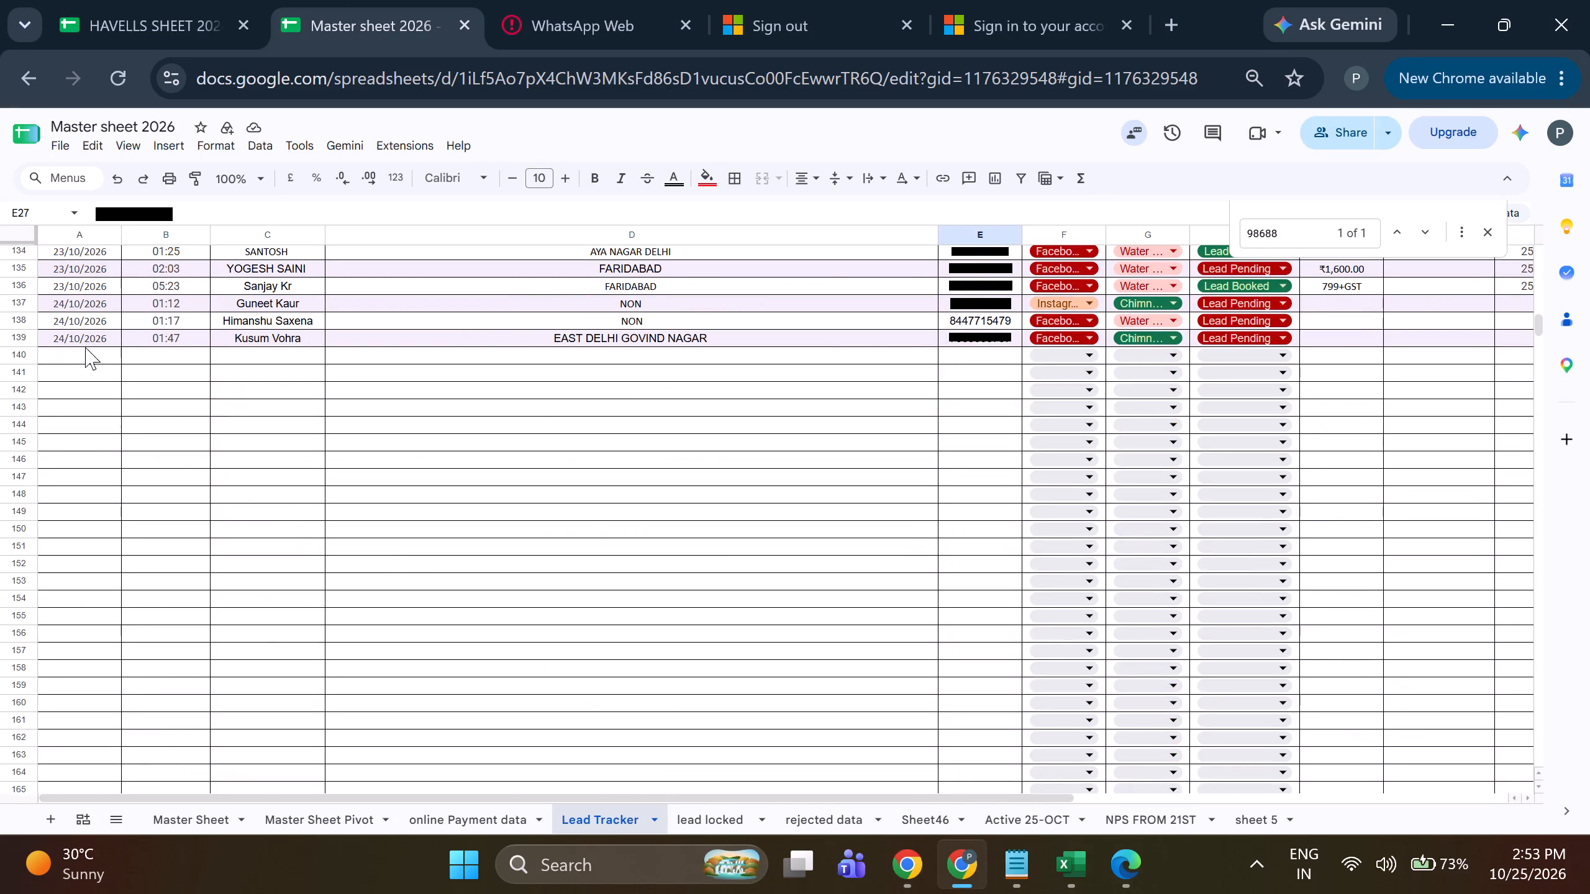
{"action": "left_click", "coordinate": [60, 351]}
{"action": "key", "text": "ctrl+v"}
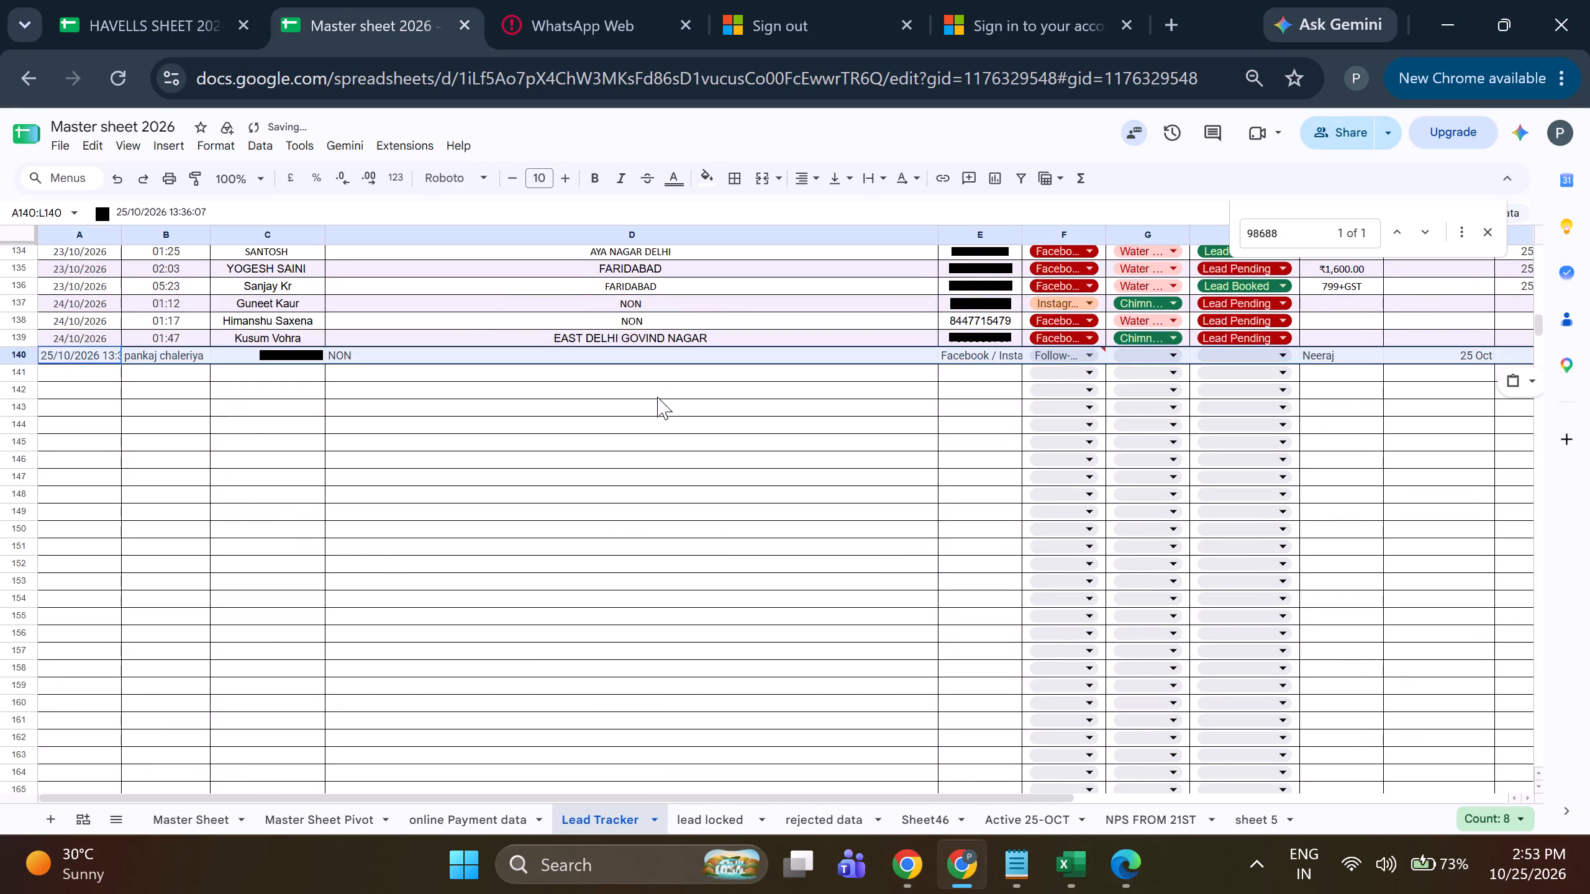
Copy the phone number in row 140 from column C into column E, replacing the offer text.
{"action": "left_click", "coordinate": [259, 356]}
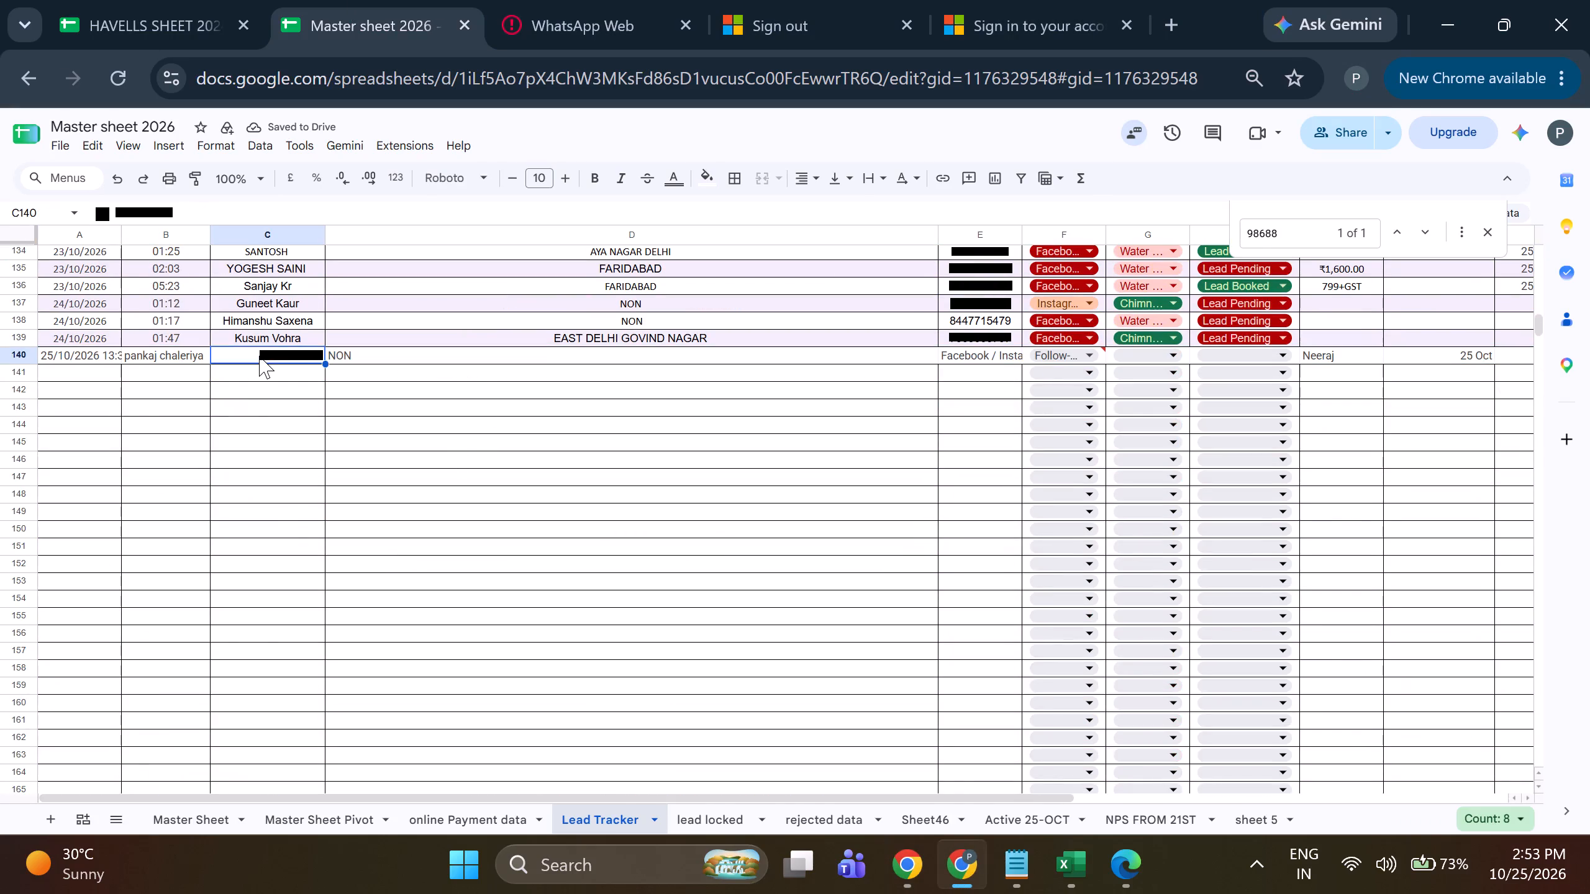
{"action": "key", "text": "ctrl+c"}
{"action": "left_click", "coordinate": [1006, 352]}
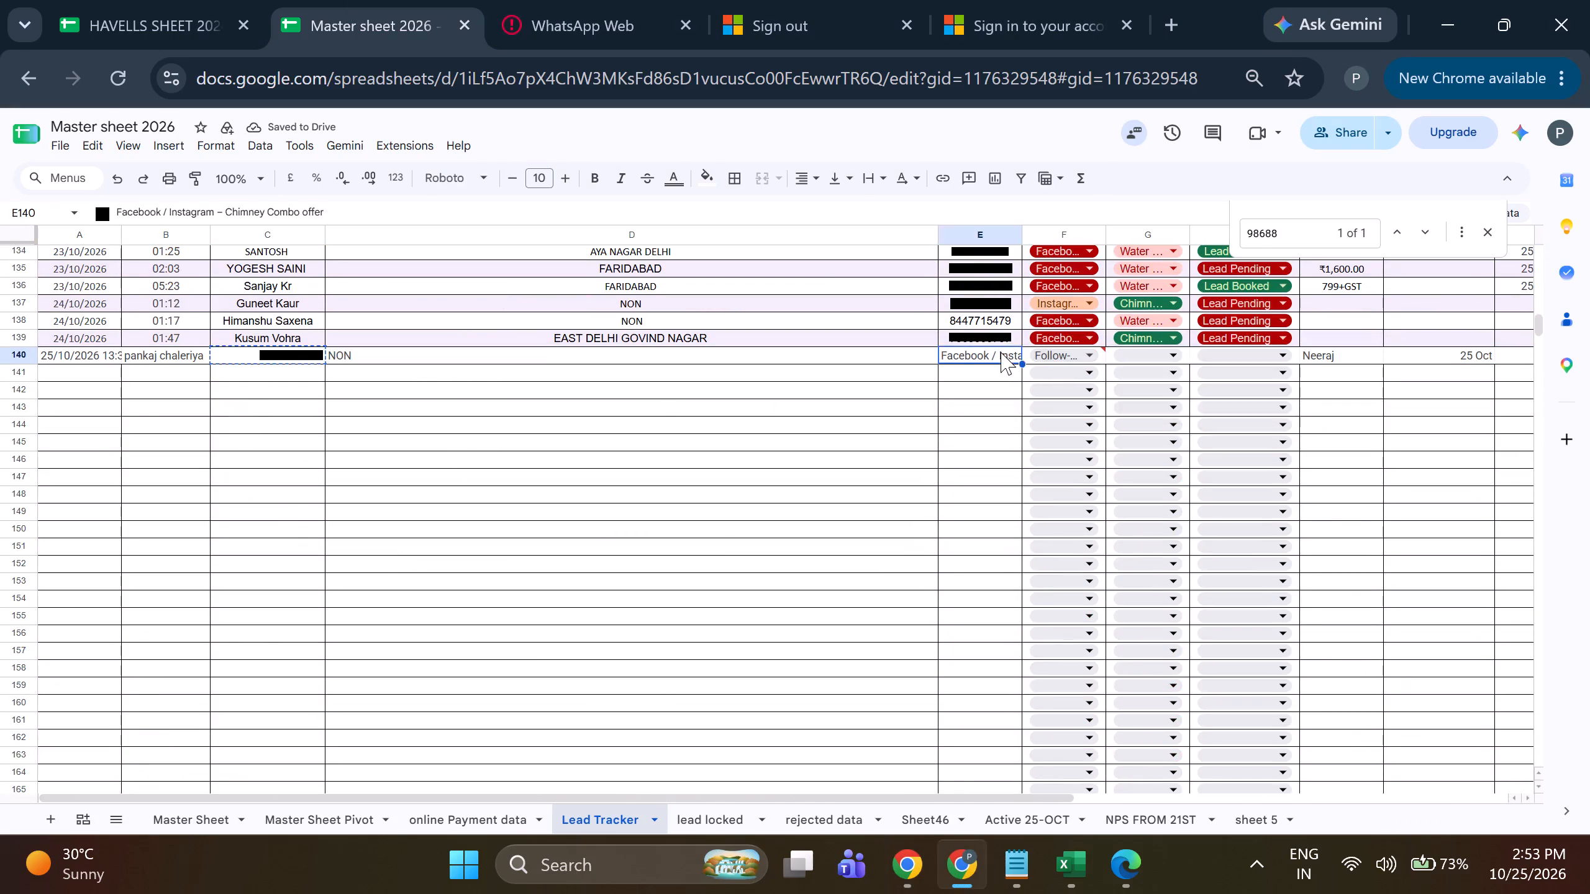
{"action": "key", "text": "ctrl+v"}
Set the lead source in column F of row 140 to Facebook.
{"action": "left_click", "coordinate": [1063, 352]}
{"action": "left_click", "coordinate": [1073, 404]}
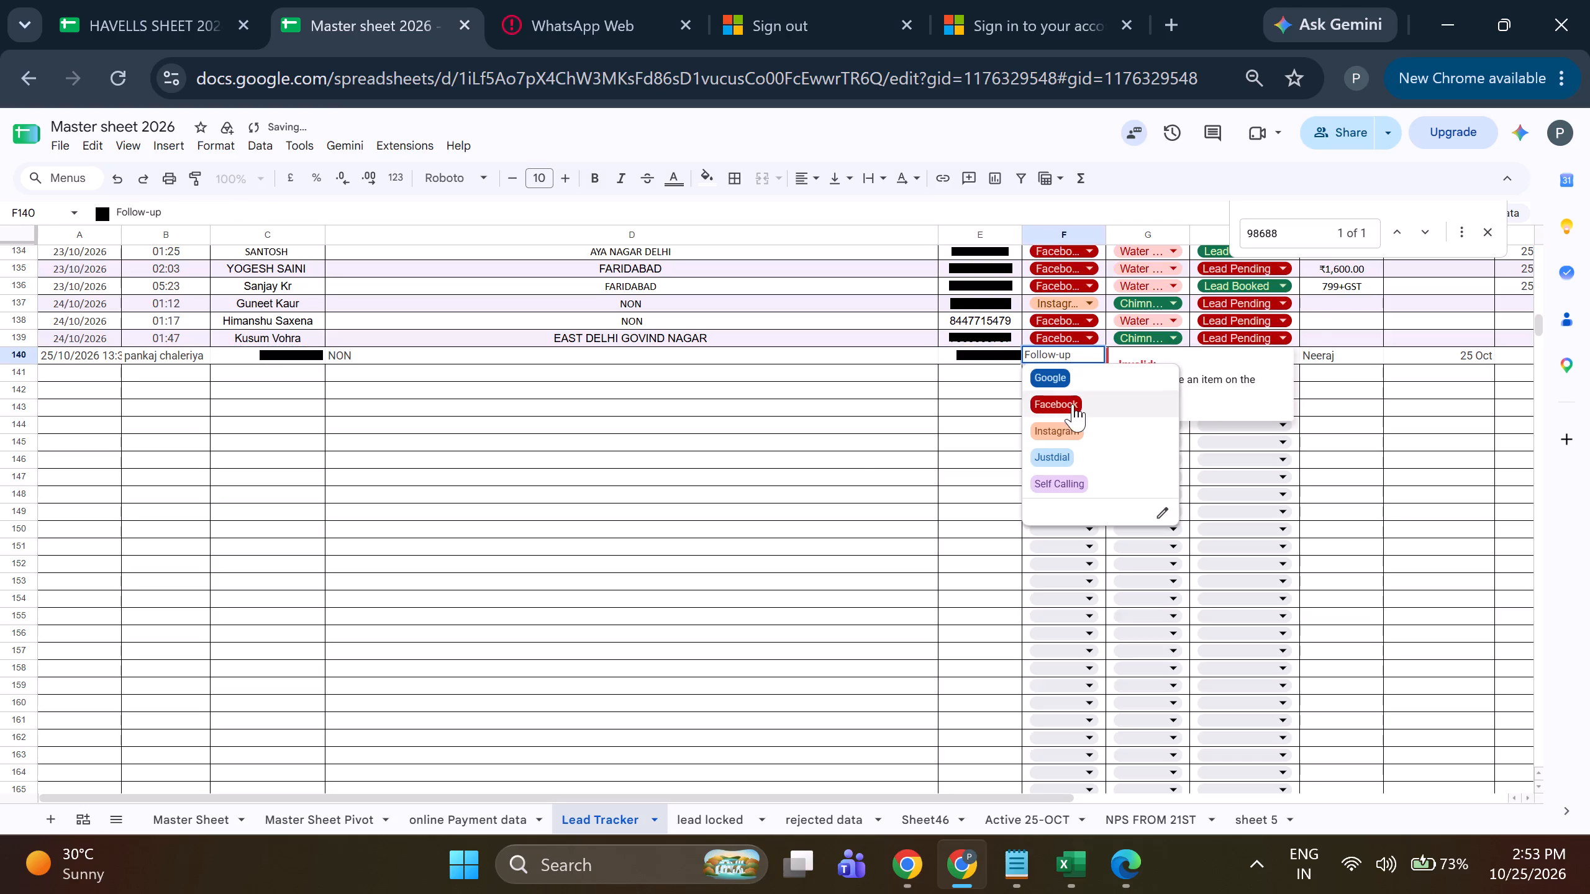
{"action": "left_click", "coordinate": [850, 459]}
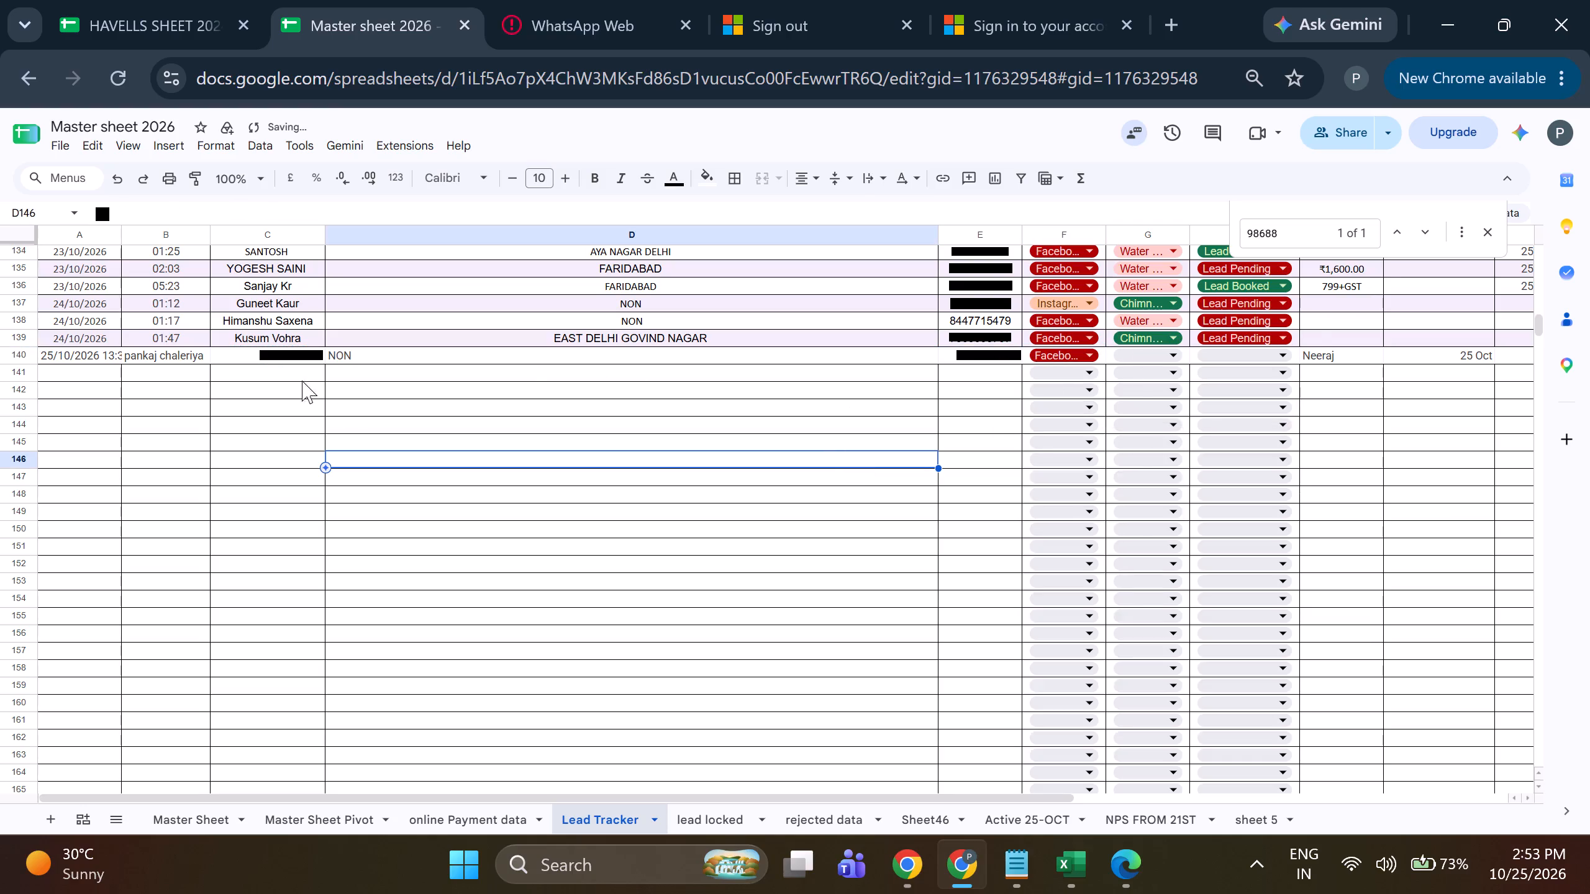
Move the lead's name in row 140 from column B to column C, leaving column B empty.
{"action": "left_click", "coordinate": [194, 353]}
{"action": "key", "text": "ctrl+c"}
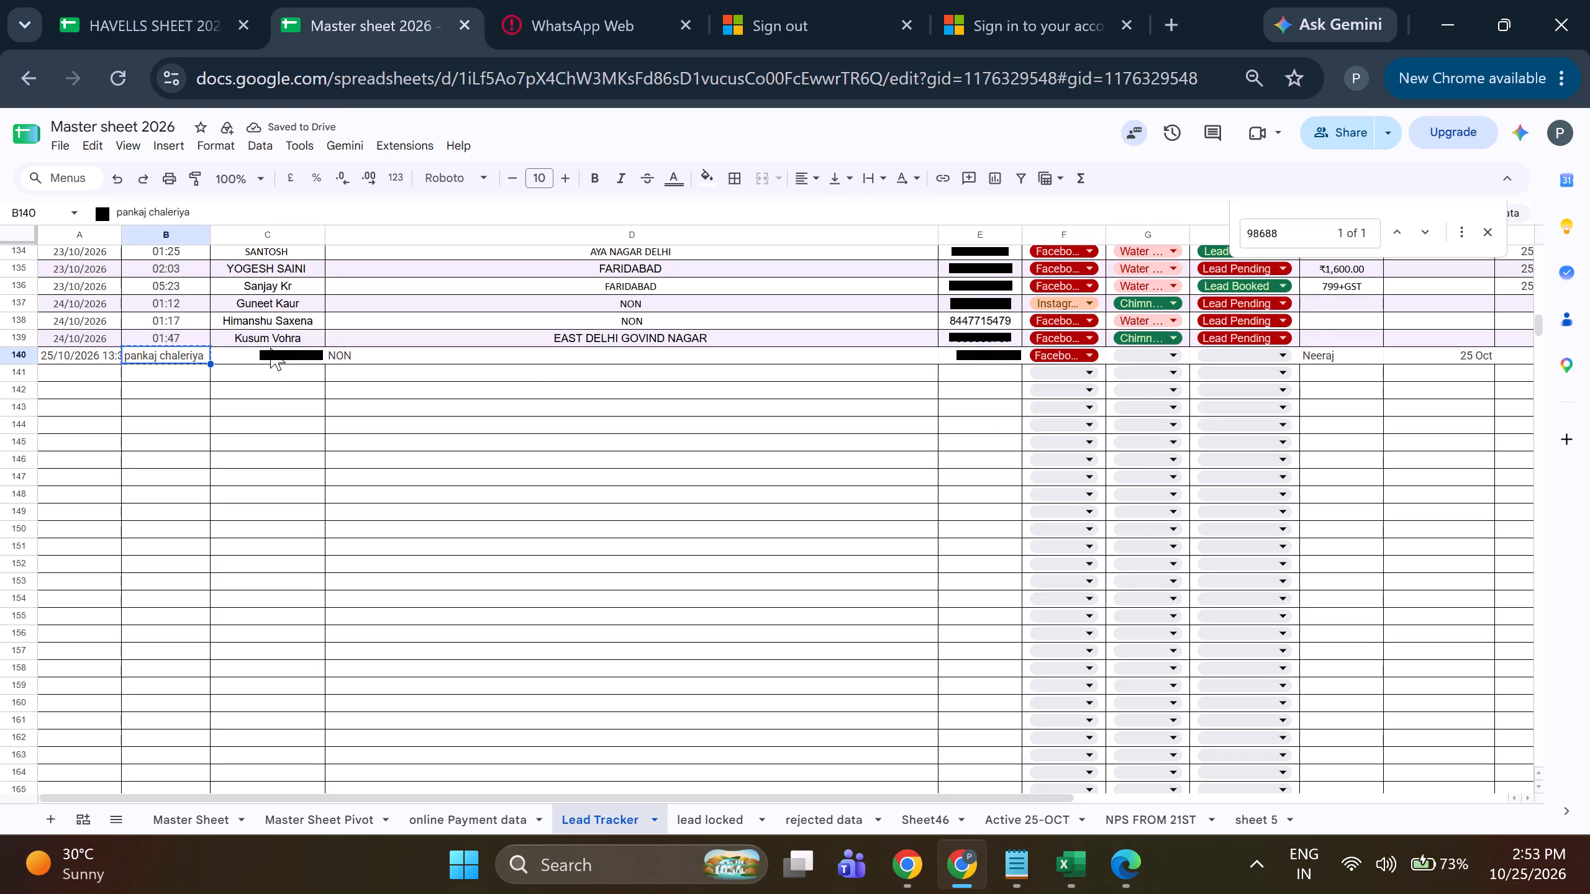
{"action": "left_click", "coordinate": [273, 354]}
{"action": "key", "text": "ctrl+v"}
{"action": "left_click", "coordinate": [188, 356]}
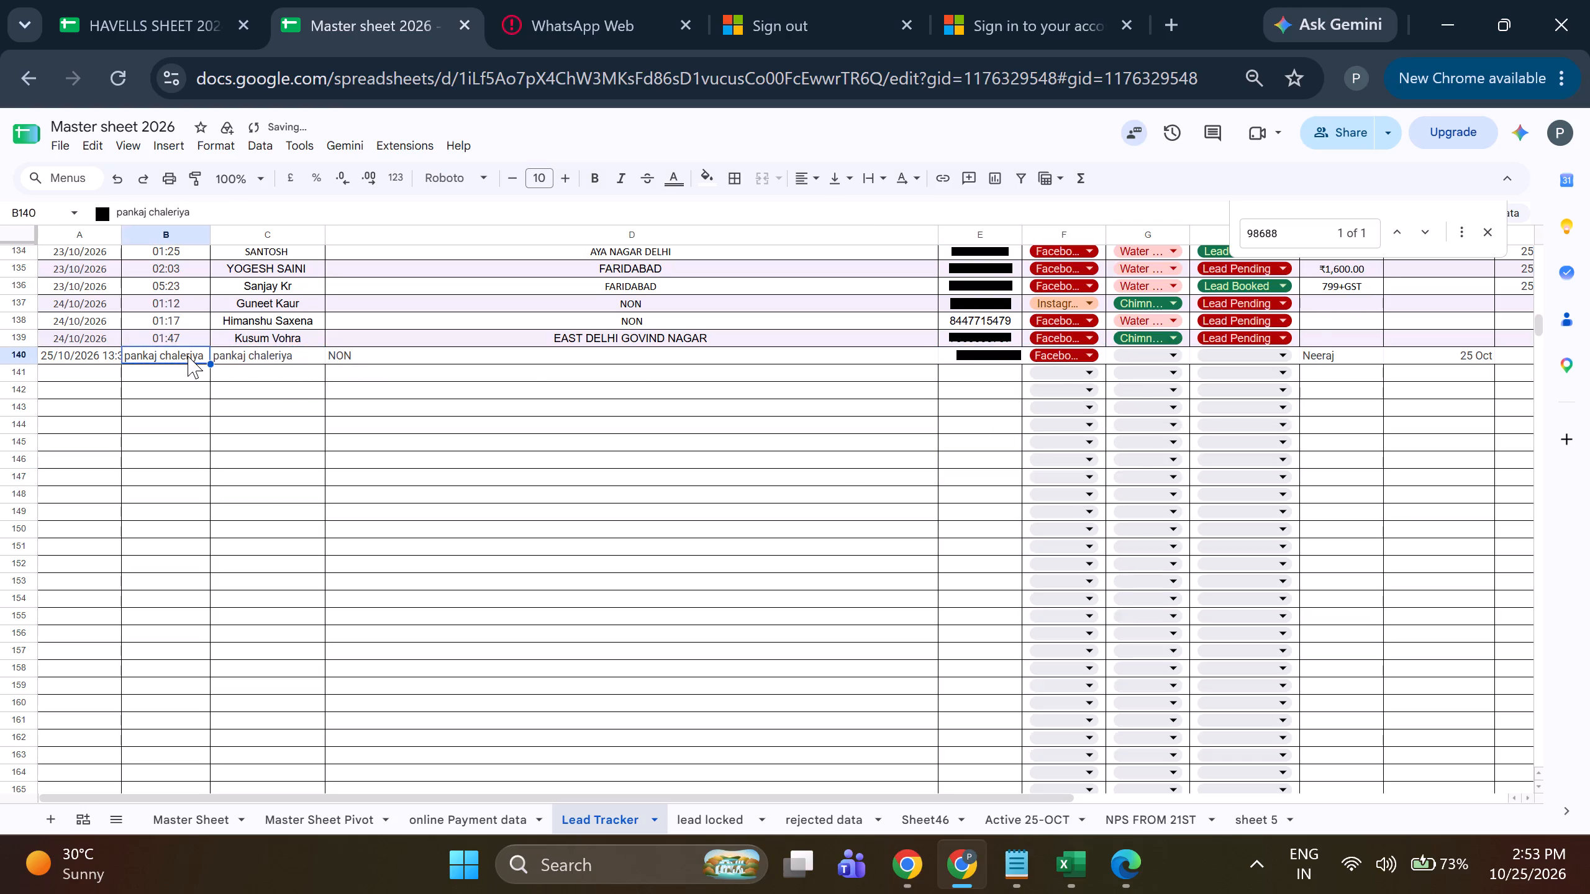
{"action": "key", "text": "BackSpace"}
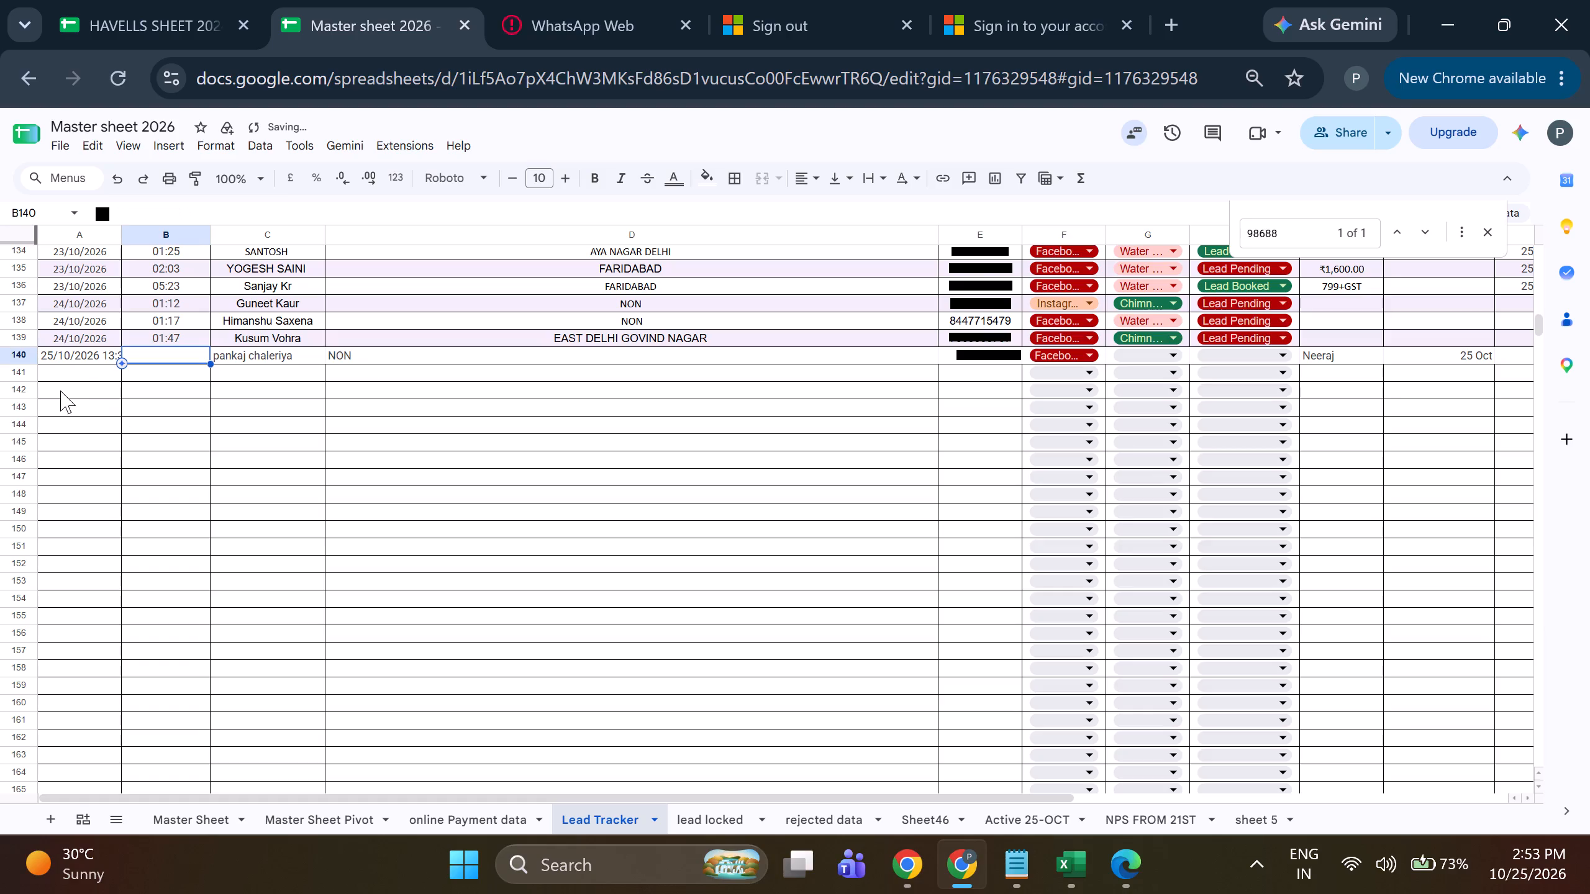
Copy the time portion of the timestamp in A140 into B140 as 13:36:00.
{"action": "double_click", "coordinate": [83, 359]}
{"action": "left_click_drag", "start_coordinate": [53, 370], "coordinate": [116, 364]}
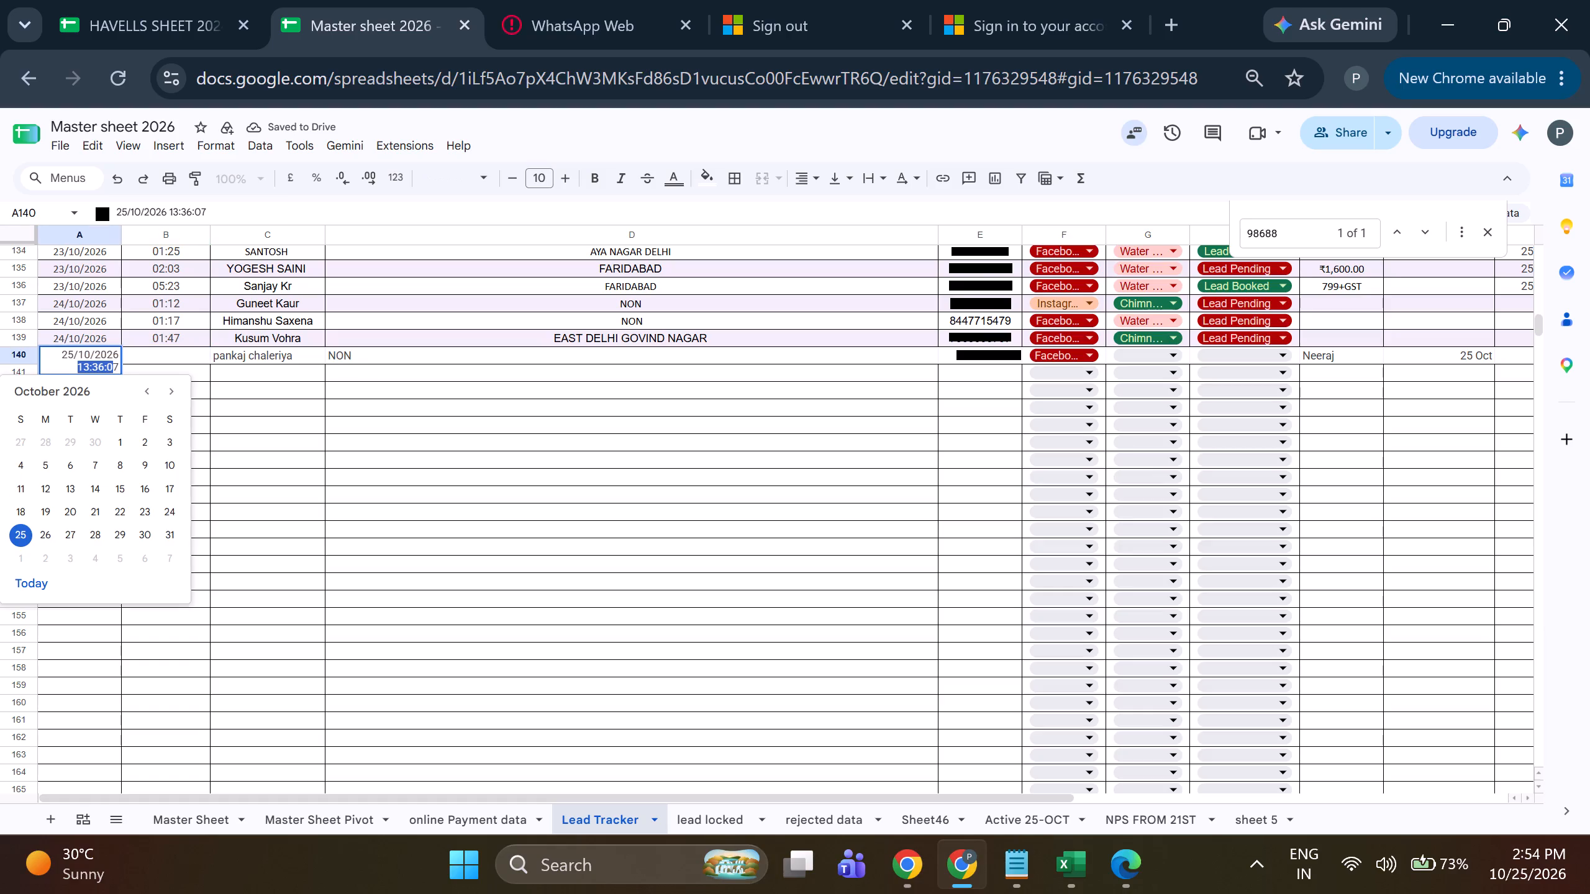
{"action": "key", "text": "ctrl+c"}
{"action": "left_click", "coordinate": [175, 359]}
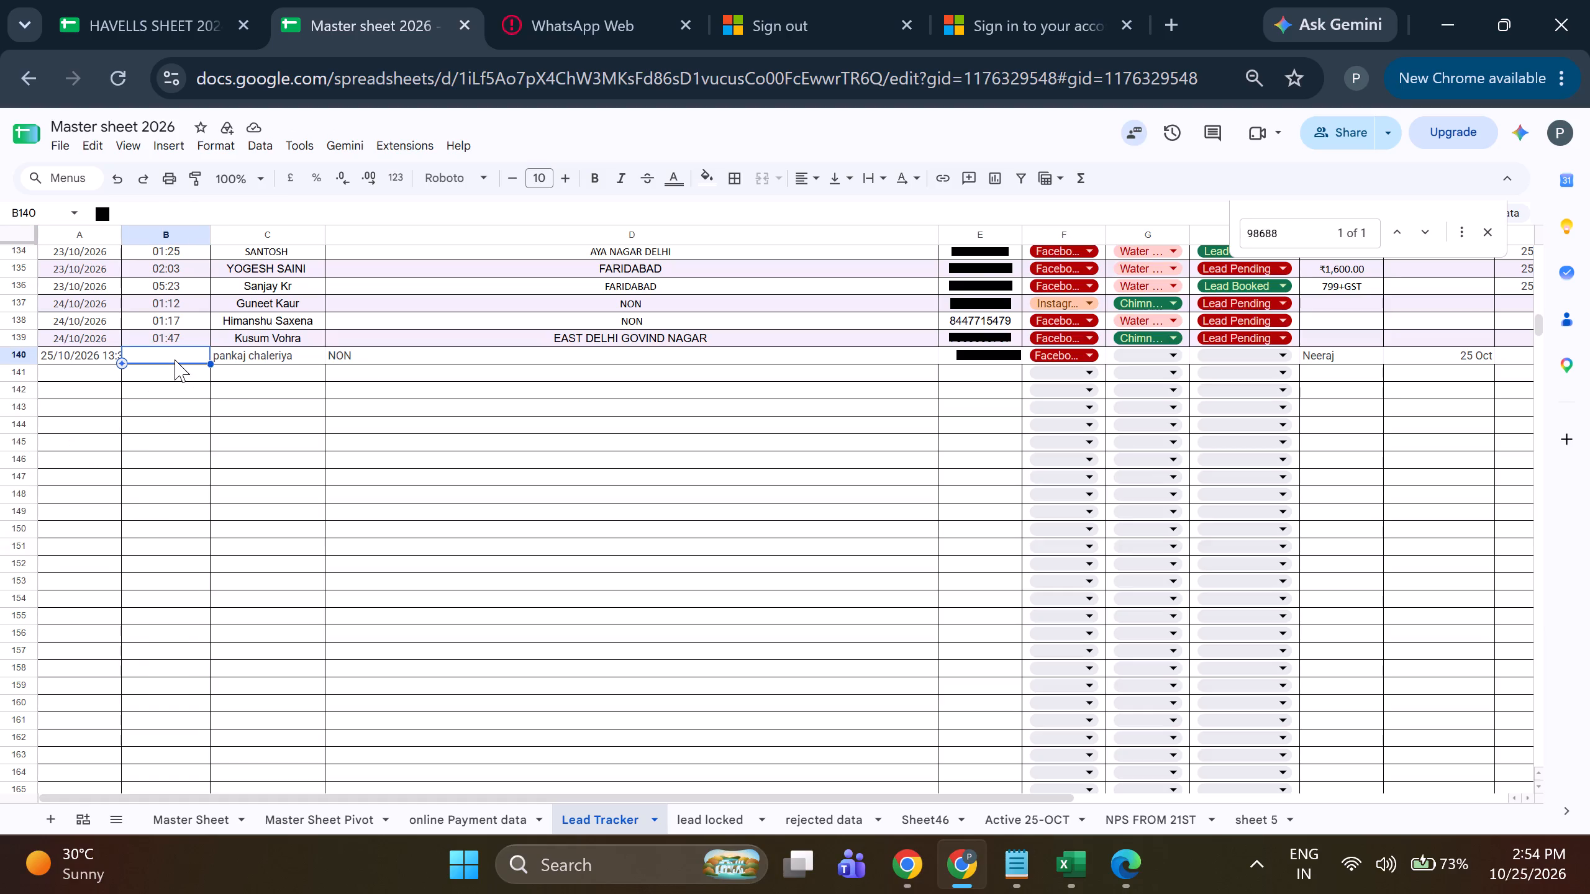
{"action": "key", "text": "ctrl+v"}
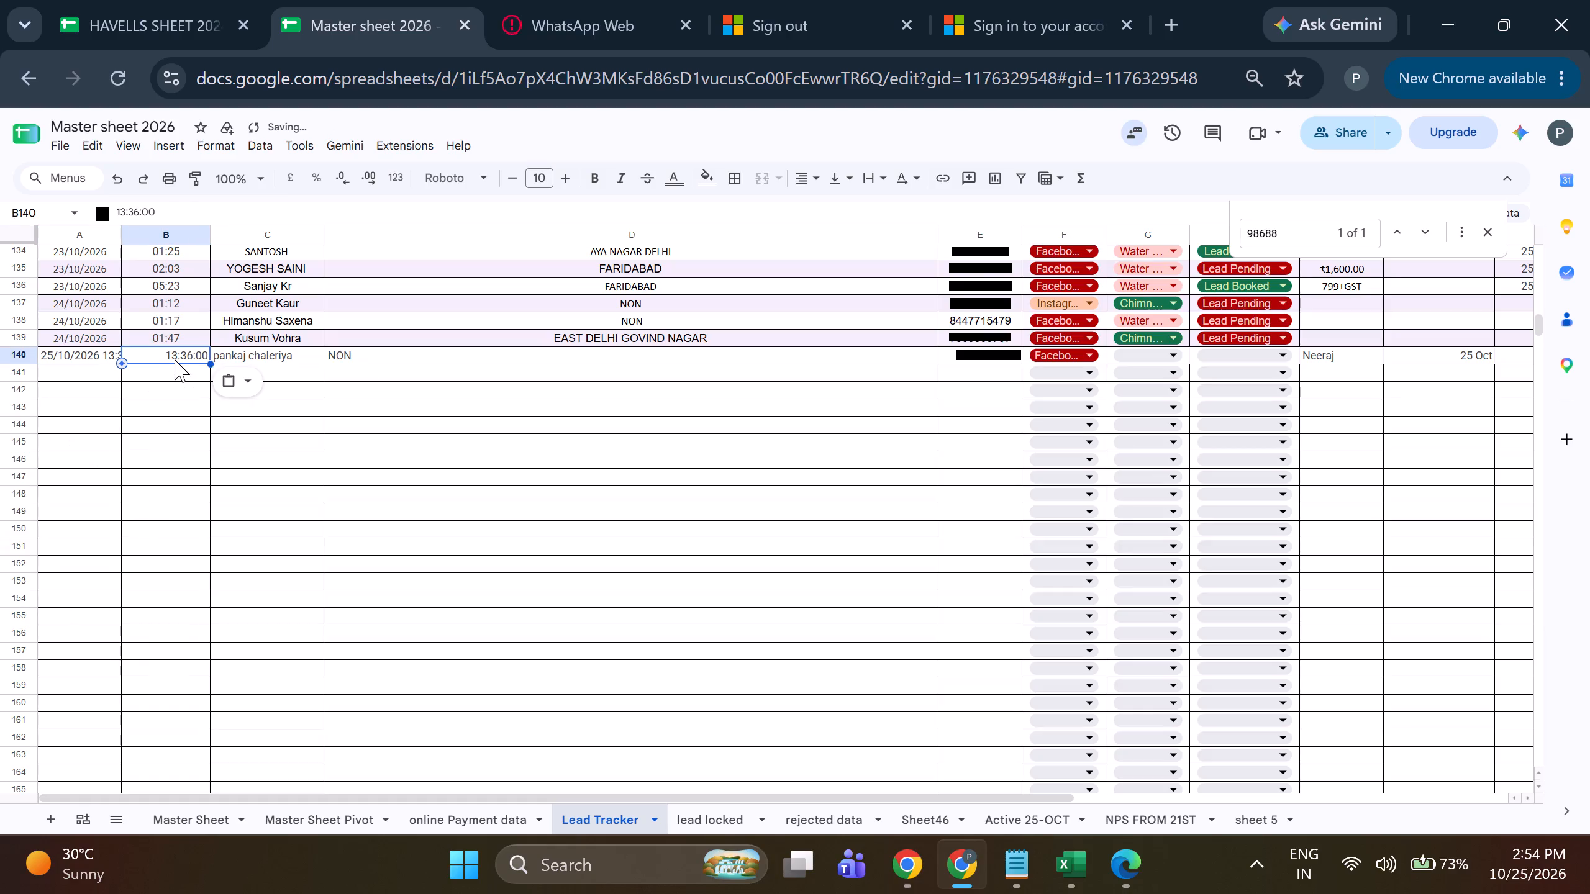
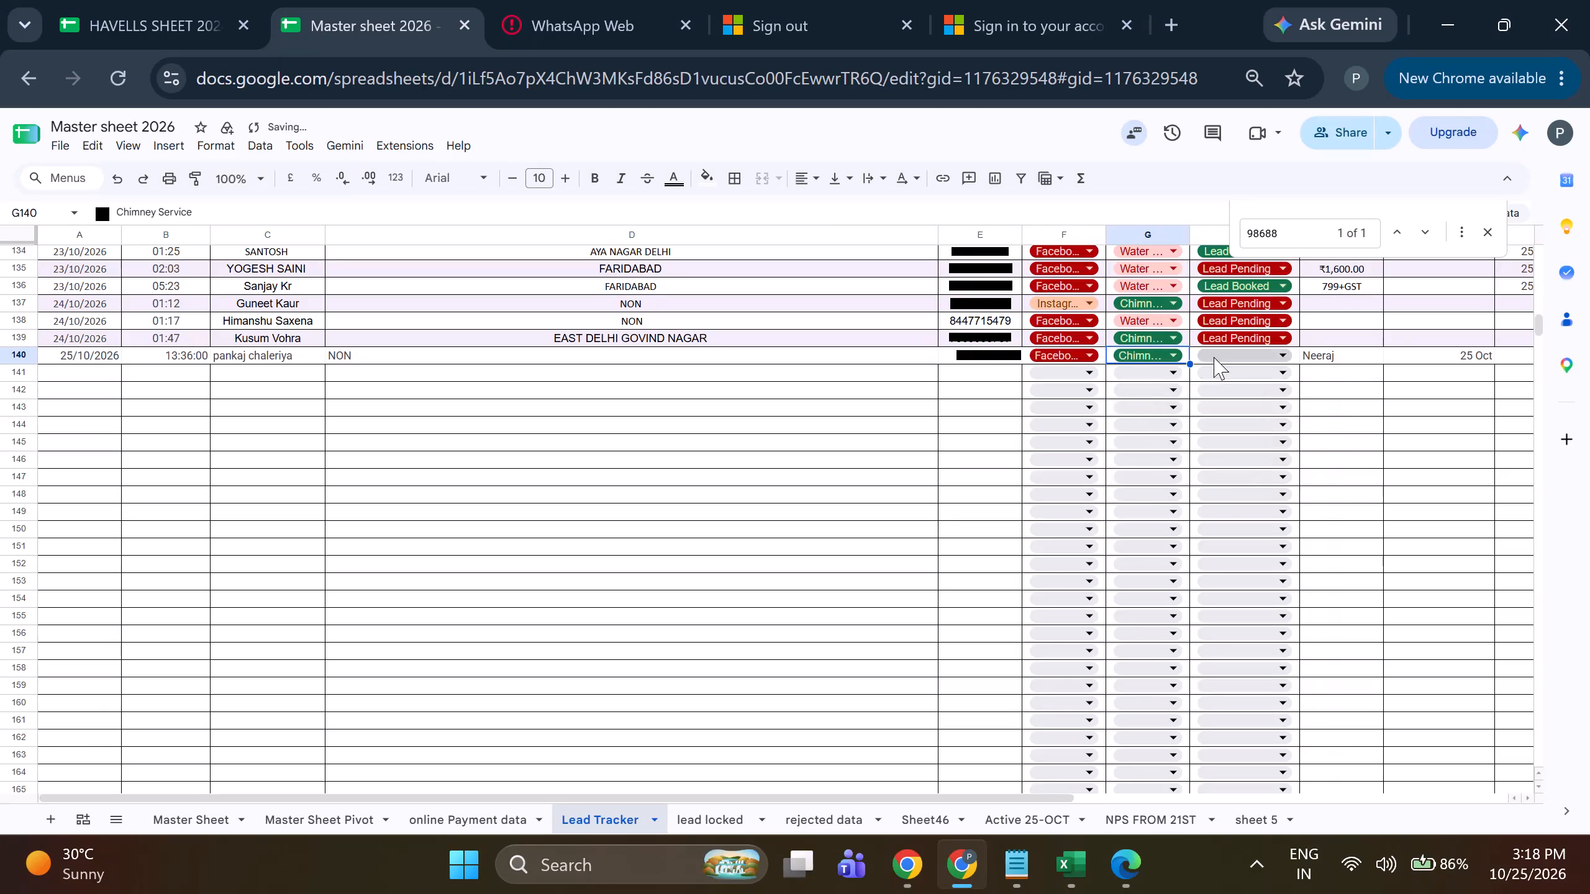
Set the lead status in column H of row 140 to Lead Pending.
{"action": "left_click", "coordinate": [1214, 357]}
{"action": "left_click", "coordinate": [1220, 397]}
Clear the person's name from column I of row 140.
{"action": "double_click", "coordinate": [1310, 357]}
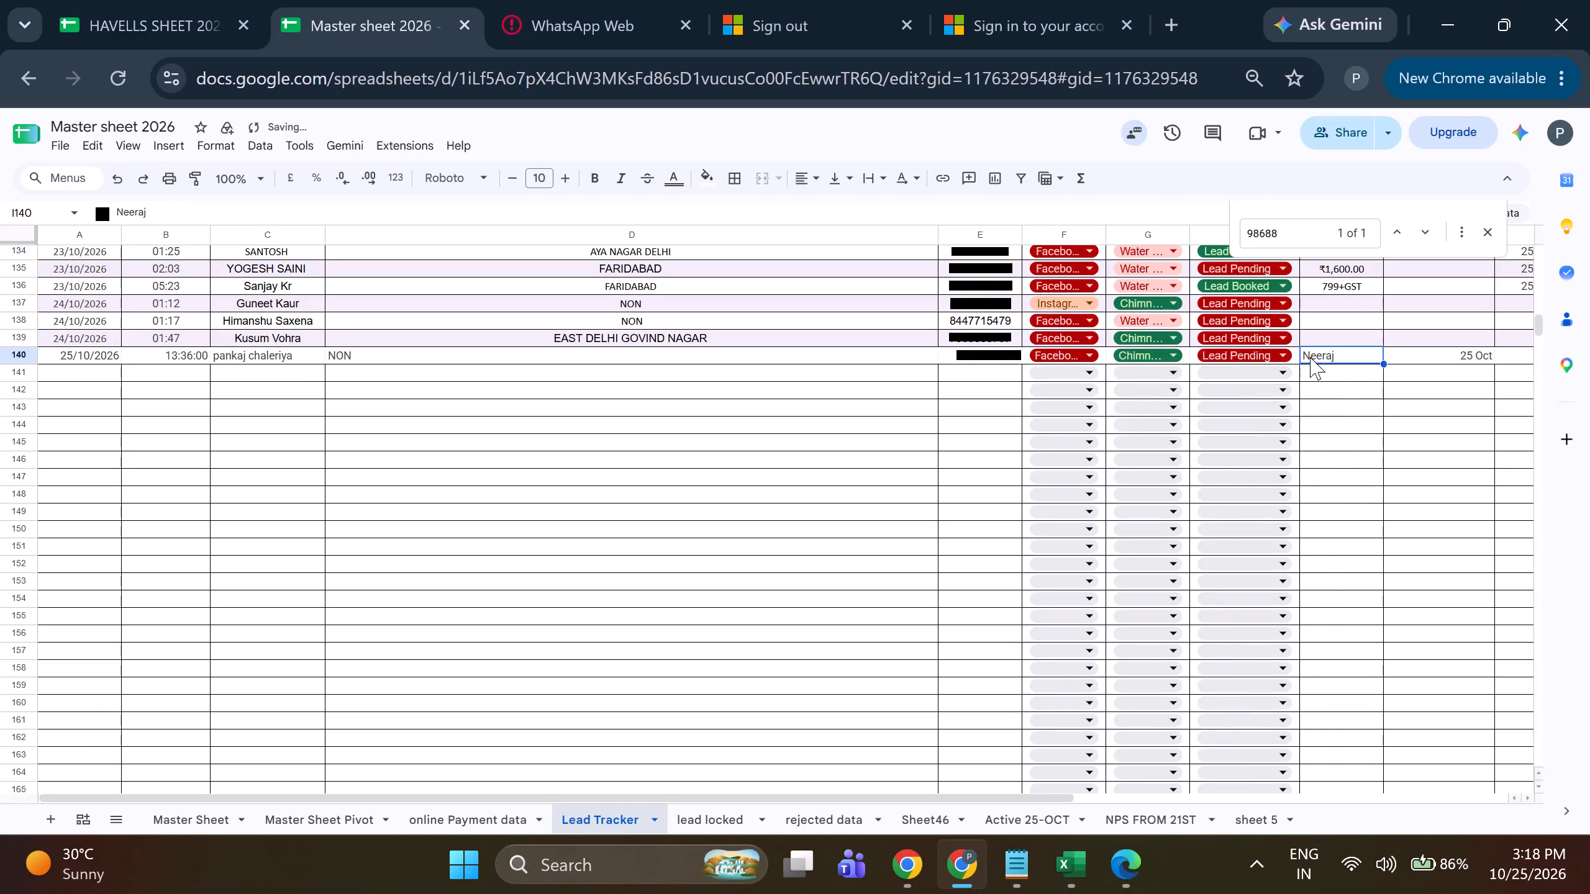
{"action": "double_click", "coordinate": [1310, 357]}
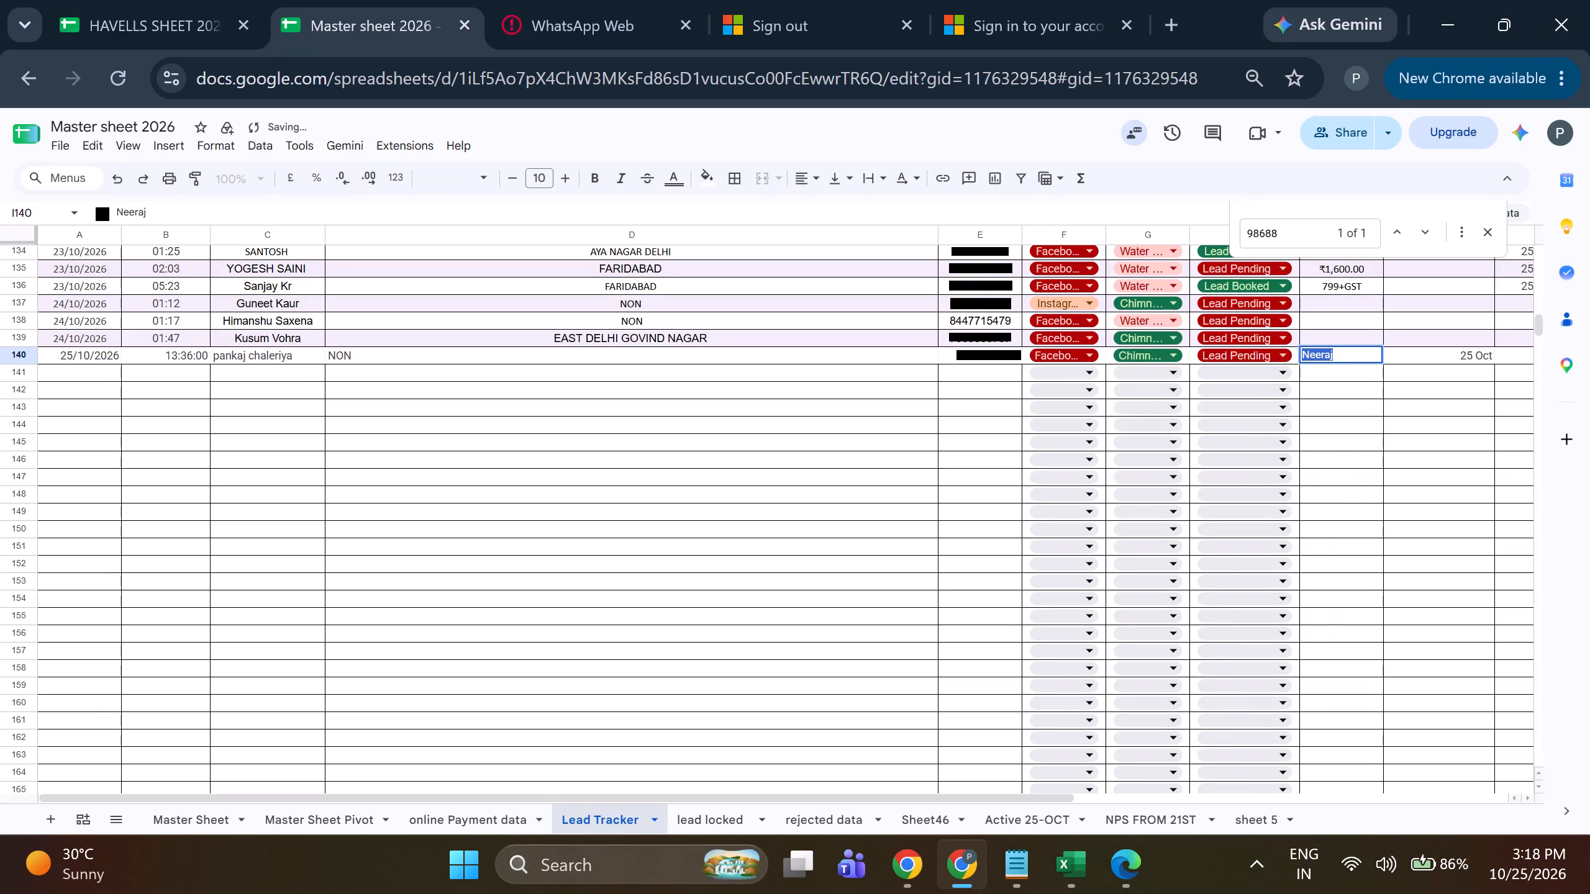
{"action": "key", "text": "BackSpace"}
{"action": "key", "text": "Right"}
{"action": "key", "text": "Right"}
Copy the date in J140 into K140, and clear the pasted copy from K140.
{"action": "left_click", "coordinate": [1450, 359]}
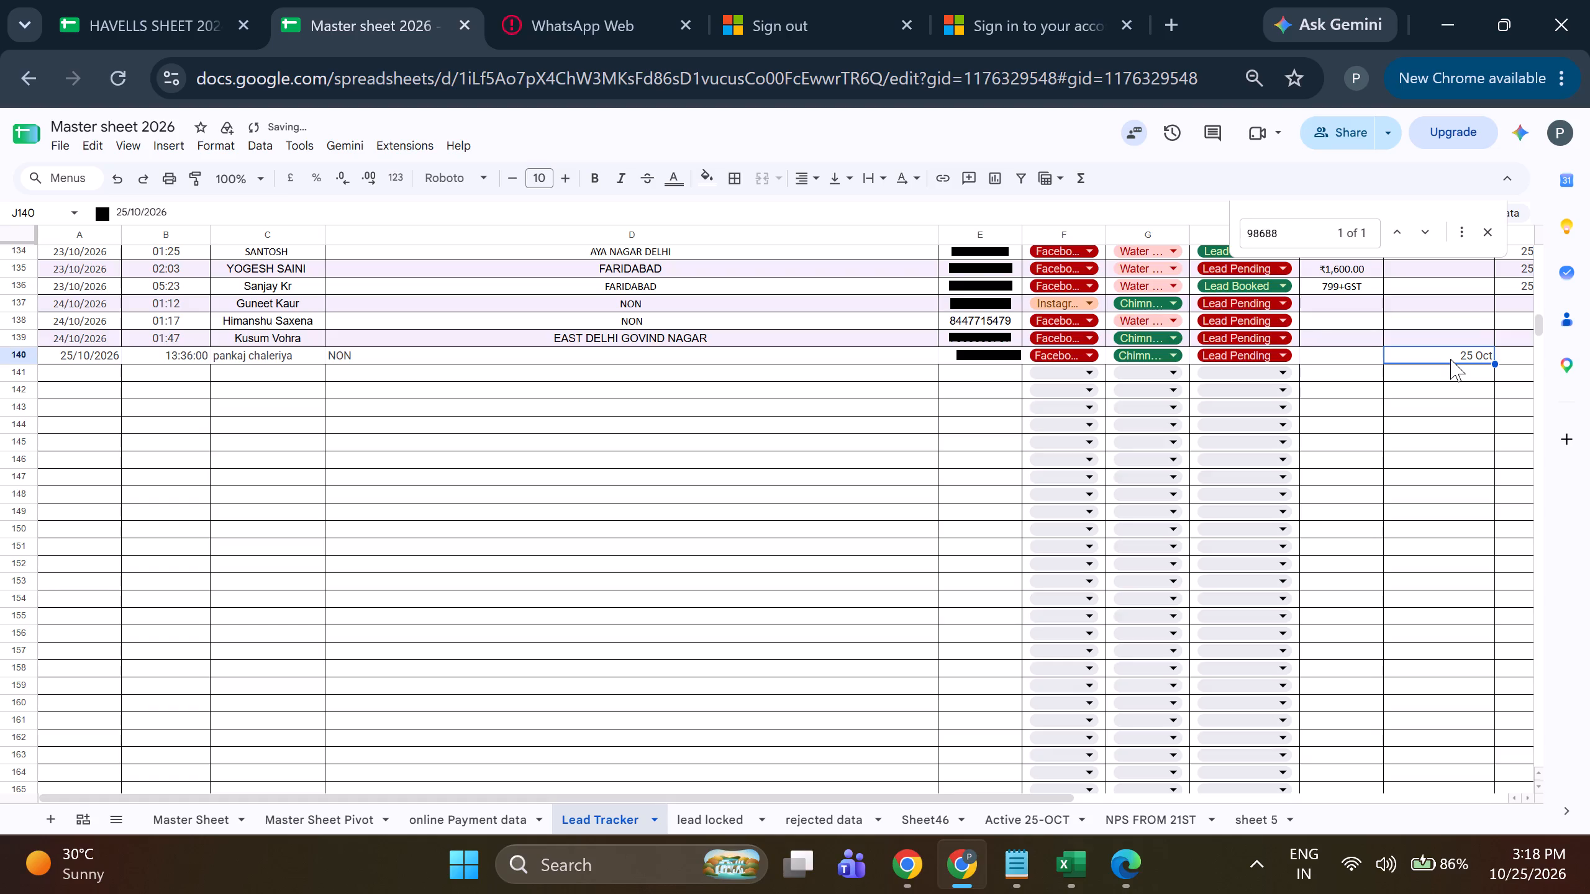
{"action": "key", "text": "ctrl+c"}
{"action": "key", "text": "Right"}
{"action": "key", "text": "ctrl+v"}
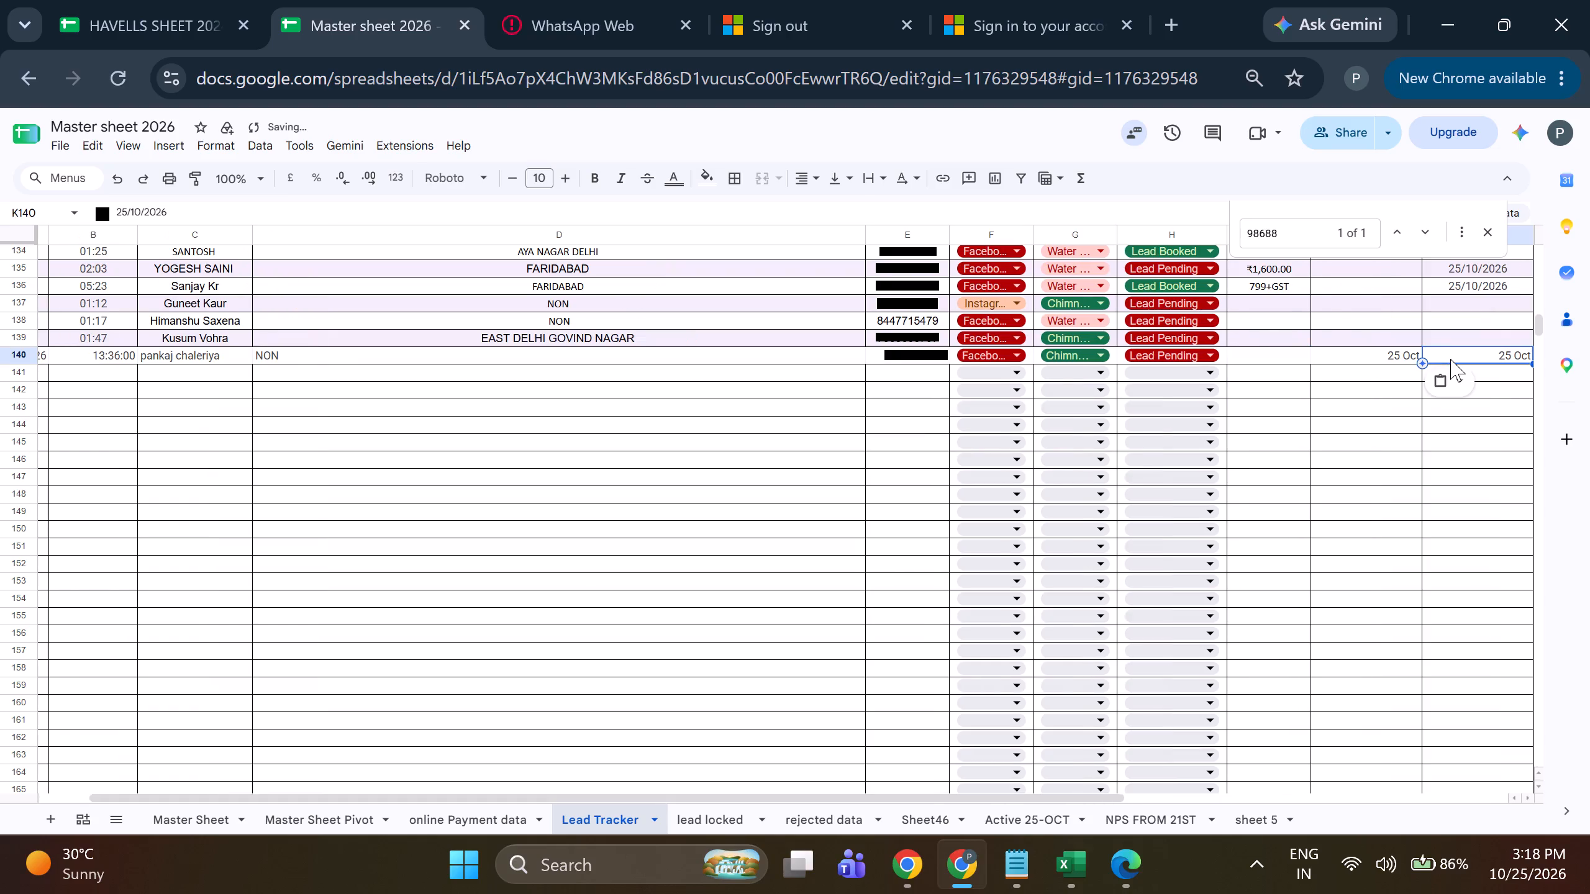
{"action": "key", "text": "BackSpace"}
Clear the 25 Oct date from column J of row 140.
{"action": "key", "text": "Left"}
{"action": "key", "text": "BackSpace"}
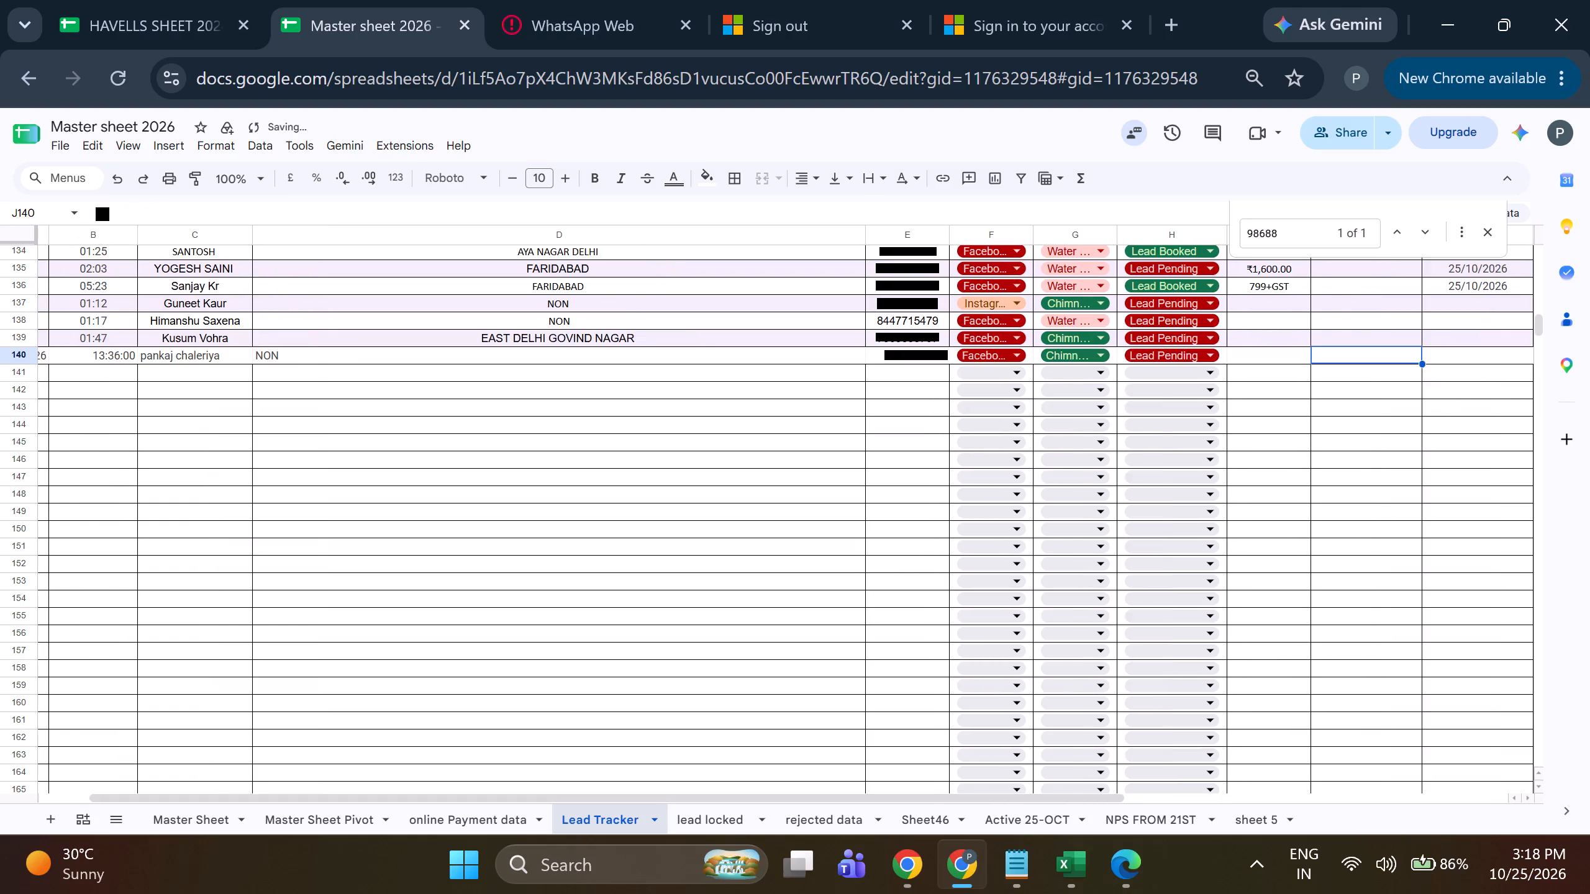
{"action": "key", "text": "Right"}
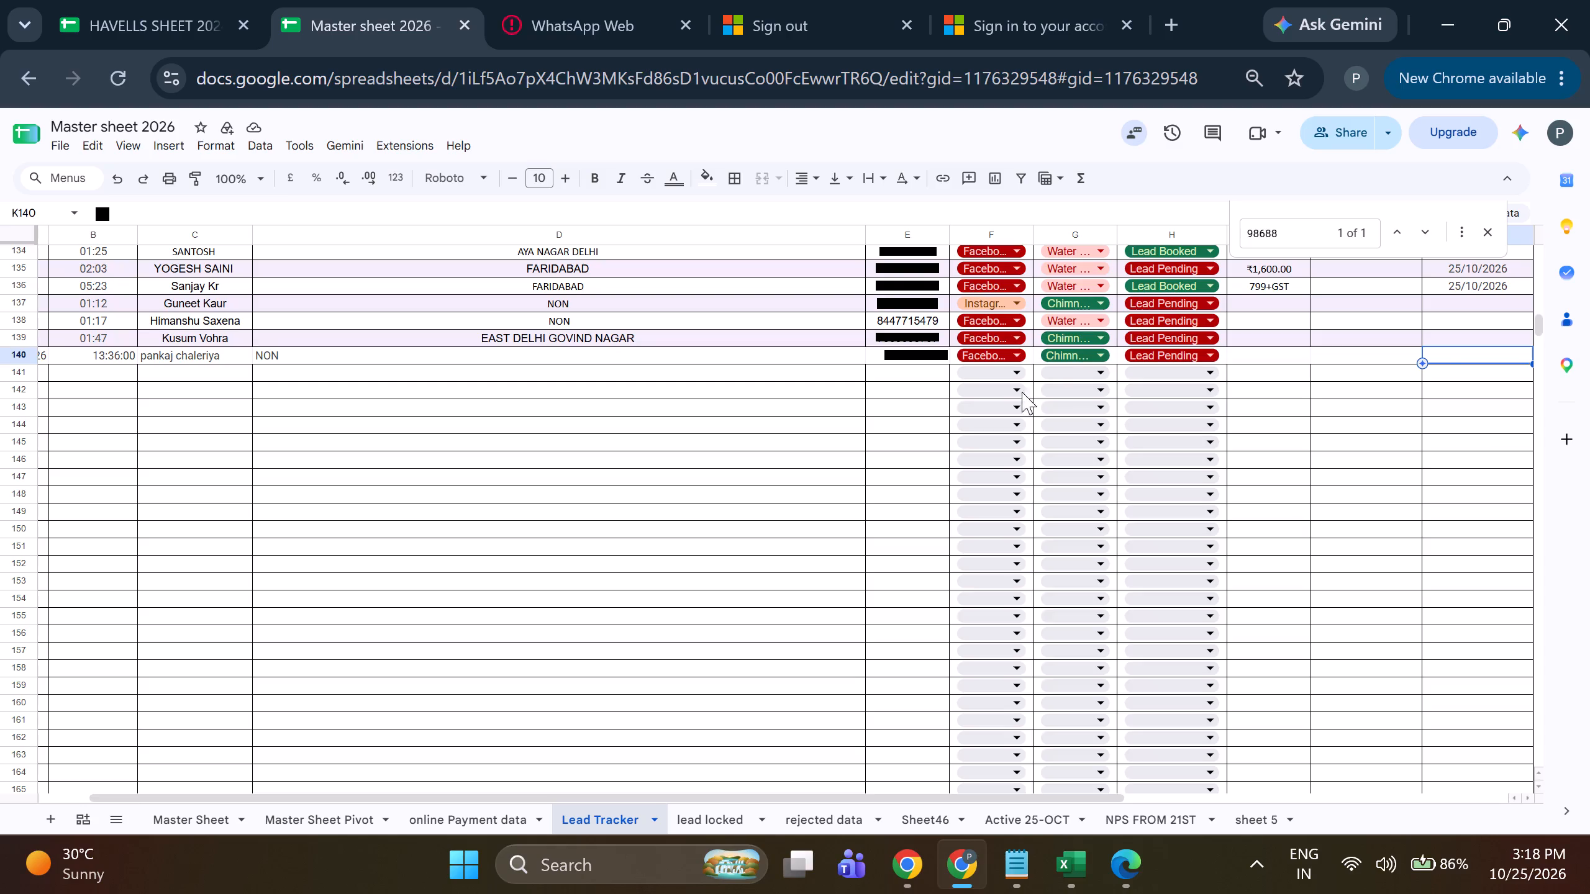
Format the whole of row 140 with borders on all cells and centred horizontal alignment.
{"action": "left_click", "coordinate": [0, 349]}
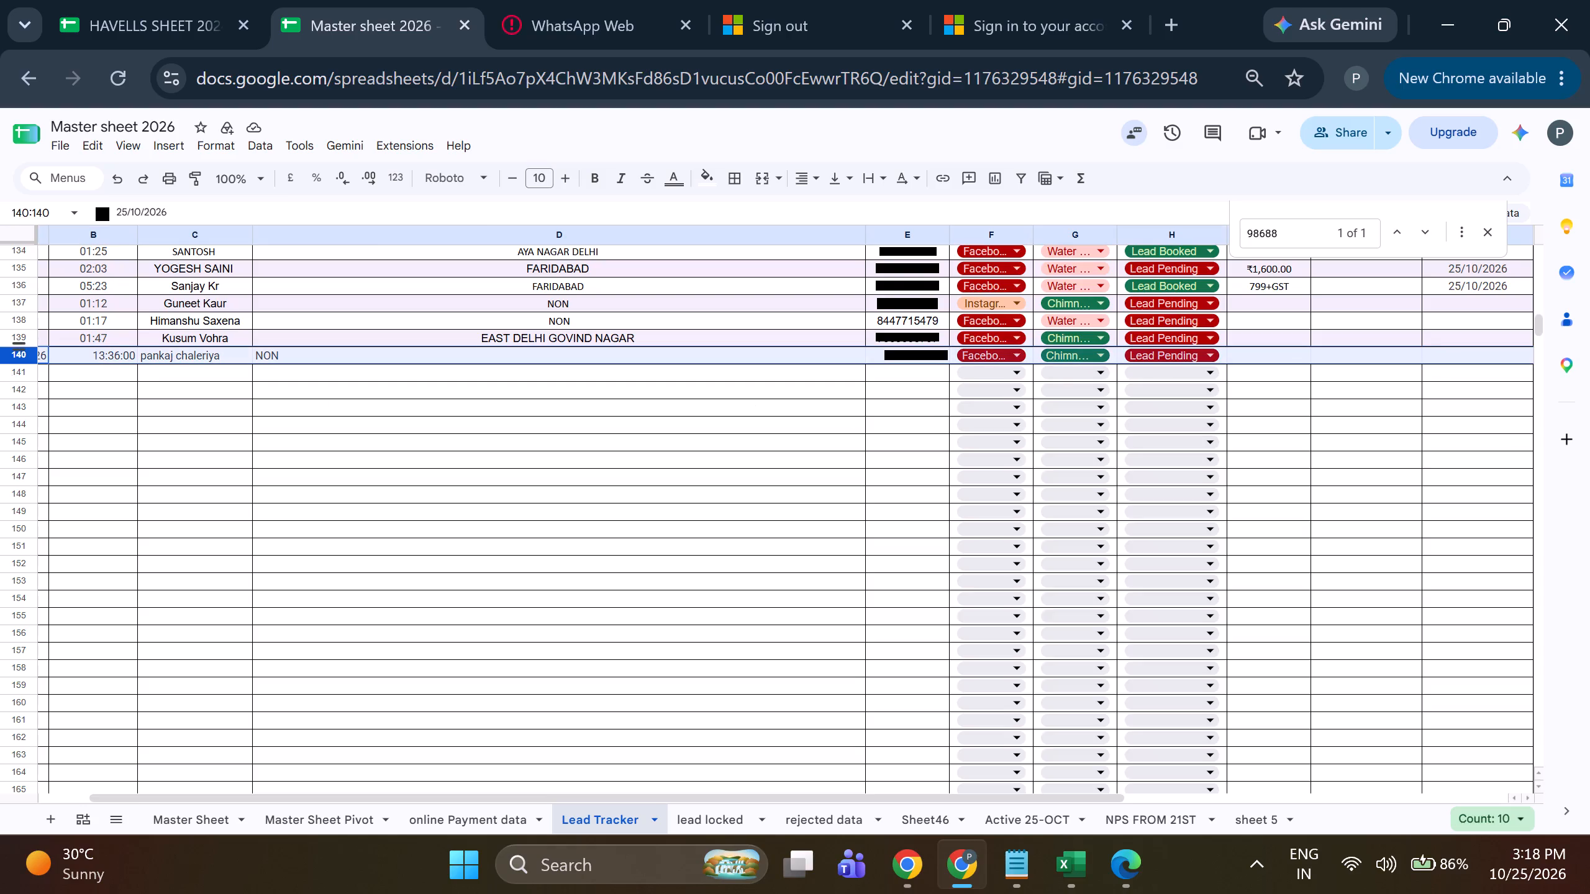
{"action": "left_click", "coordinate": [725, 176]}
{"action": "left_click", "coordinate": [741, 210]}
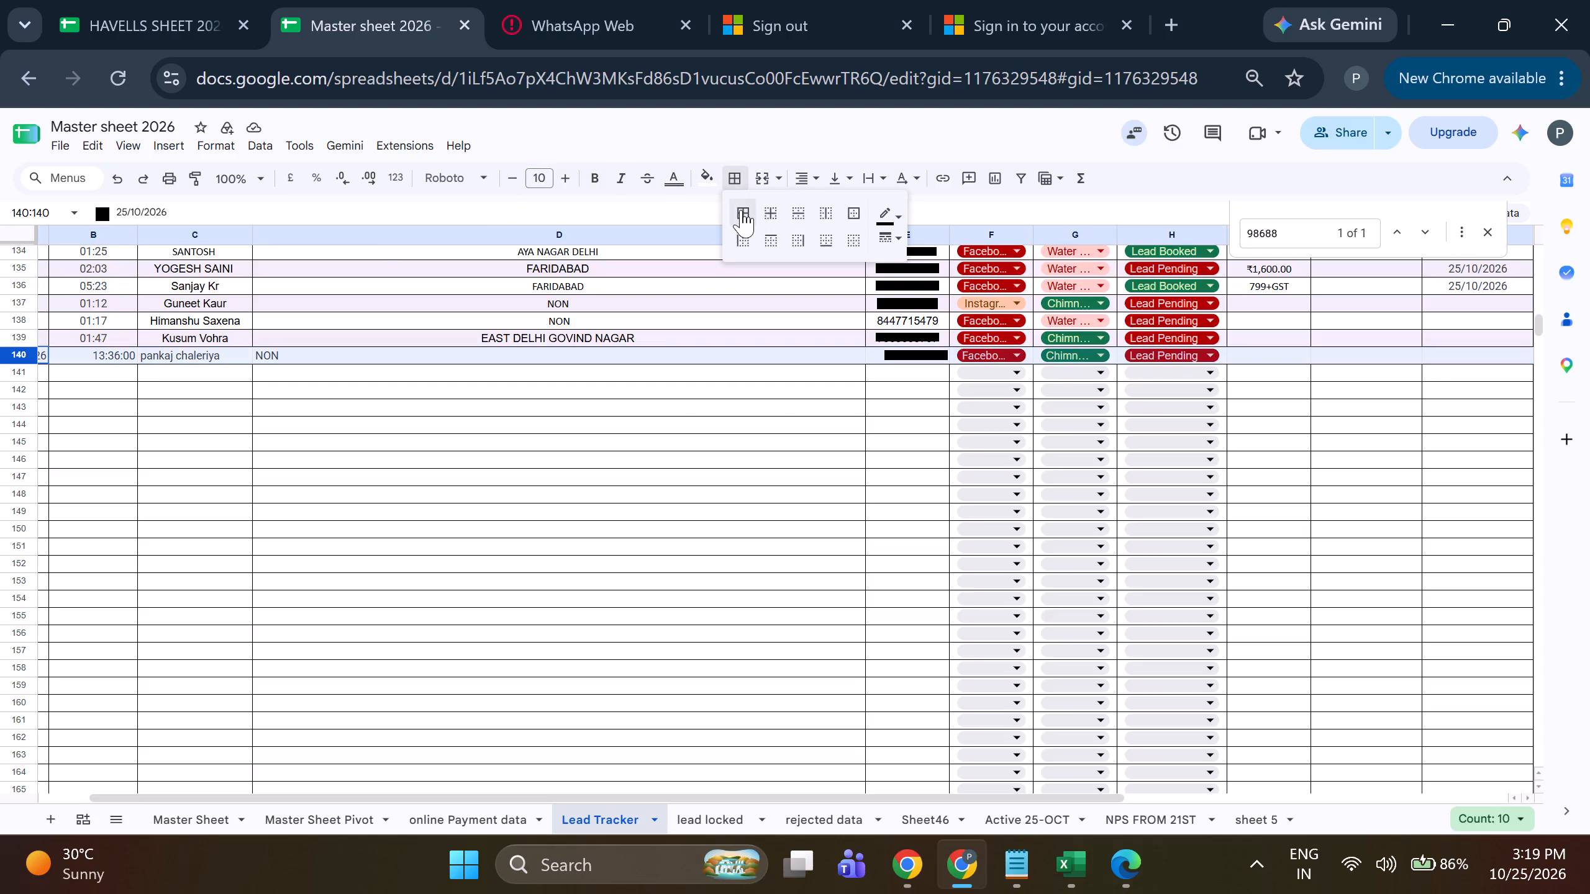
{"action": "left_click", "coordinate": [798, 181]}
{"action": "left_click", "coordinate": [831, 205]}
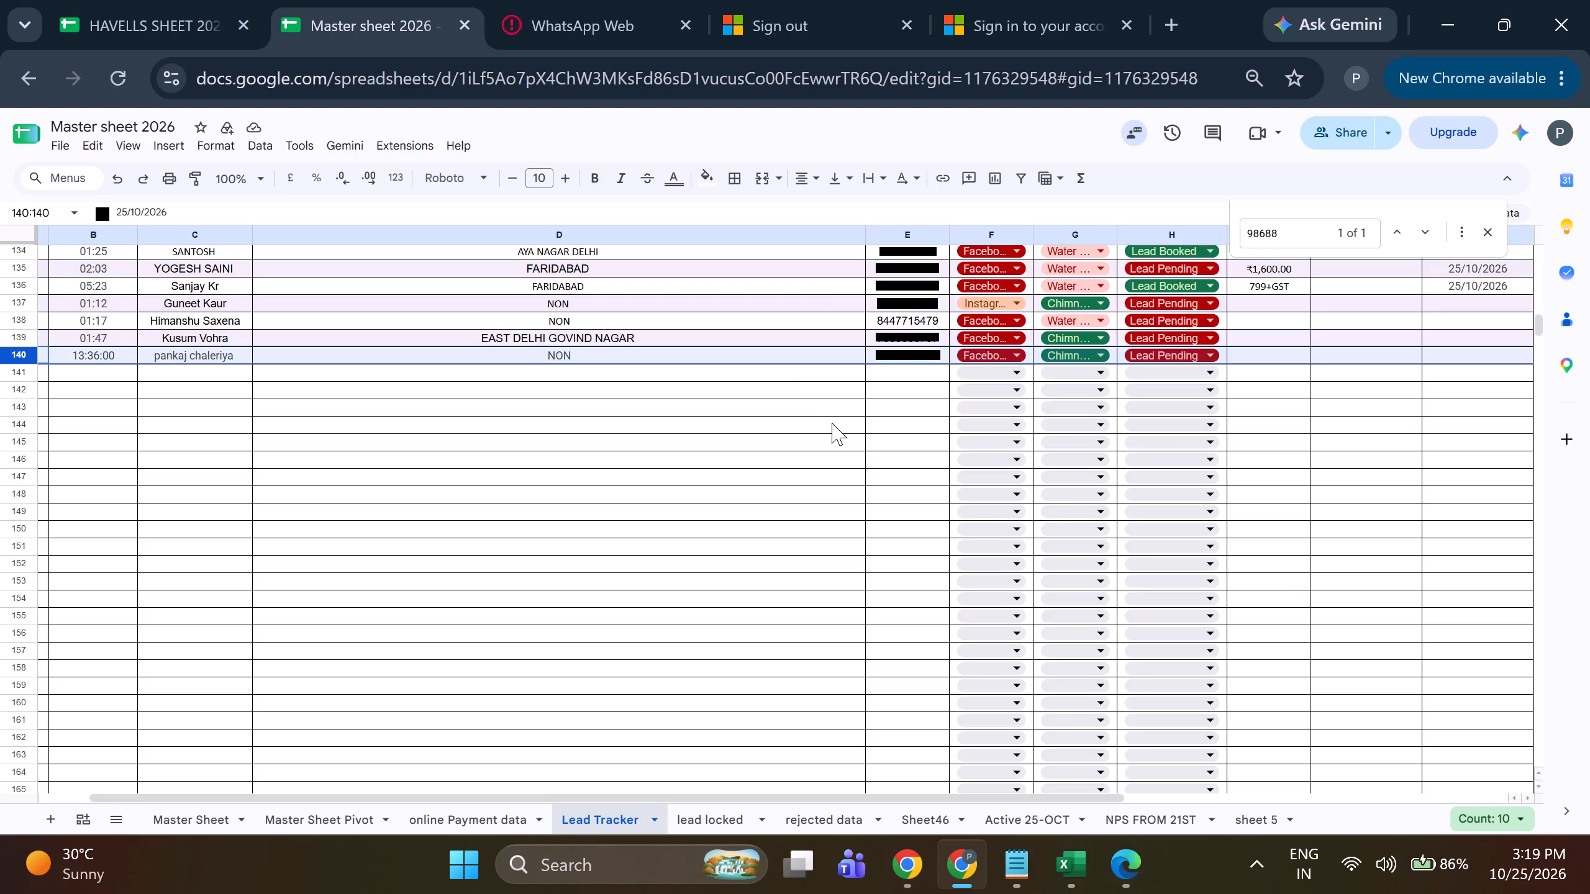
{"action": "left_click", "coordinate": [832, 423]}
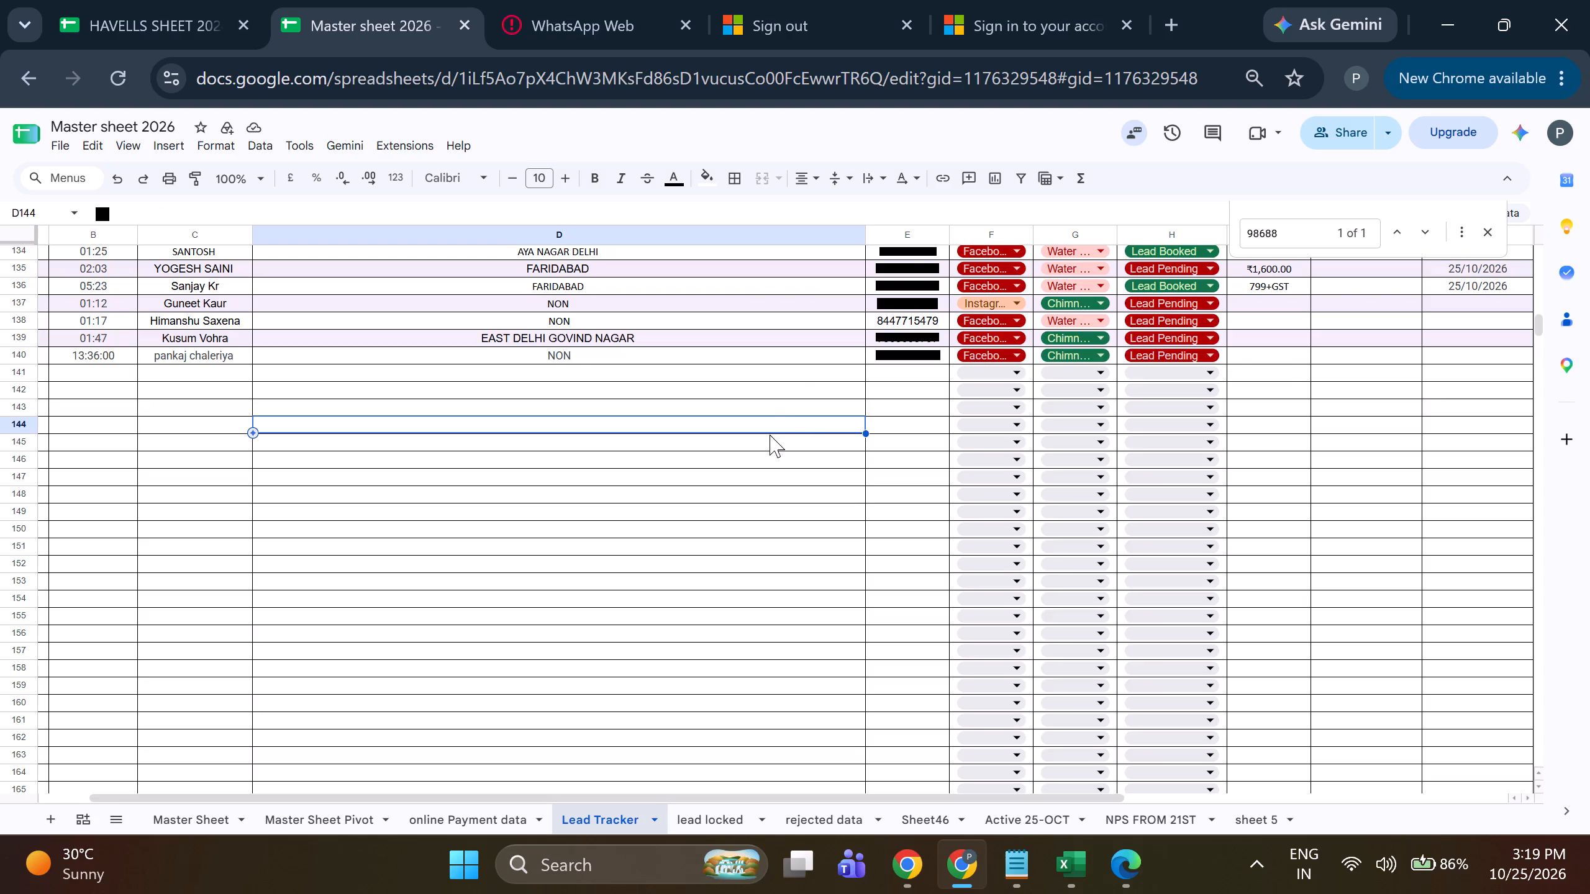
{"action": "left_click", "coordinate": [769, 409]}
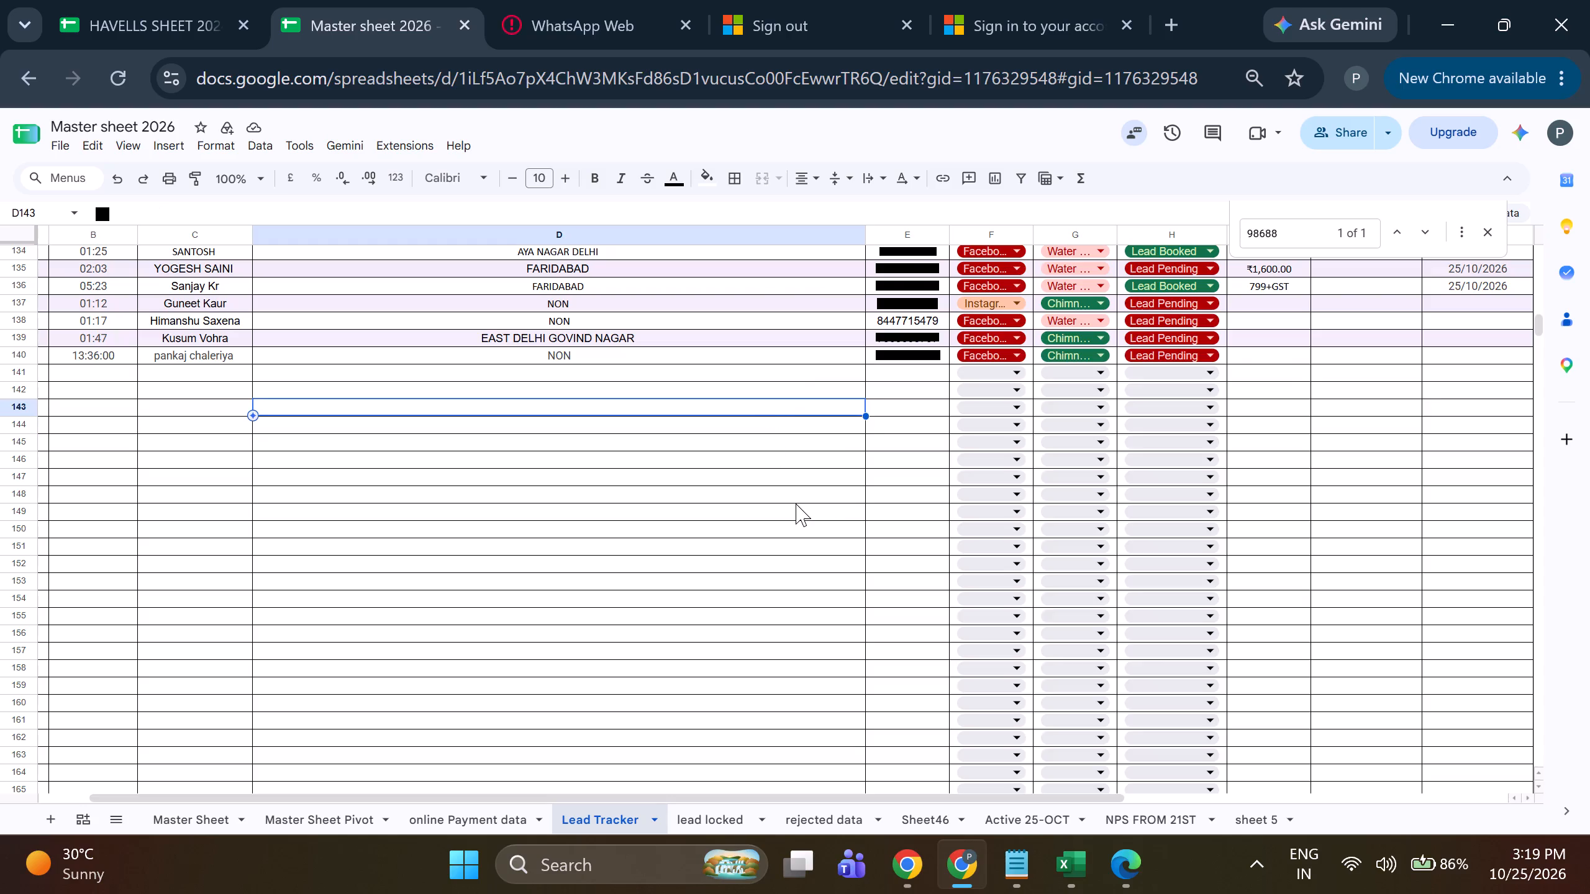
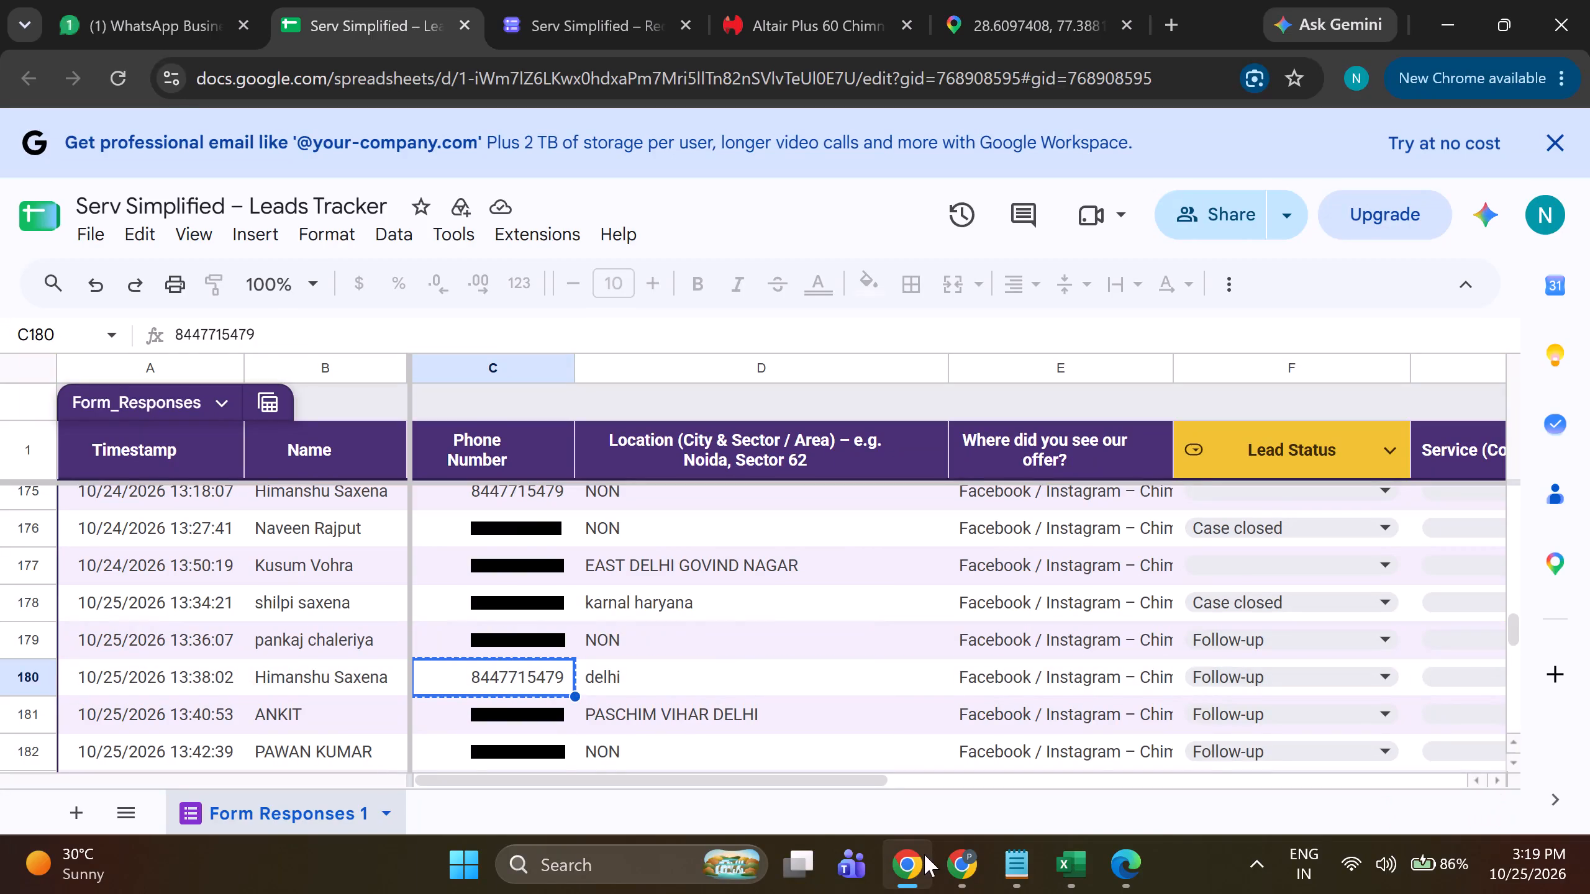
Paste the copied phone number of the row 180 lead into E141 of Master sheet 2026's Lead Tracker.
{"action": "left_click", "coordinate": [952, 867]}
{"action": "left_click", "coordinate": [981, 371]}
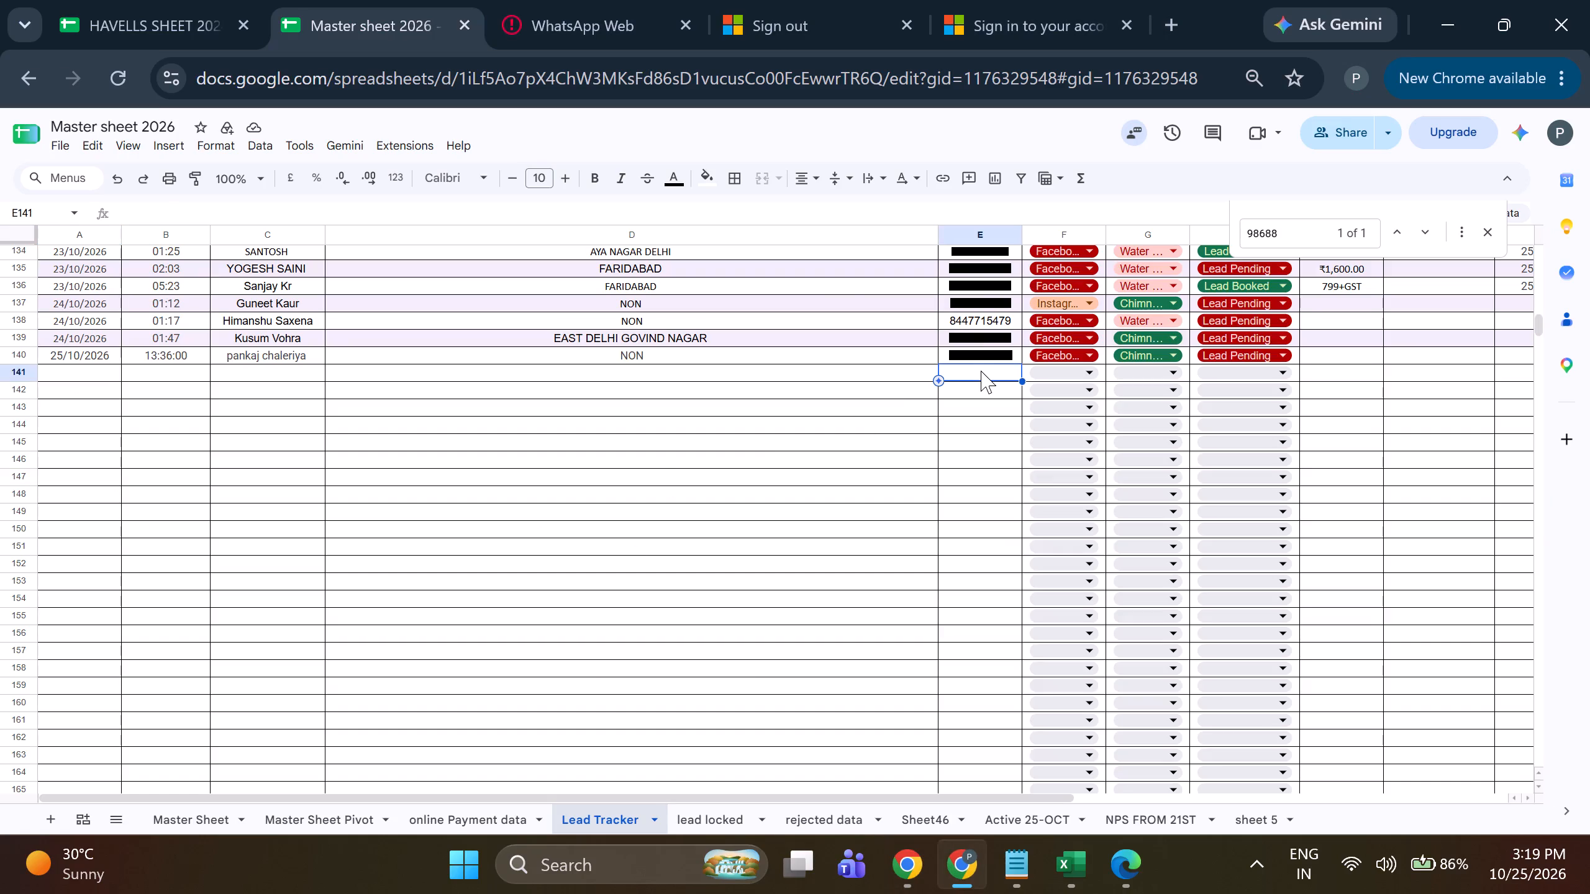
{"action": "key", "text": "ctrl+v"}
Copy the lead's name from B180 of the Serv Simplified Leads Tracker into C141 of the Lead Tracker.
{"action": "left_click", "coordinate": [915, 865]}
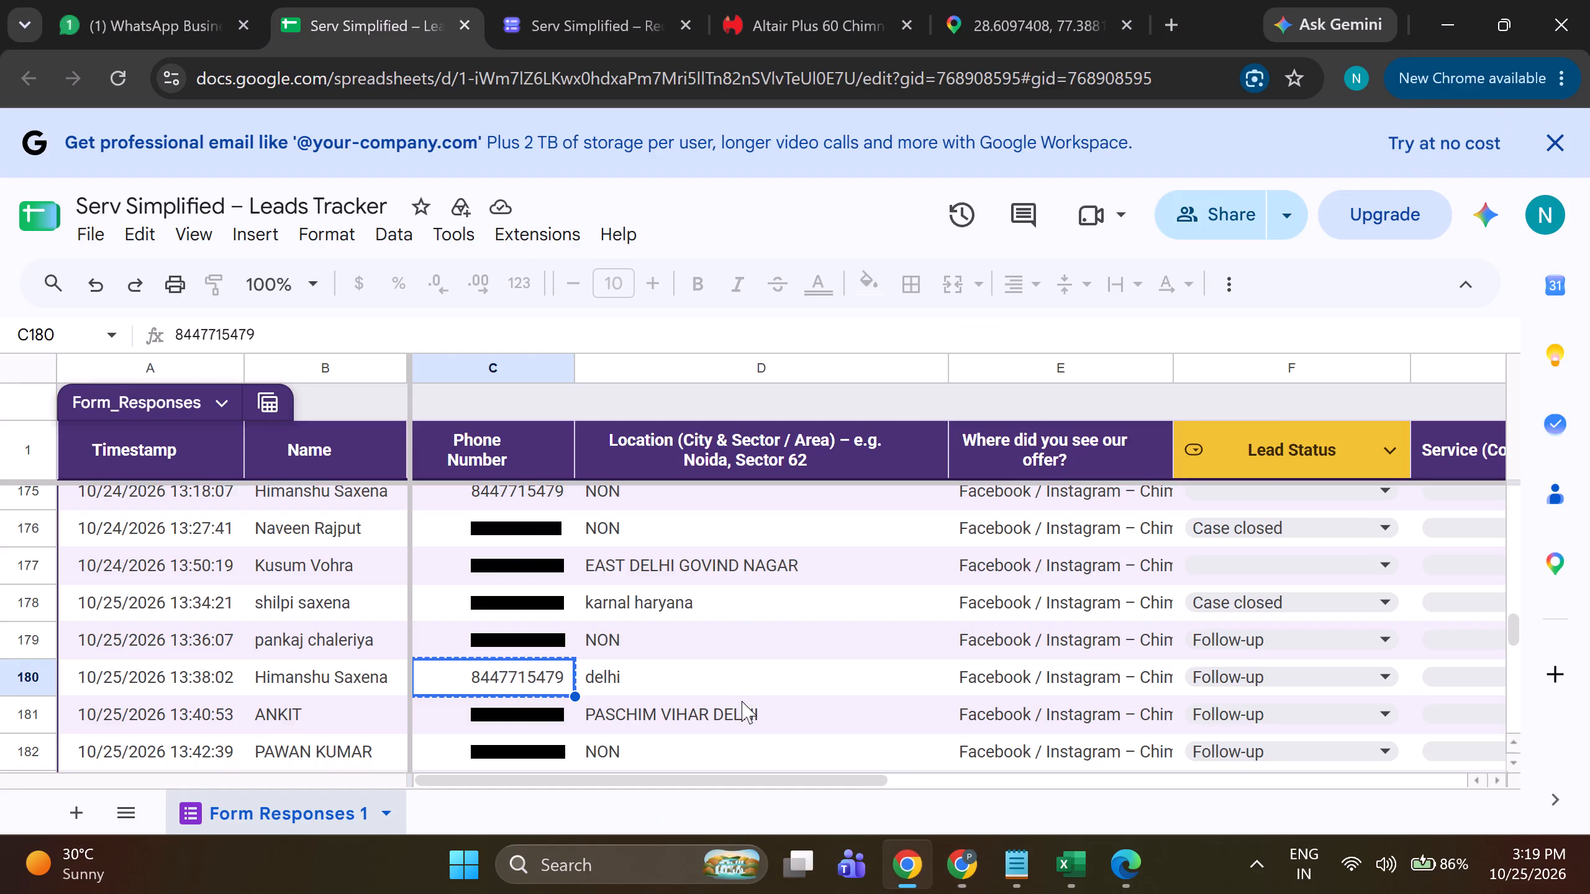
{"action": "left_click", "coordinate": [367, 686]}
{"action": "key", "text": "ctrl+c"}
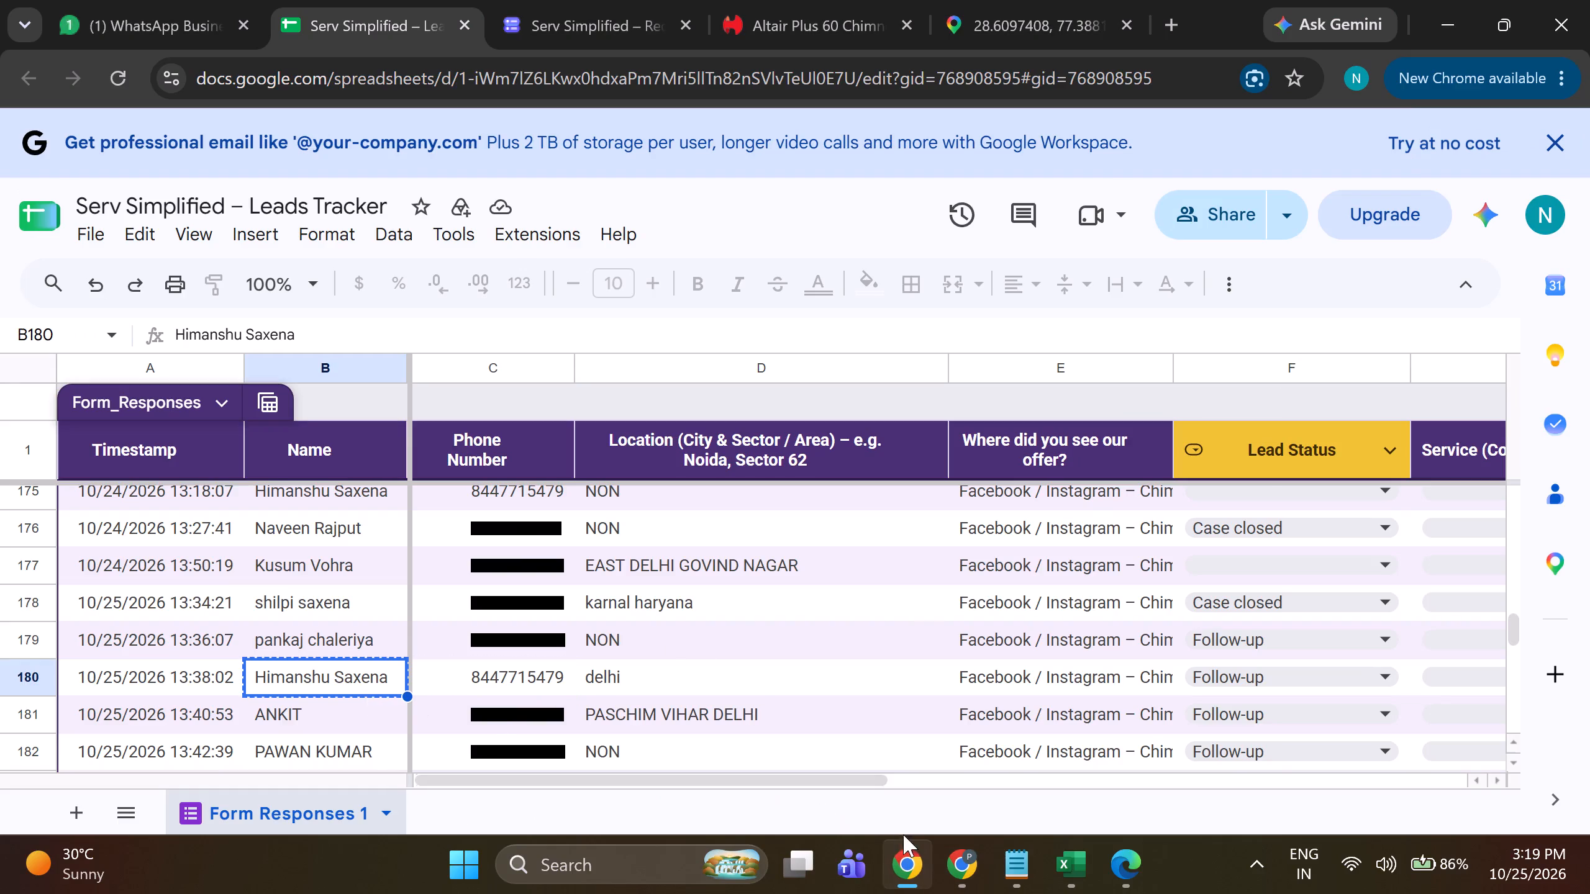
{"action": "left_click", "coordinate": [952, 864]}
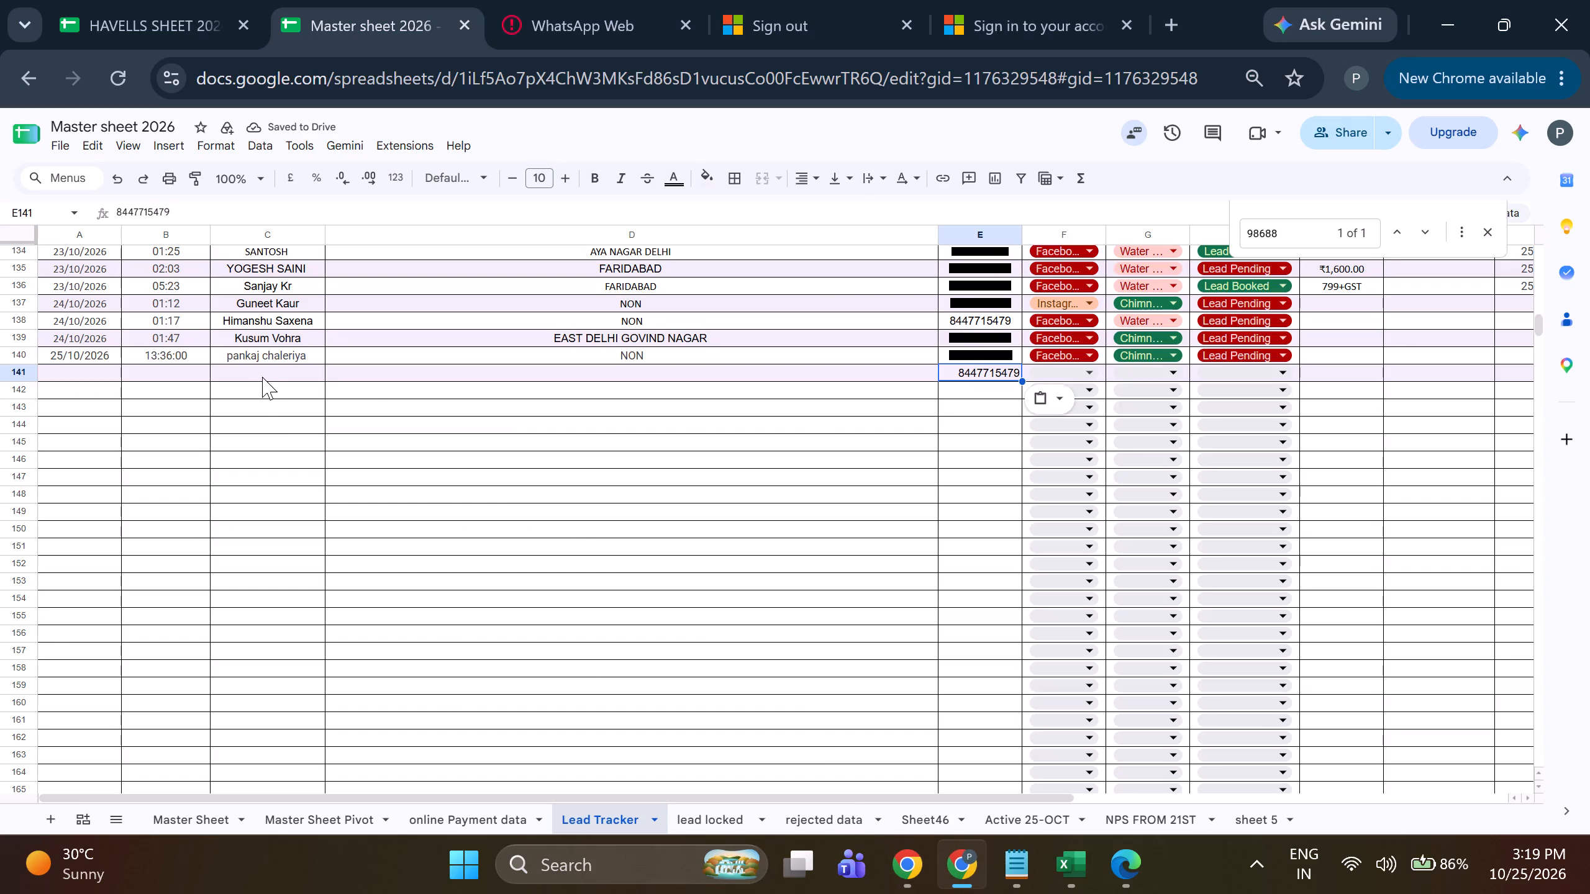
{"action": "left_click", "coordinate": [262, 377]}
{"action": "key", "text": "ctrl+v"}
Copy the location delhi from D180 of the Serv Simplified Leads Tracker into D141 of the Lead Tracker.
{"action": "left_click", "coordinate": [484, 382]}
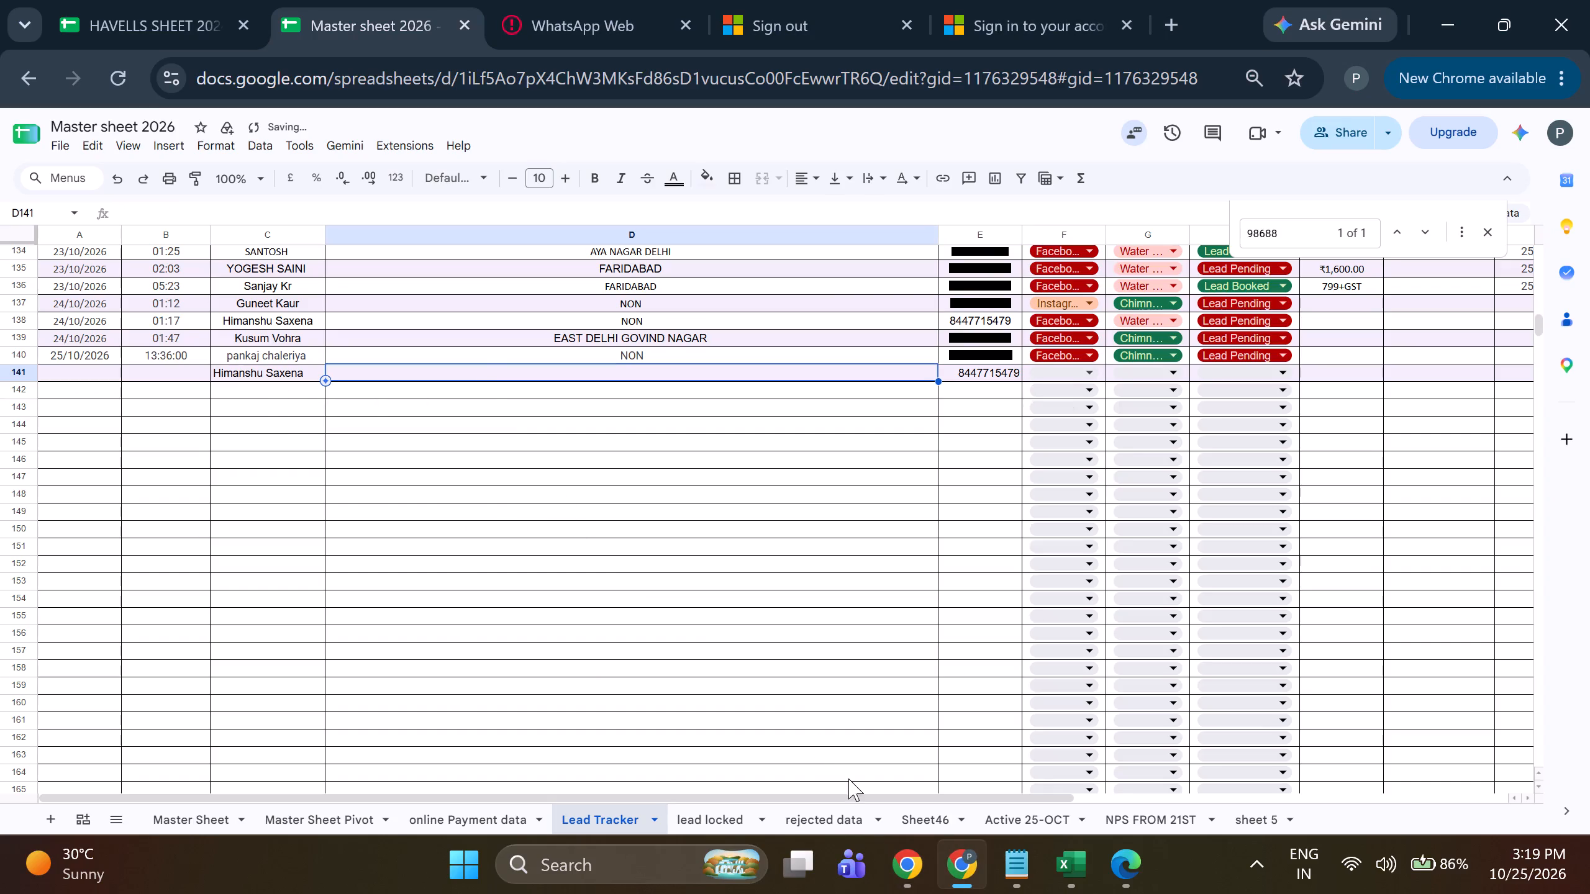
{"action": "left_click", "coordinate": [906, 875]}
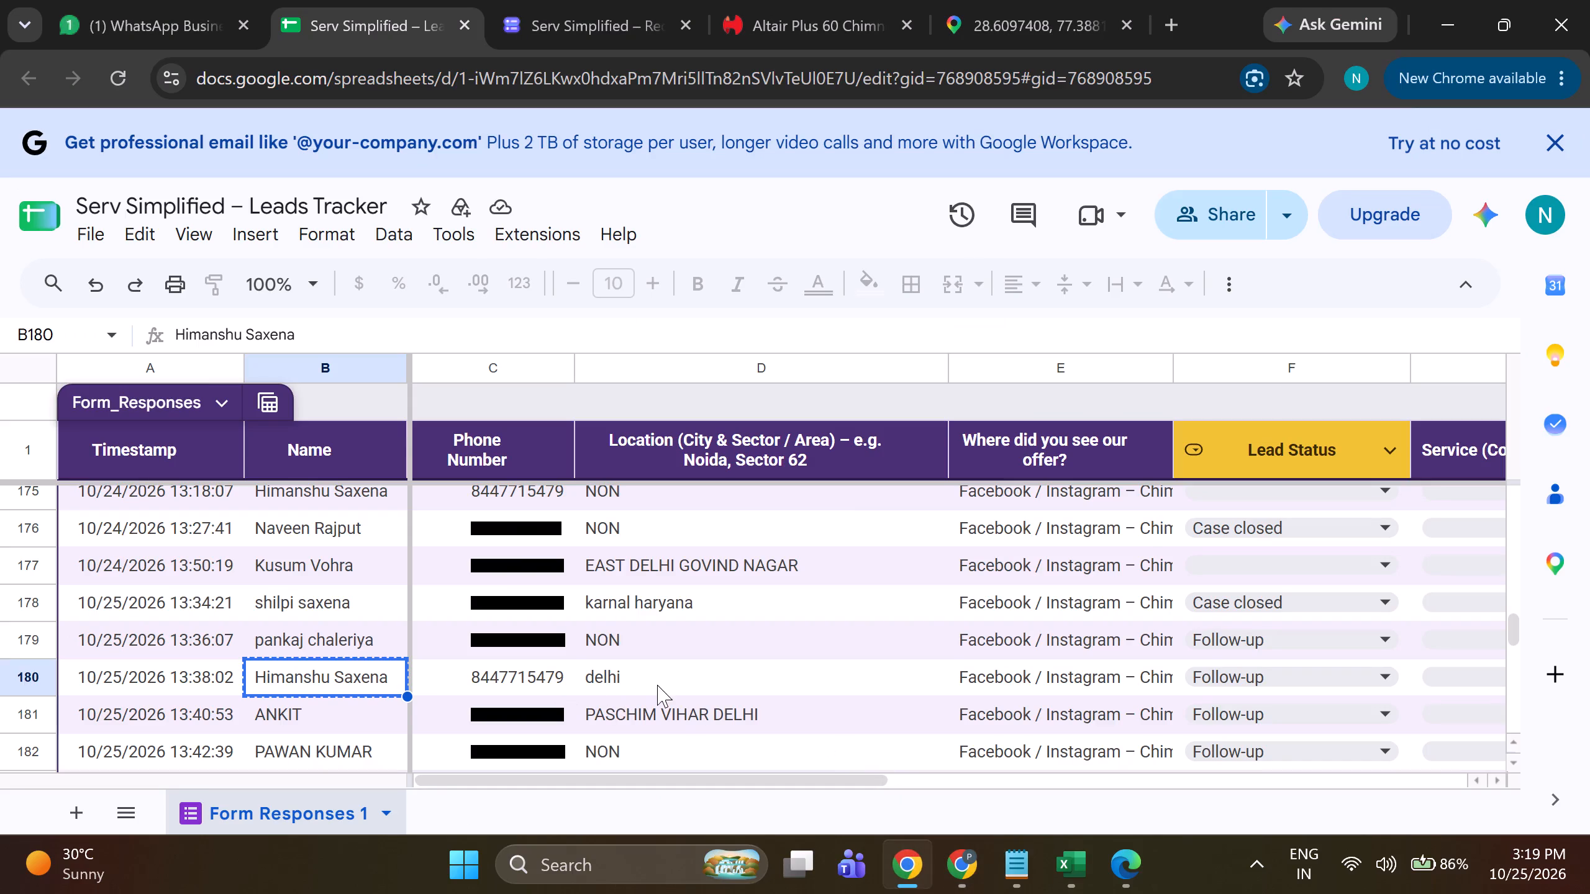
{"action": "left_click", "coordinate": [657, 685]}
{"action": "key", "text": "ctrl+c"}
{"action": "left_click", "coordinate": [967, 880]}
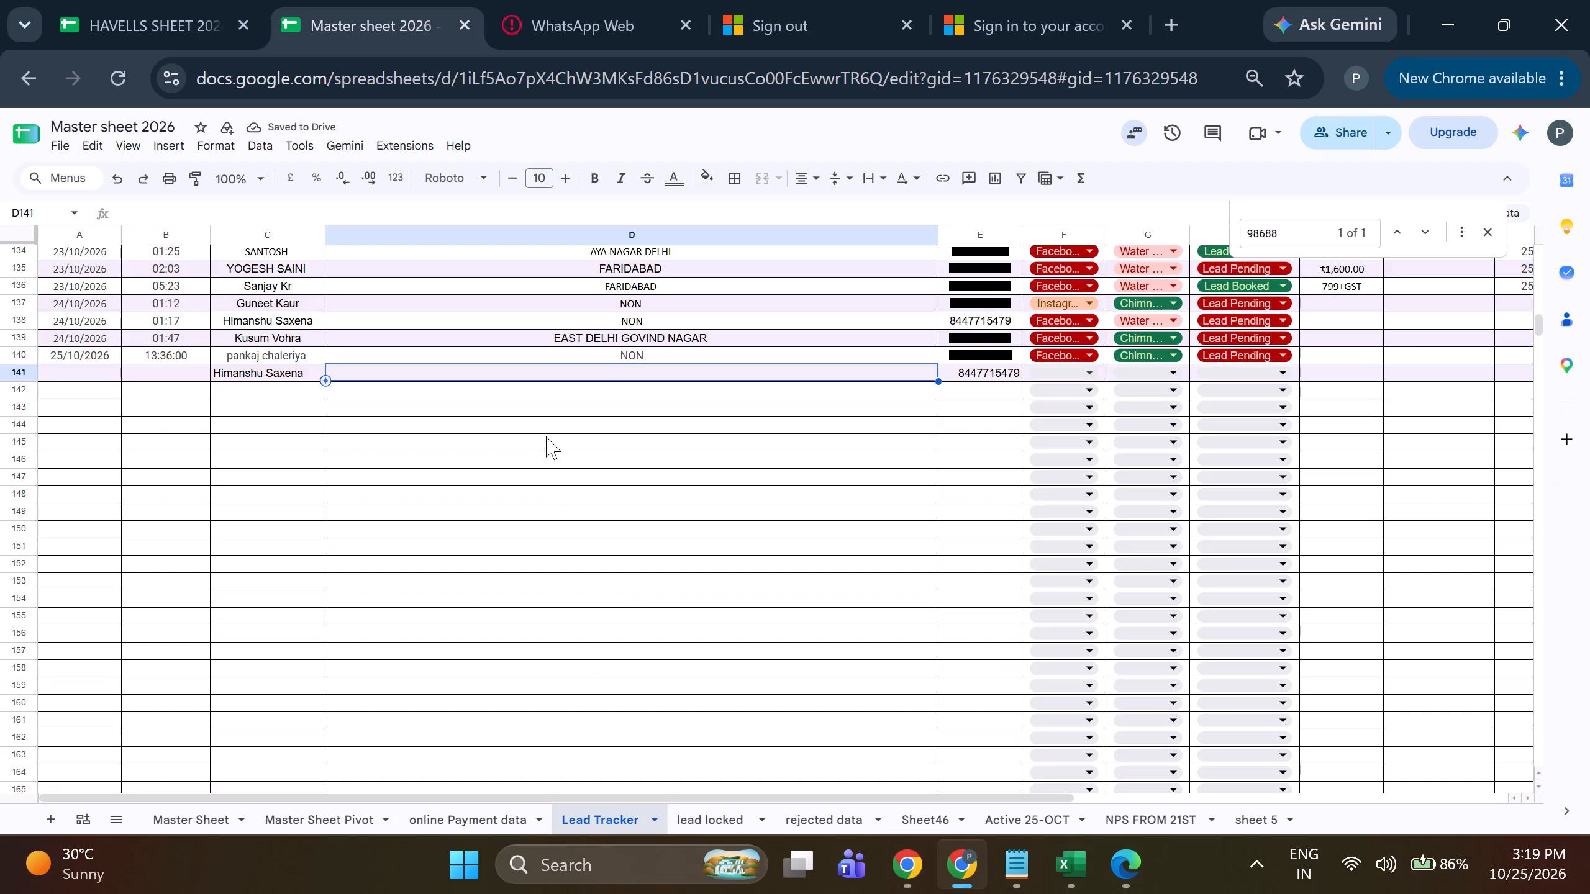
{"action": "left_click", "coordinate": [616, 369]}
{"action": "key", "text": "ctrl+v"}
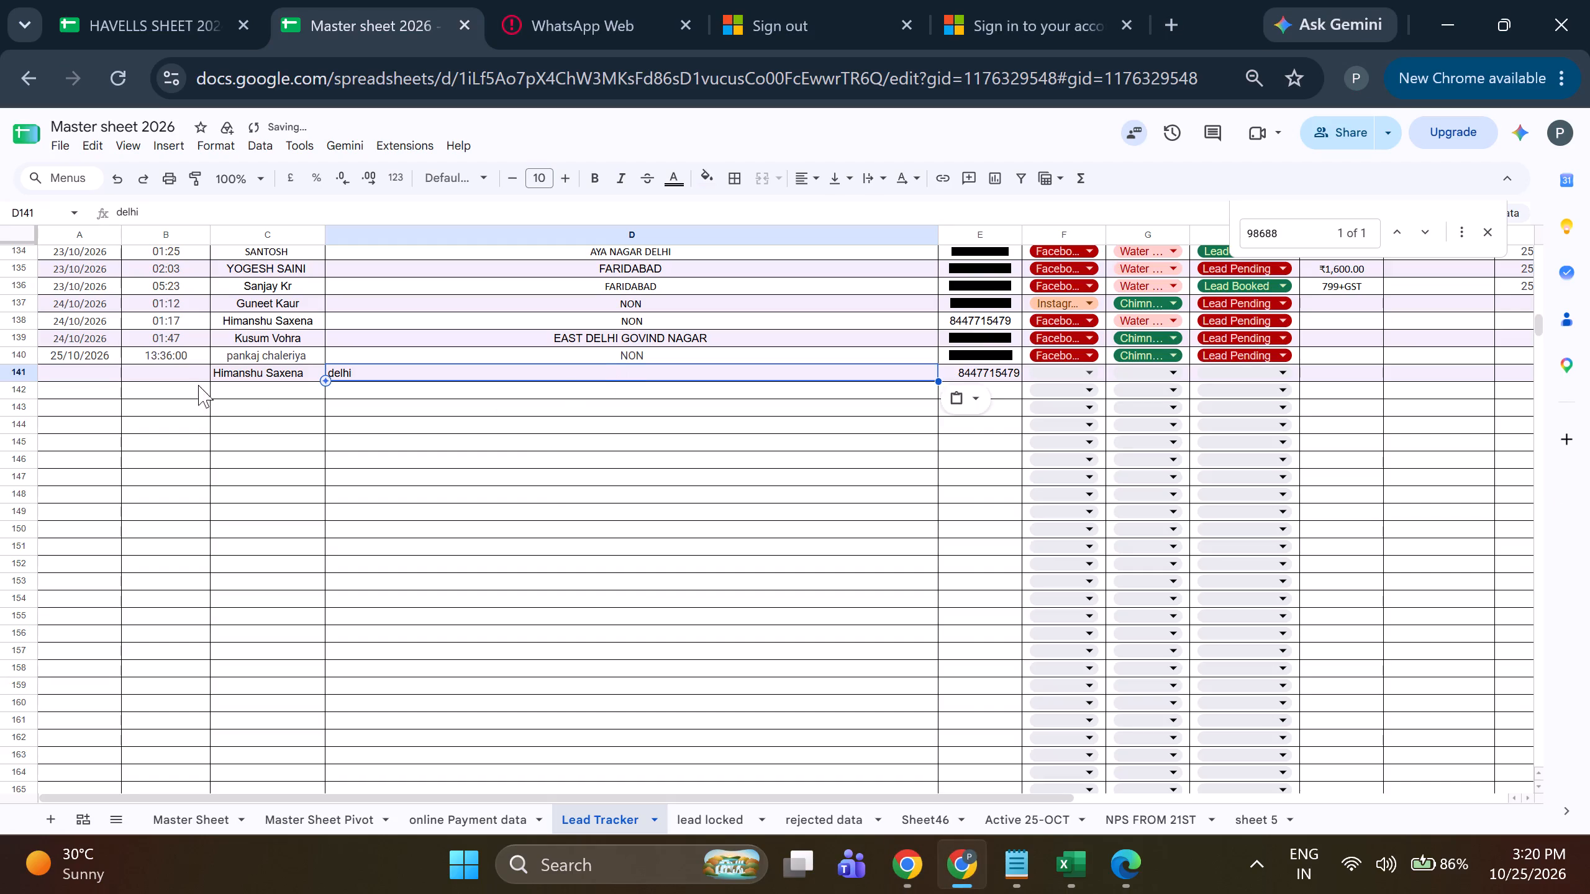
Copy the timestamp from A180 of the Serv Simplified Leads Tracker into A141 of the Lead Tracker.
{"action": "left_click", "coordinate": [150, 372]}
{"action": "left_click", "coordinate": [919, 854]}
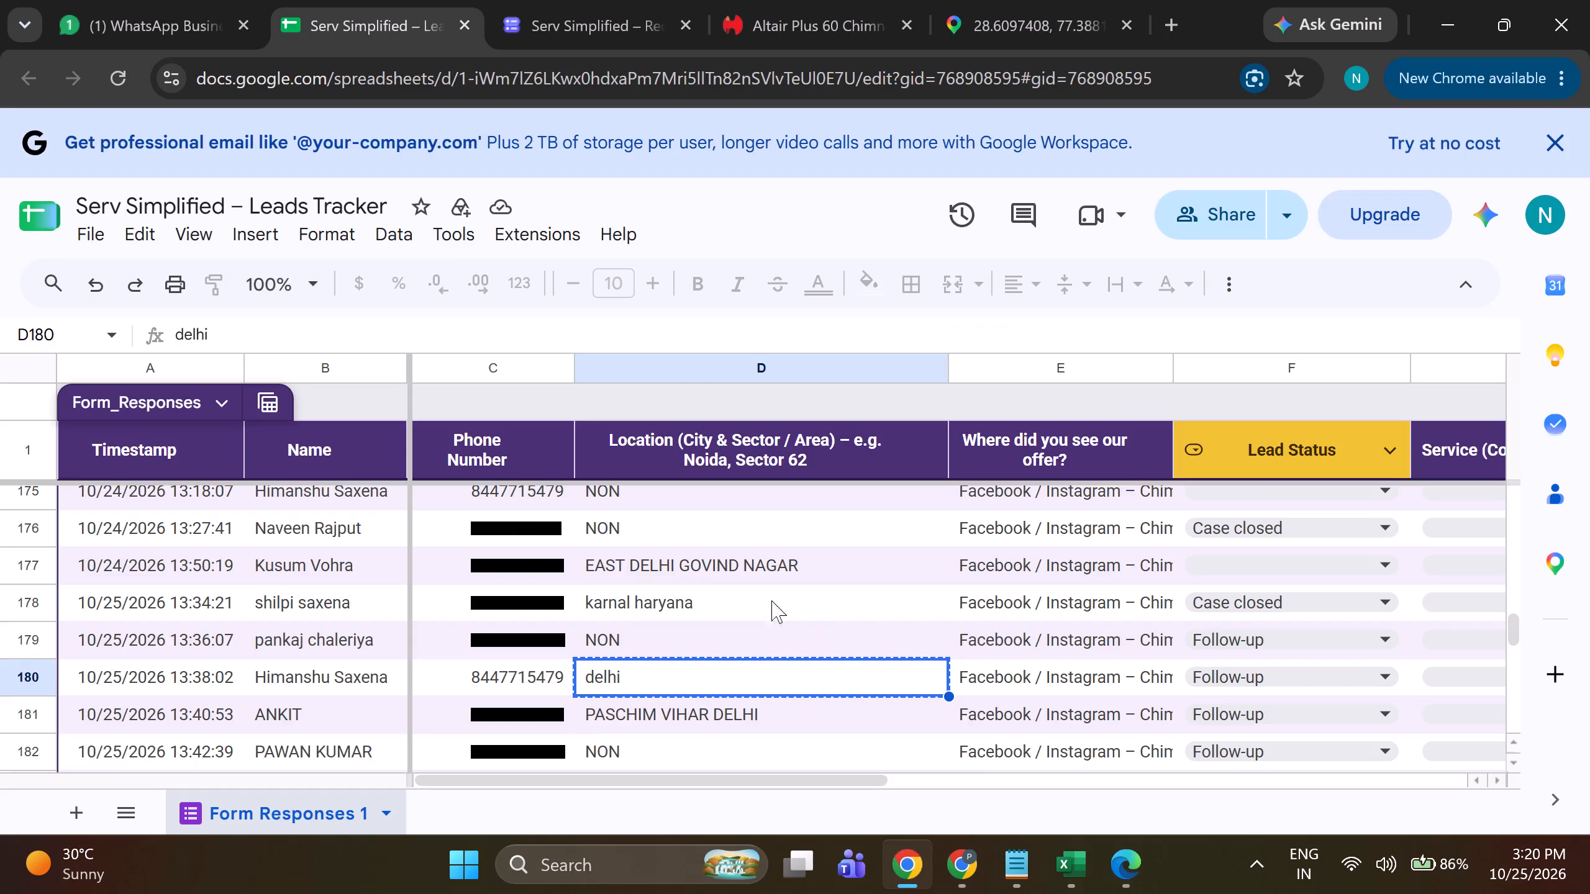
{"action": "left_click", "coordinate": [180, 681]}
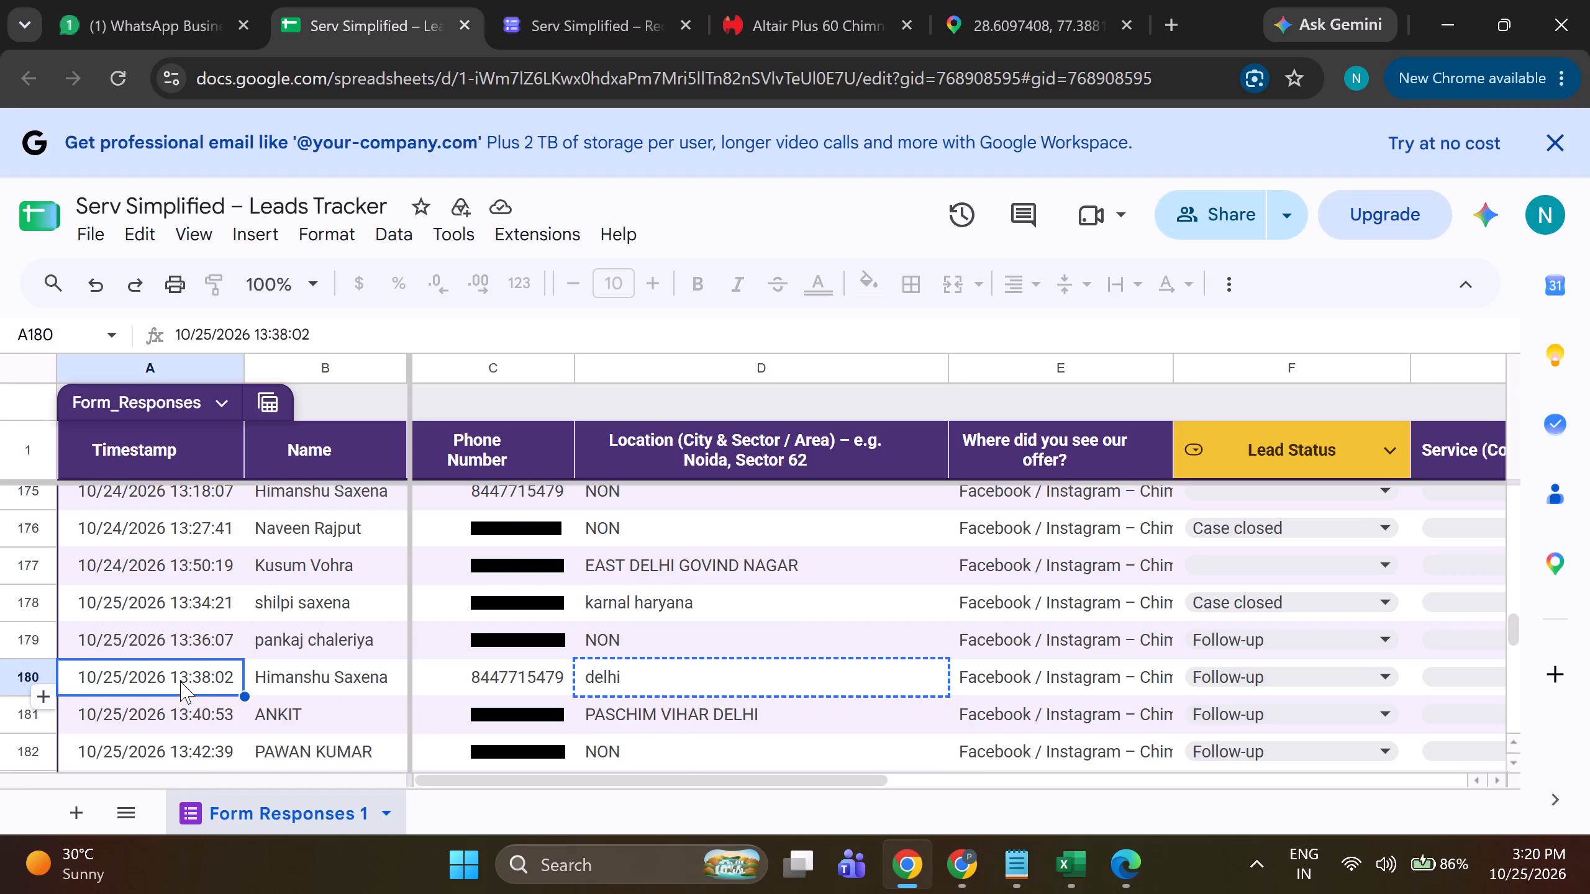
{"action": "key", "text": "ctrl+c"}
{"action": "left_click", "coordinate": [956, 885]}
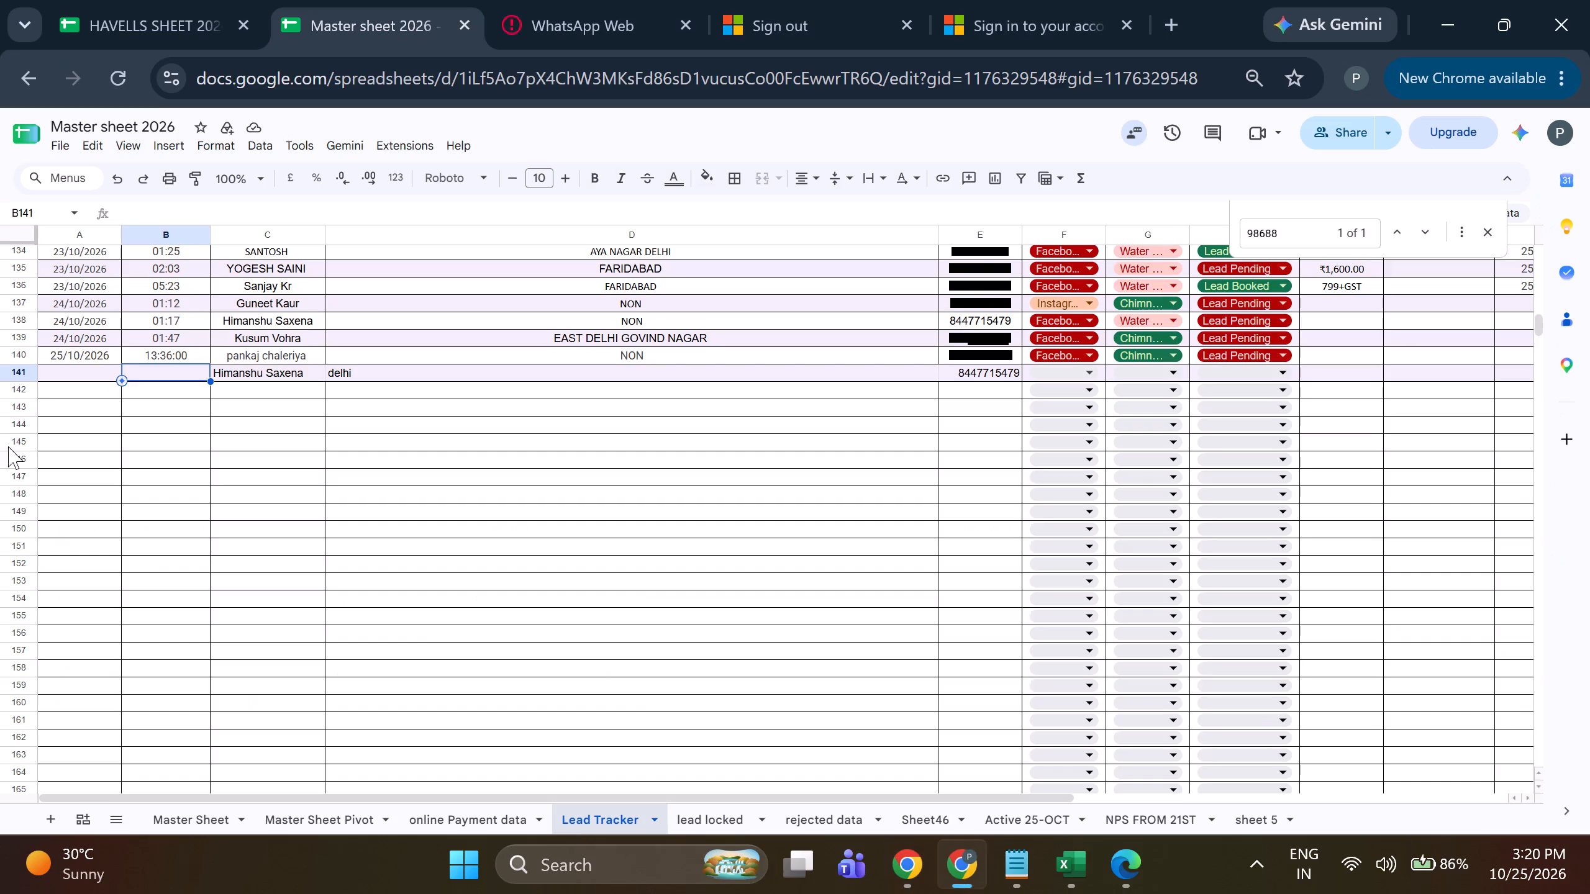
{"action": "left_click", "coordinate": [94, 374]}
{"action": "key", "text": "ctrl+v"}
Move the time 13:38:02 out of A141 into B141, leaving only the date 25/10/2026 in A141.
{"action": "double_click", "coordinate": [94, 374]}
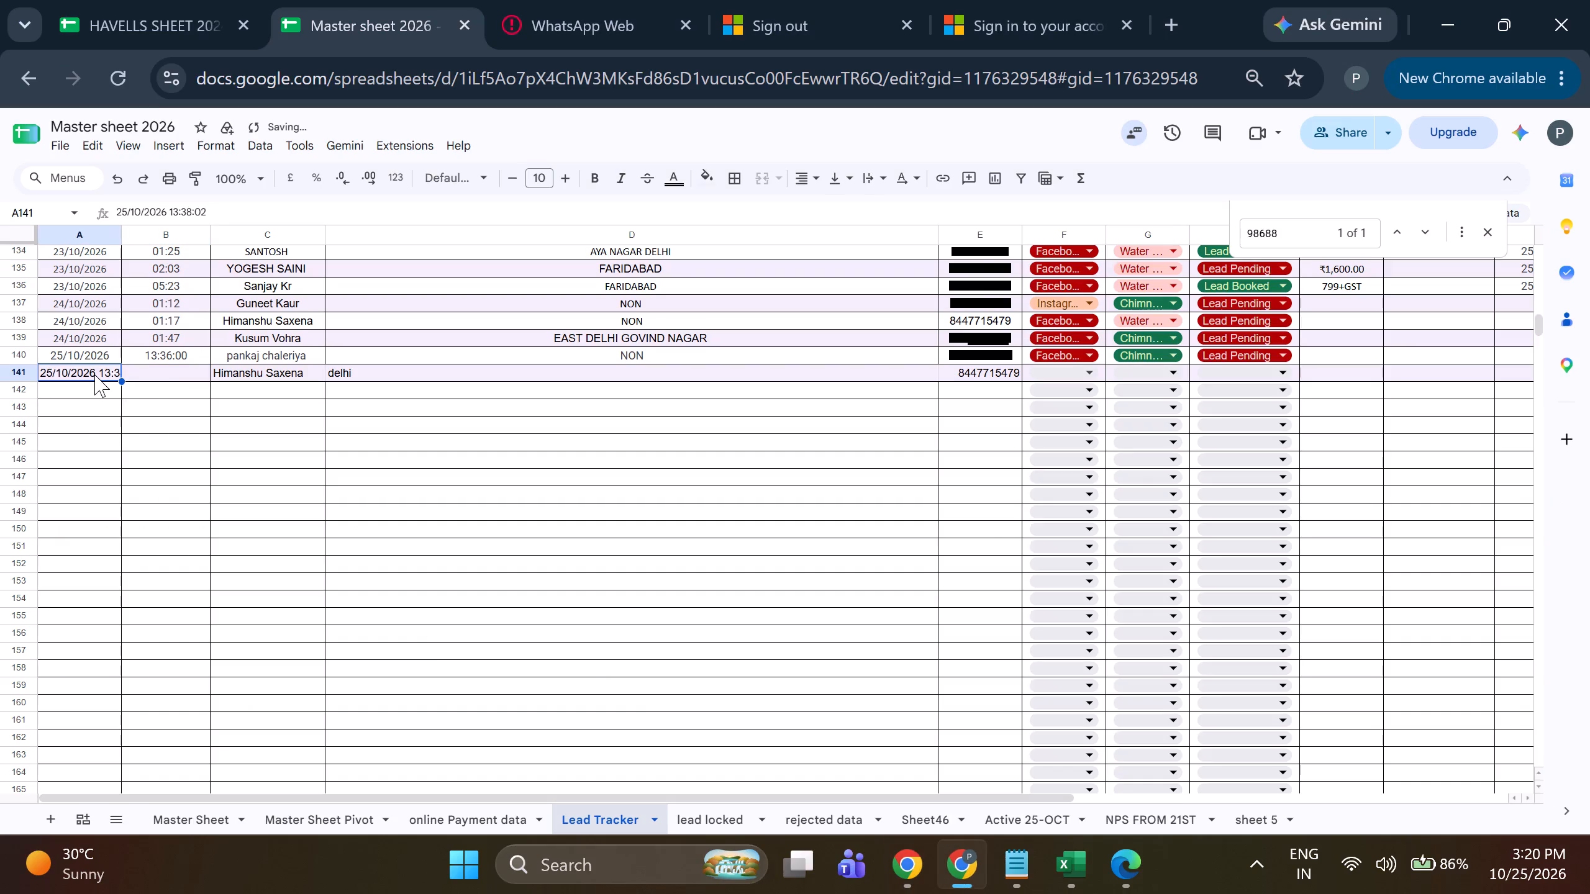
{"action": "left_click_drag", "start_coordinate": [71, 386], "coordinate": [157, 371]}
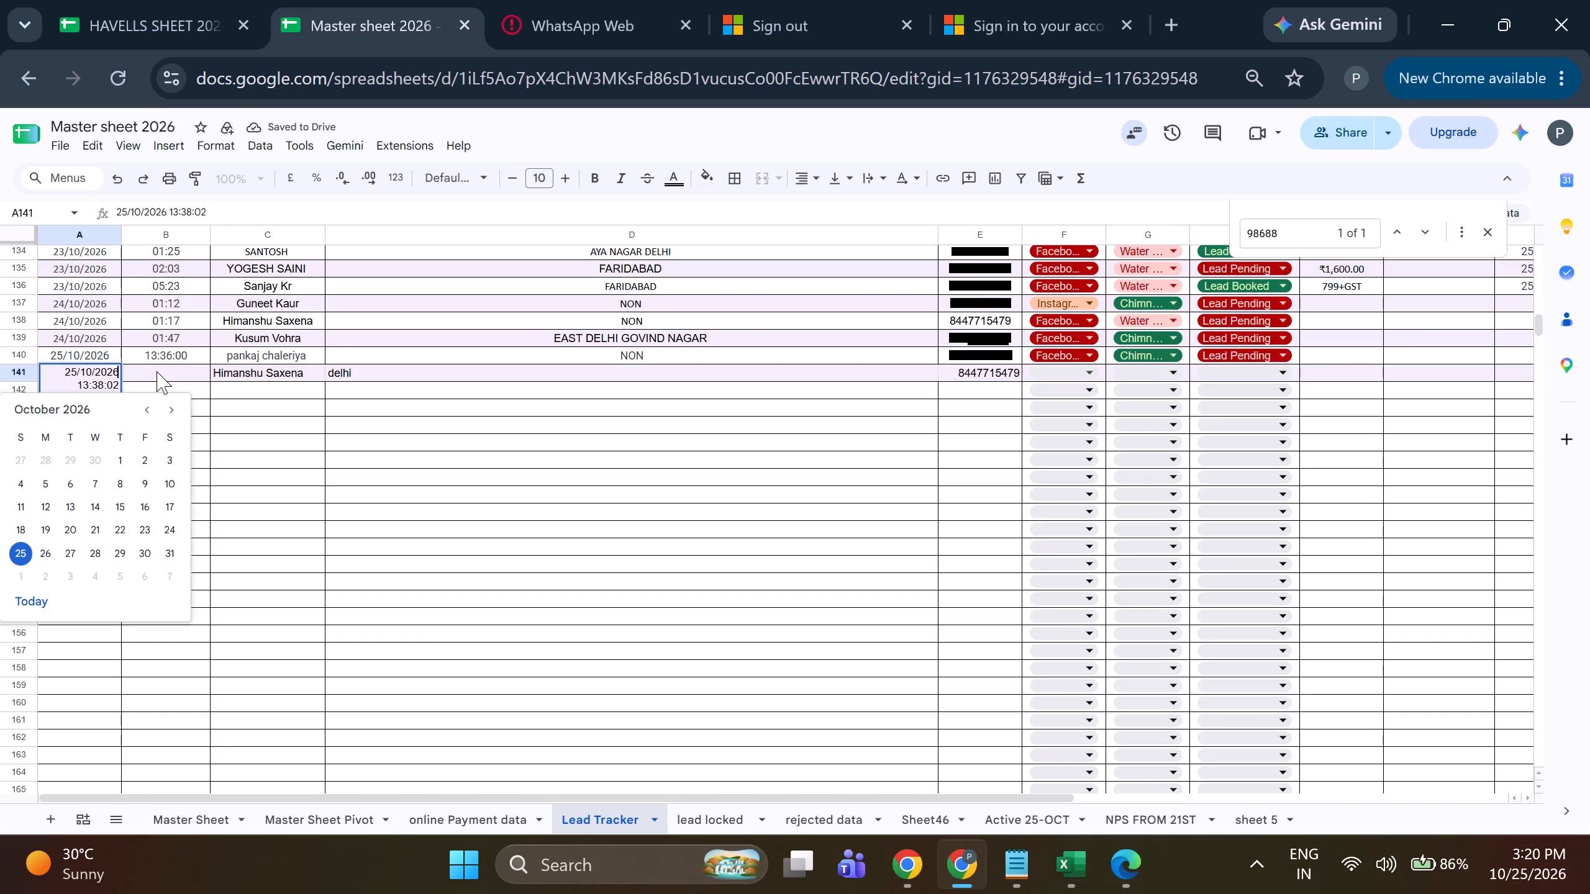
{"action": "left_click_drag", "start_coordinate": [84, 391], "coordinate": [125, 394]}
{"action": "left_click", "coordinate": [226, 434]}
{"action": "double_click", "coordinate": [103, 368]}
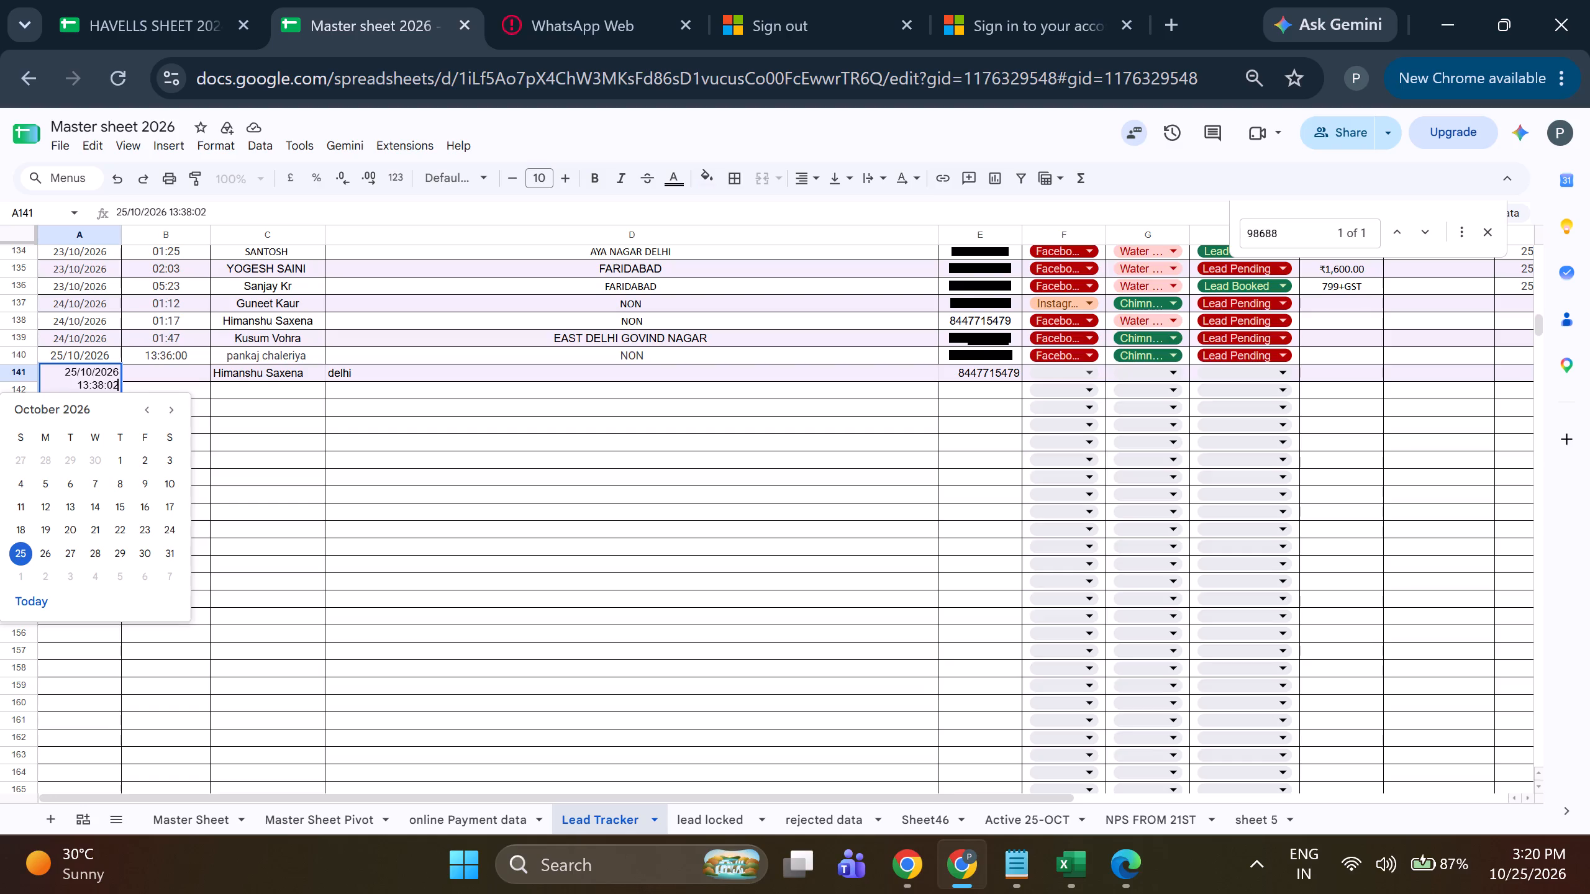
{"action": "left_click_drag", "start_coordinate": [72, 387], "coordinate": [141, 389]}
{"action": "key", "text": "ctrl+c"}
{"action": "key", "text": "BackSpace"}
{"action": "left_click", "coordinate": [174, 377]}
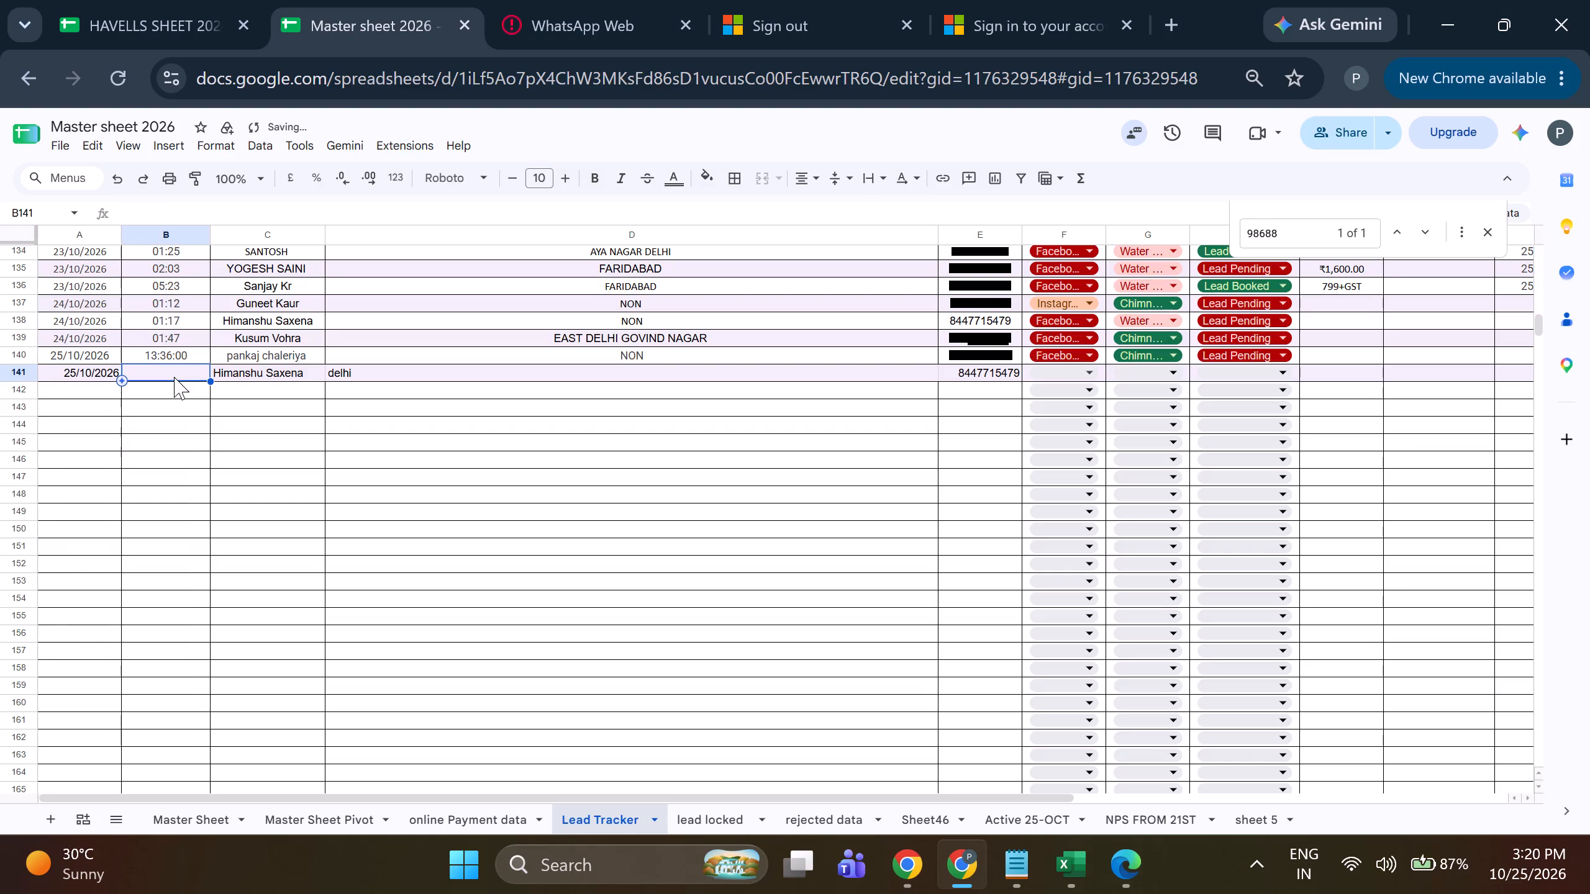
{"action": "key", "text": "ctrl+v"}
{"action": "left_click", "coordinate": [187, 469]}
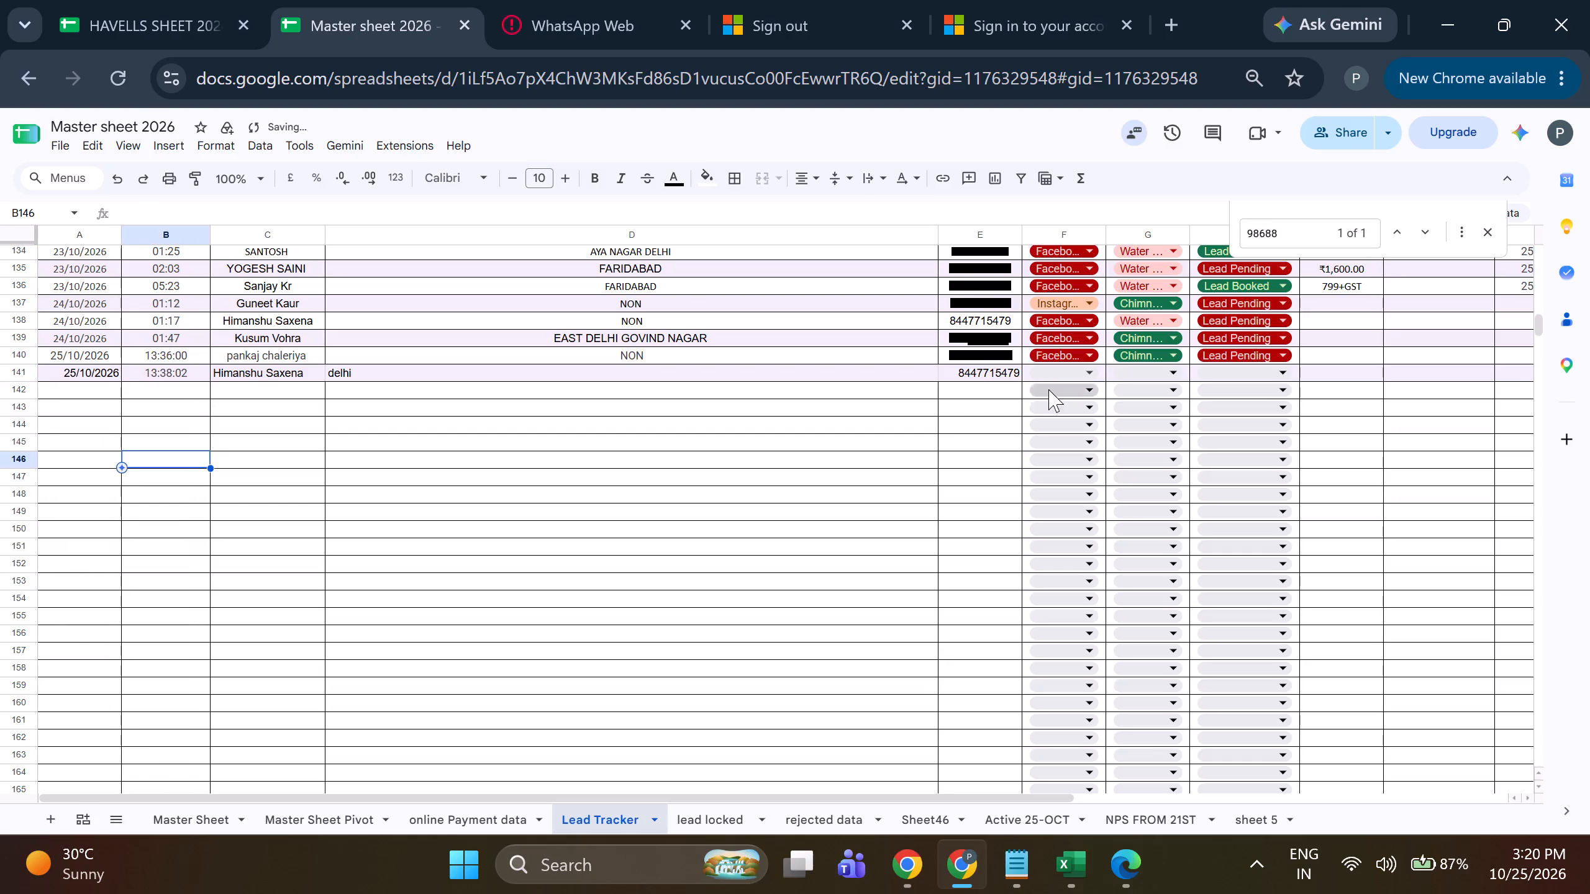
Set row 141's lead source to Facebook, call type to Chimney Service and lead status to Lead Pending.
{"action": "left_click", "coordinate": [1082, 368]}
{"action": "left_click", "coordinate": [1073, 425]}
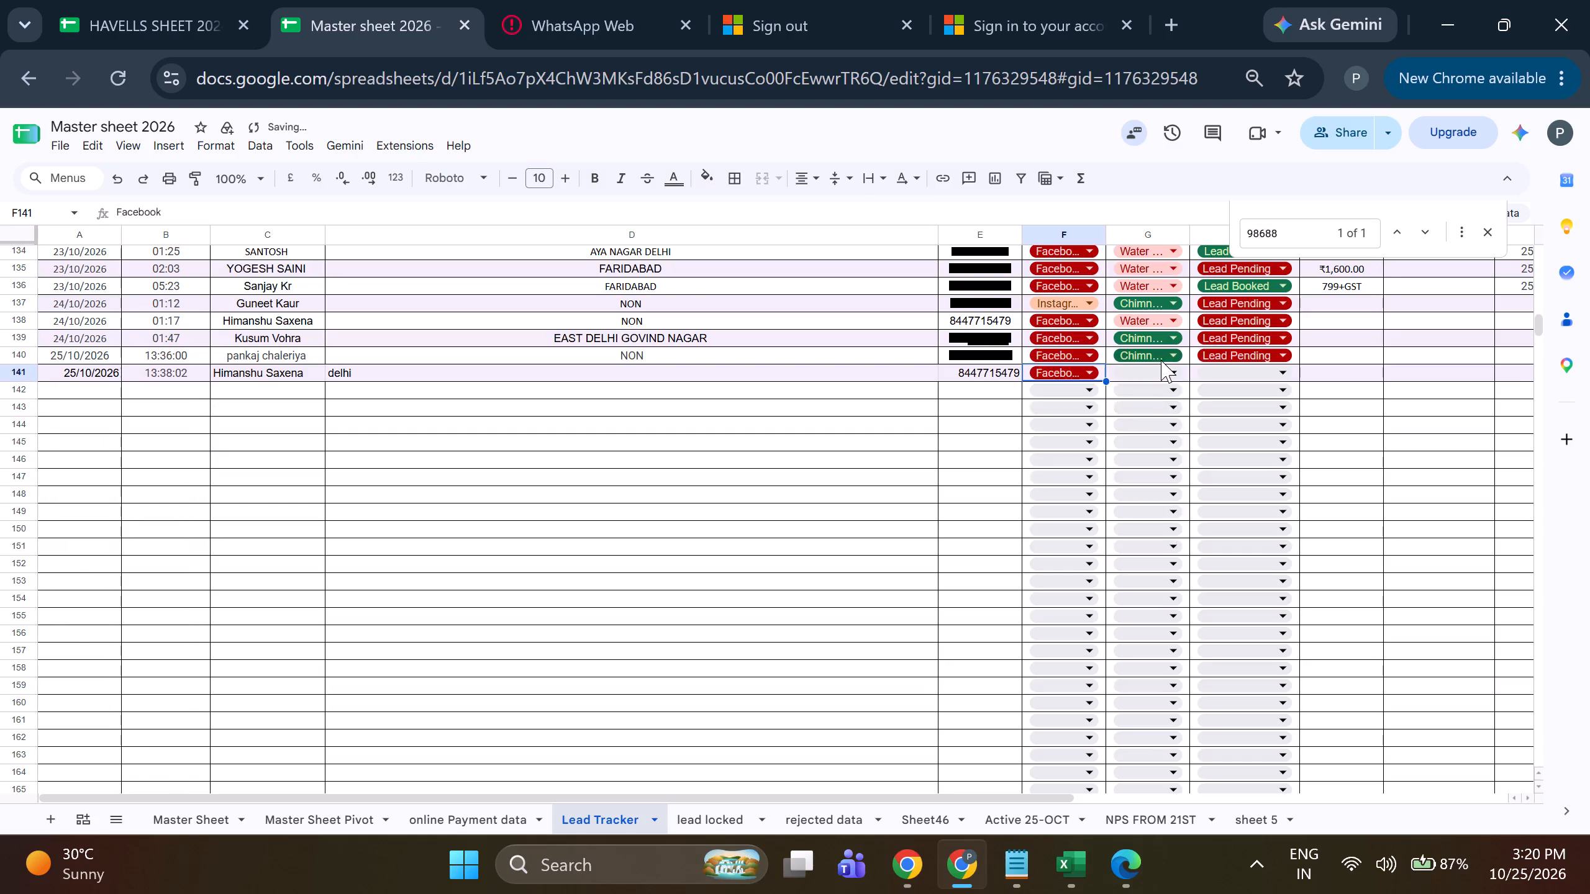
{"action": "left_click", "coordinate": [1151, 373]}
{"action": "left_click", "coordinate": [1148, 428]}
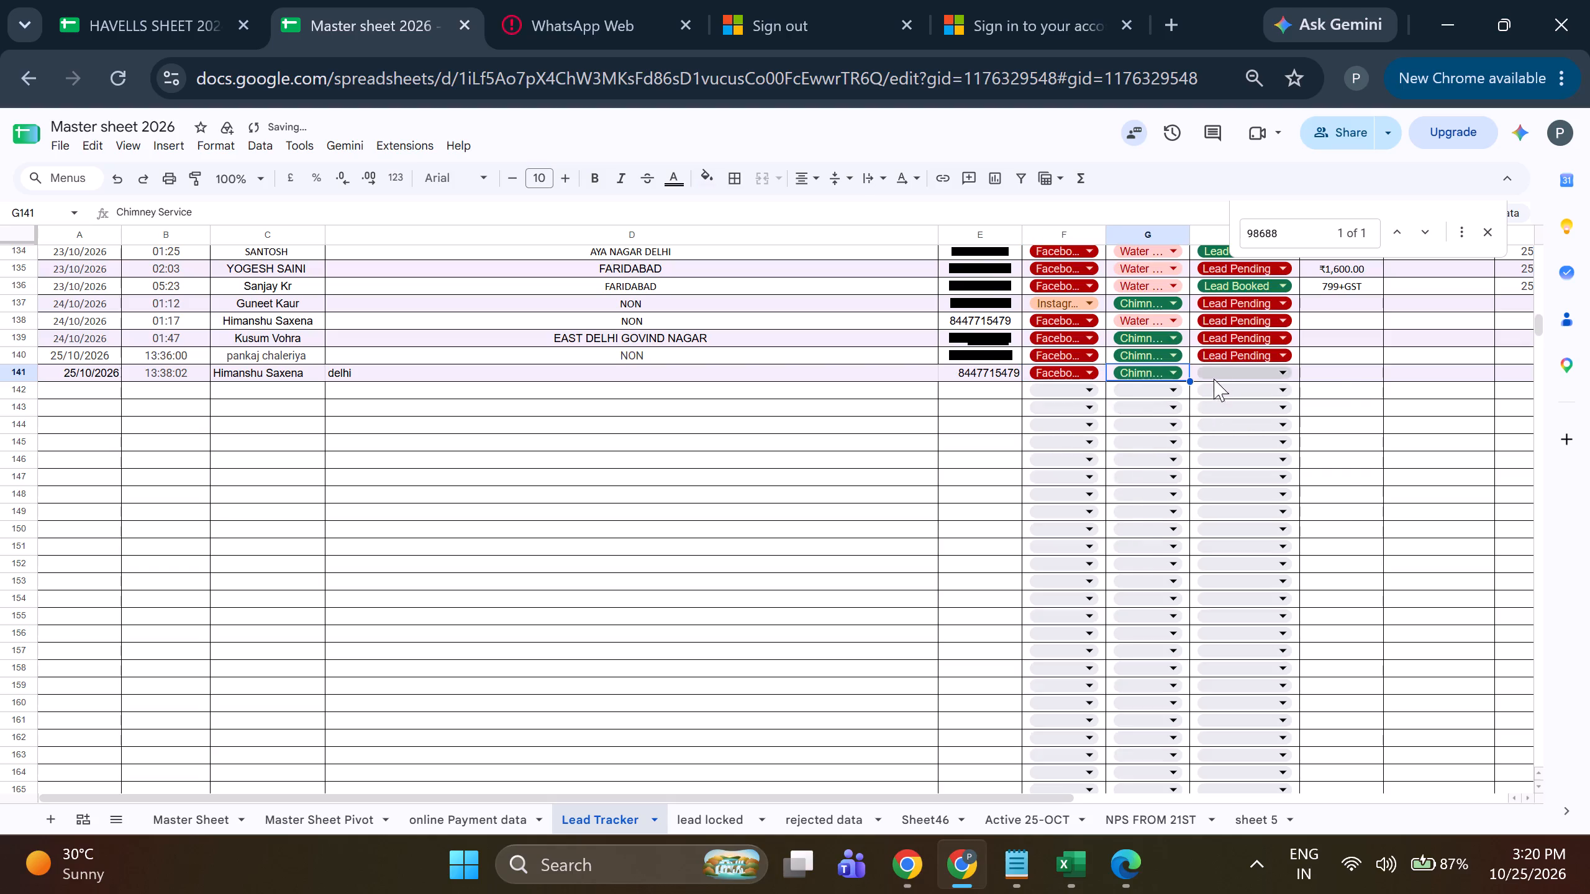
{"action": "left_click", "coordinate": [1222, 372]}
{"action": "left_click", "coordinate": [1225, 409]}
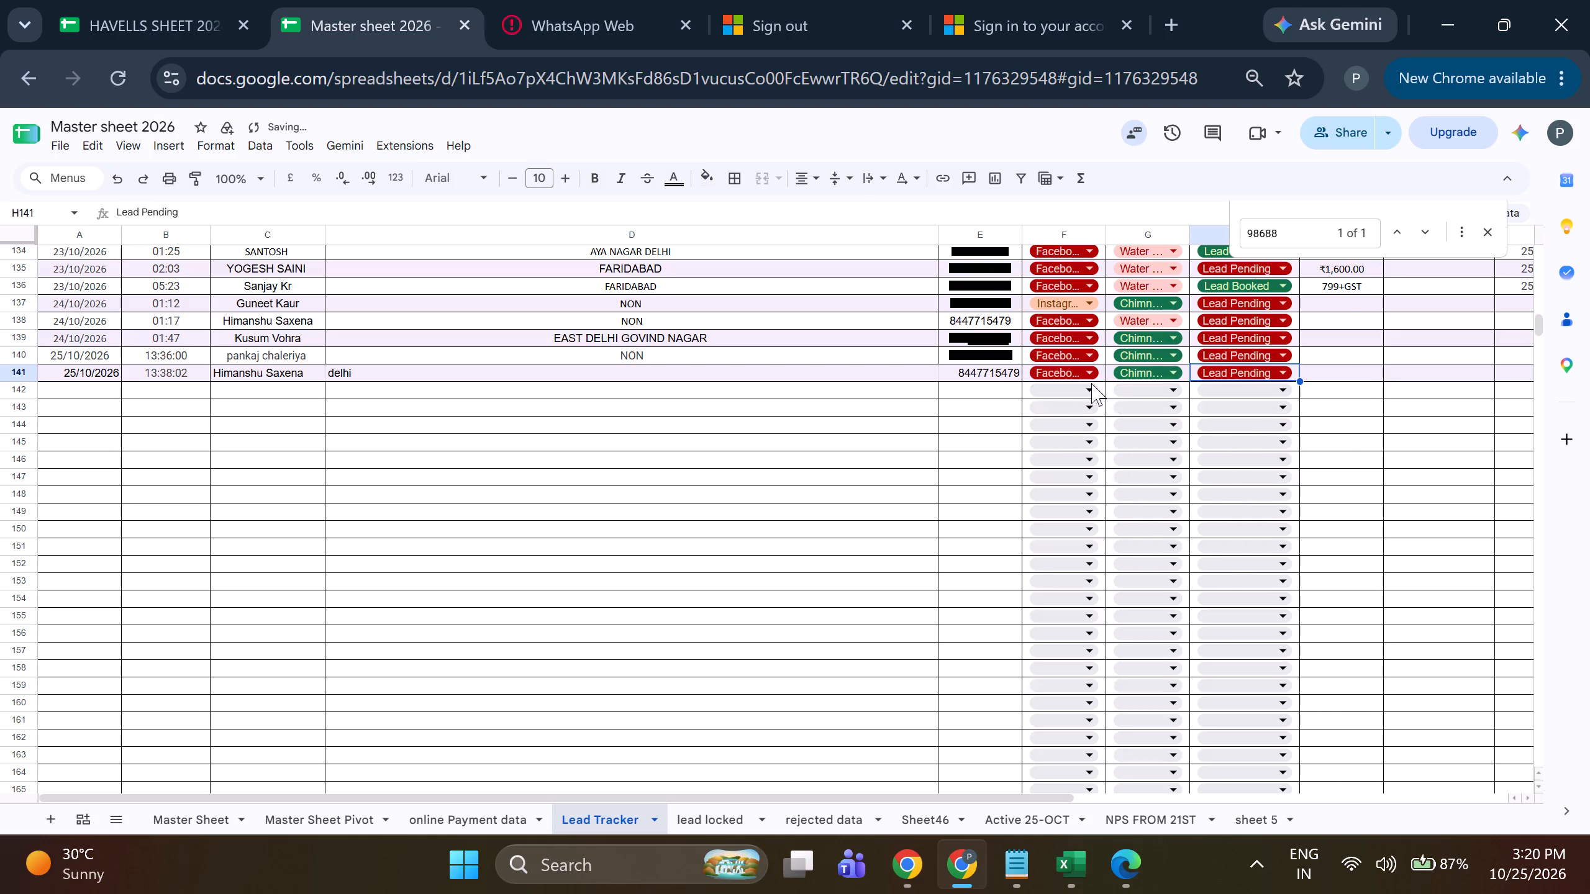
Look across row 141's remaining columns as far as column P and close the find-in-sheet bar.
{"action": "left_click", "coordinate": [961, 397]}
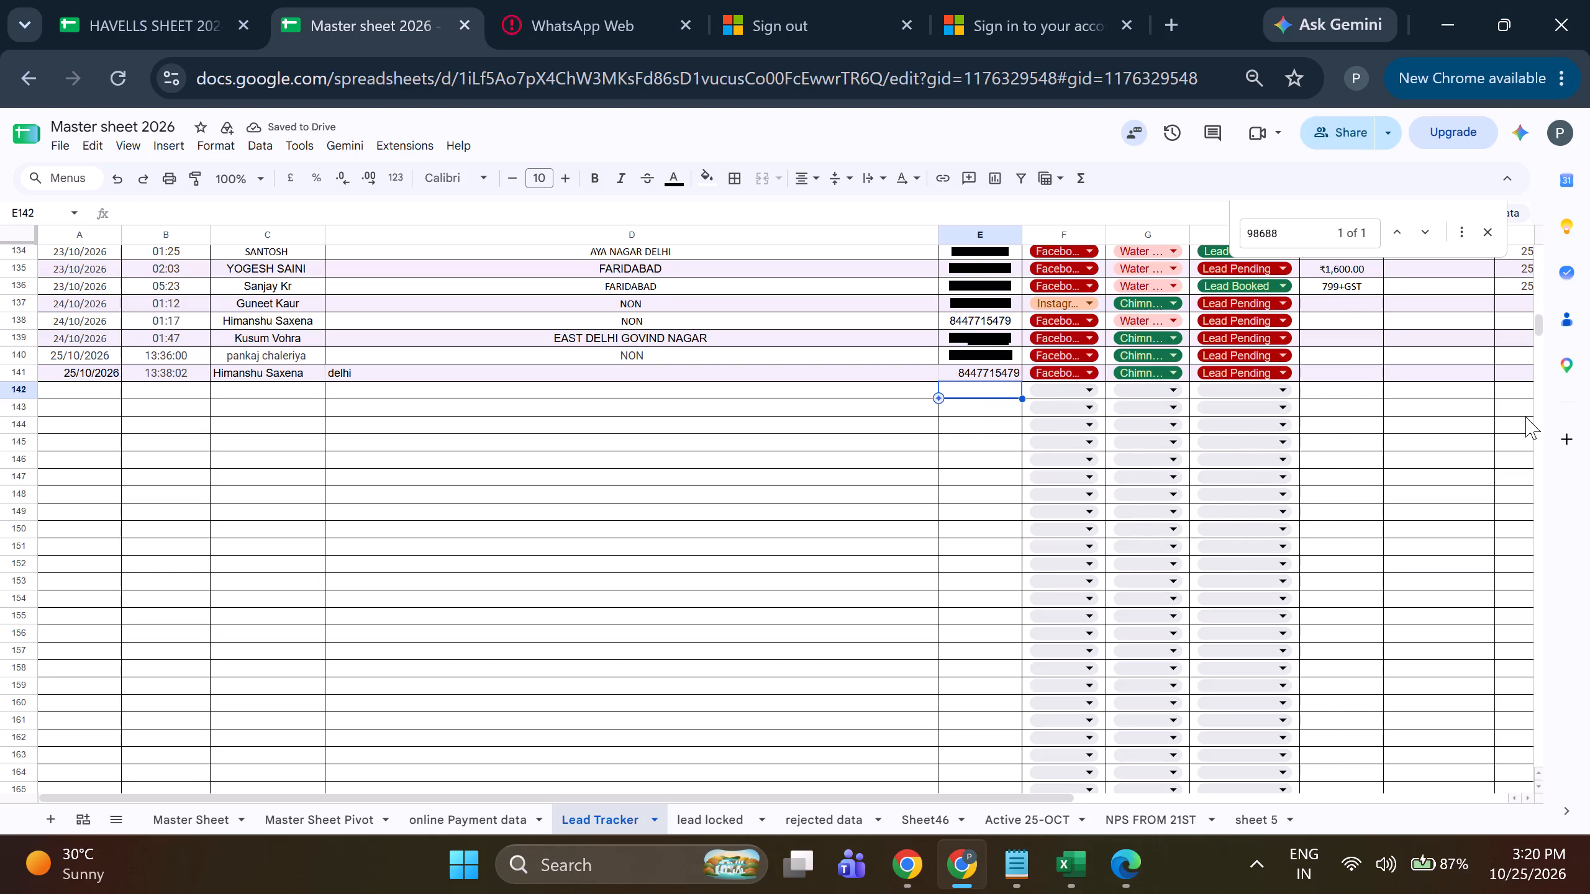
{"action": "left_click", "coordinate": [1335, 374]}
{"action": "key", "text": "Right"}
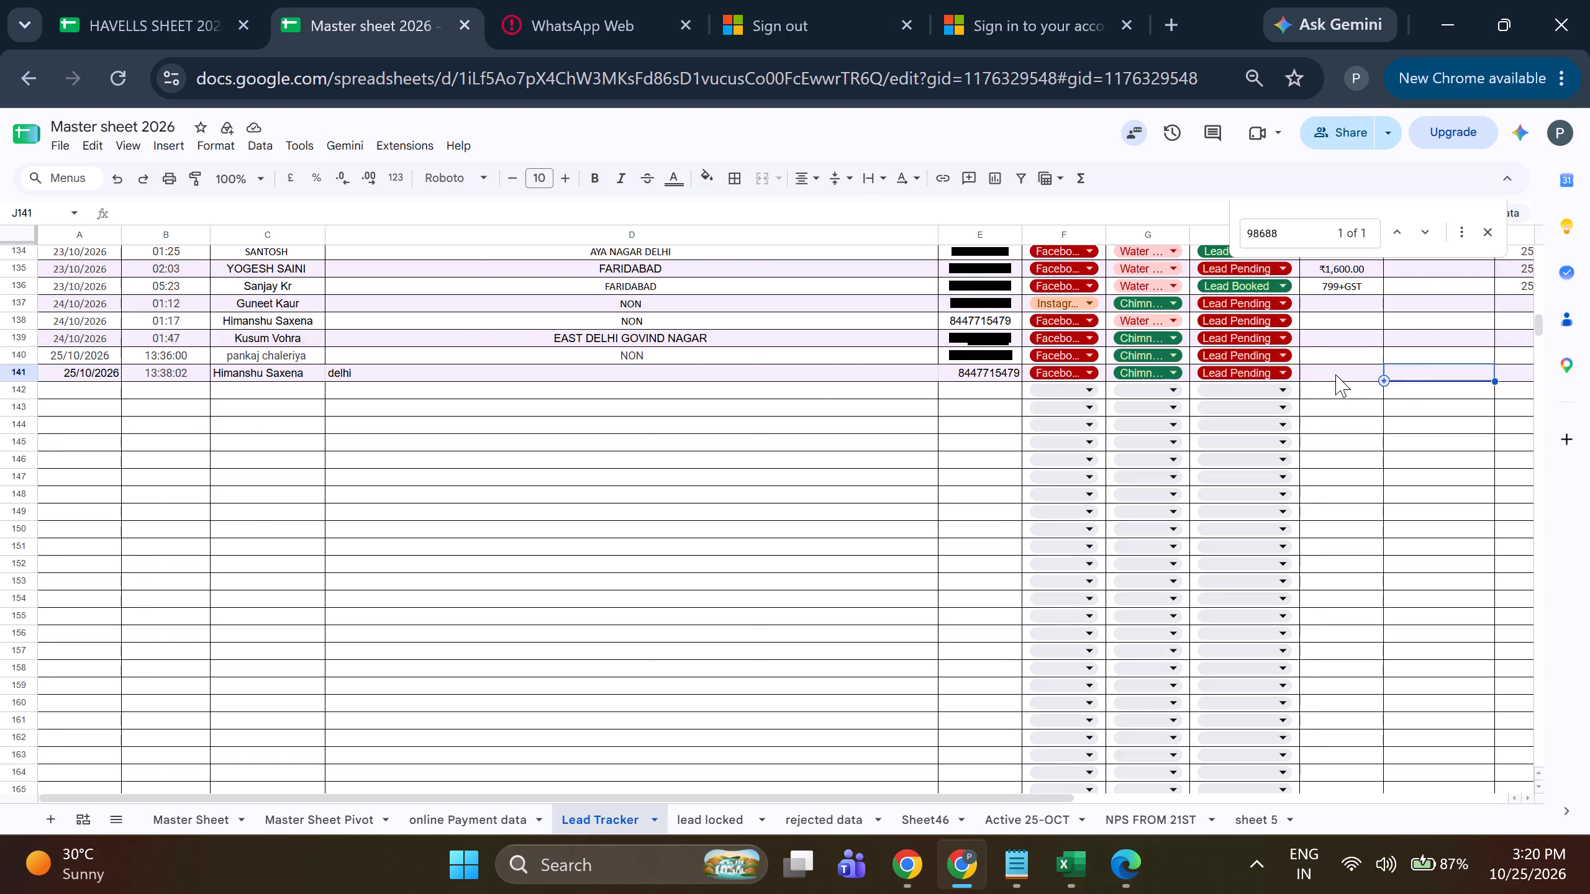
{"action": "key", "text": "Right"}
{"action": "key", "text": "Right"}
{"action": "key", "text": "Right"}
{"action": "key", "text": "Right"}
{"action": "key", "text": "Right"}
{"action": "key", "text": "Right"}
{"action": "key", "text": "Right"}
{"action": "key", "text": "Right"}
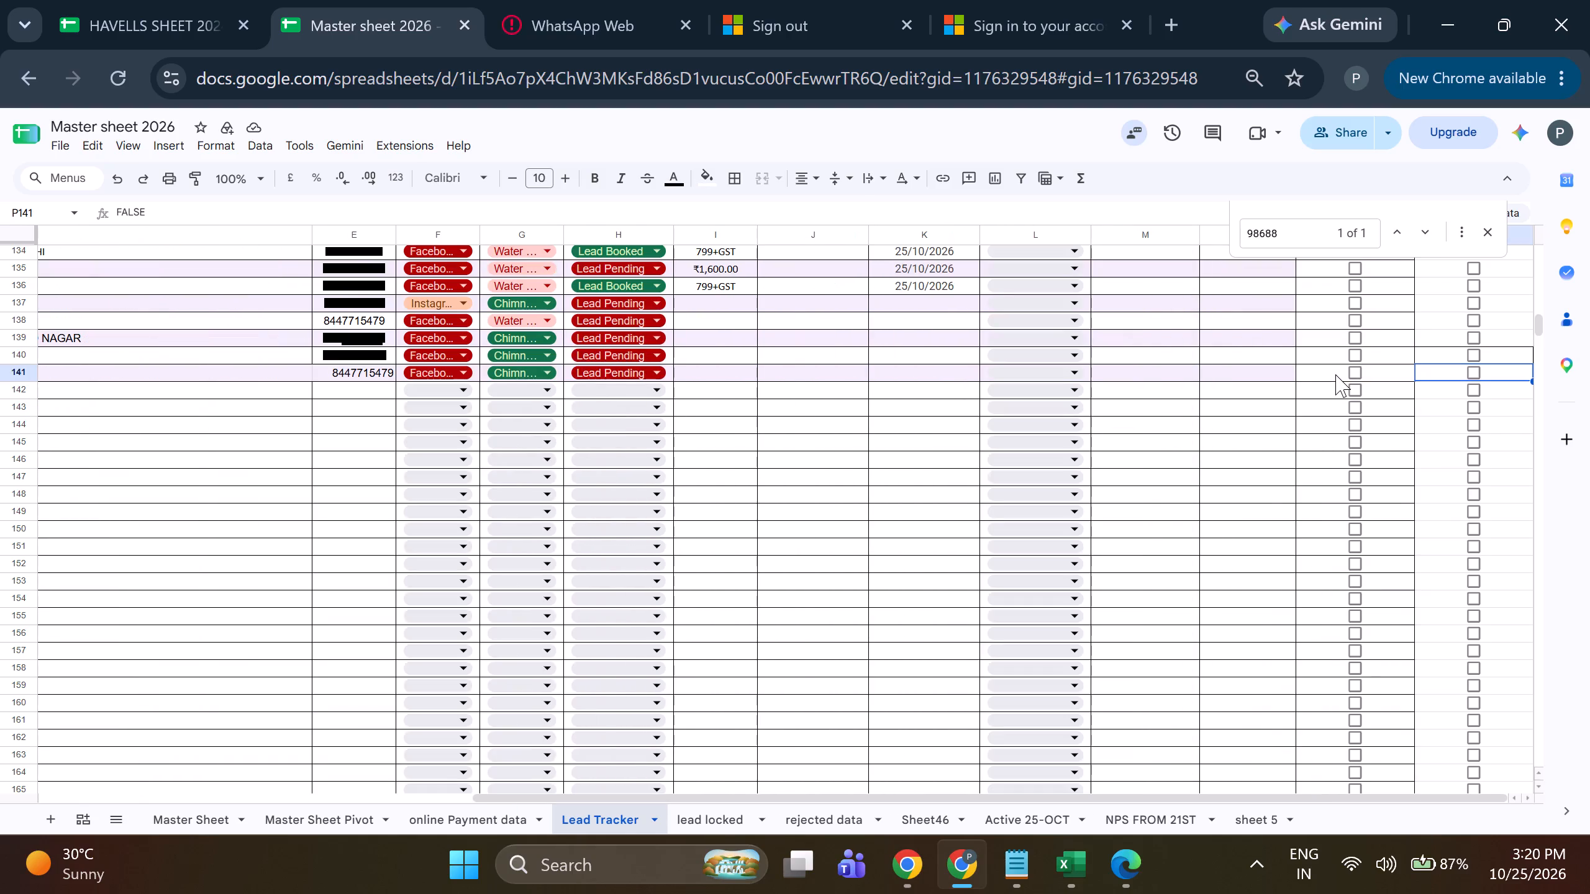
{"action": "left_click", "coordinate": [1485, 232]}
Insert one column to the left of the Mobile number column in the Lead Tracker.
{"action": "scroll", "coordinate": [1238, 538], "scroll_direction": "up", "scroll_amount": 6}
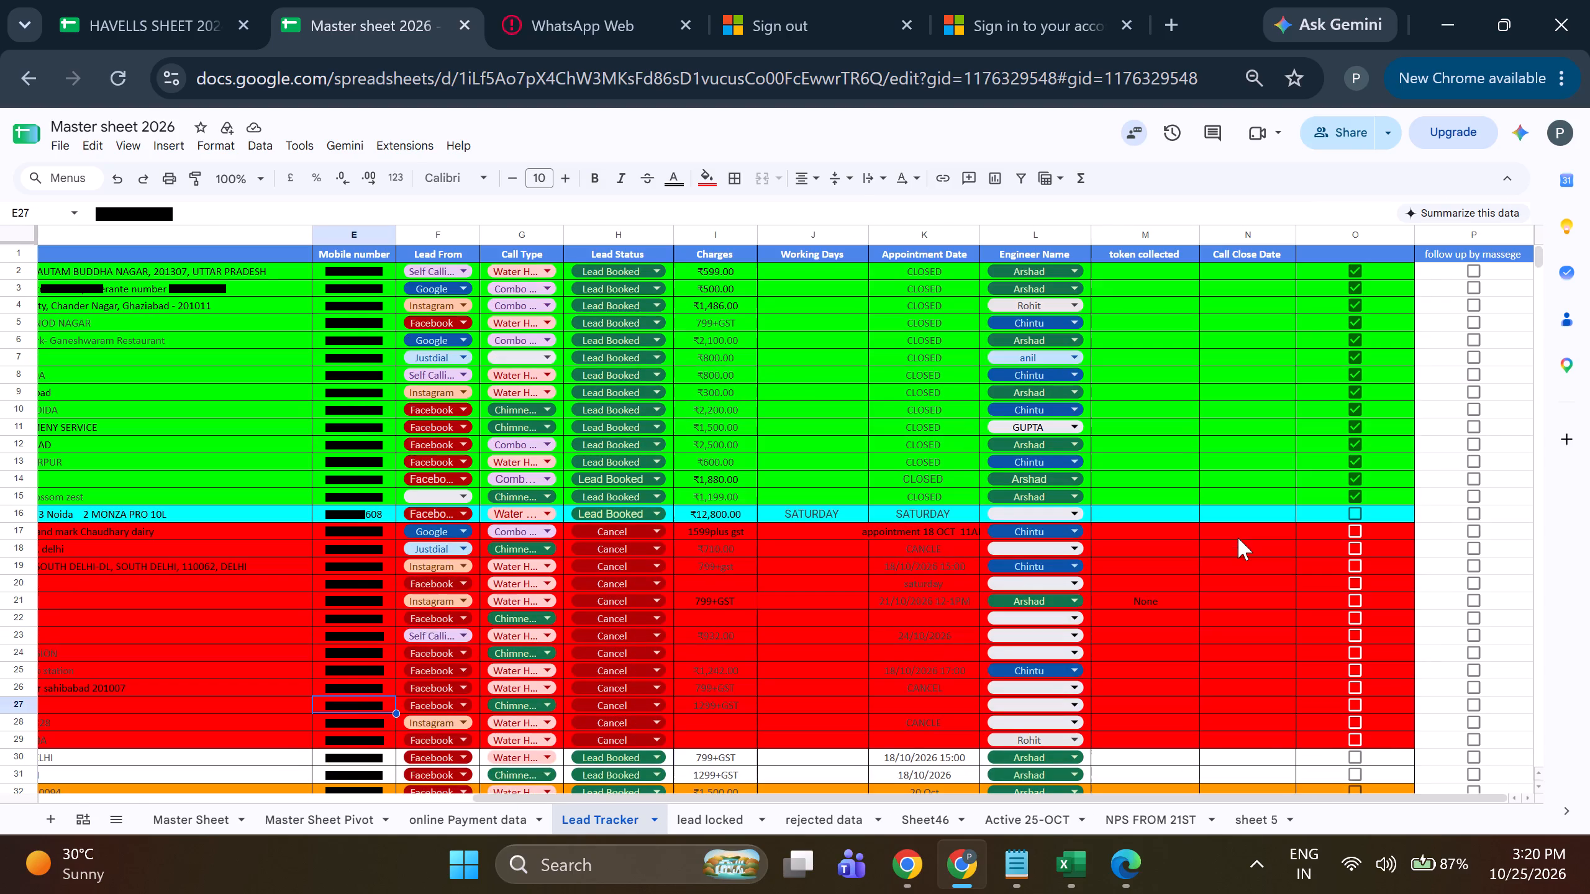
{"action": "scroll", "coordinate": [1238, 538], "scroll_direction": "up", "scroll_amount": 5}
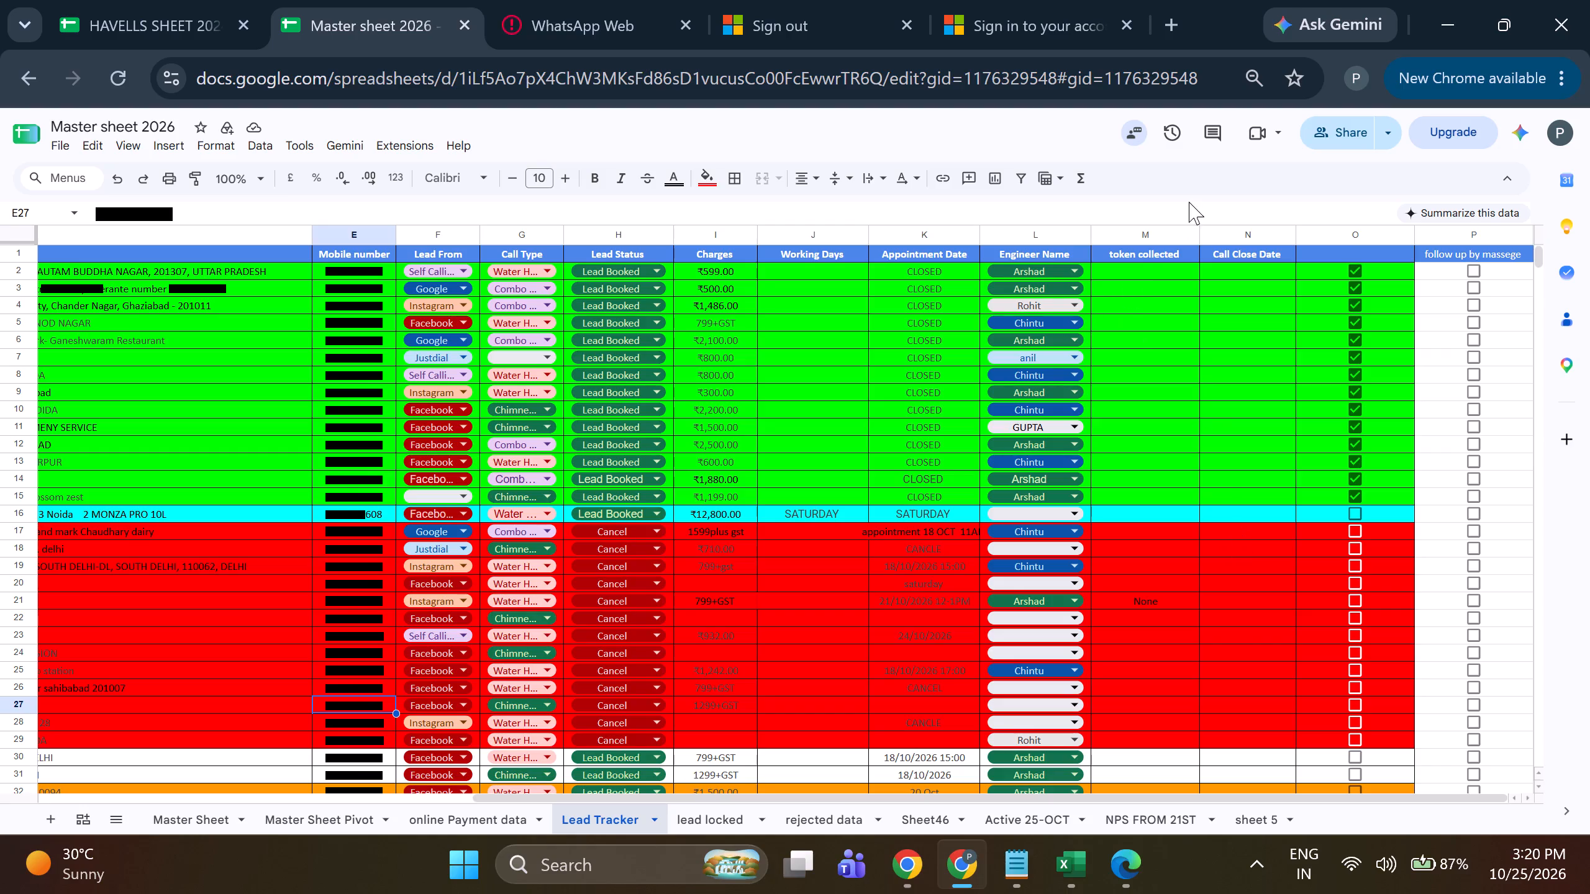
{"action": "right_click", "coordinate": [1200, 241]}
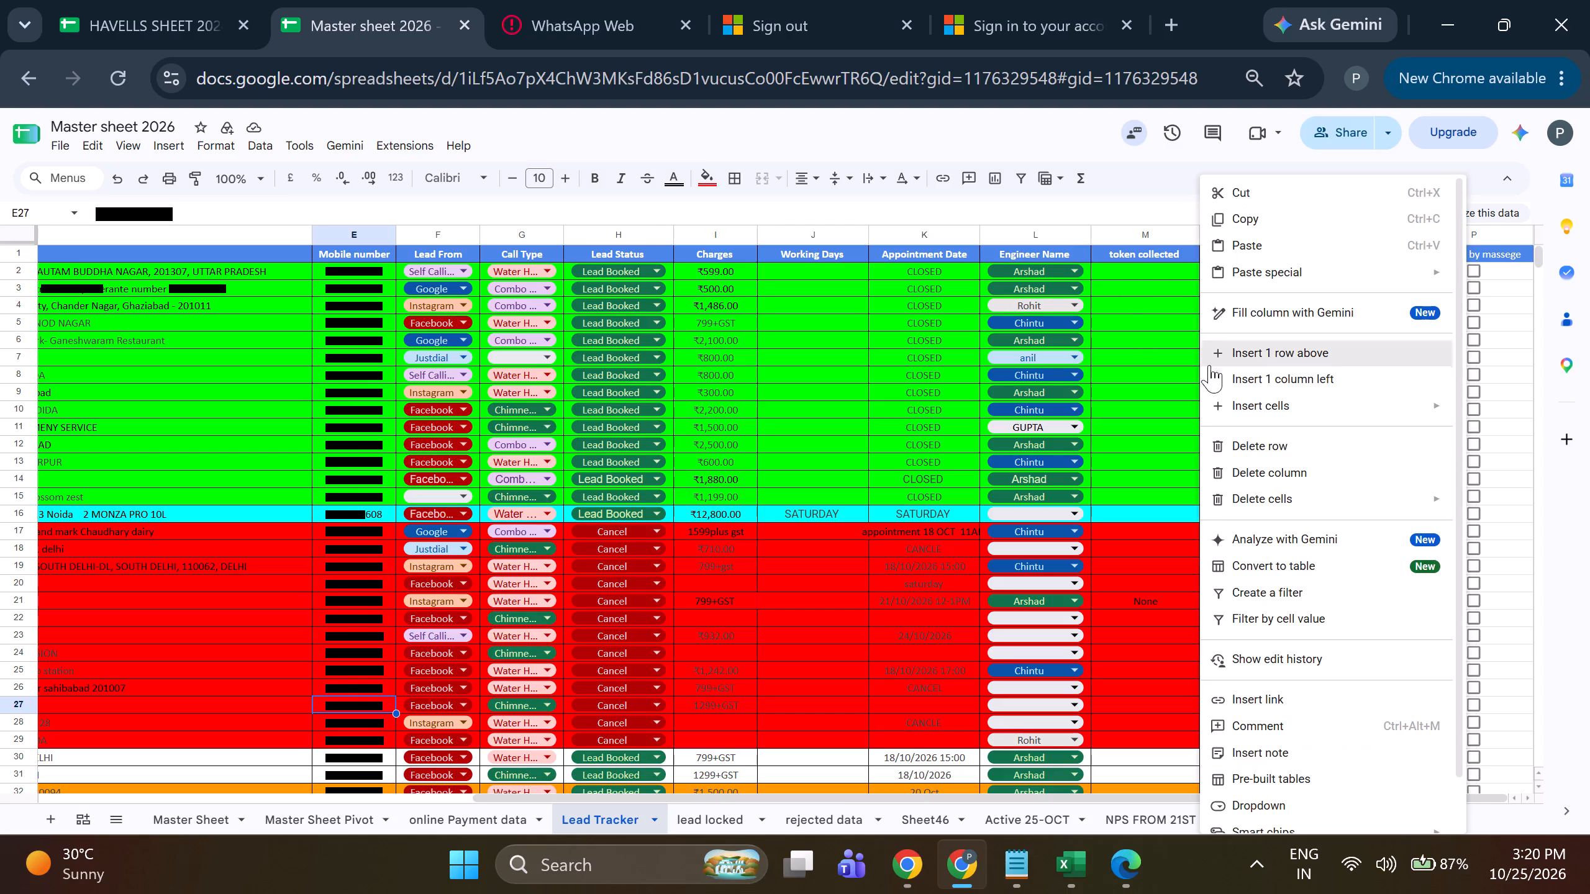
{"action": "left_click", "coordinate": [1231, 375]}
{"action": "scroll", "coordinate": [1304, 422], "scroll_direction": "up", "scroll_amount": 3}
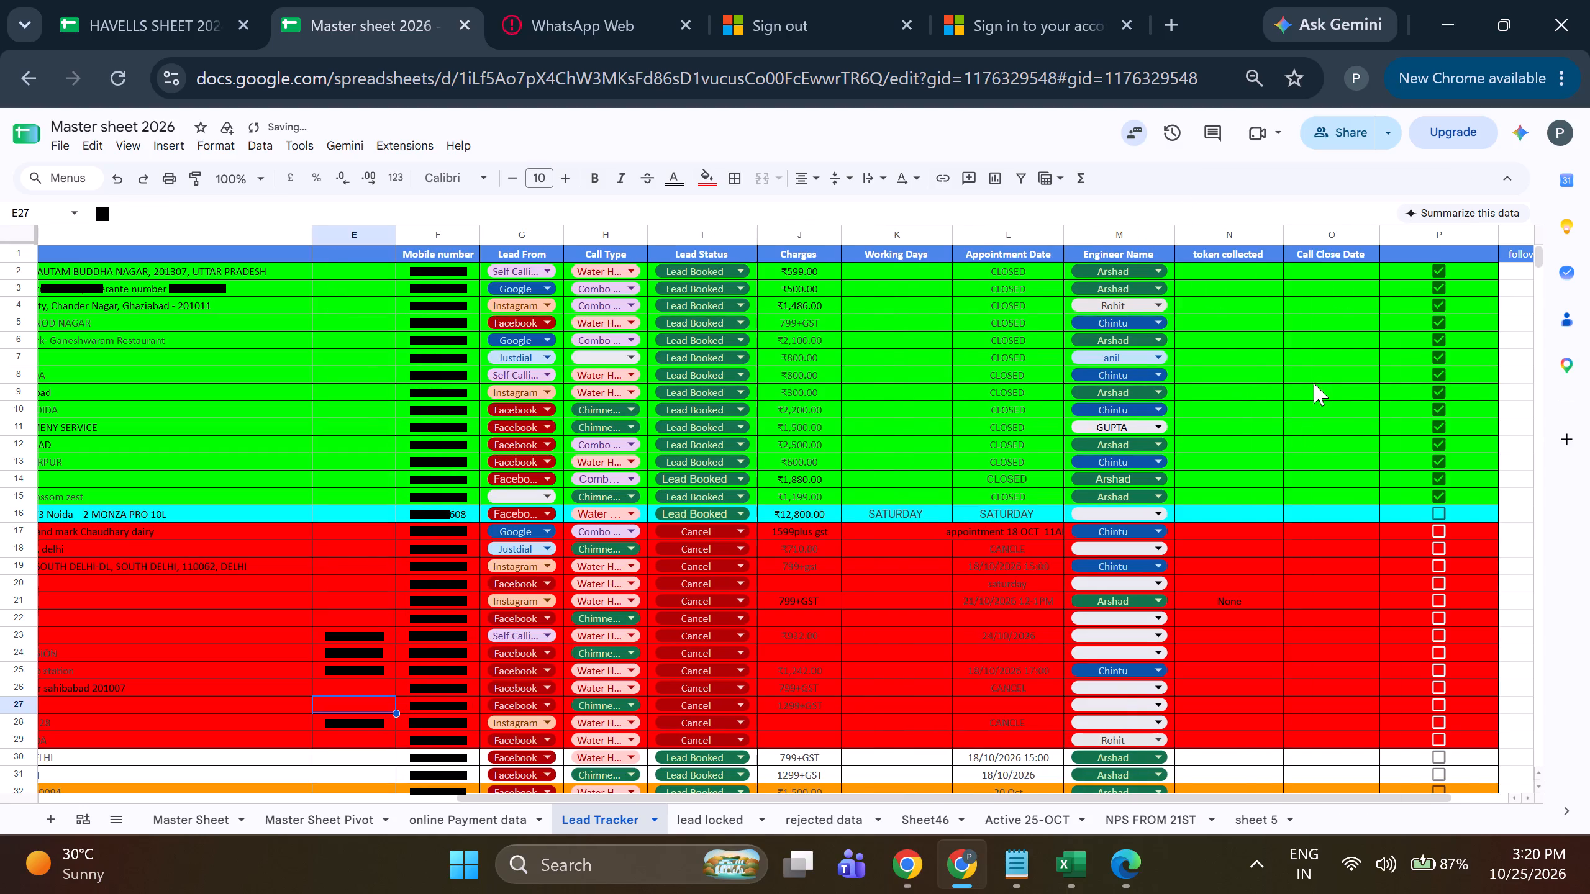
Set the fill of the whole Call Close Date column to white.
{"action": "left_click", "coordinate": [1312, 381]}
{"action": "key", "text": "Right"}
{"action": "key", "text": "Right"}
{"action": "key", "text": "Right"}
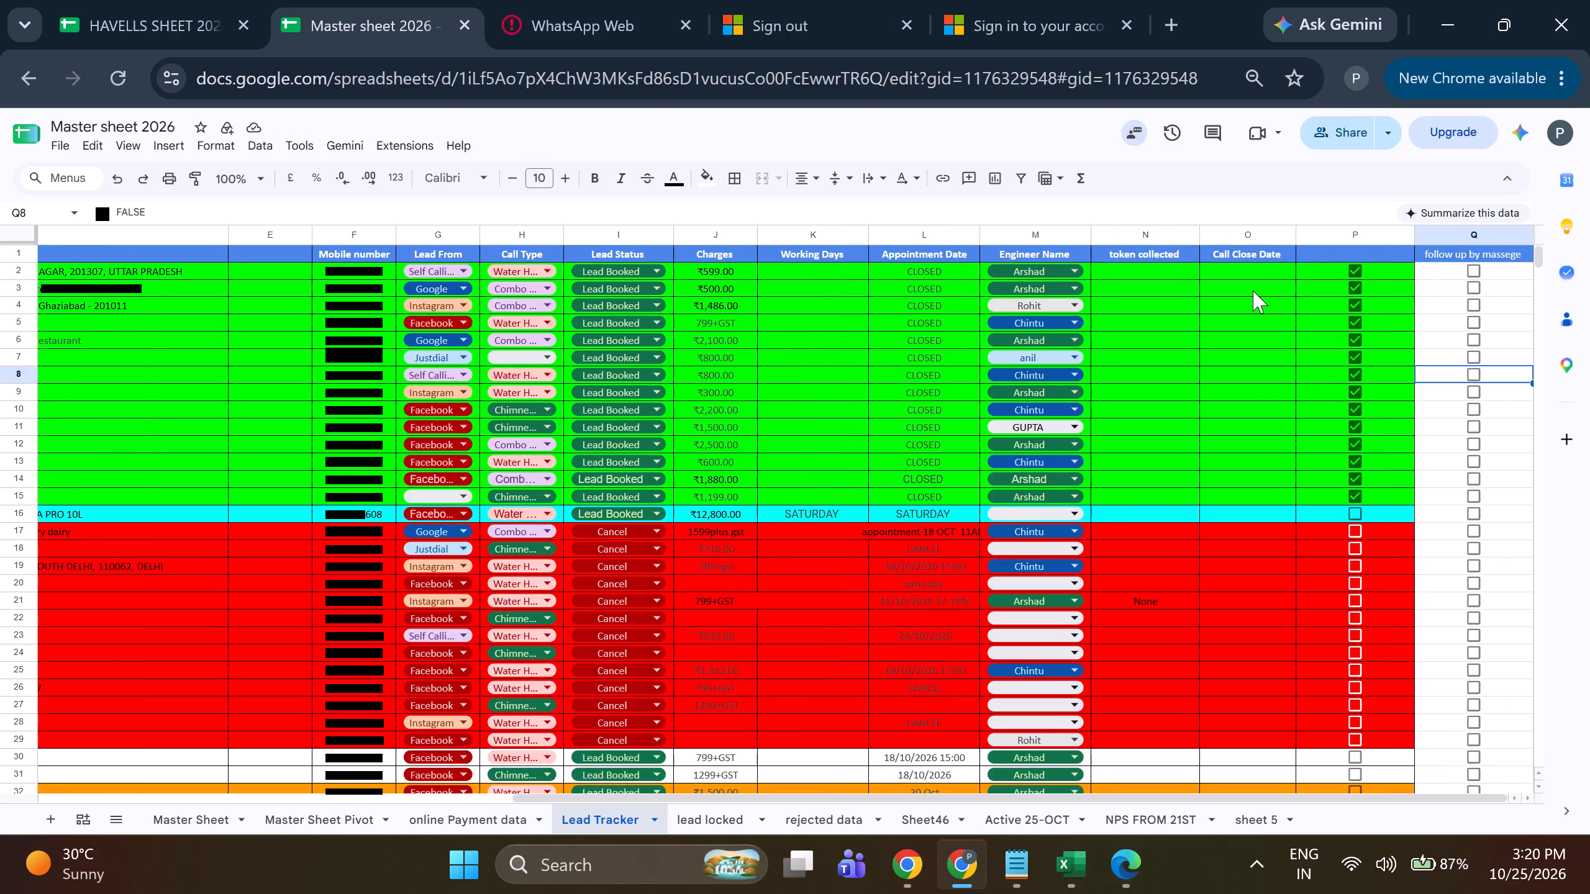
{"action": "left_click", "coordinate": [1224, 238]}
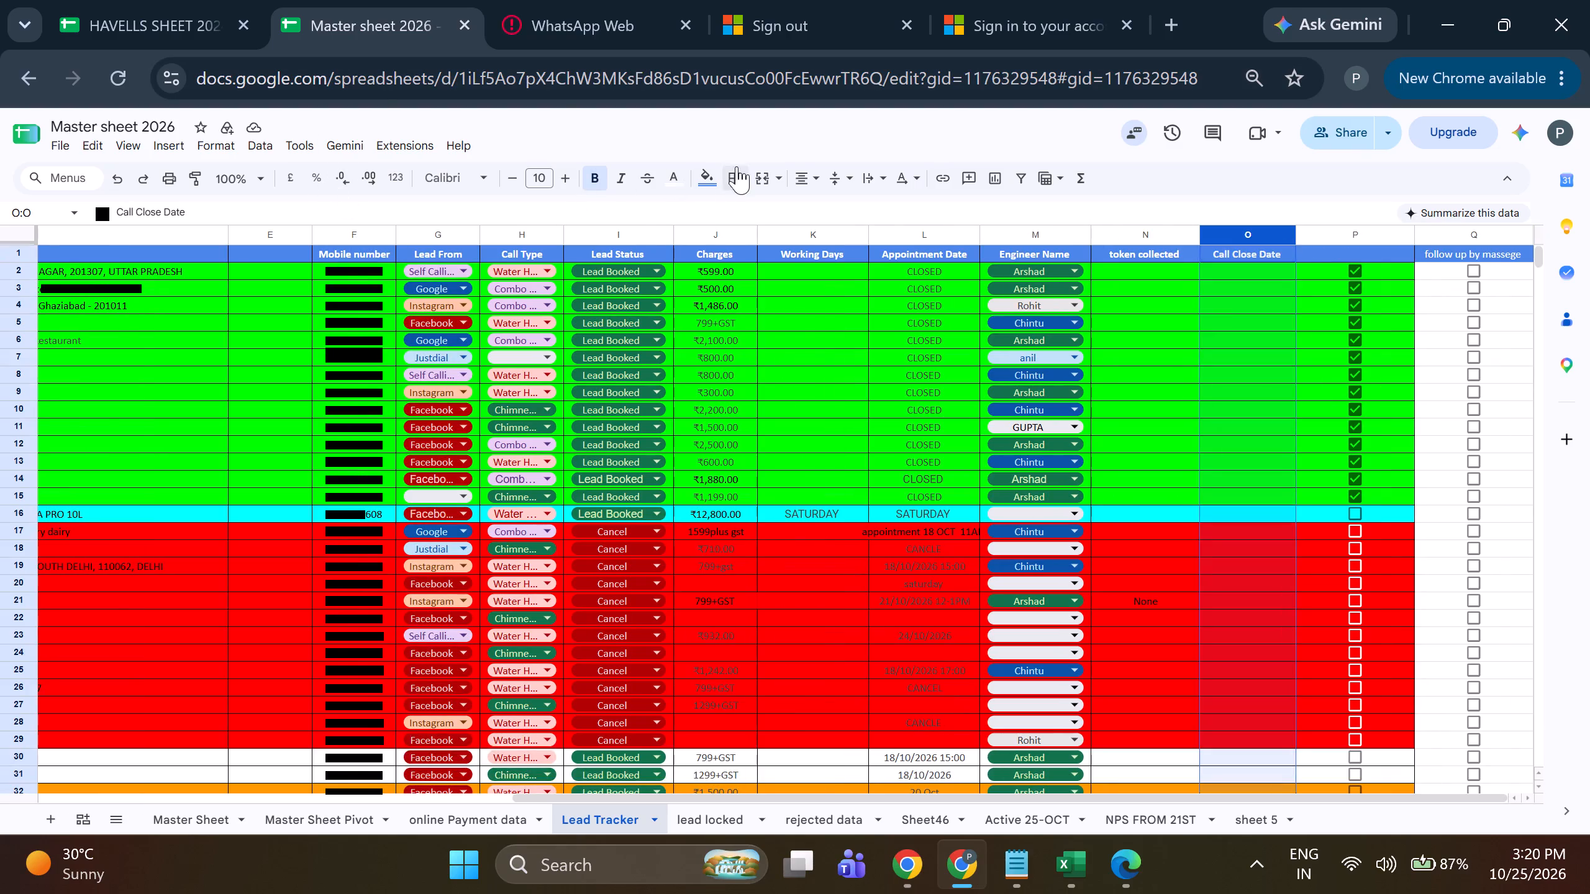
{"action": "left_click", "coordinate": [707, 172]}
{"action": "left_click", "coordinate": [870, 233]}
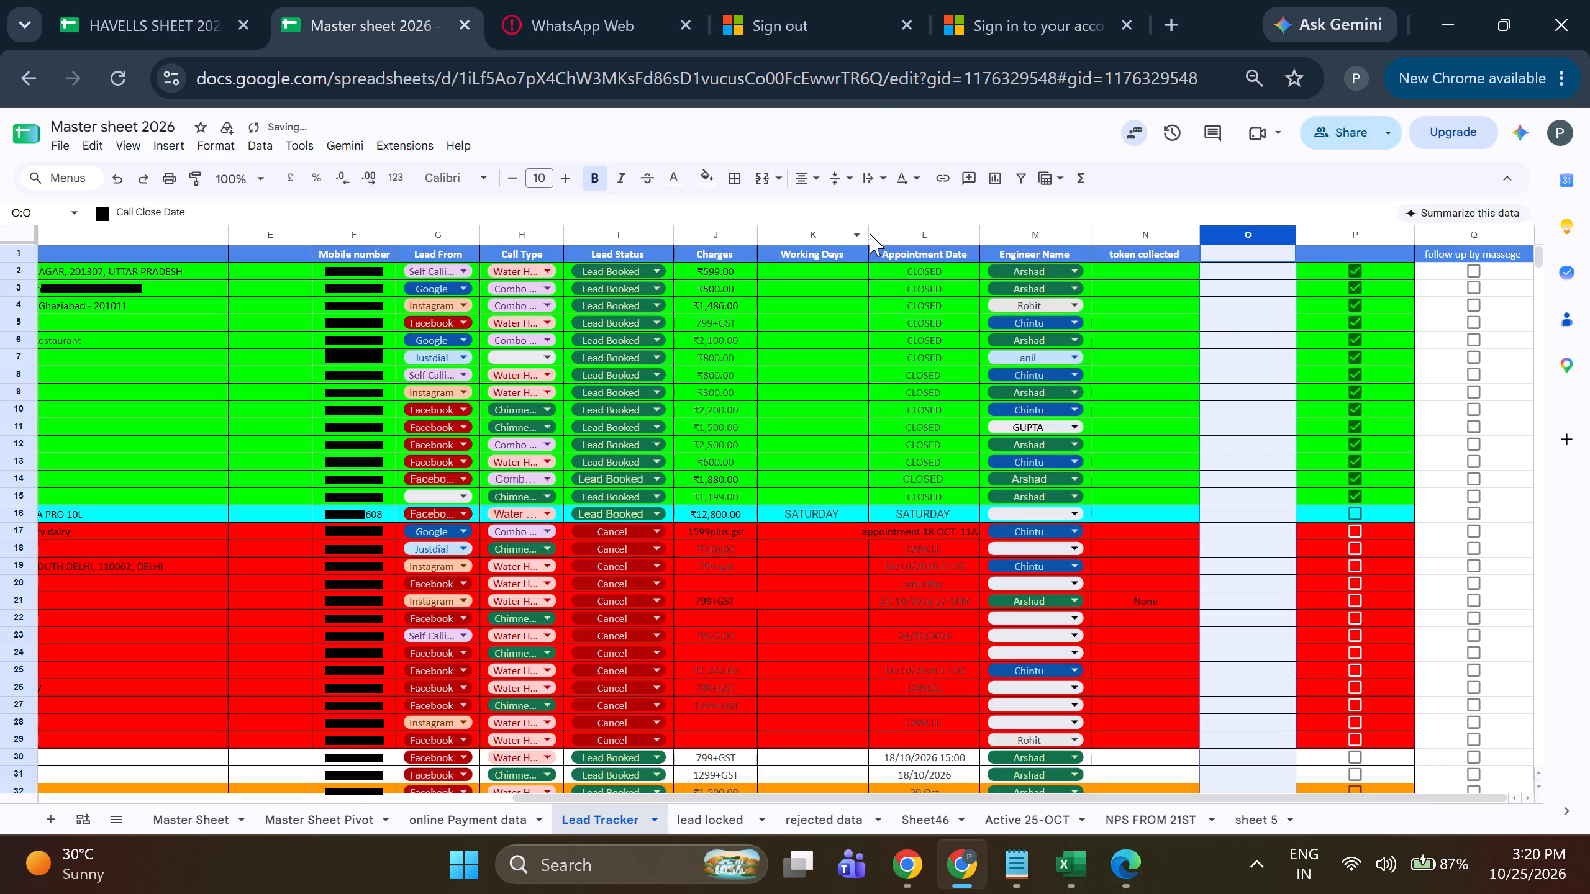
Insert one column to the right of the Call Close Date column.
{"action": "left_click", "coordinate": [1199, 232]}
{"action": "right_click", "coordinate": [1199, 232]}
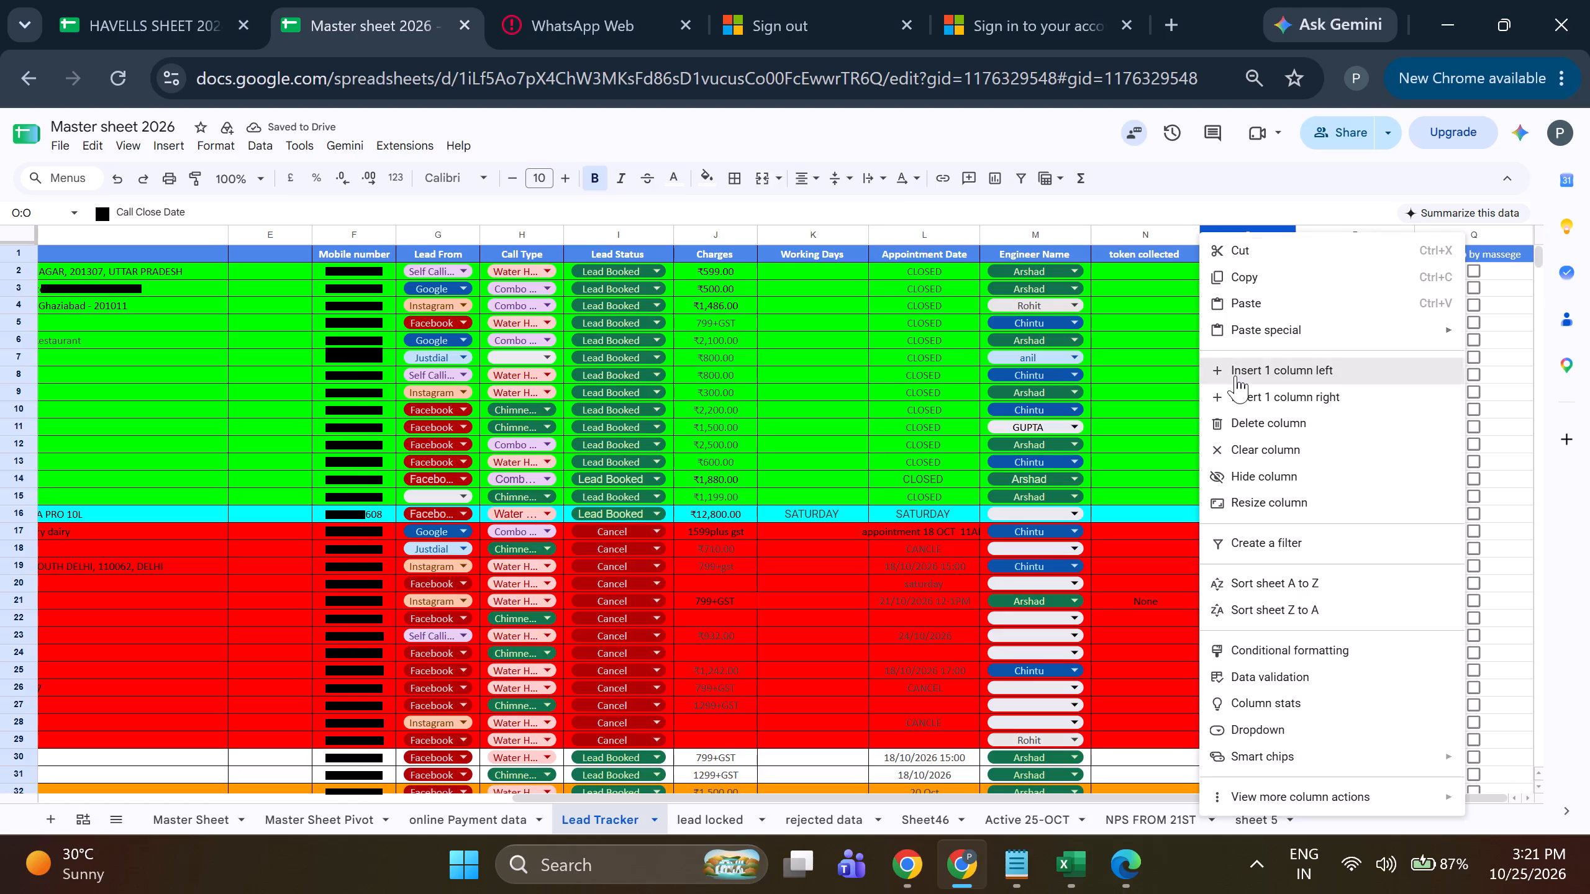
{"action": "left_click", "coordinate": [1238, 407]}
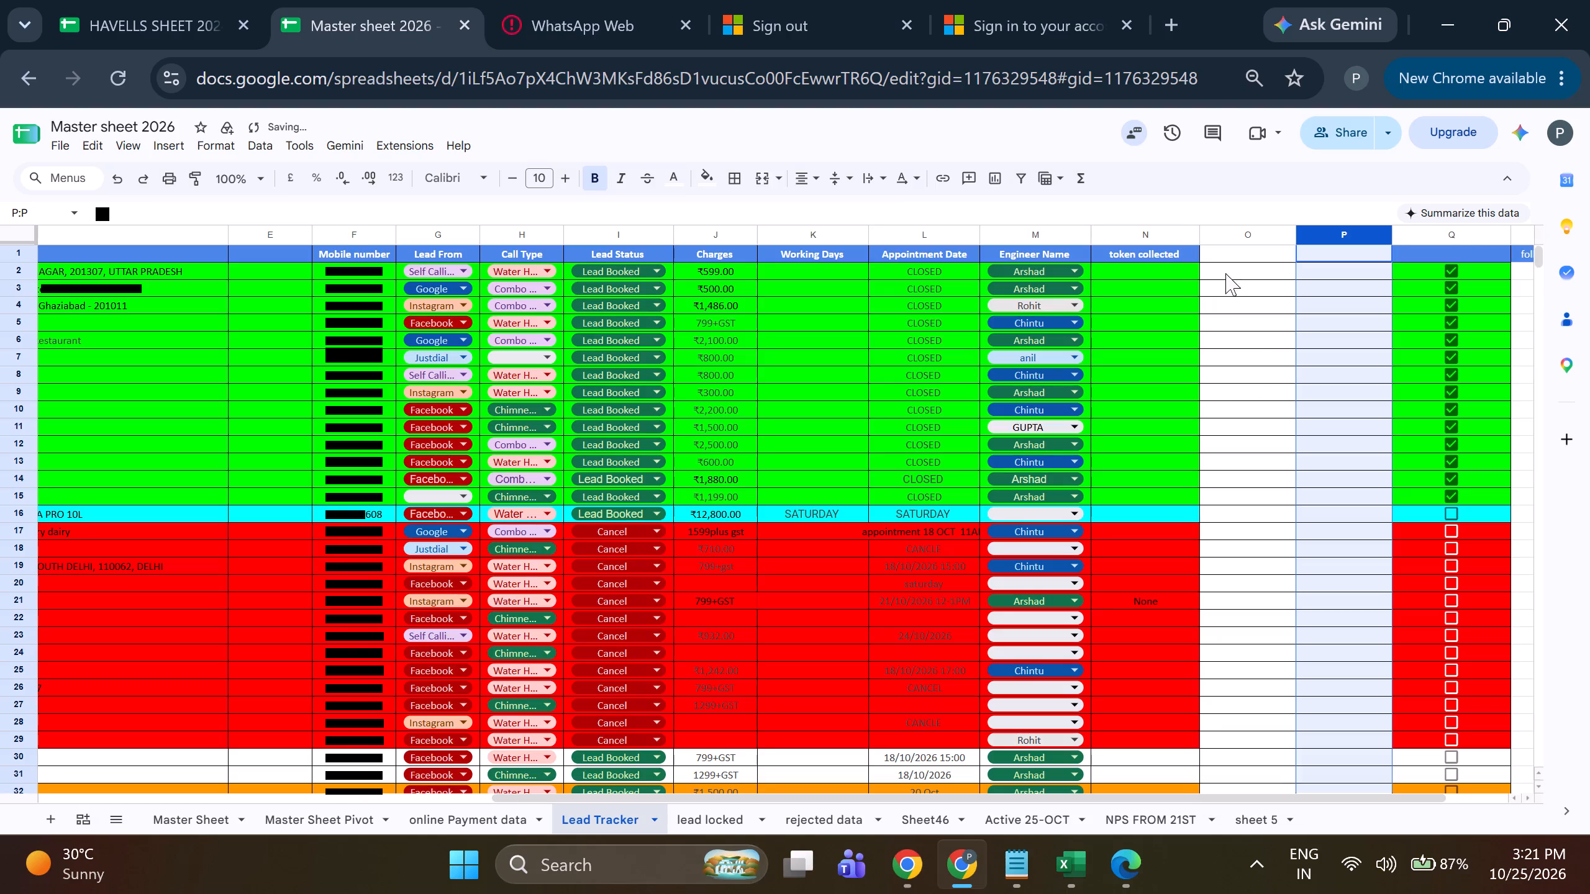
Insert two more columns to the left of the Call Close Date column in the Lead Tracker.
{"action": "double_click", "coordinate": [1217, 256]}
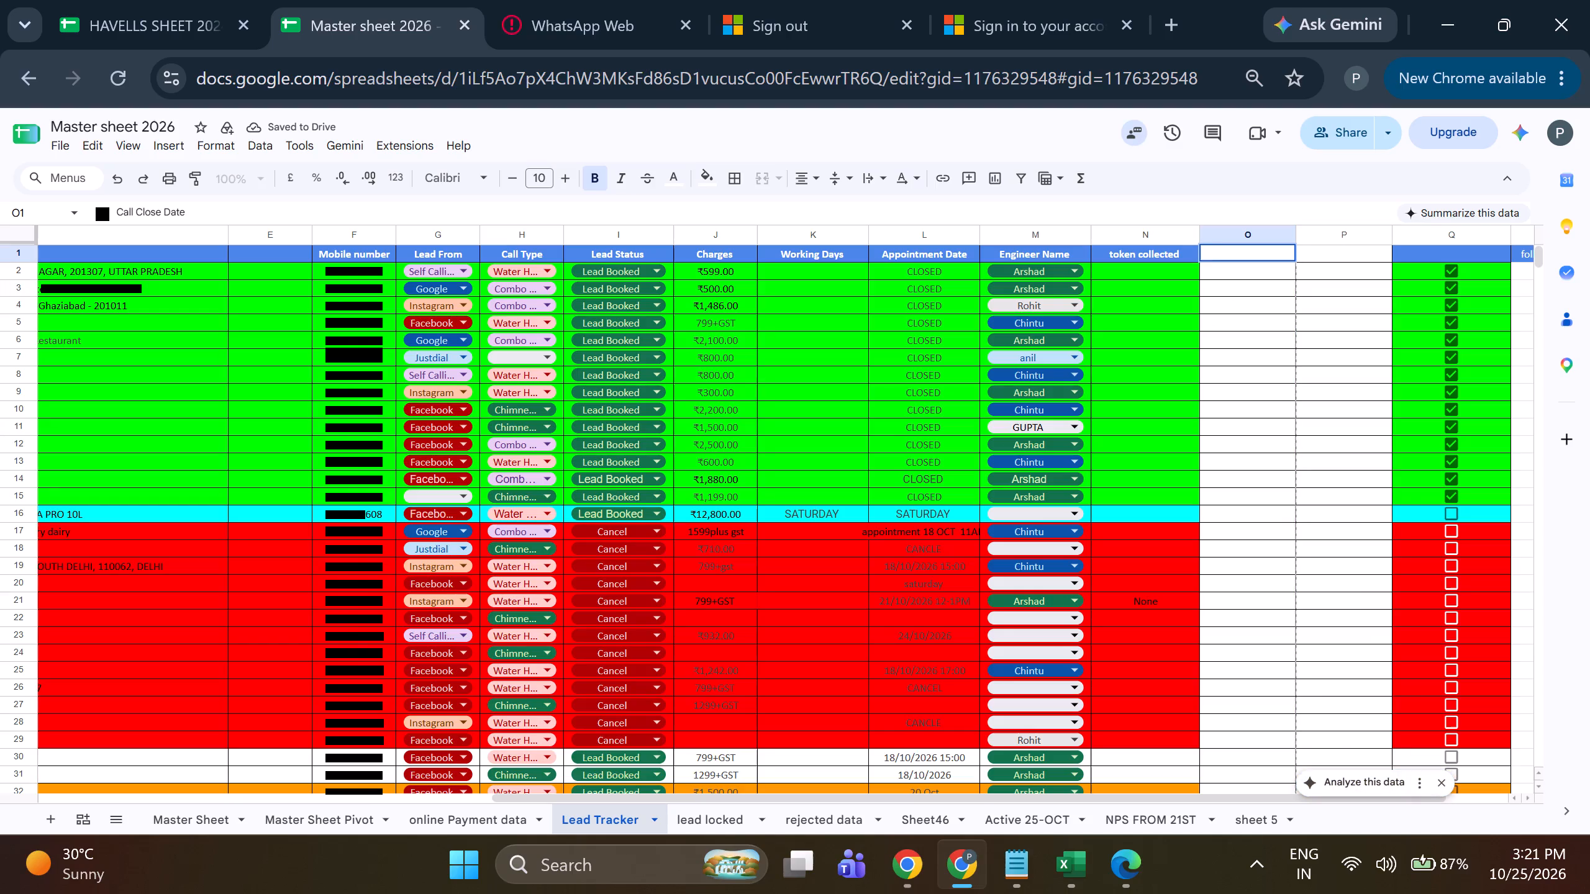
{"action": "right_click", "coordinate": [1197, 235]}
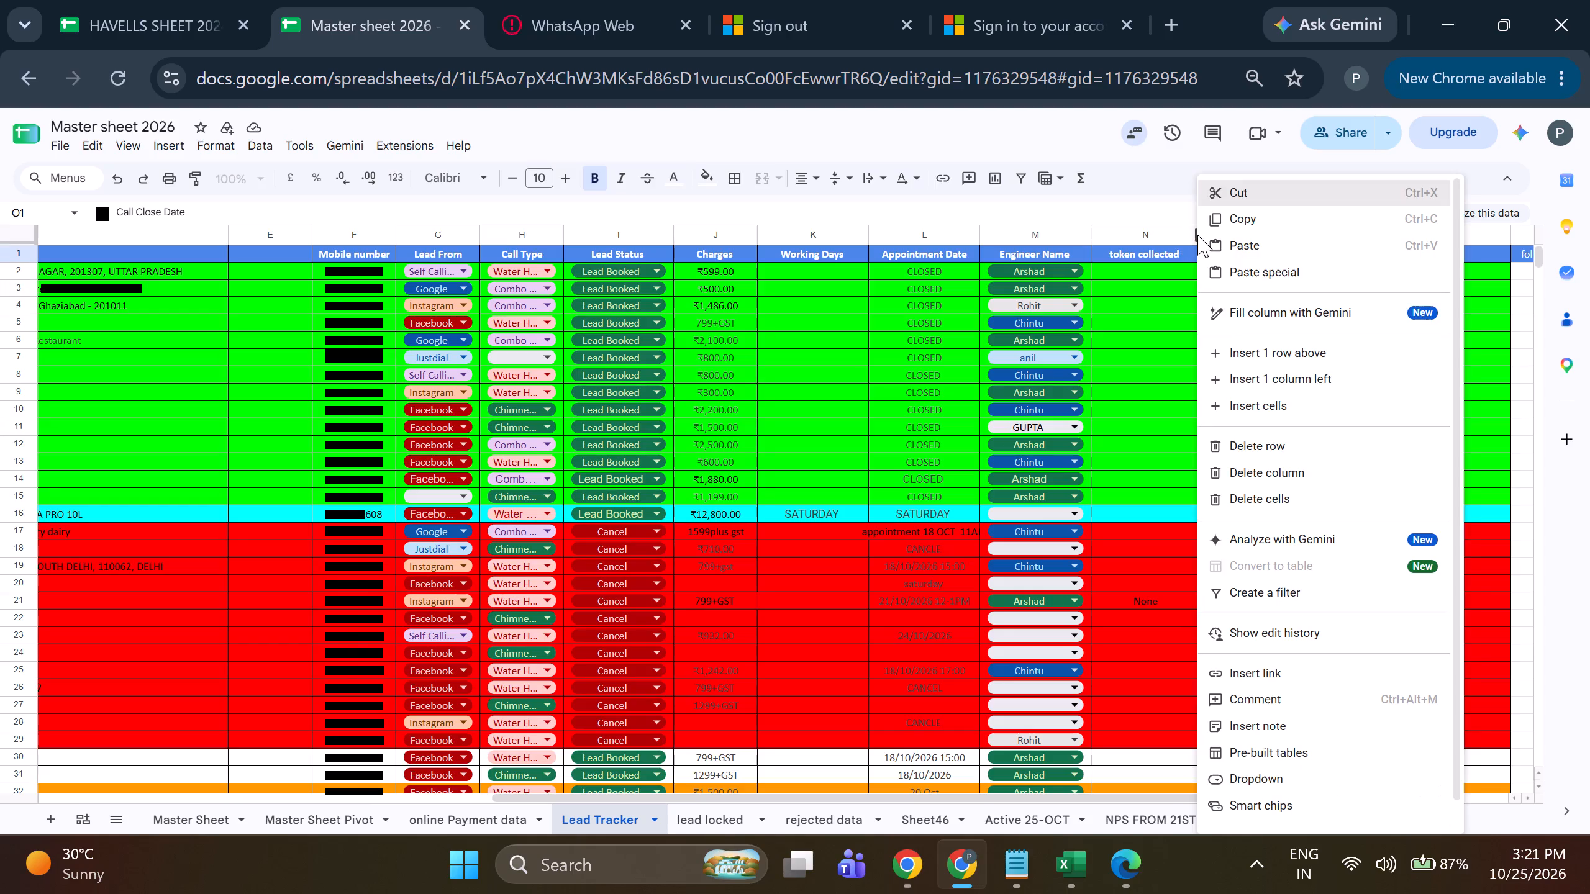
{"action": "left_click", "coordinate": [1238, 377]}
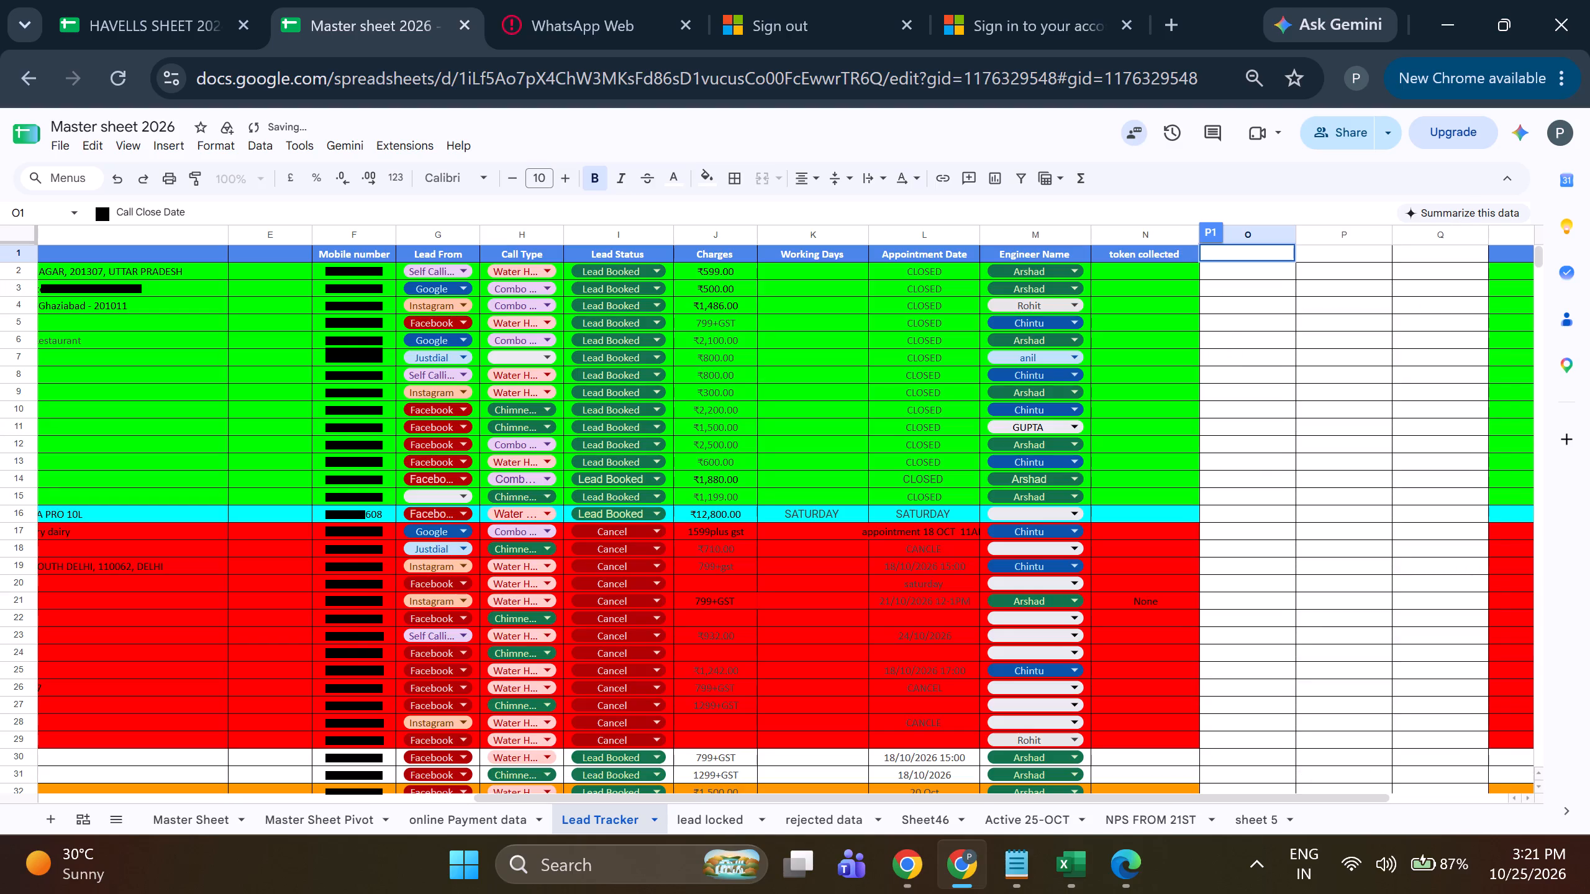
{"action": "left_click", "coordinate": [1199, 232]}
{"action": "right_click", "coordinate": [1199, 232]}
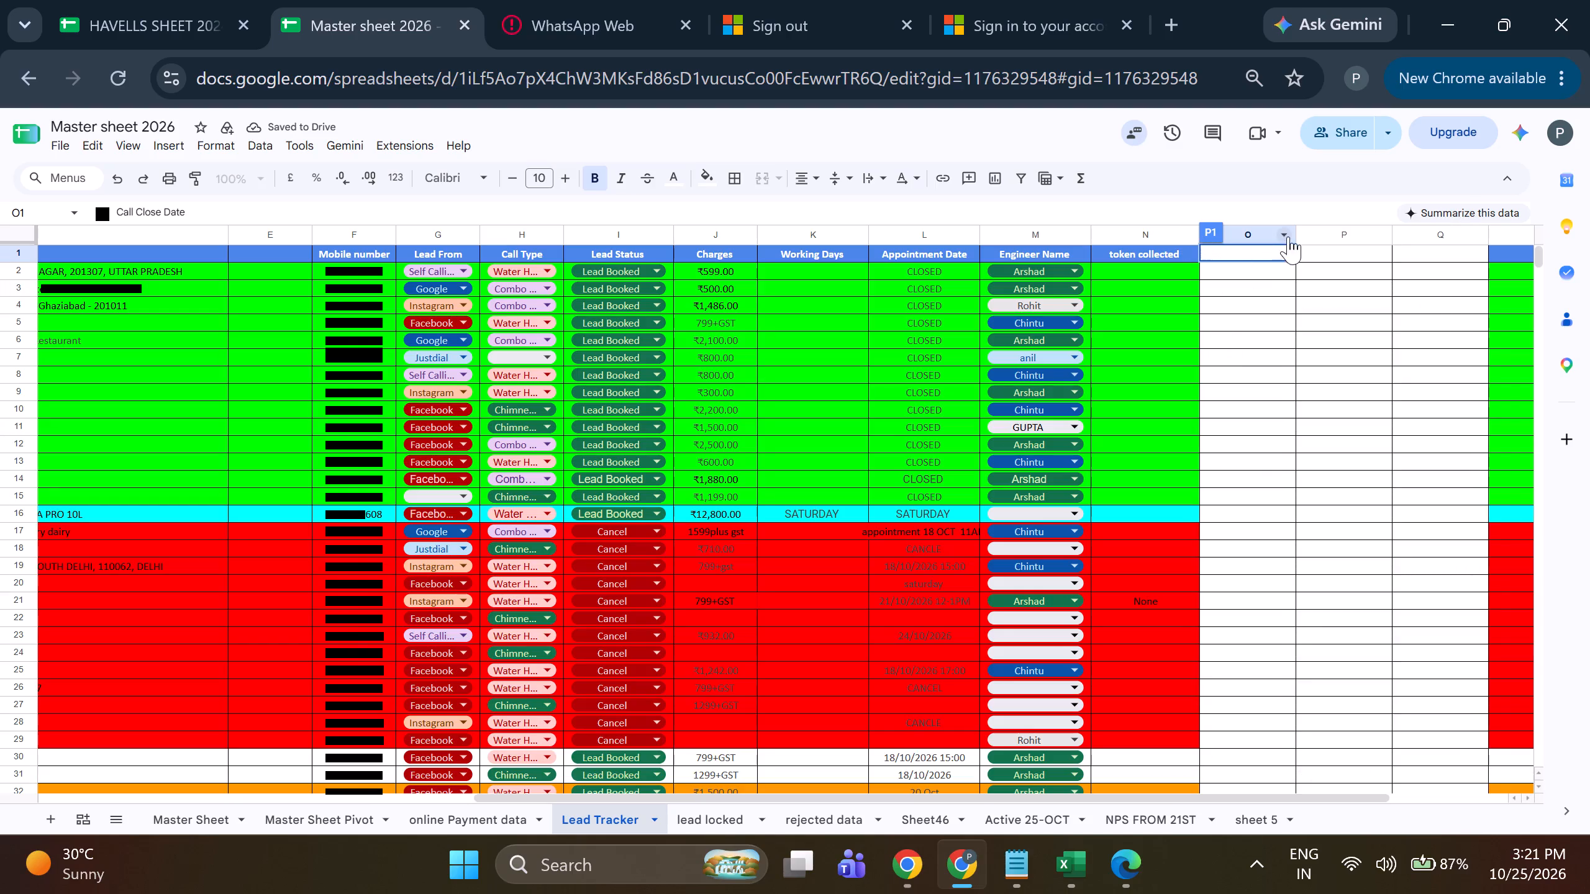
{"action": "right_click", "coordinate": [1296, 229]}
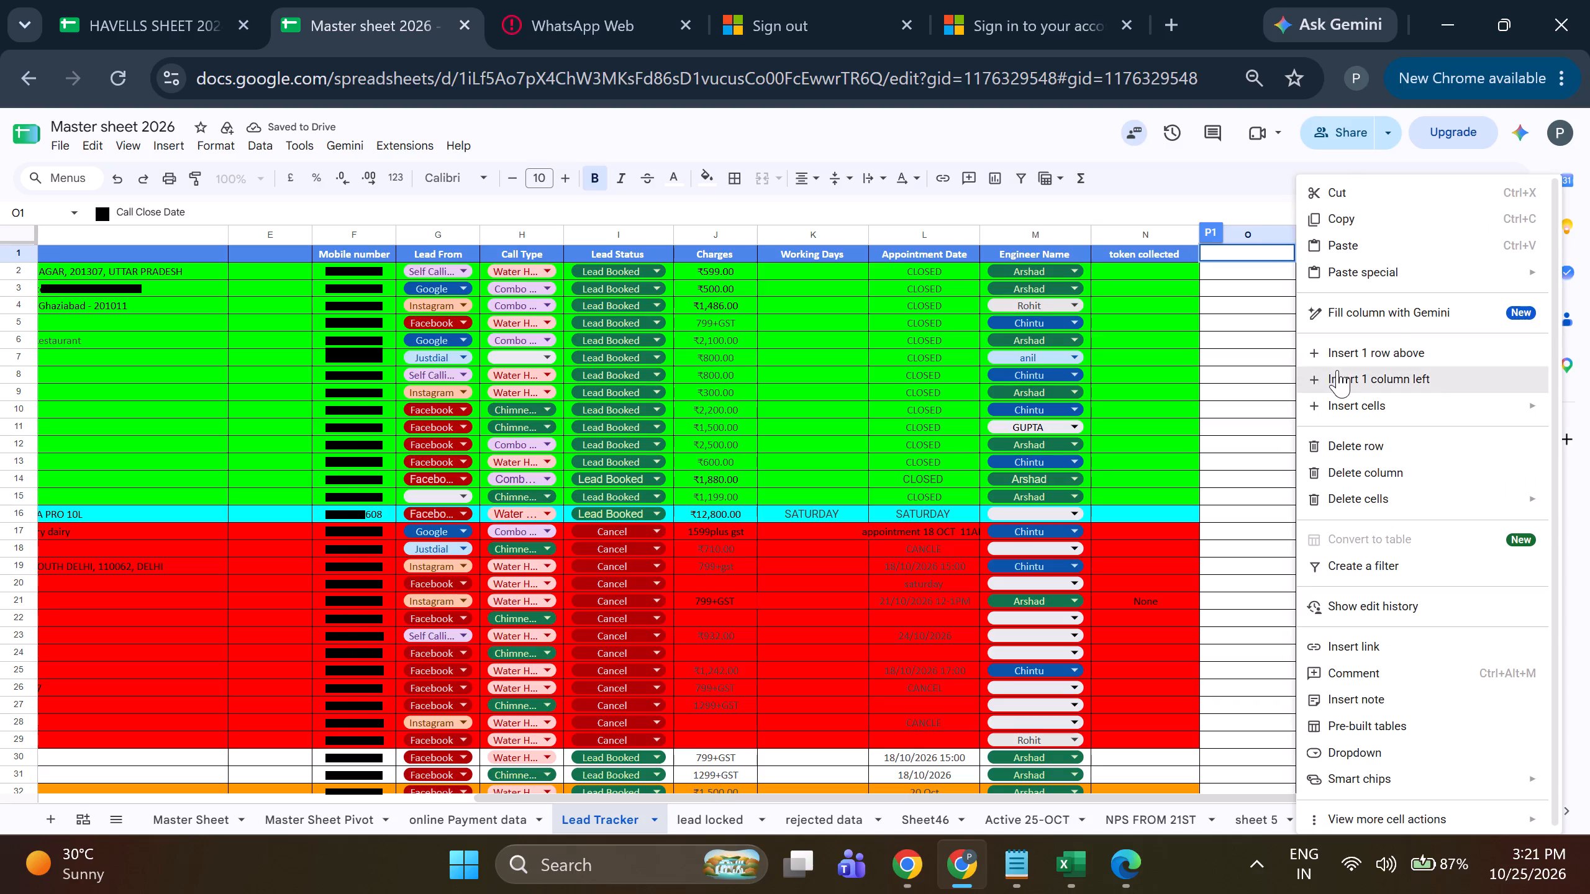
{"action": "left_click", "coordinate": [1337, 370]}
{"action": "left_click", "coordinate": [1299, 391]}
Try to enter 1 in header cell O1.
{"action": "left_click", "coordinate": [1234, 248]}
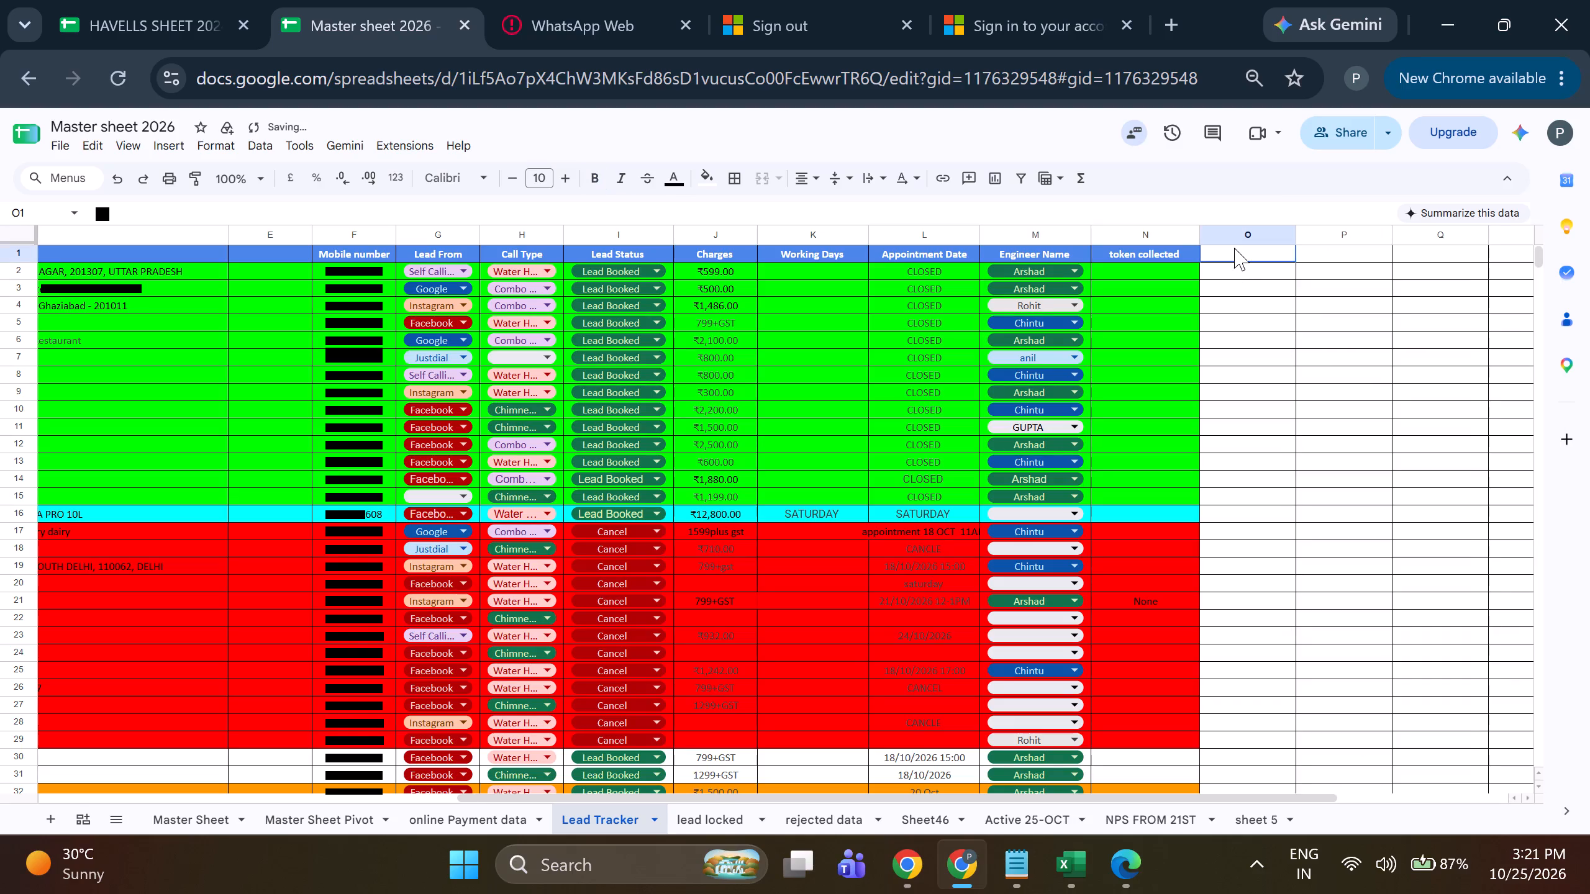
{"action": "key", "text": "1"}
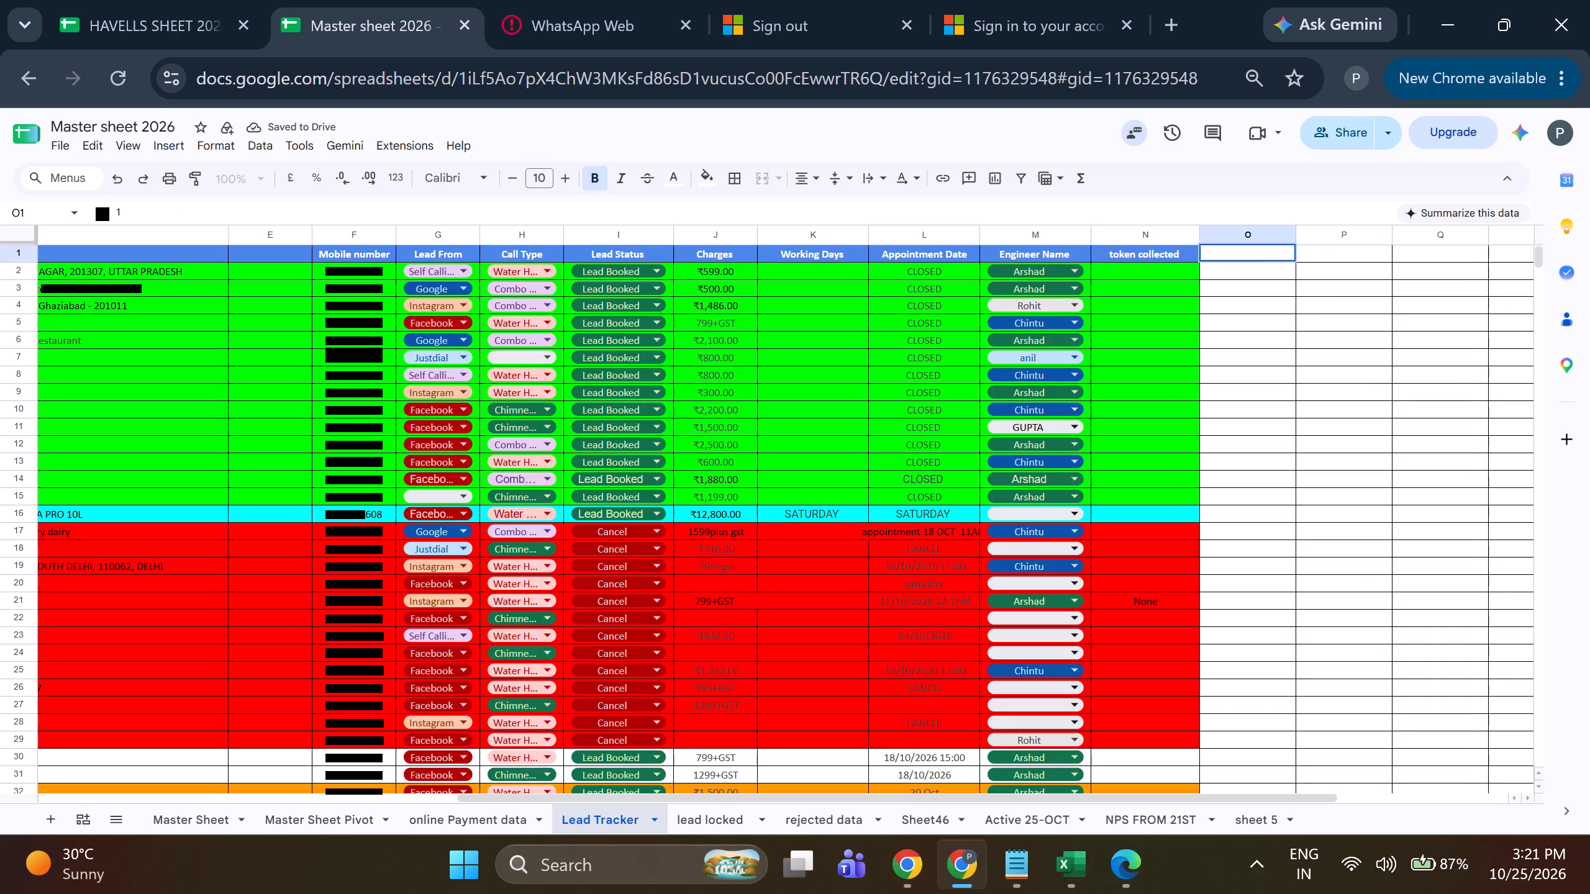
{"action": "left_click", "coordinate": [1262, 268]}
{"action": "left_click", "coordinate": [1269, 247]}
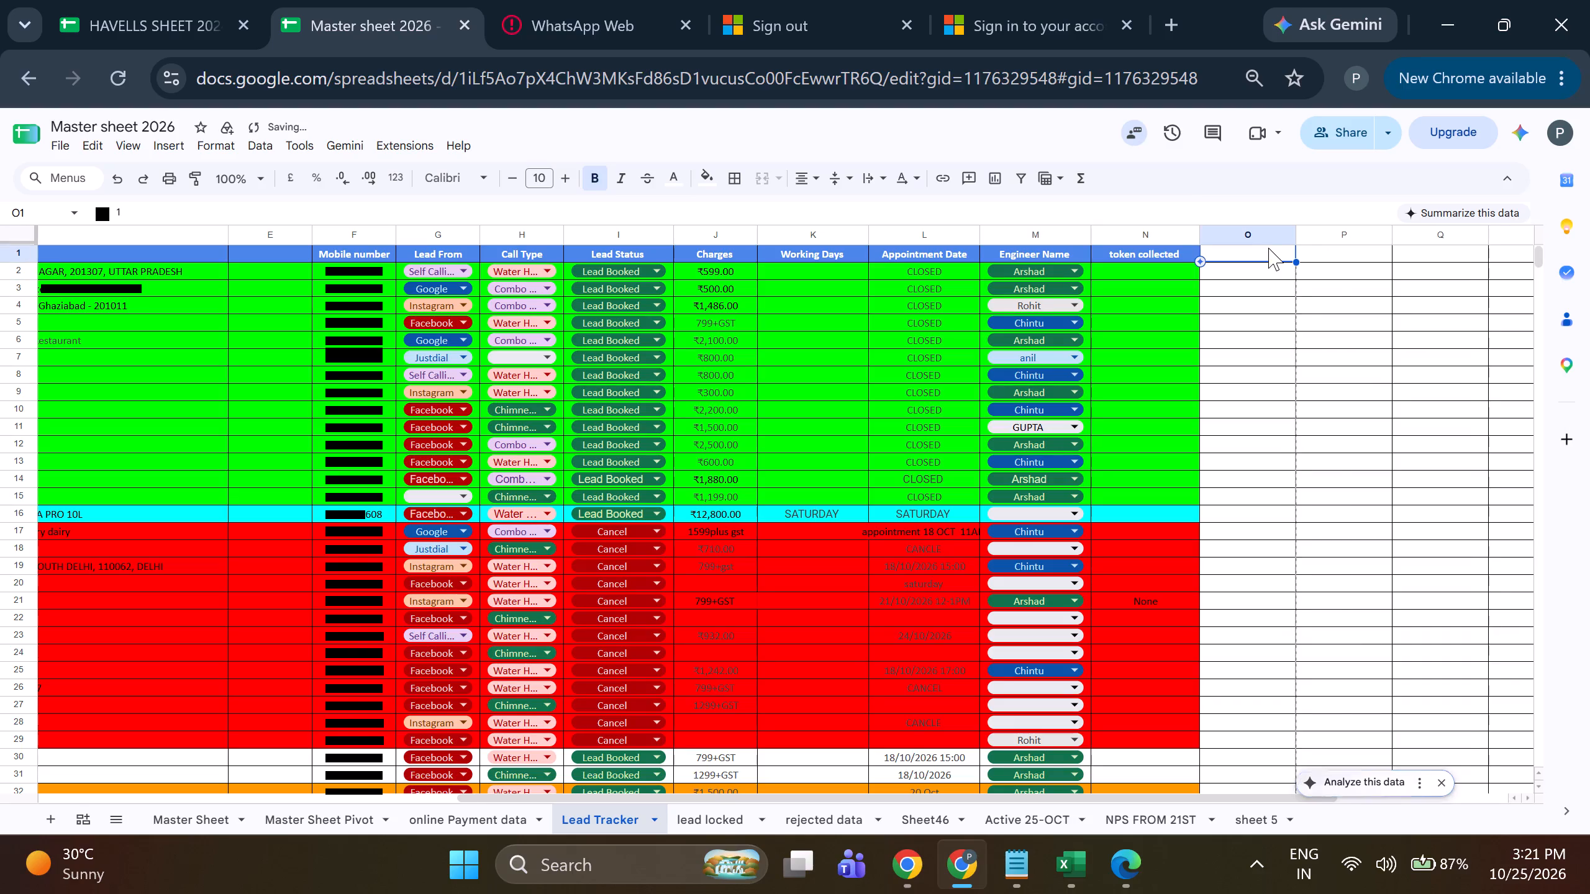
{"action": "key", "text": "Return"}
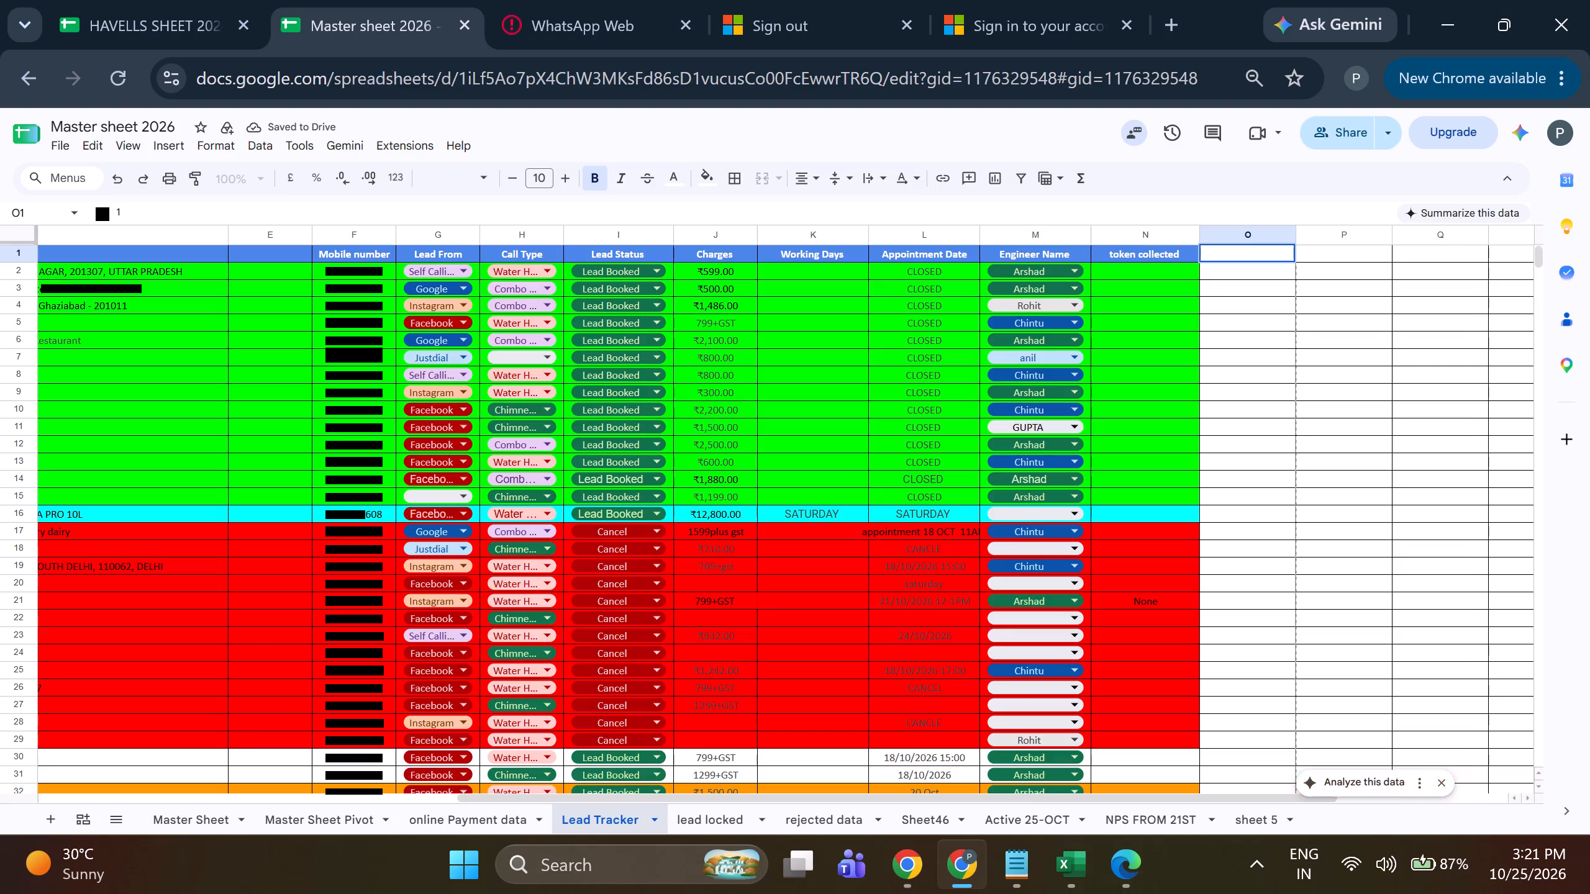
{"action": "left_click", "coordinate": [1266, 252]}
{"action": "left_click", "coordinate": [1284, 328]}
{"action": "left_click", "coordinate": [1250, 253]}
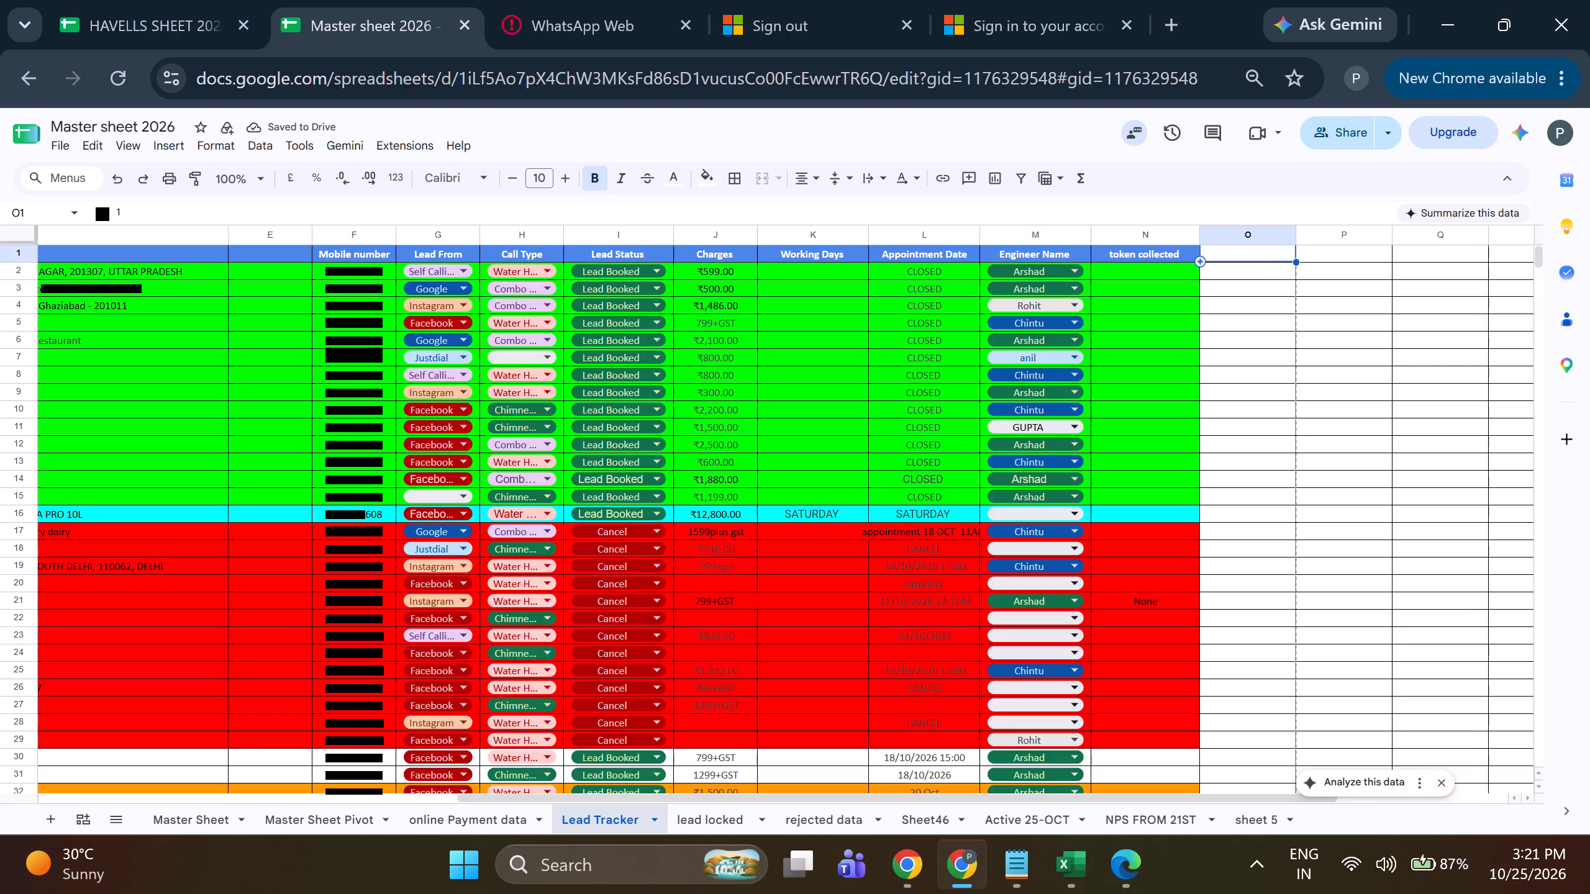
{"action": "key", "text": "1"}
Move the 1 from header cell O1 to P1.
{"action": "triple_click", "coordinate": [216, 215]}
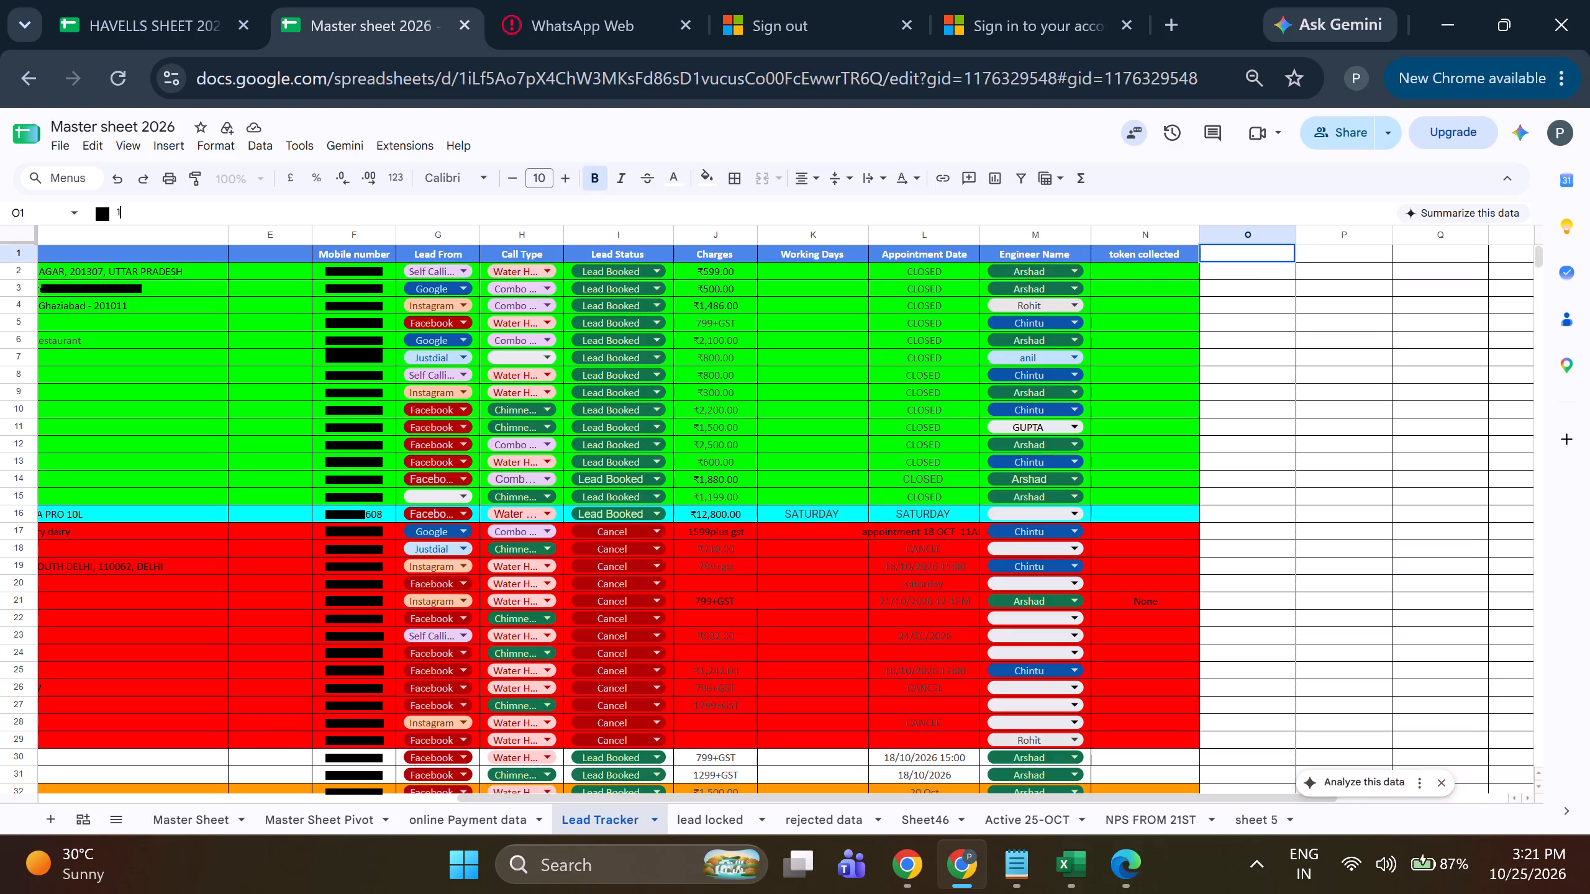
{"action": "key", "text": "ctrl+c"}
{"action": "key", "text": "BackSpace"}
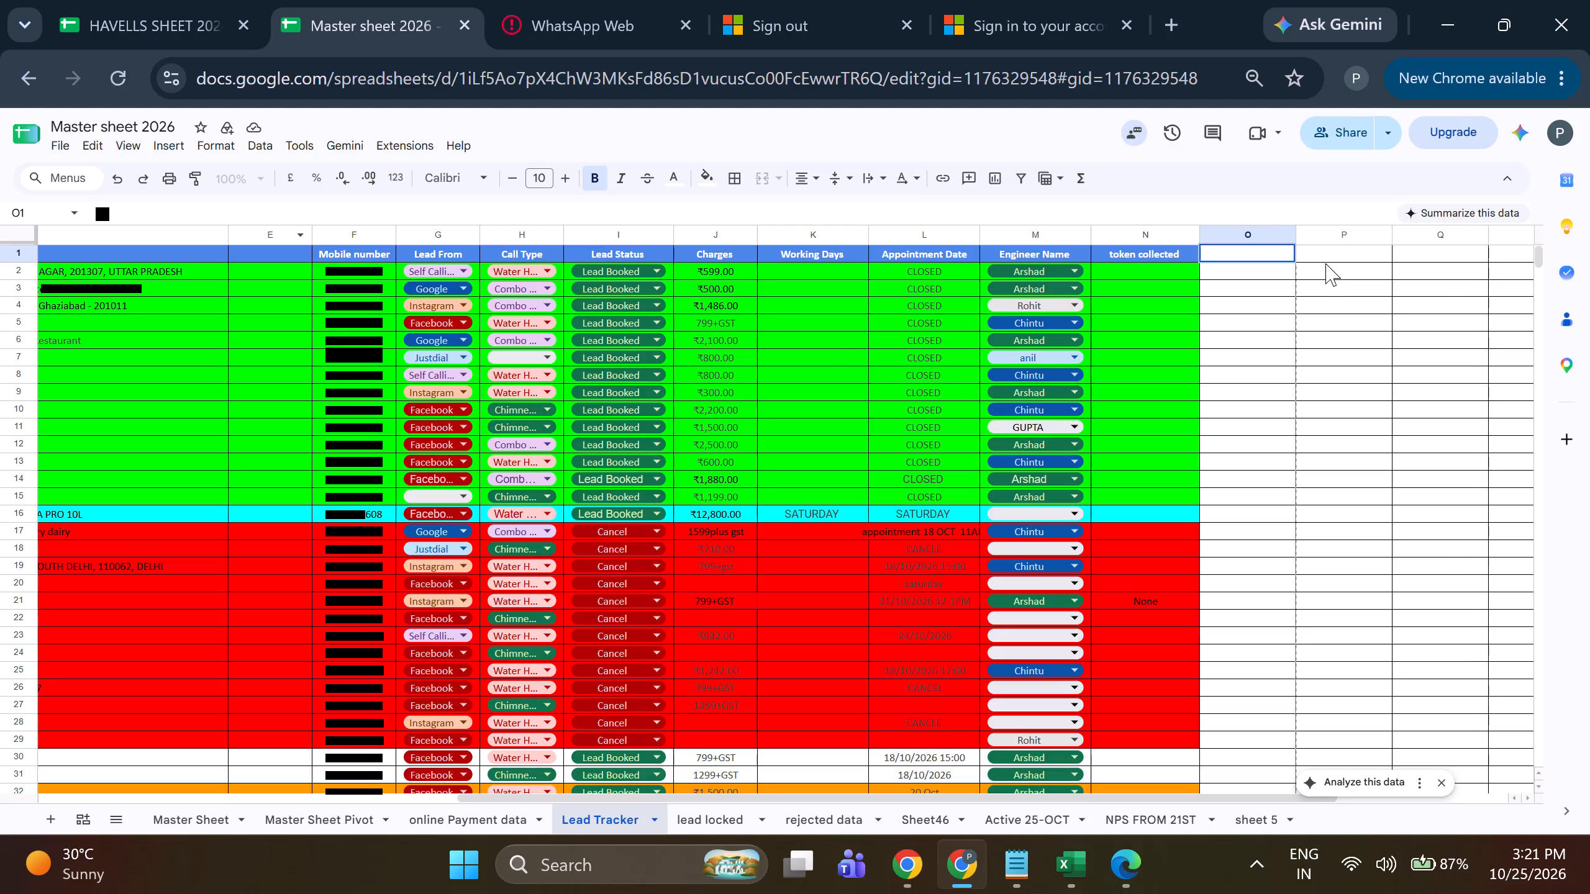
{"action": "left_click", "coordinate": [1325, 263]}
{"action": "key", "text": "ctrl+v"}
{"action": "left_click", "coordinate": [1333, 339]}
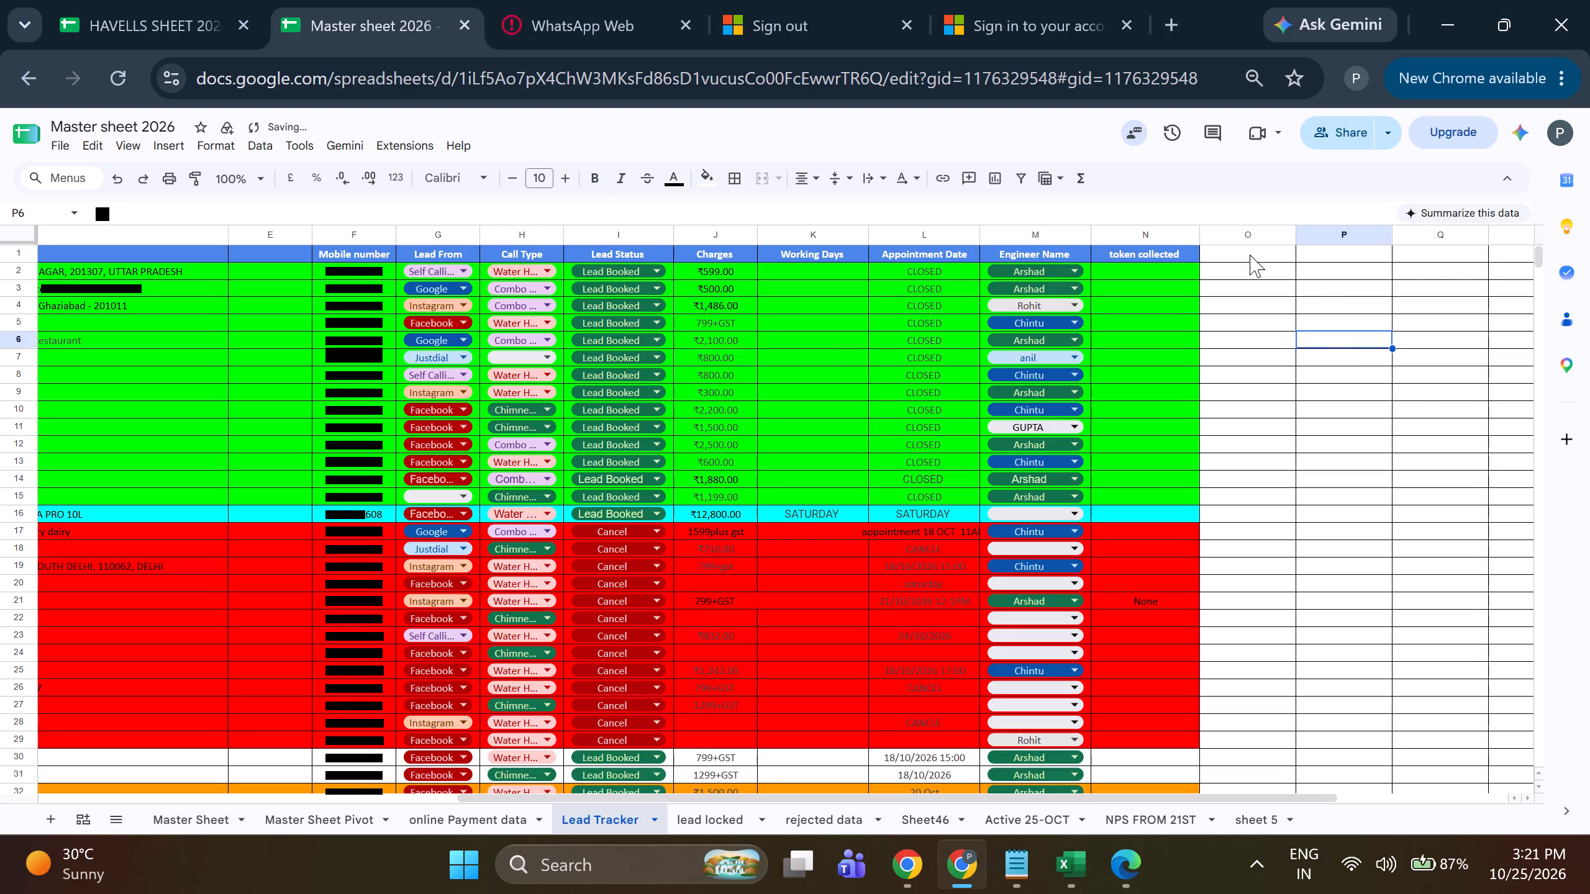
Fill header cells O1 to R1 with the same blue as the rest of the header row.
{"action": "left_click", "coordinate": [1250, 255]}
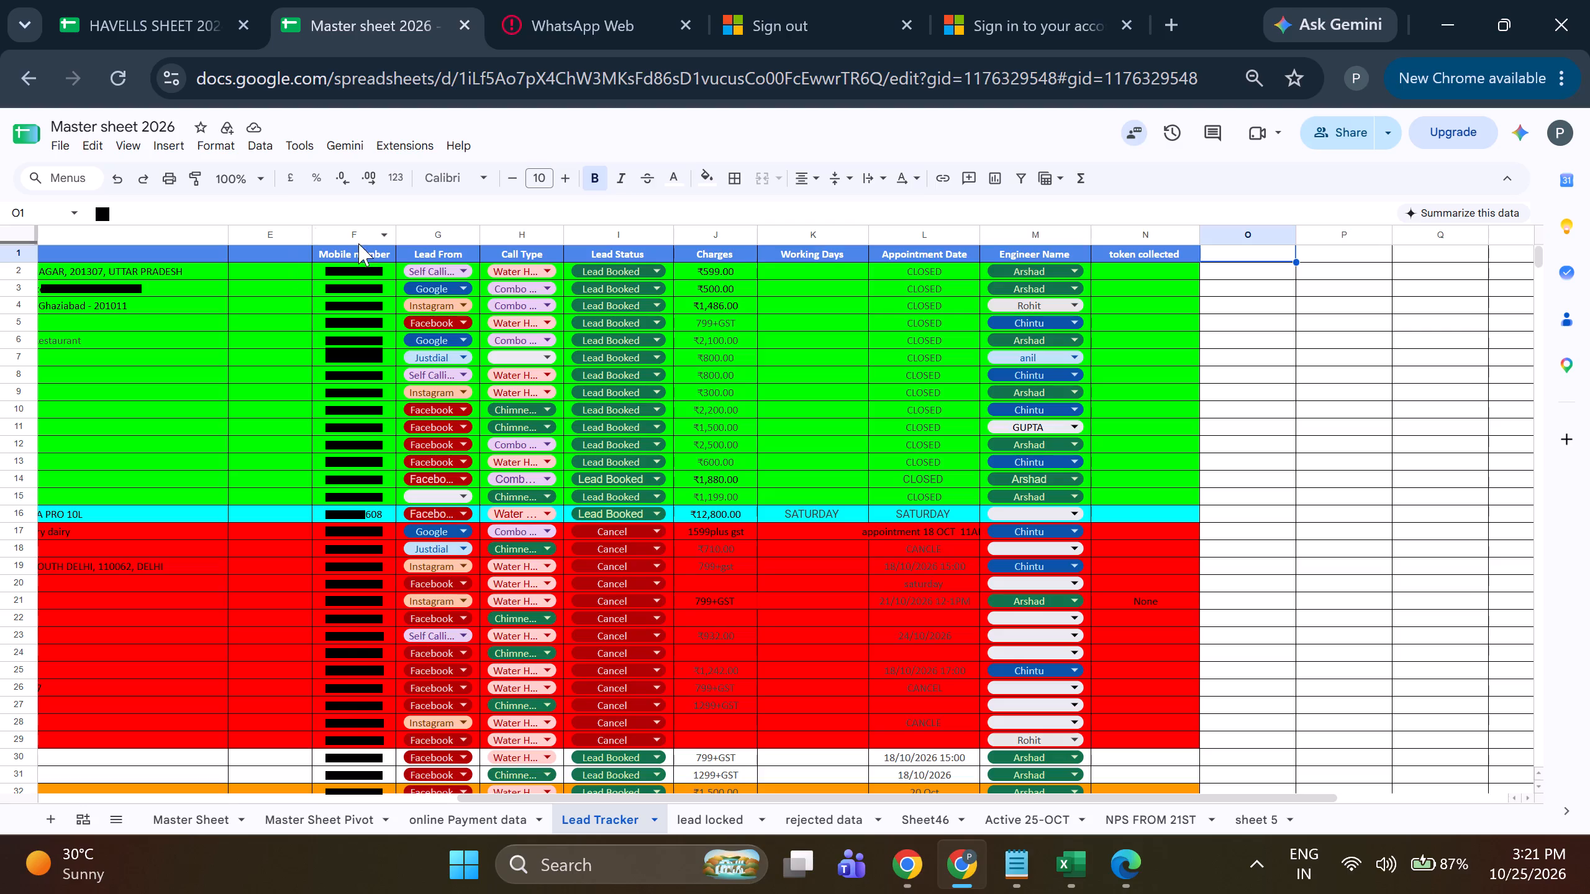
{"action": "left_click_drag", "start_coordinate": [1260, 254], "coordinate": [1340, 252]}
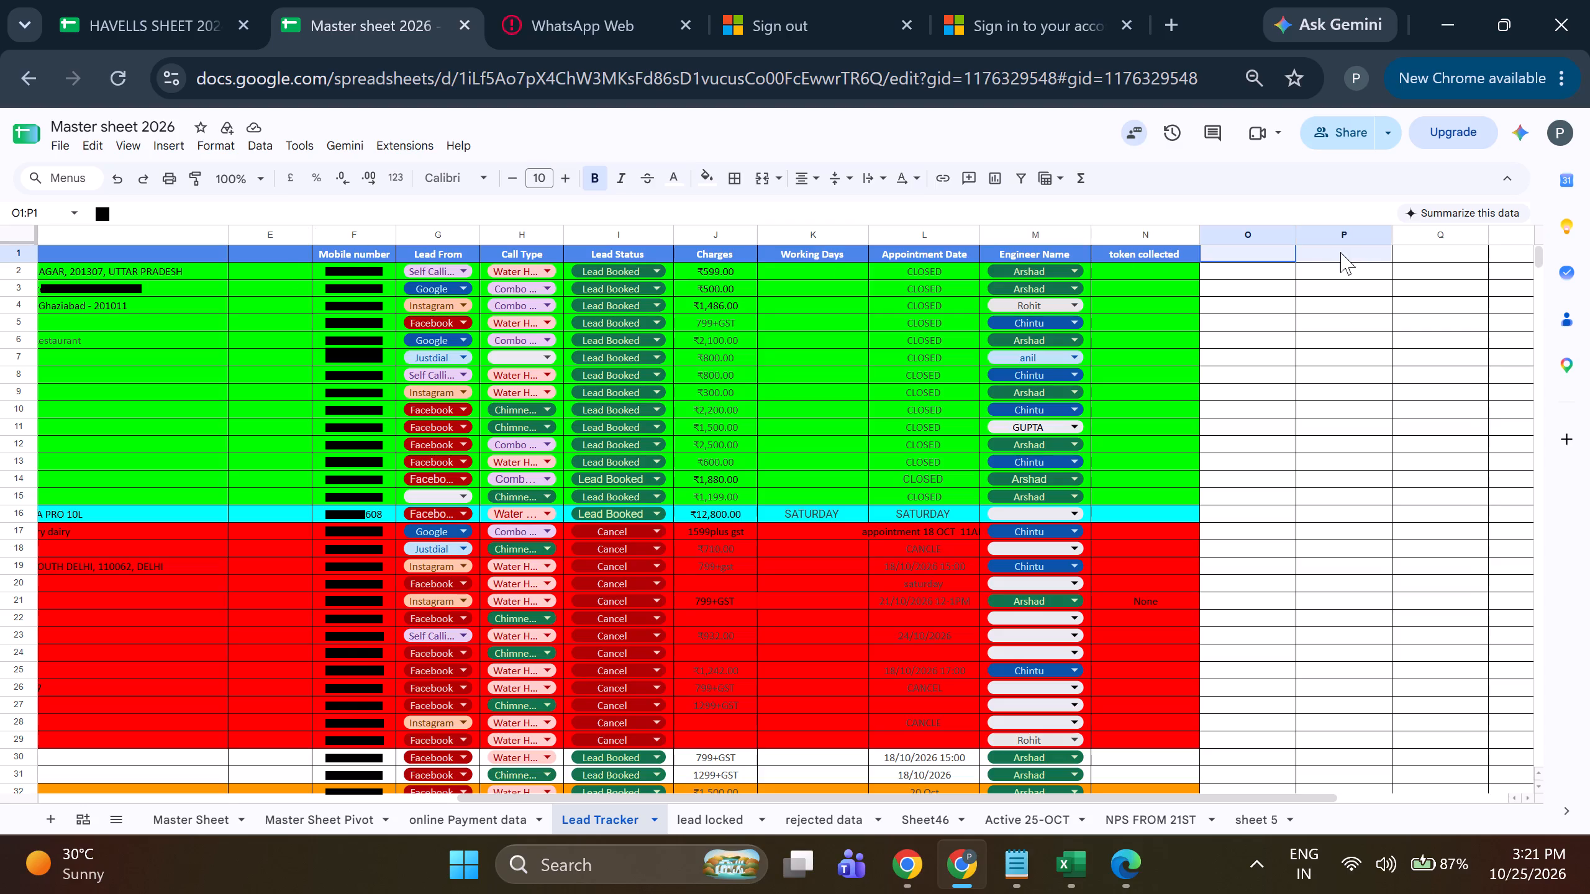
{"action": "left_click_drag", "start_coordinate": [1340, 252], "coordinate": [1507, 250]}
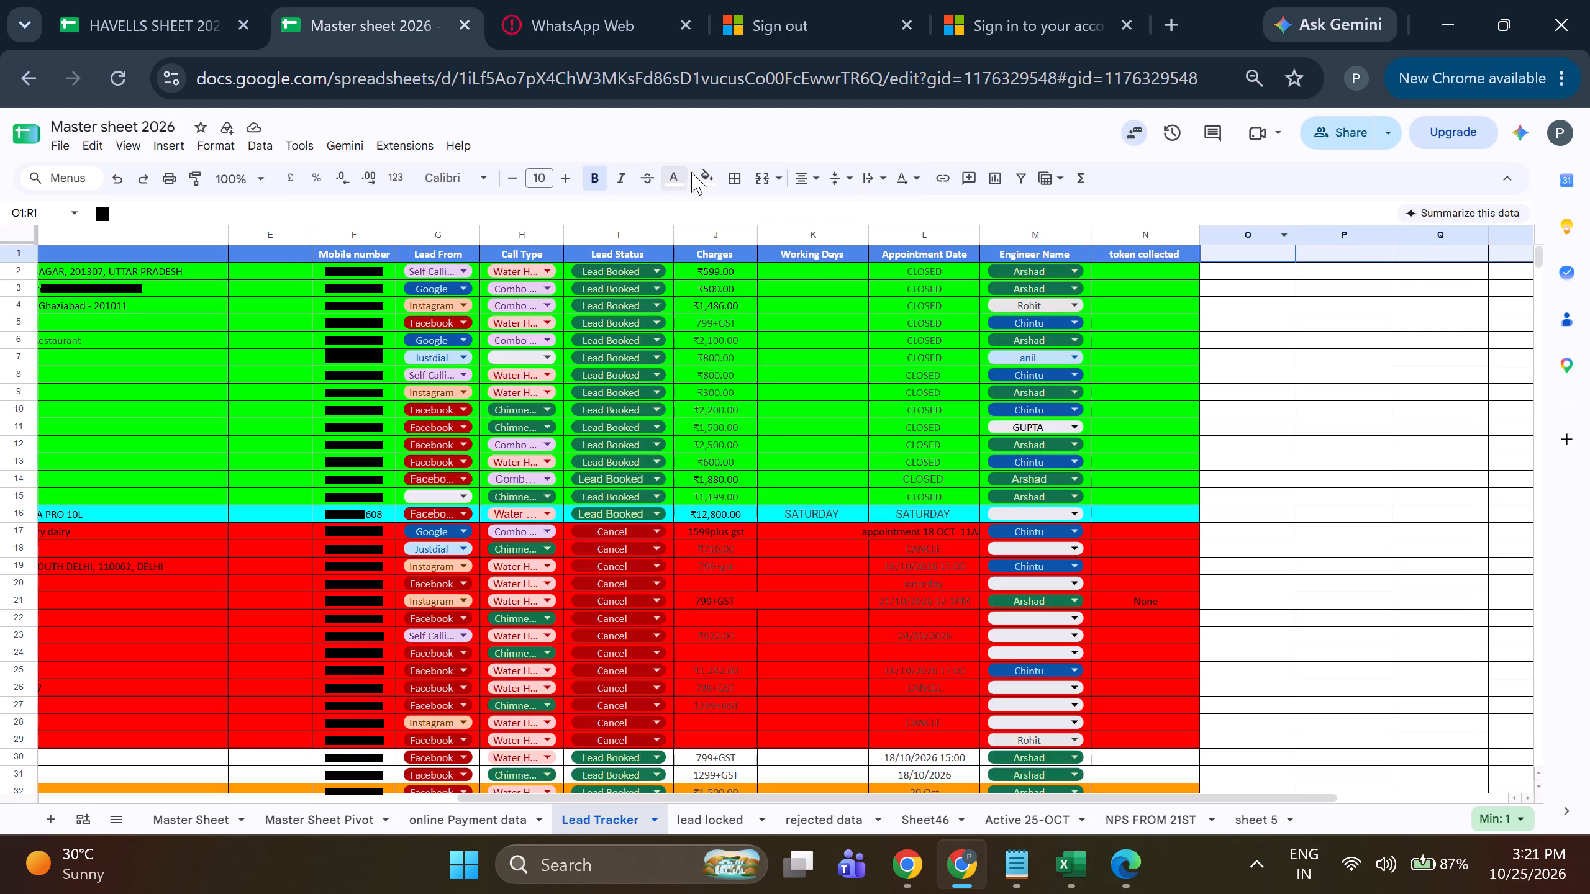
{"action": "left_click", "coordinate": [702, 179]}
{"action": "left_click", "coordinate": [819, 253]}
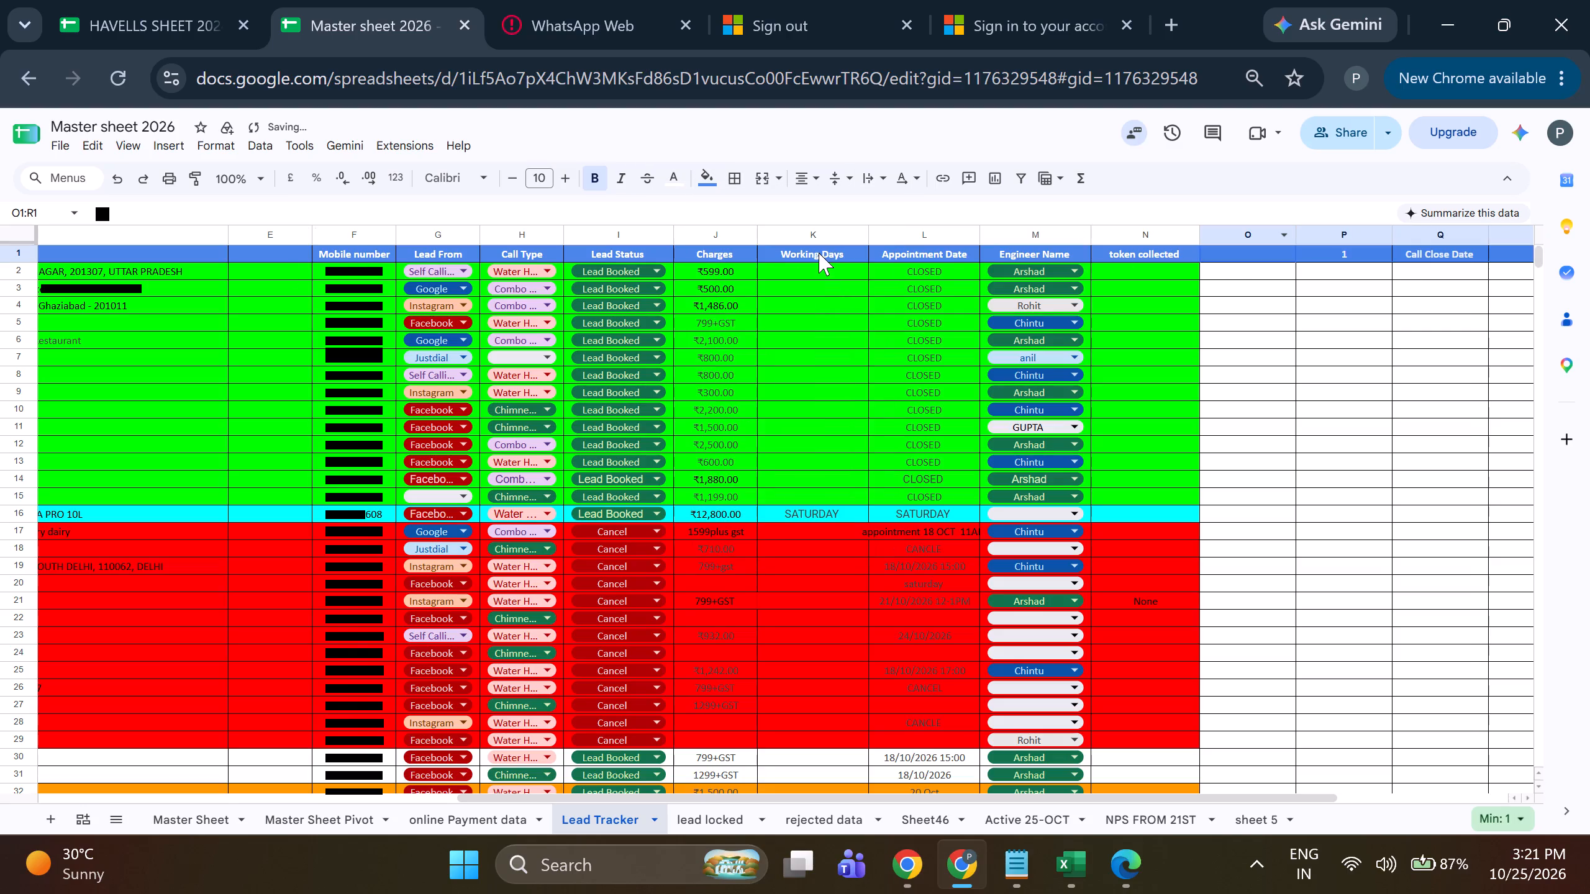
Clear P1 and number the header cells O1, P1, Q1 and R1 as 1, 2, 3 and 4, replacing the Call Close Date header.
{"action": "left_click", "coordinate": [1356, 258]}
{"action": "key", "text": "BackSpace"}
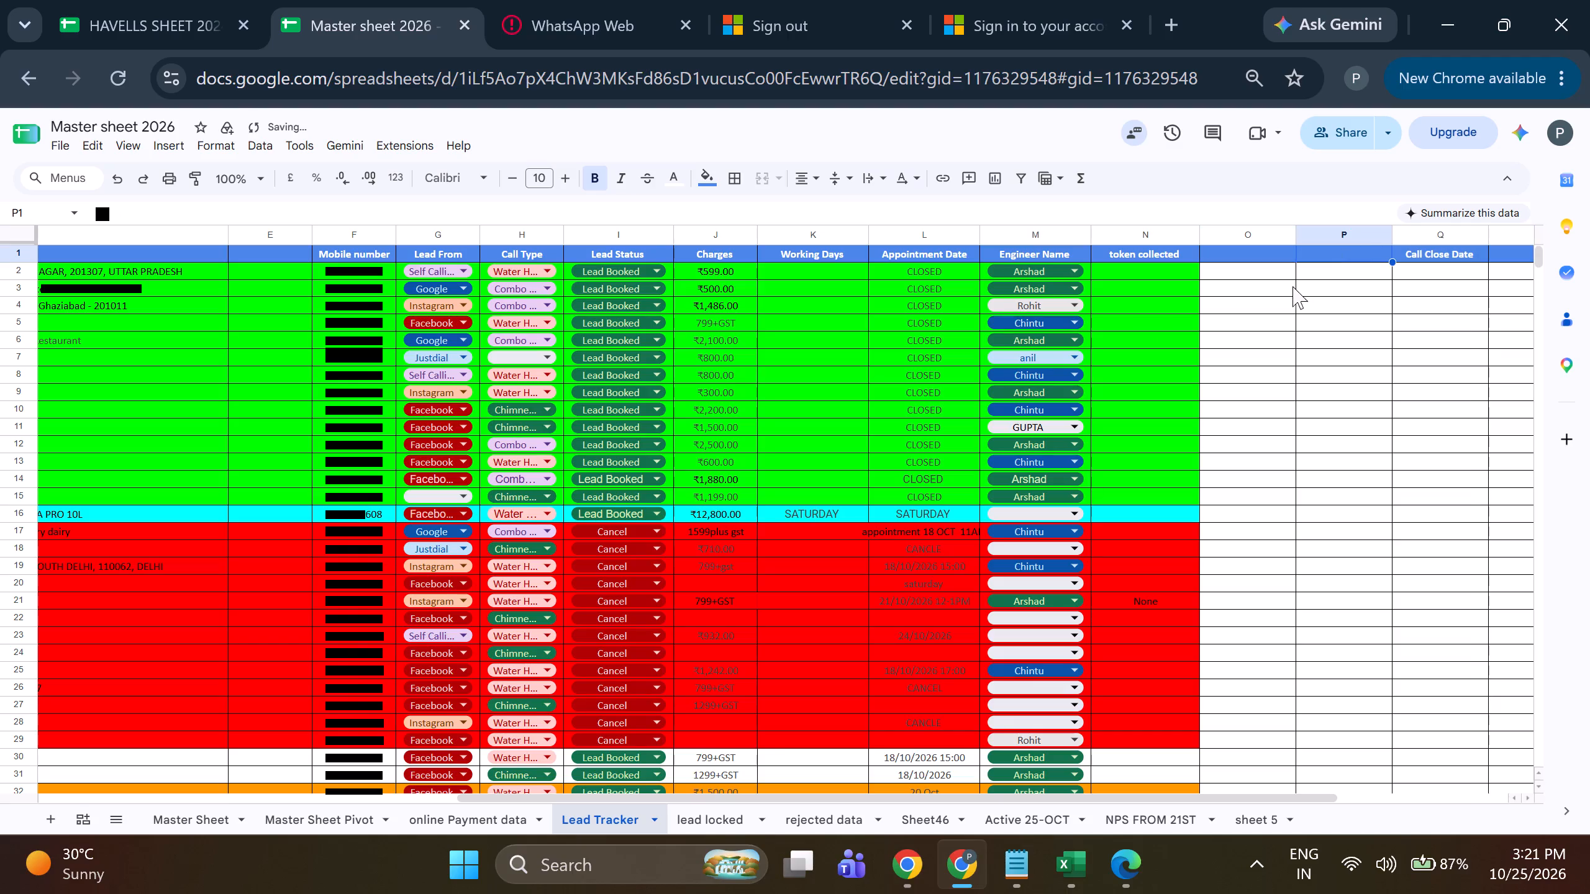
{"action": "left_click", "coordinate": [1272, 246]}
{"action": "key", "text": "1"}
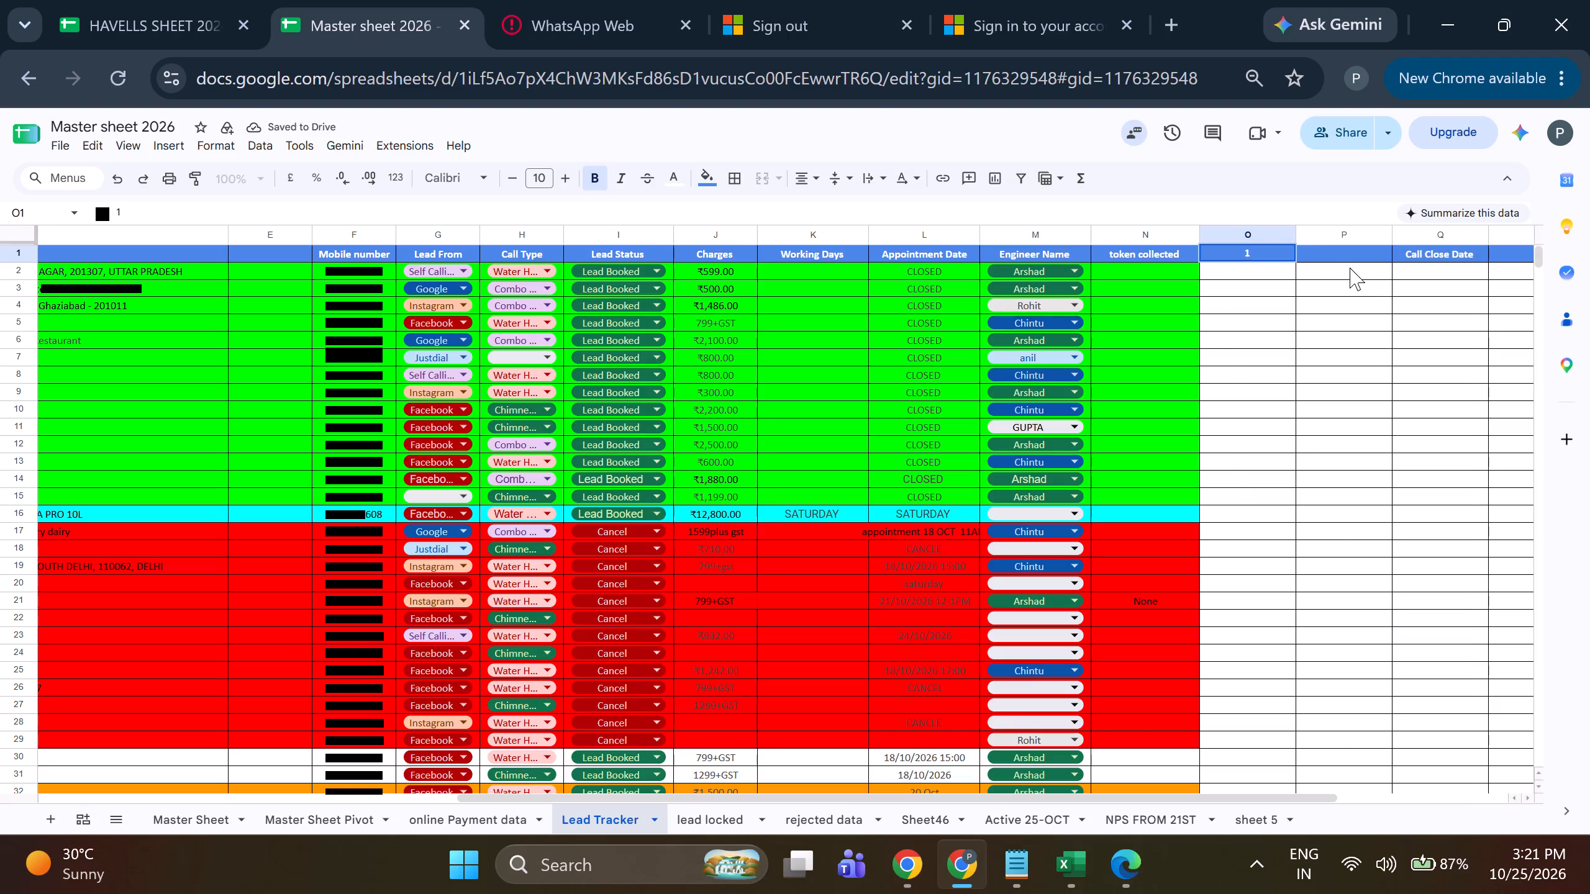
{"action": "left_click", "coordinate": [1340, 258]}
{"action": "key", "text": "2"}
{"action": "left_click", "coordinate": [1432, 261]}
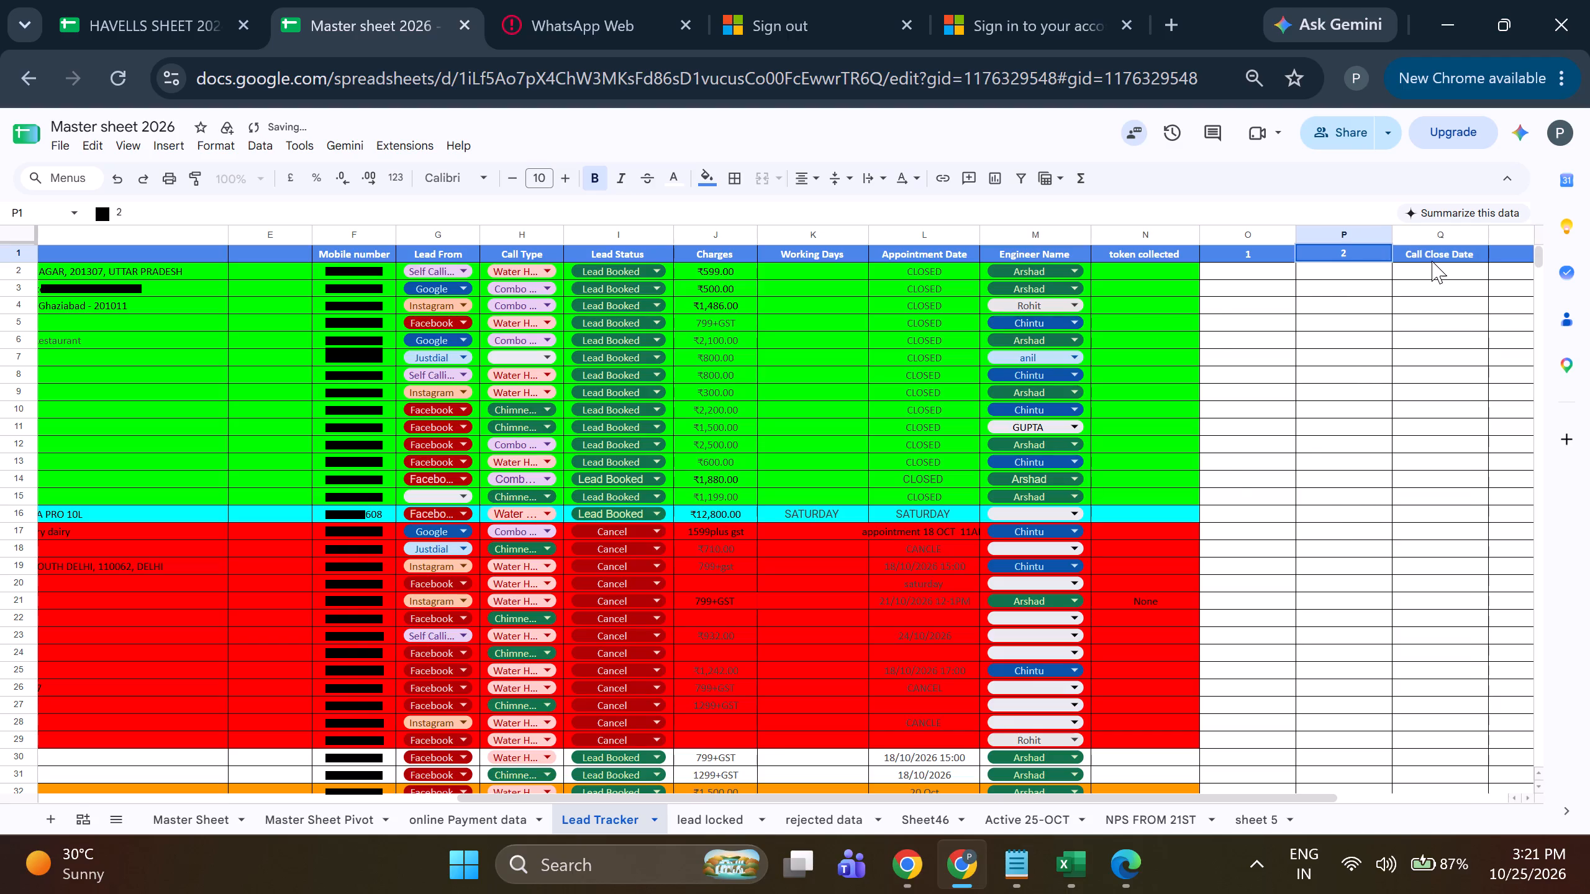
{"action": "key", "text": "3"}
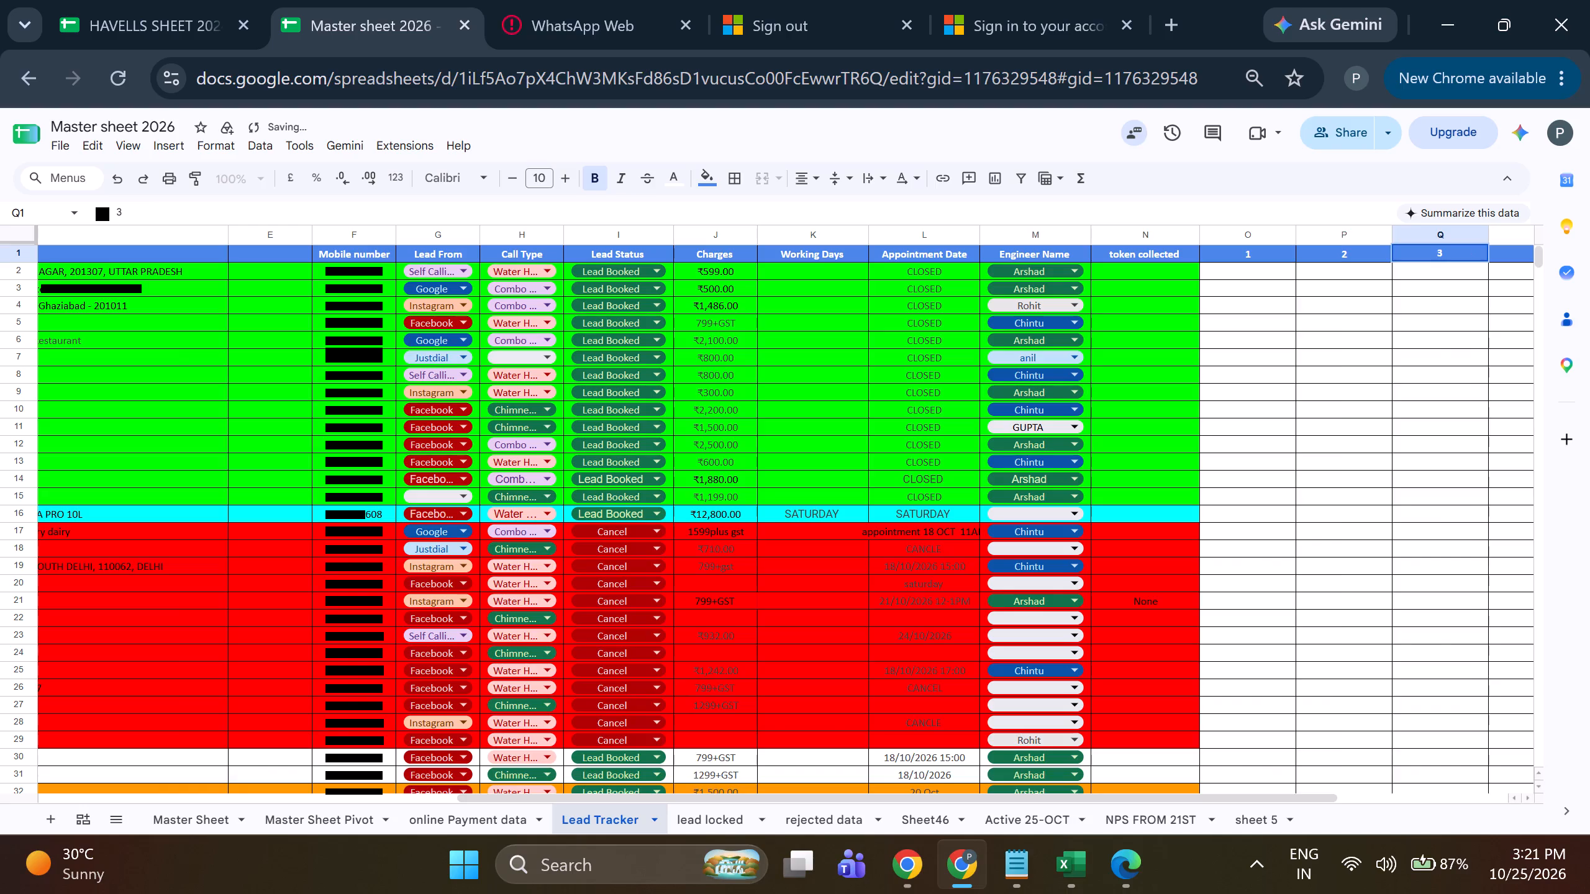
{"action": "key", "text": "Right"}
{"action": "key", "text": "4"}
{"action": "left_click", "coordinate": [1386, 371]}
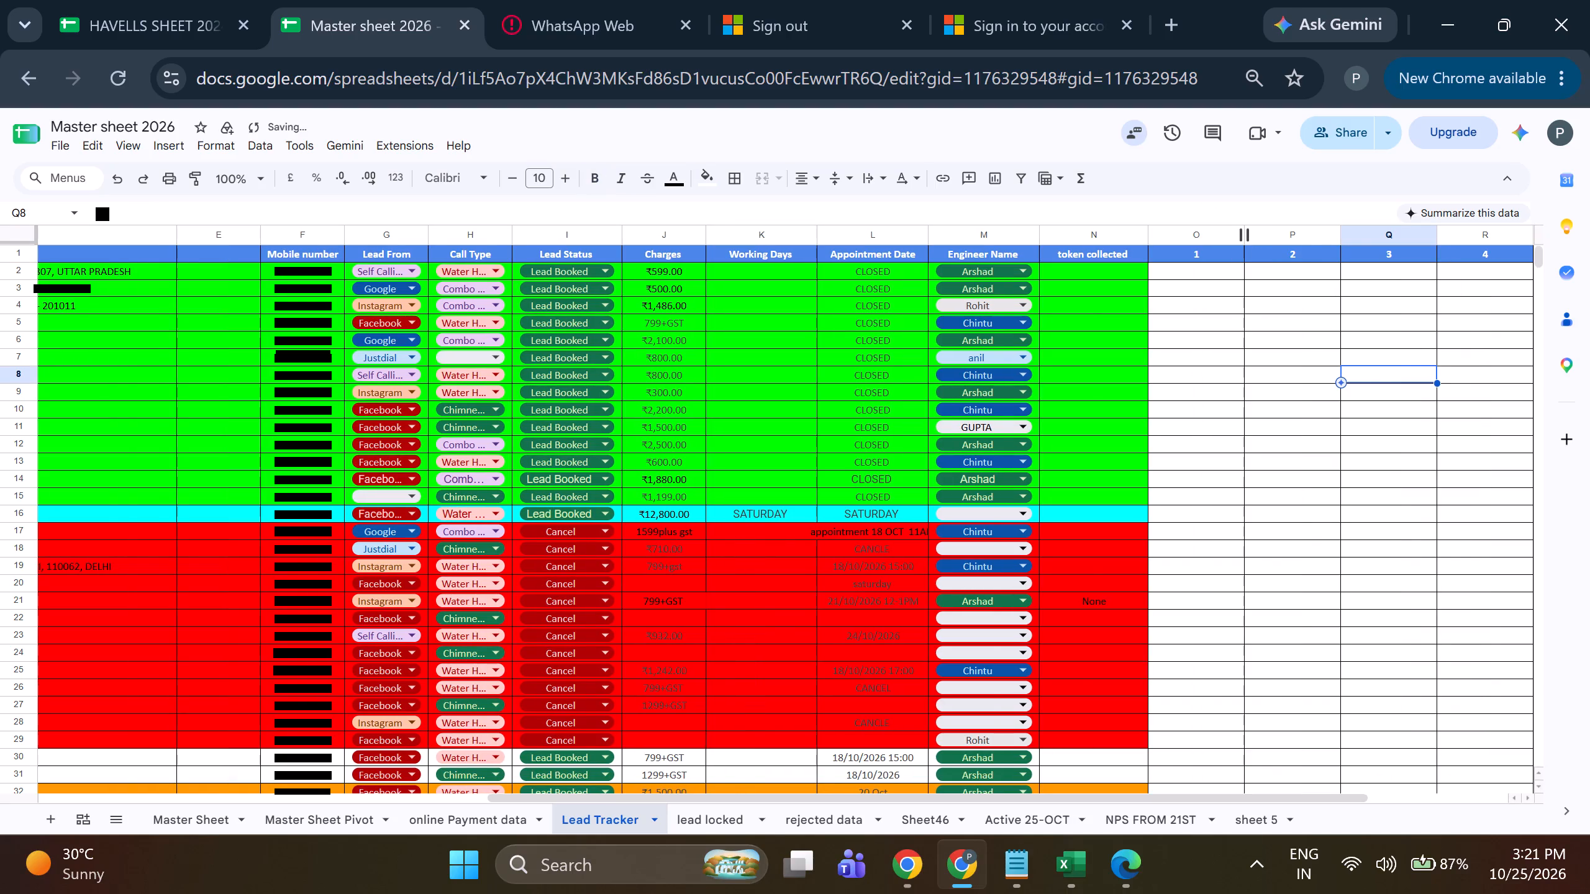
Narrow columns O, P, Q and R to little more than the width of their single-digit headers.
{"action": "left_click_drag", "start_coordinate": [1240, 233], "coordinate": [1180, 249]}
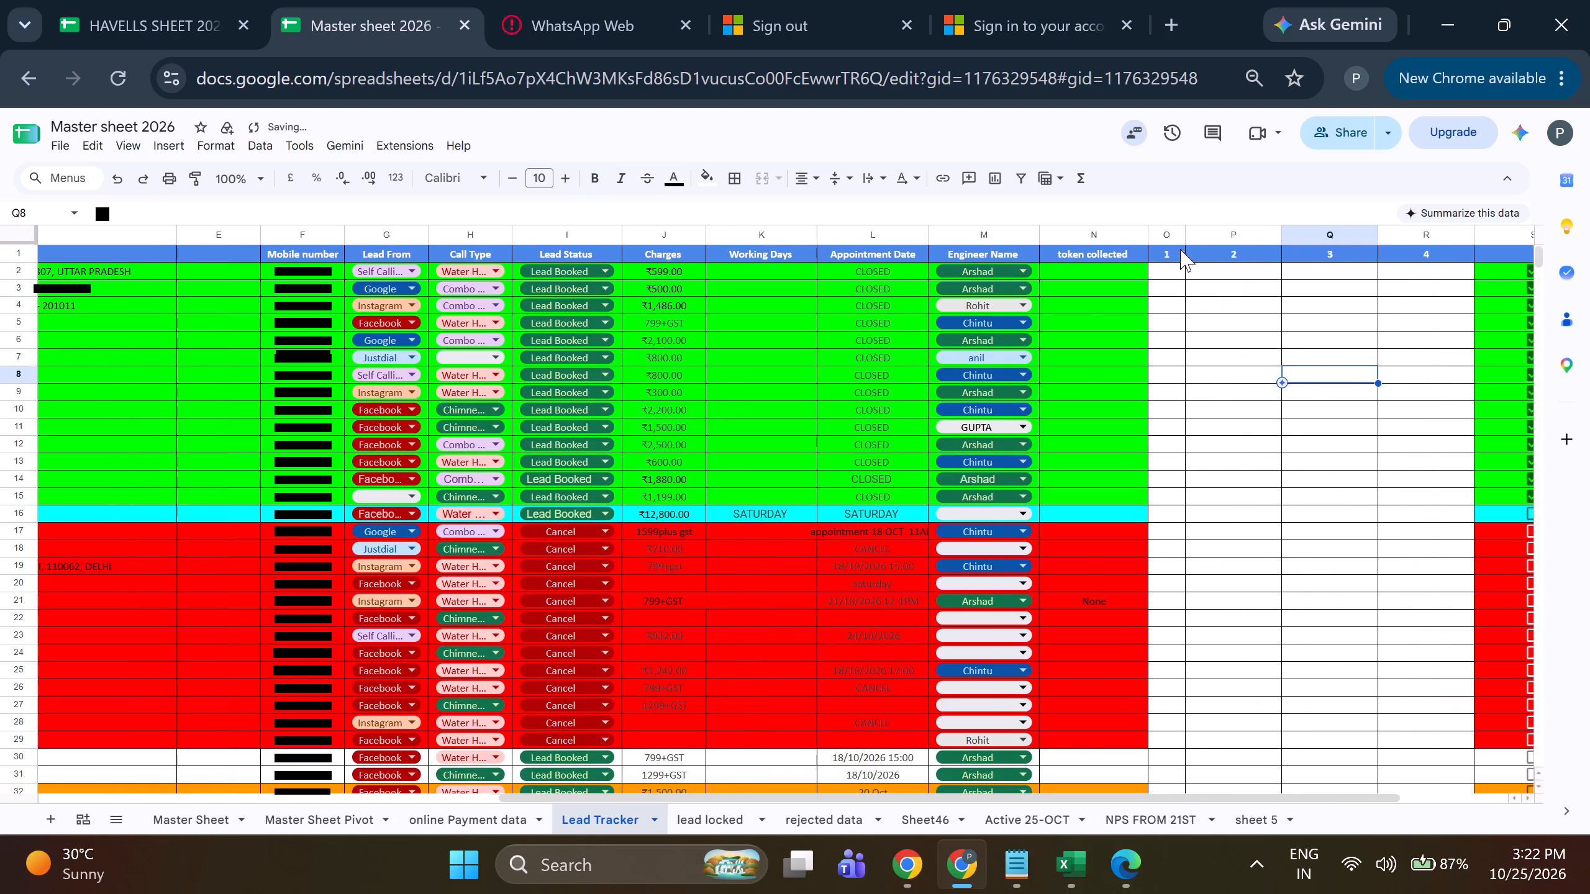
{"action": "left_click_drag", "start_coordinate": [1280, 236], "coordinate": [1211, 255]}
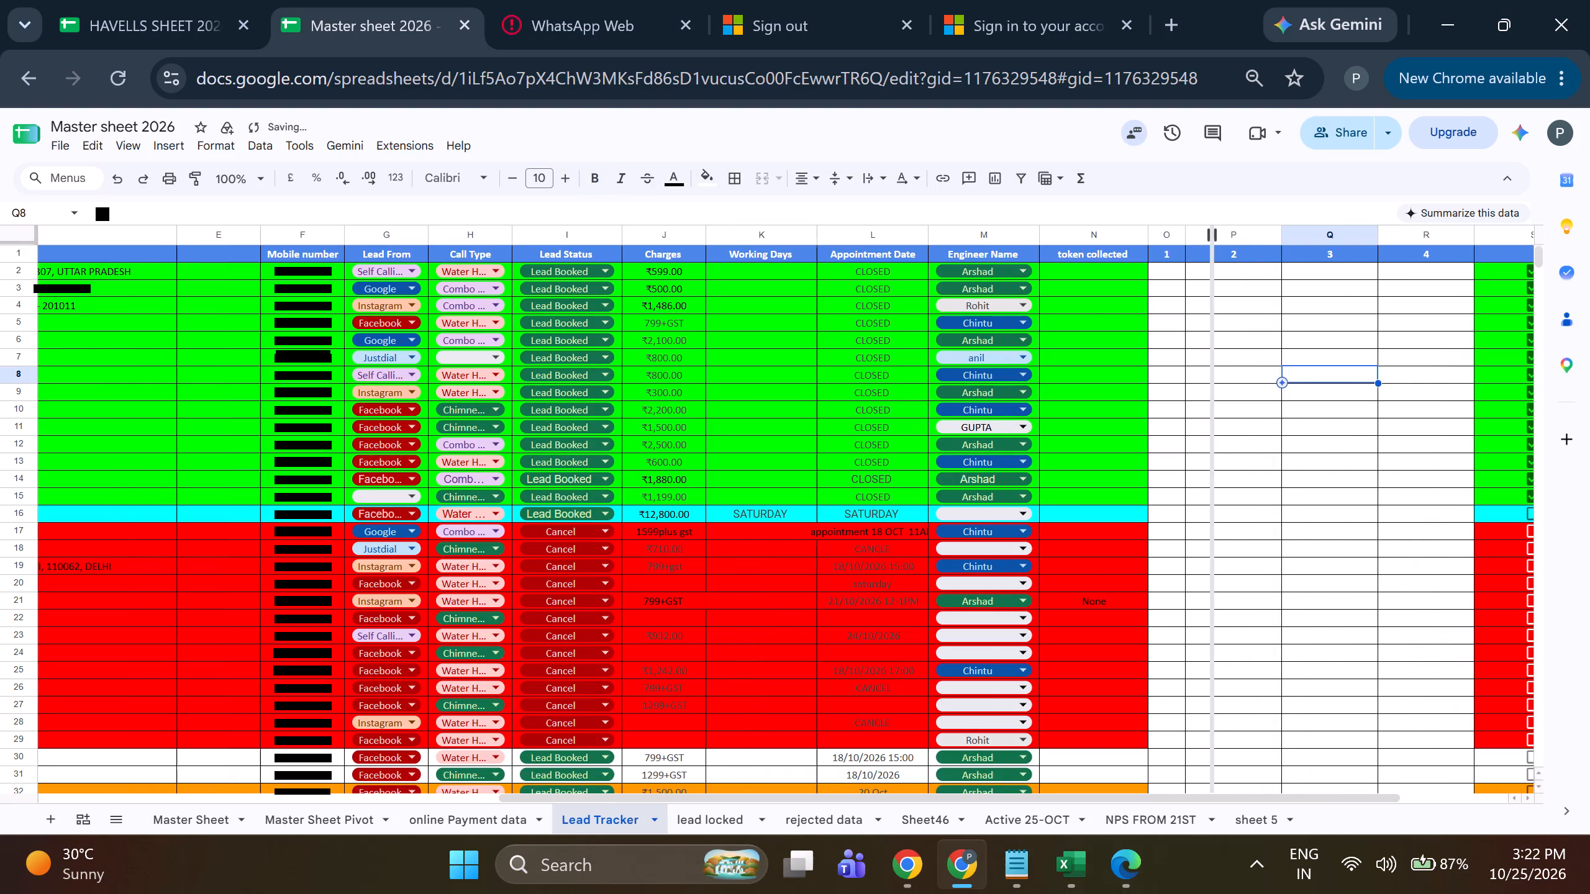
{"action": "left_click_drag", "start_coordinate": [1211, 255], "coordinate": [1216, 266]}
{"action": "left_click_drag", "start_coordinate": [1310, 231], "coordinate": [1246, 242]}
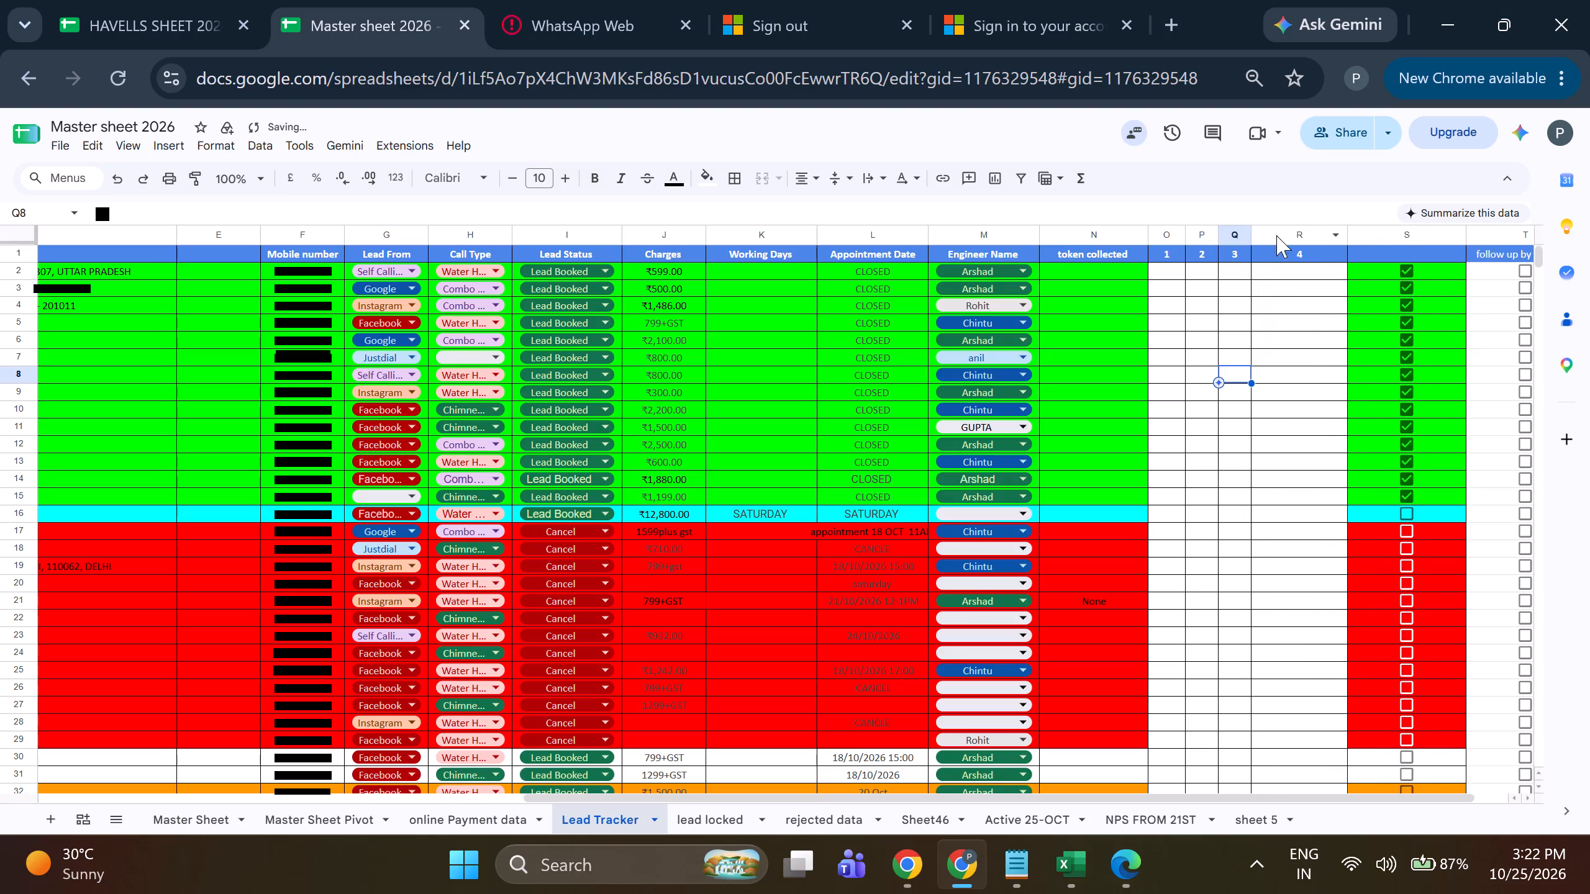
{"action": "left_click_drag", "start_coordinate": [1344, 230], "coordinate": [1273, 250]}
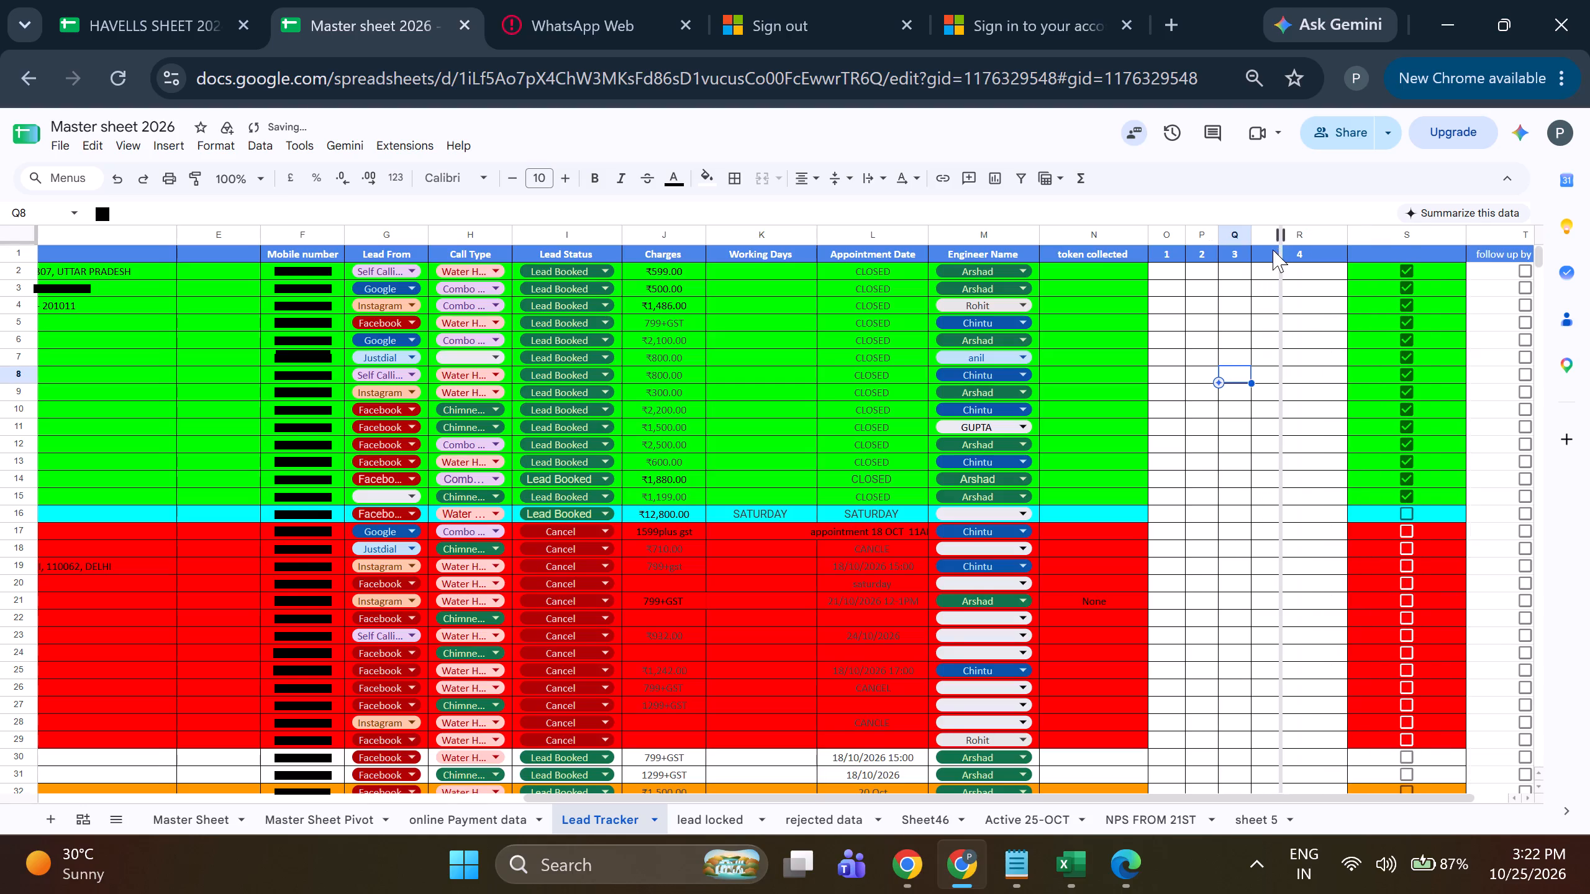
{"action": "left_click_drag", "start_coordinate": [1273, 250], "coordinate": [1274, 259]}
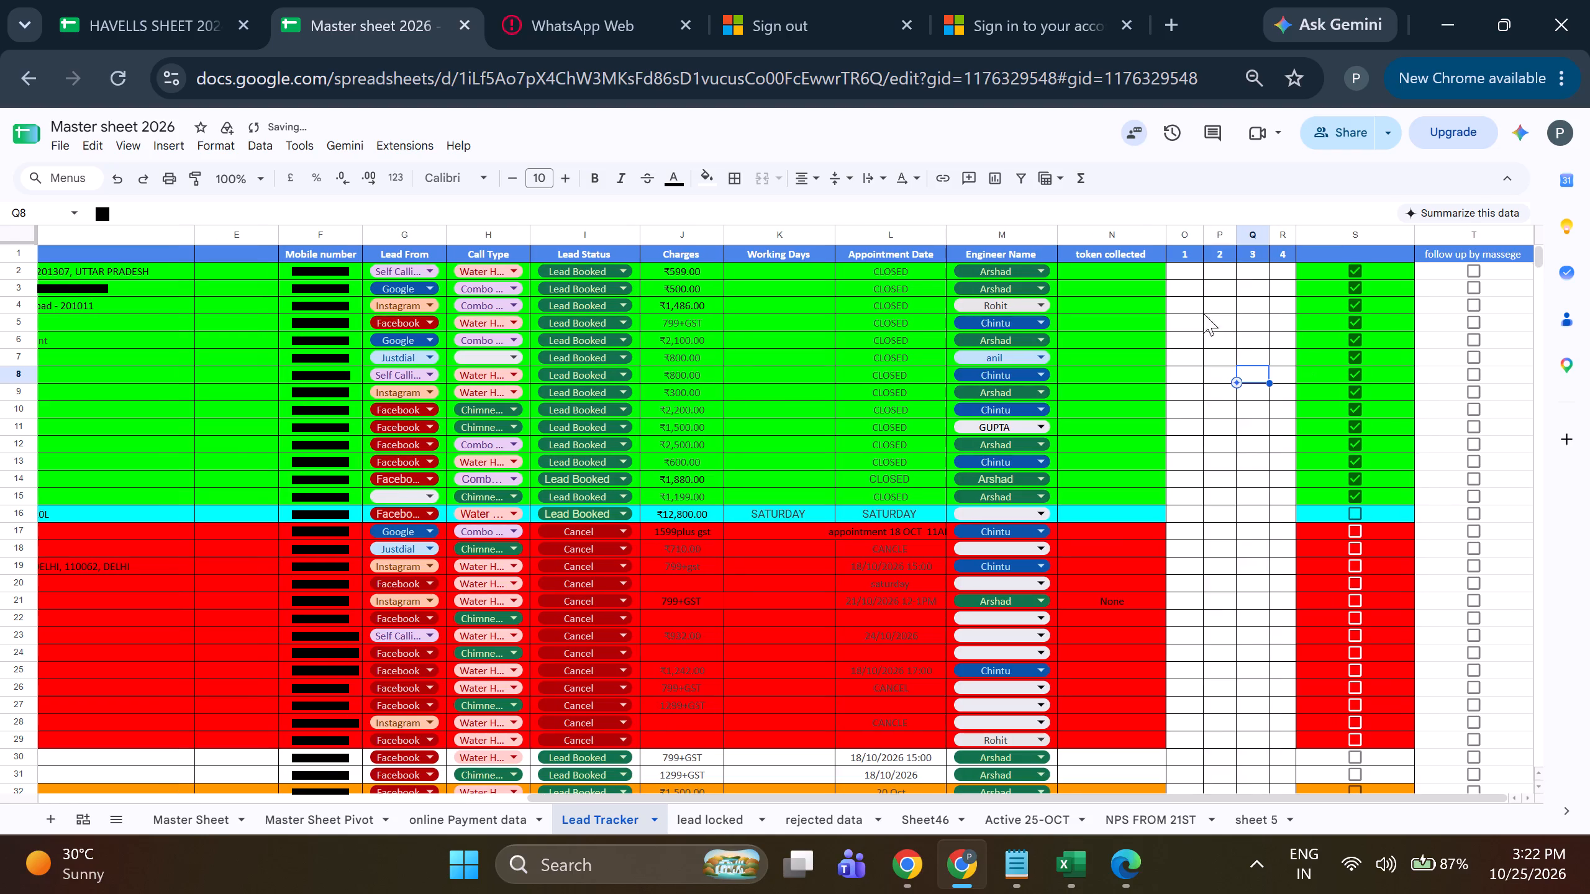
Trim columns O, P and Q slightly further until they are about as narrow as column R.
{"action": "left_click_drag", "start_coordinate": [1202, 238], "coordinate": [1192, 239]}
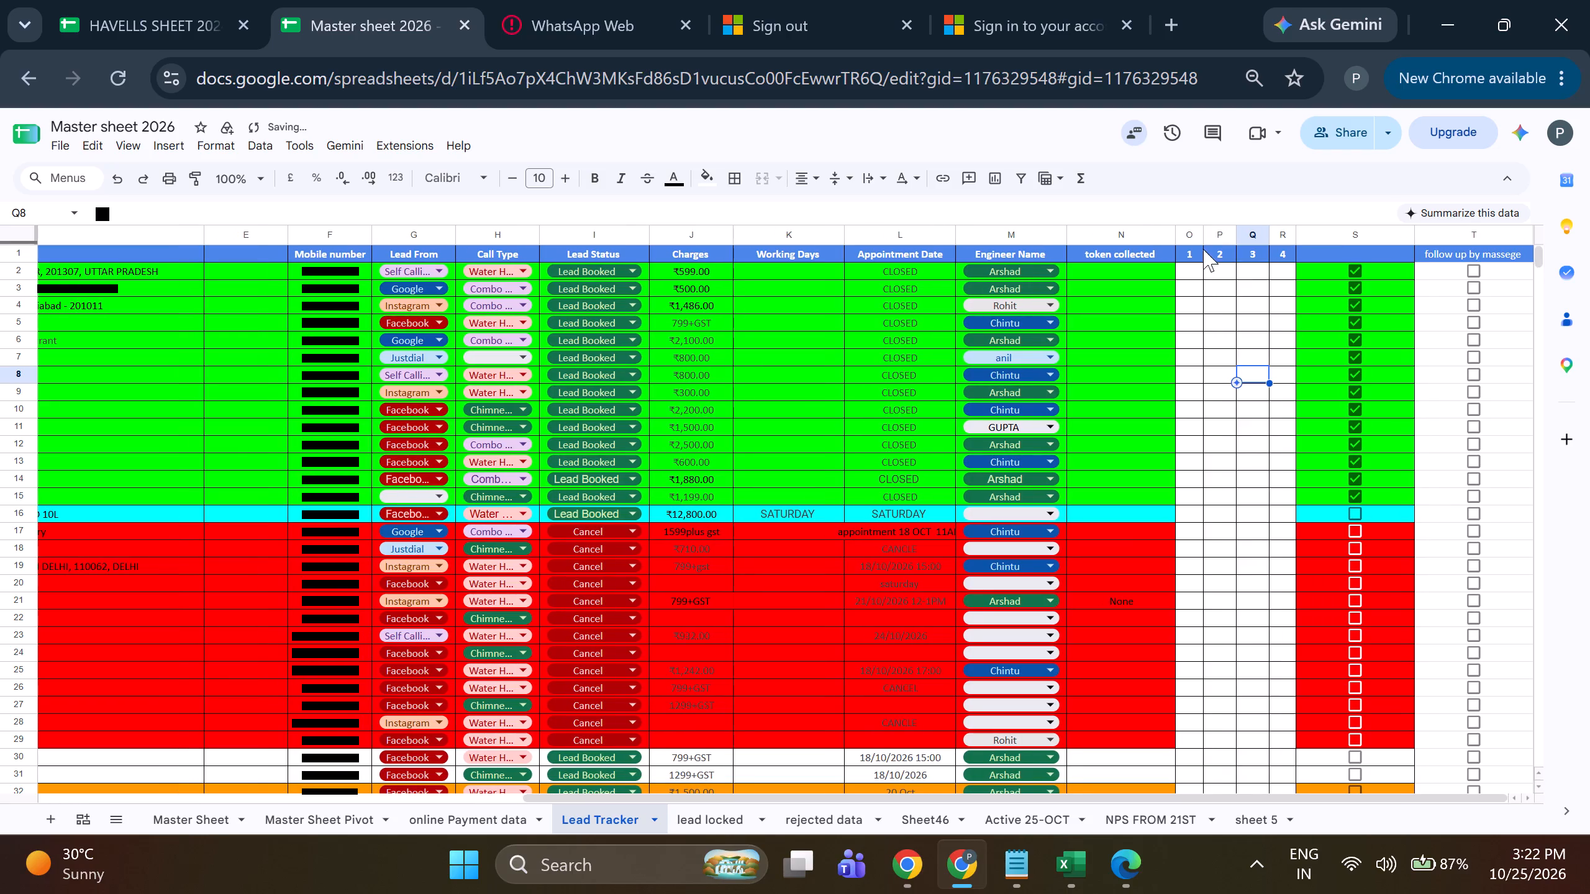
{"action": "left_click_drag", "start_coordinate": [1271, 235], "coordinate": [1263, 236]}
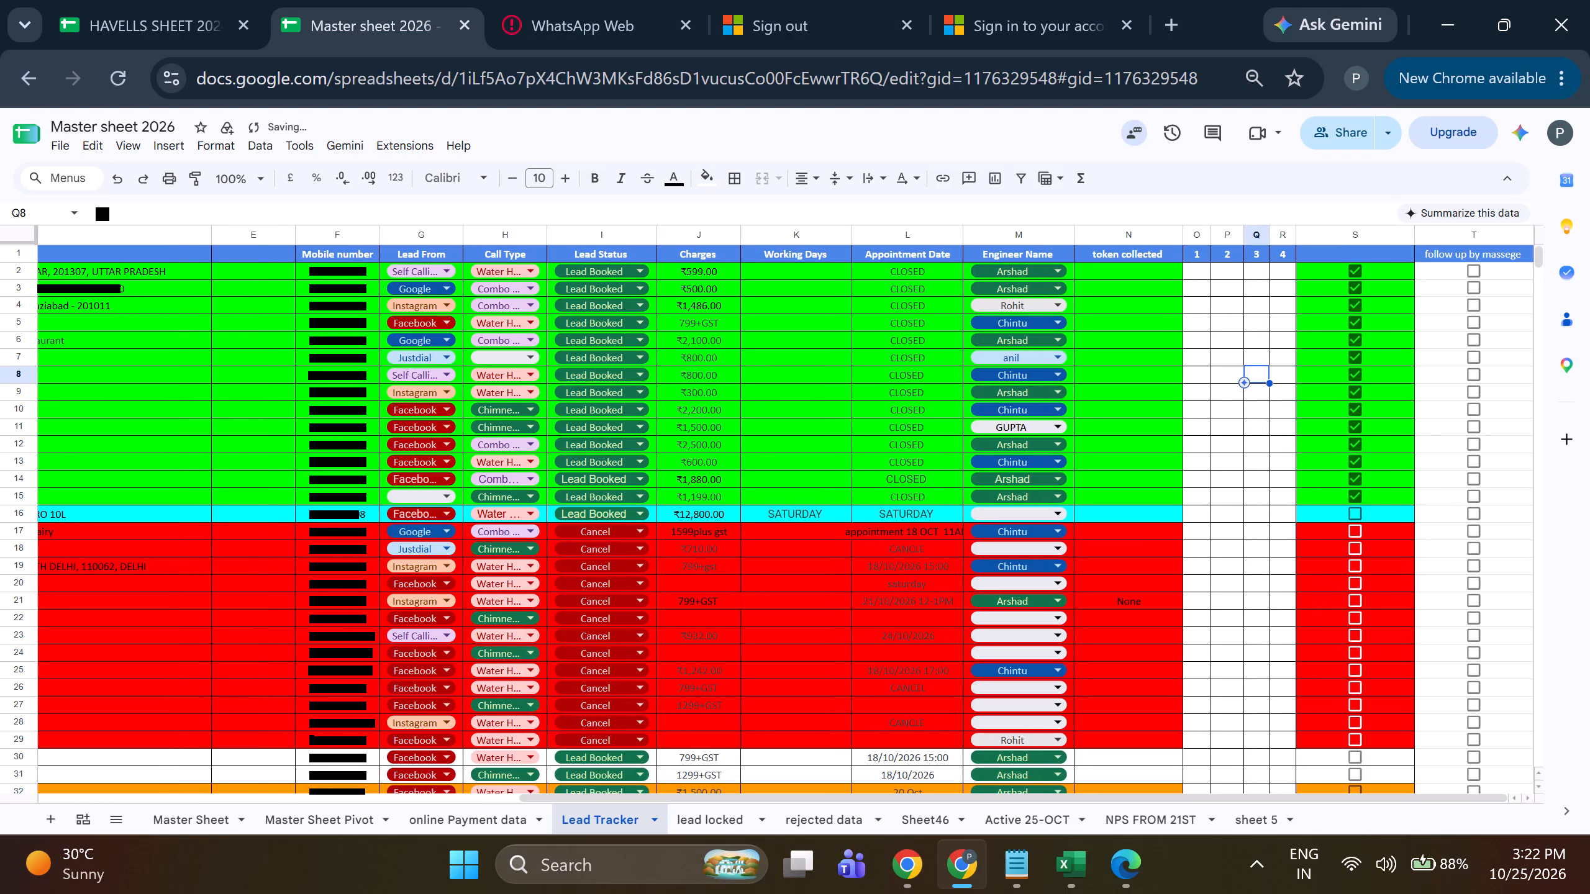
{"action": "left_click_drag", "start_coordinate": [1245, 231], "coordinate": [1238, 232]}
{"action": "left_click", "coordinate": [1238, 232]}
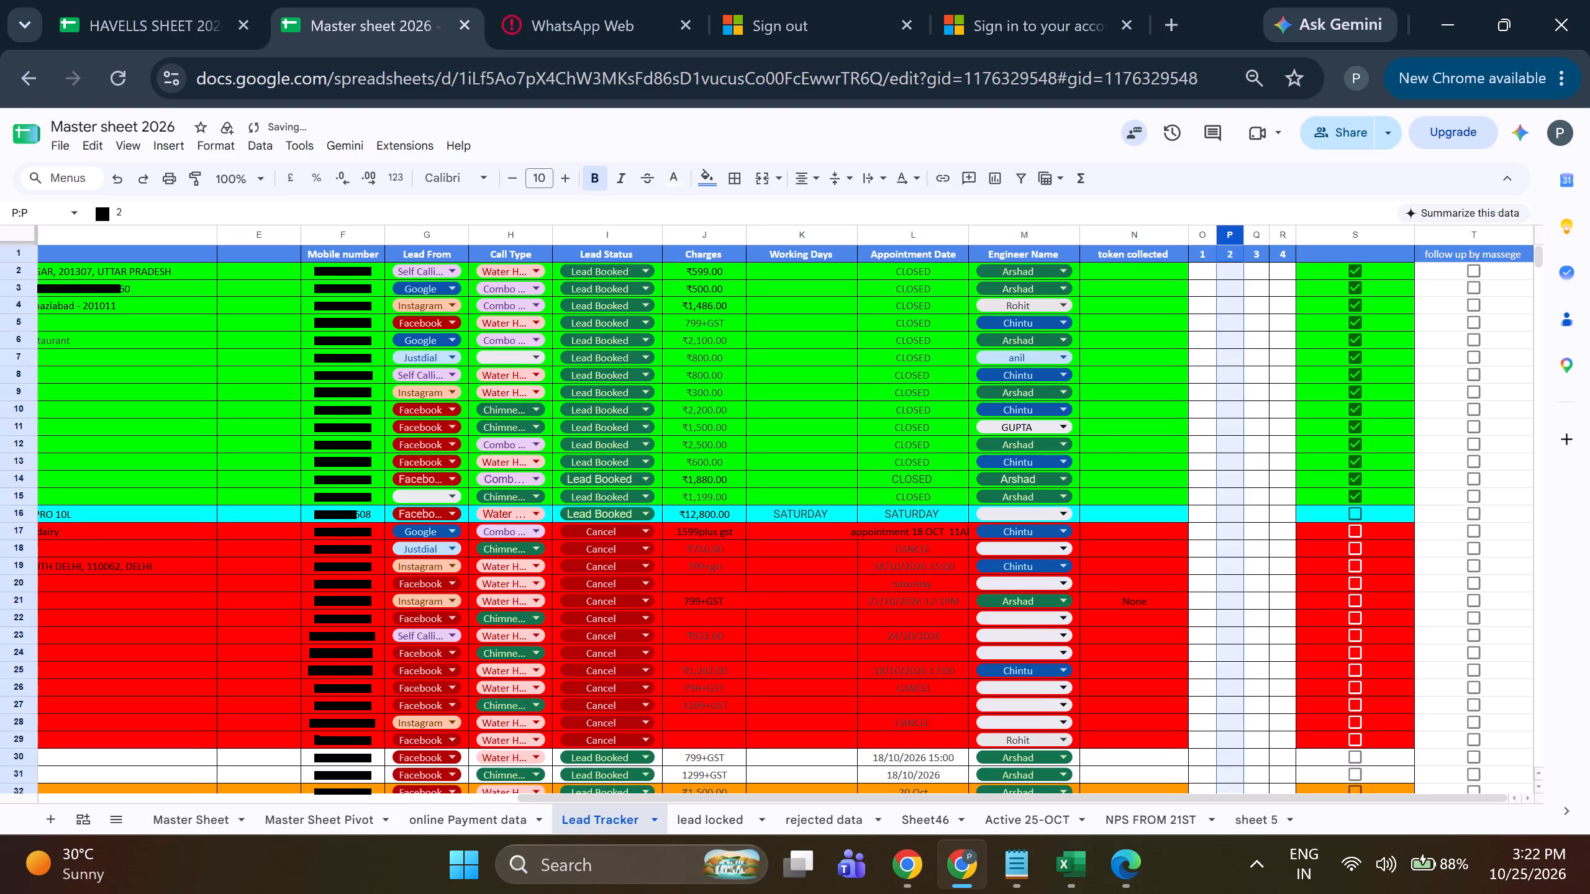
{"action": "left_click", "coordinate": [1241, 233]}
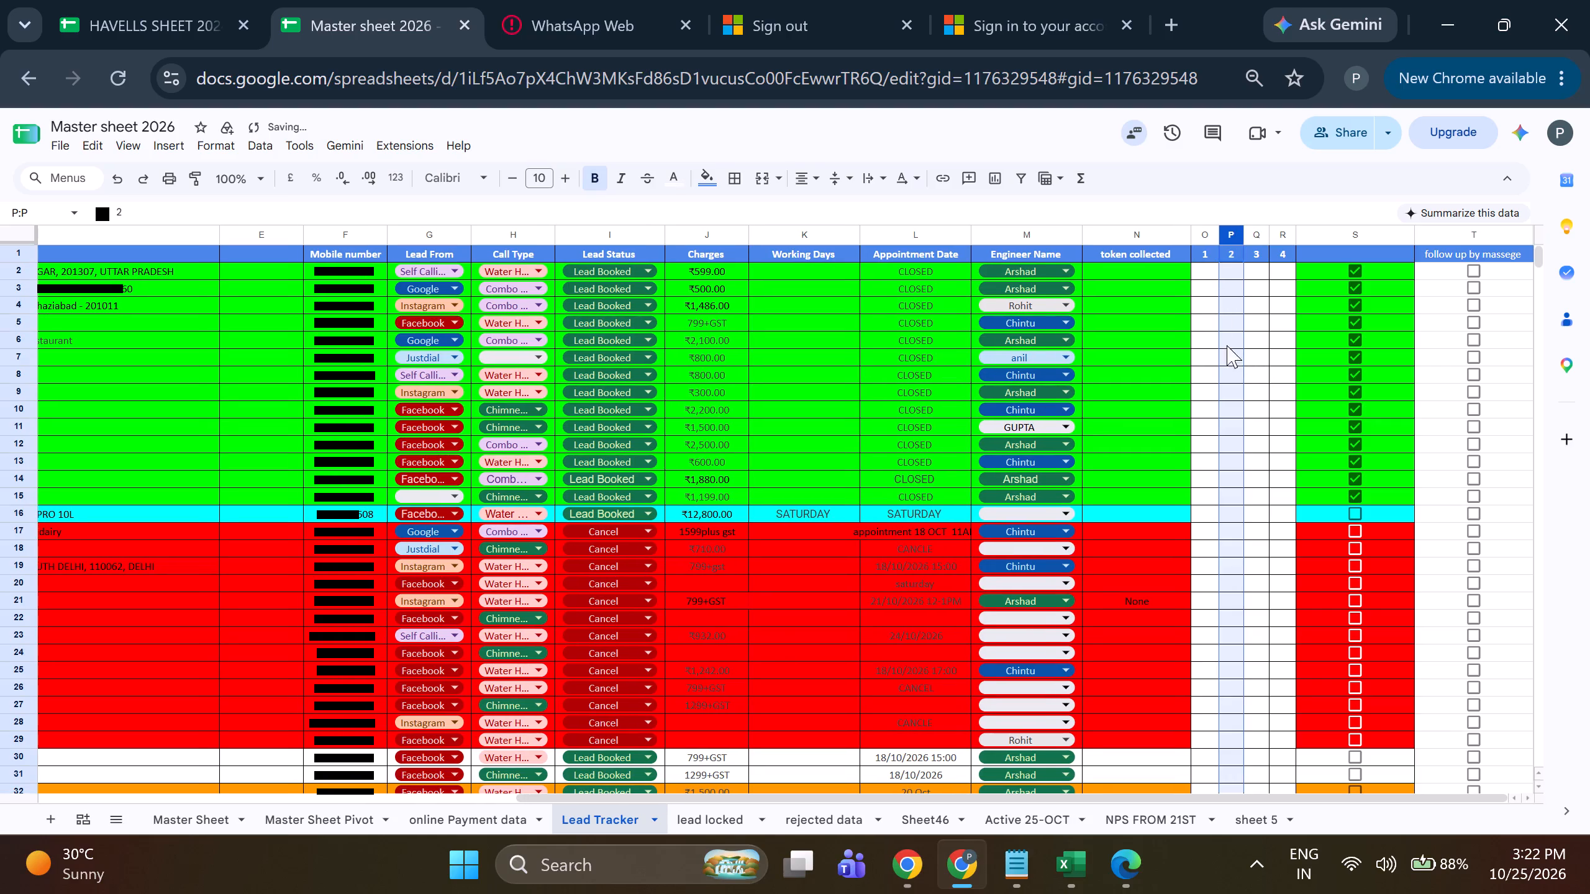
{"action": "left_click_drag", "start_coordinate": [1220, 233], "coordinate": [1215, 233]}
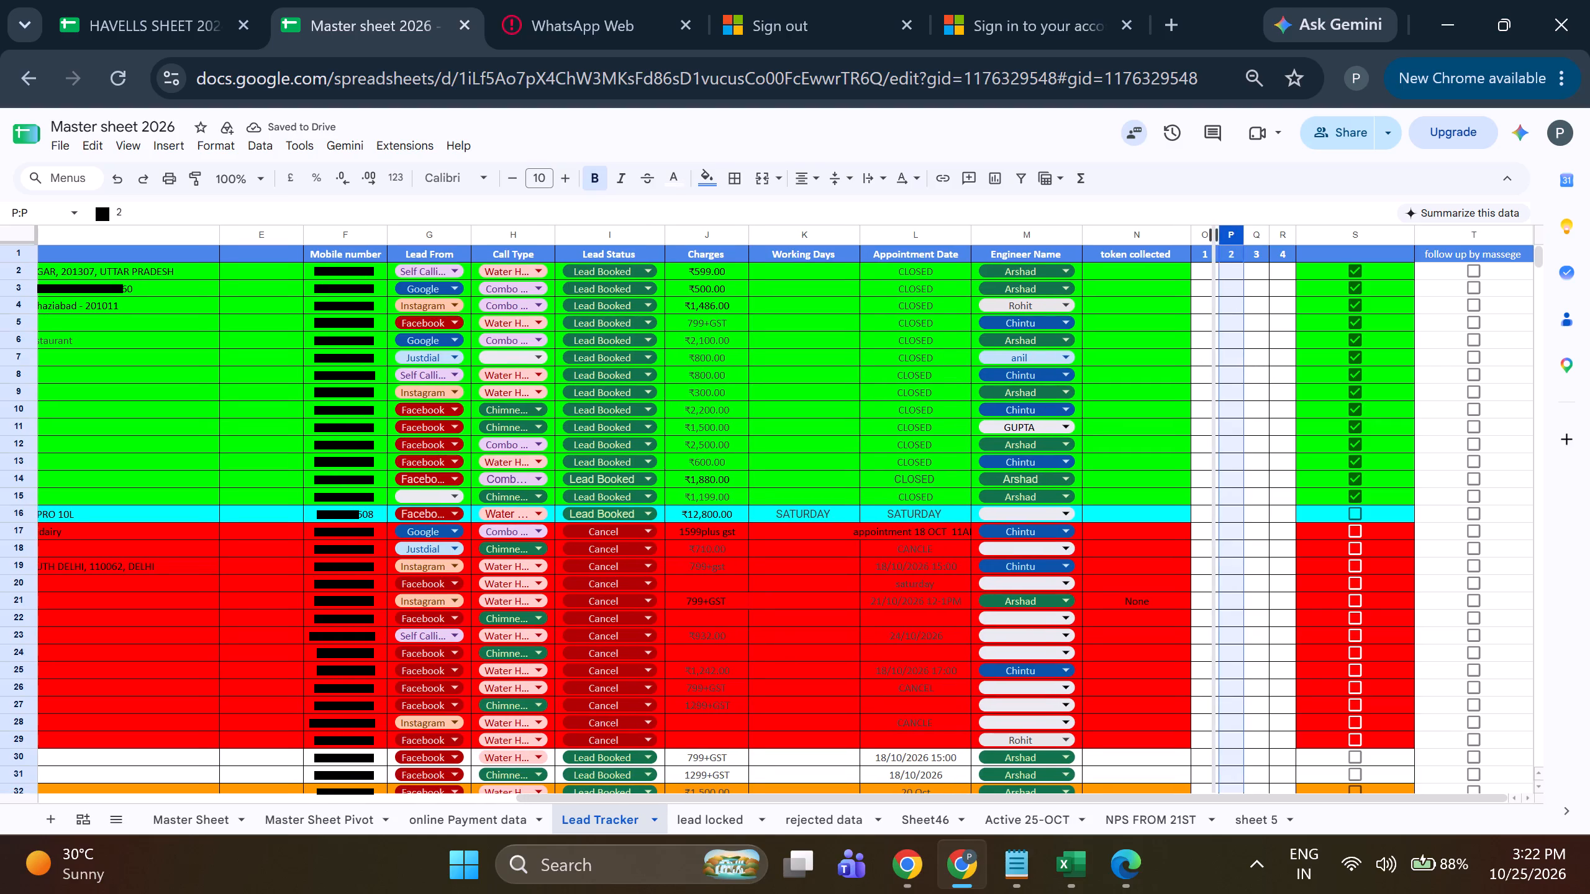
{"action": "left_click_drag", "start_coordinate": [1215, 233], "coordinate": [1214, 233]}
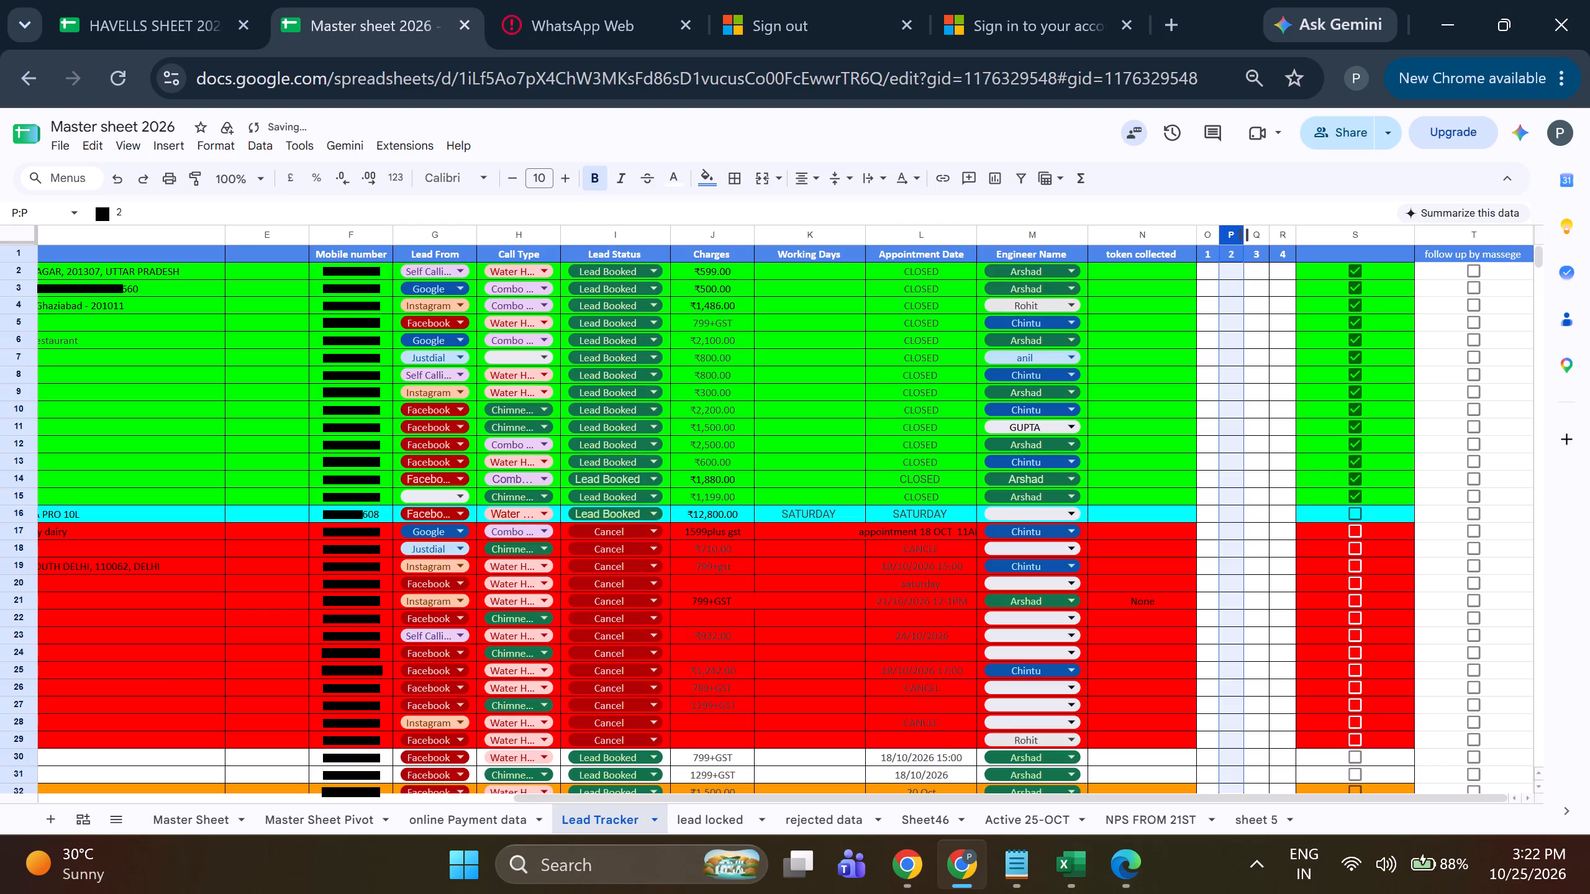
{"action": "left_click", "coordinate": [1244, 230]}
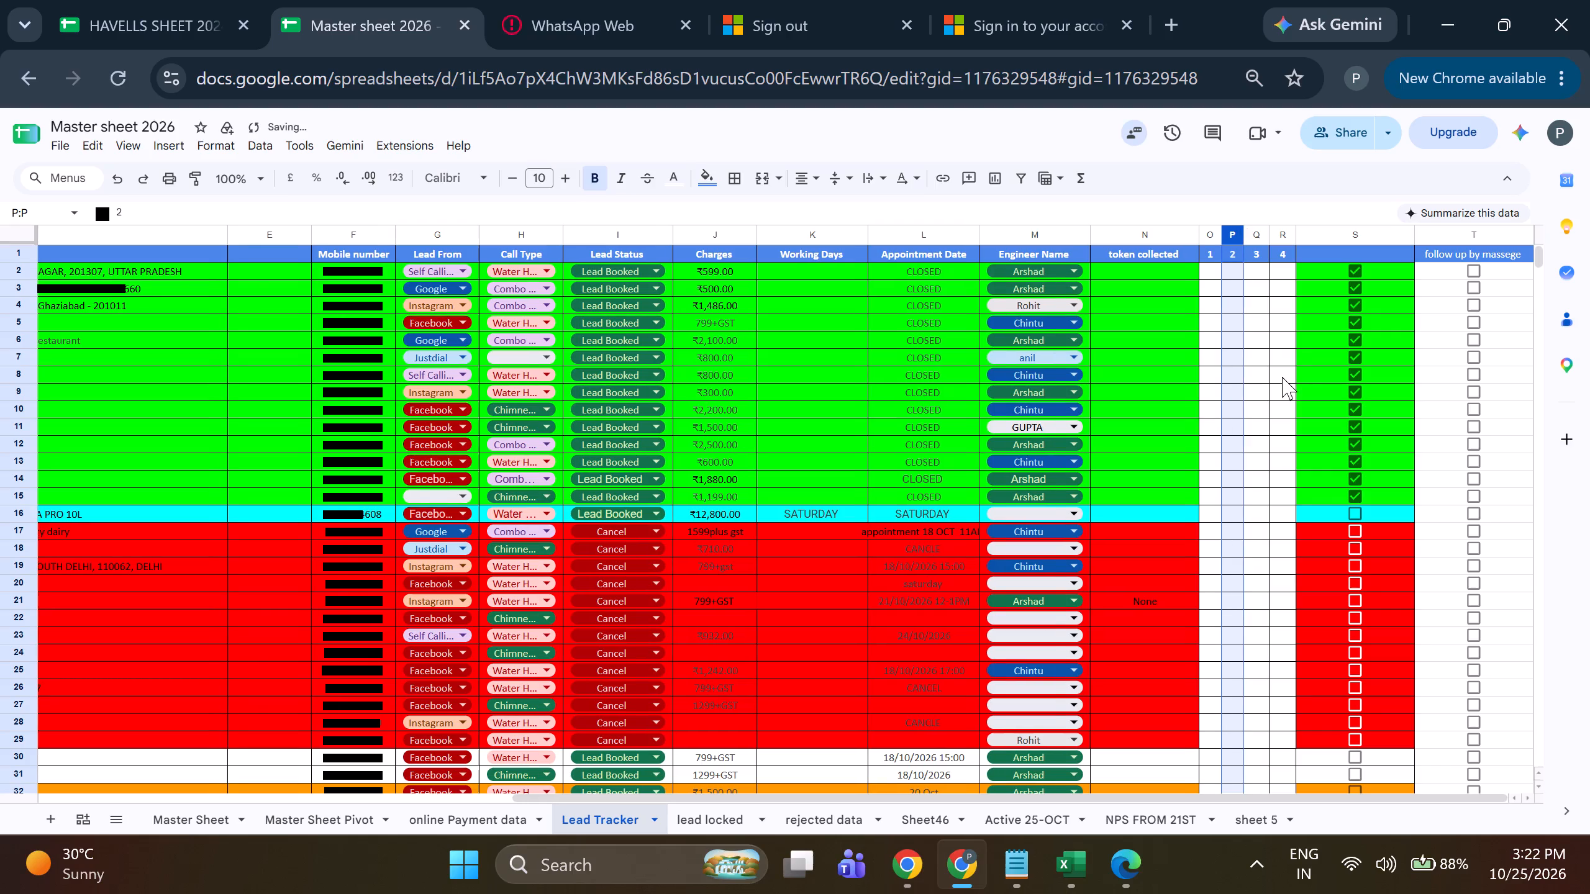
Review the new columns 1 to 4 alongside the lead rows down past the last lead, and return to cell O2.
{"action": "left_click", "coordinate": [1210, 274]}
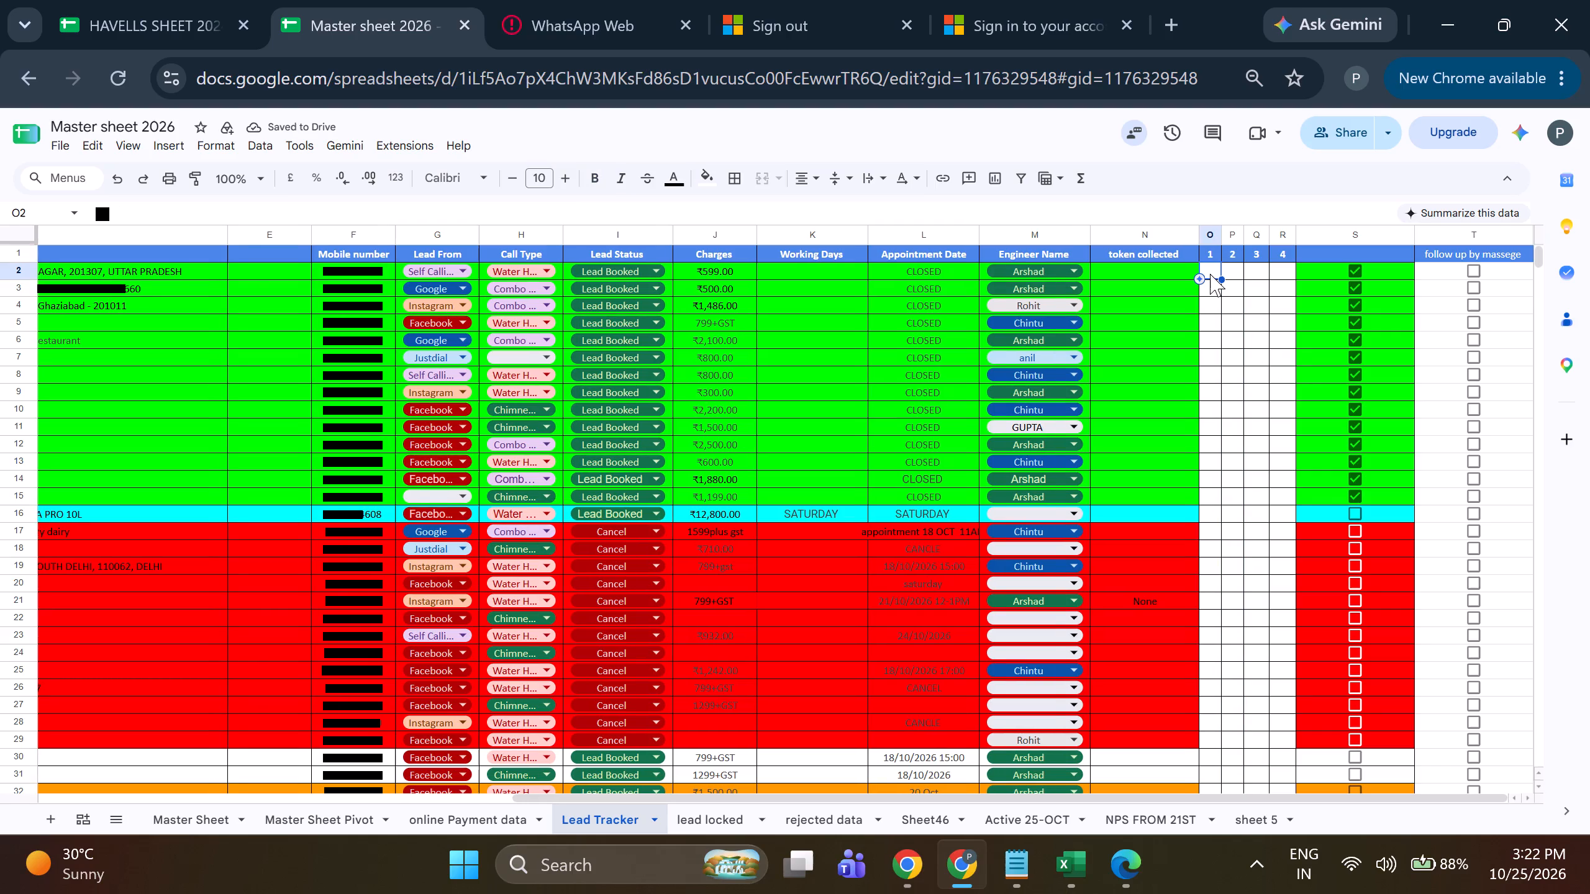
{"action": "scroll", "coordinate": [1382, 472], "scroll_direction": "up", "scroll_amount": 7}
{"action": "scroll", "coordinate": [1470, 405], "scroll_direction": "up", "scroll_amount": 3}
{"action": "scroll", "coordinate": [1470, 405], "scroll_direction": "down", "scroll_amount": 6}
{"action": "scroll", "coordinate": [1470, 405], "scroll_direction": "up", "scroll_amount": 9}
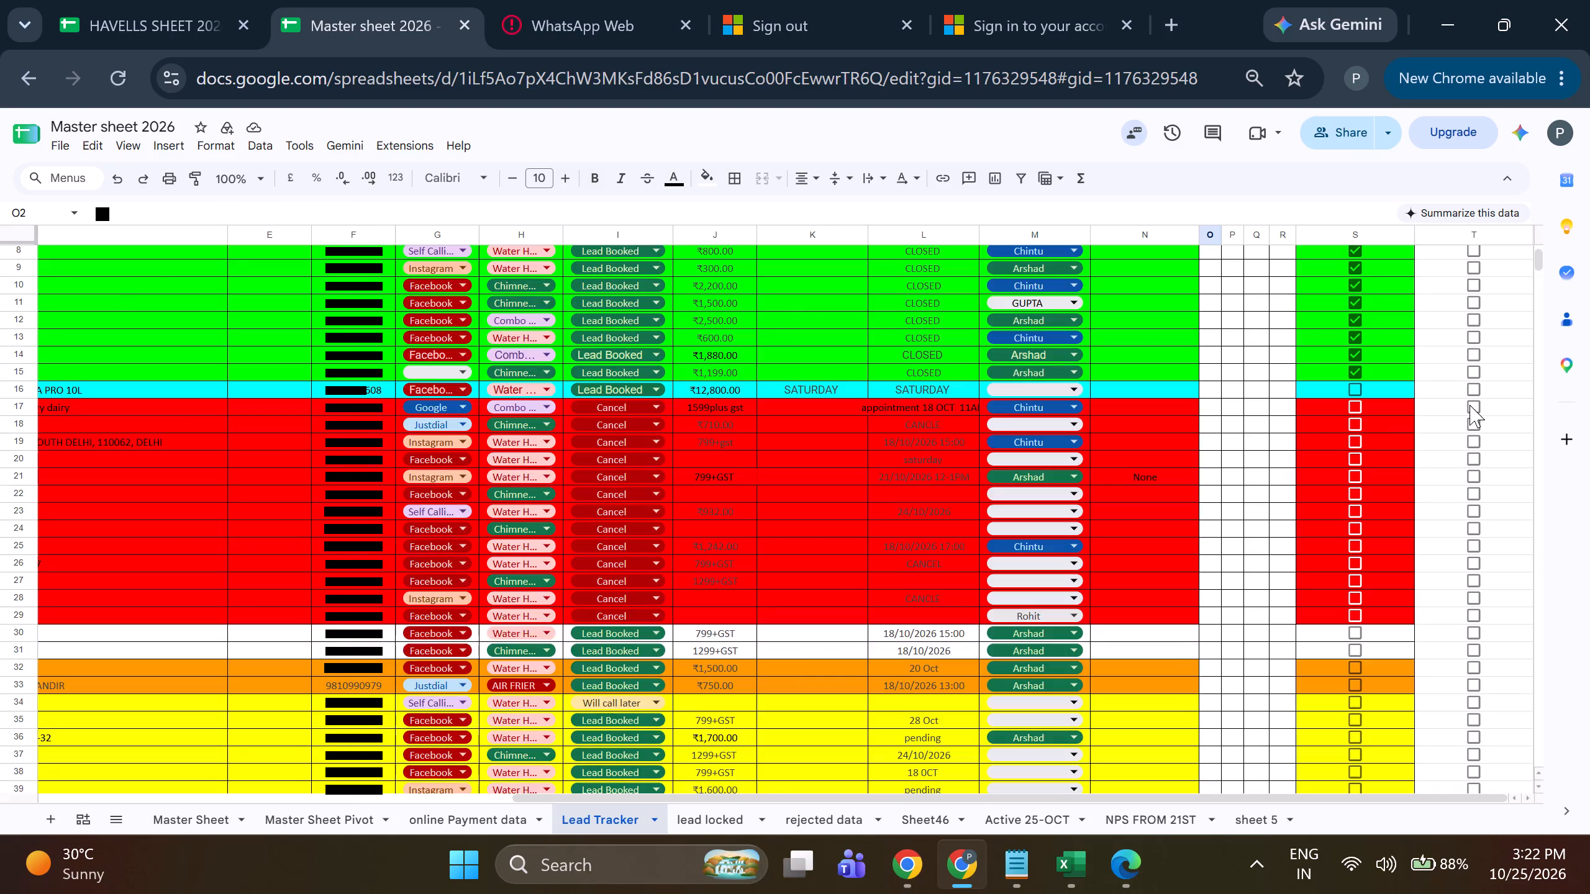
{"action": "scroll", "coordinate": [1470, 405], "scroll_direction": "up", "scroll_amount": 2}
{"action": "left_click", "coordinate": [1220, 326]}
{"action": "scroll", "coordinate": [1240, 525], "scroll_direction": "down", "scroll_amount": 5}
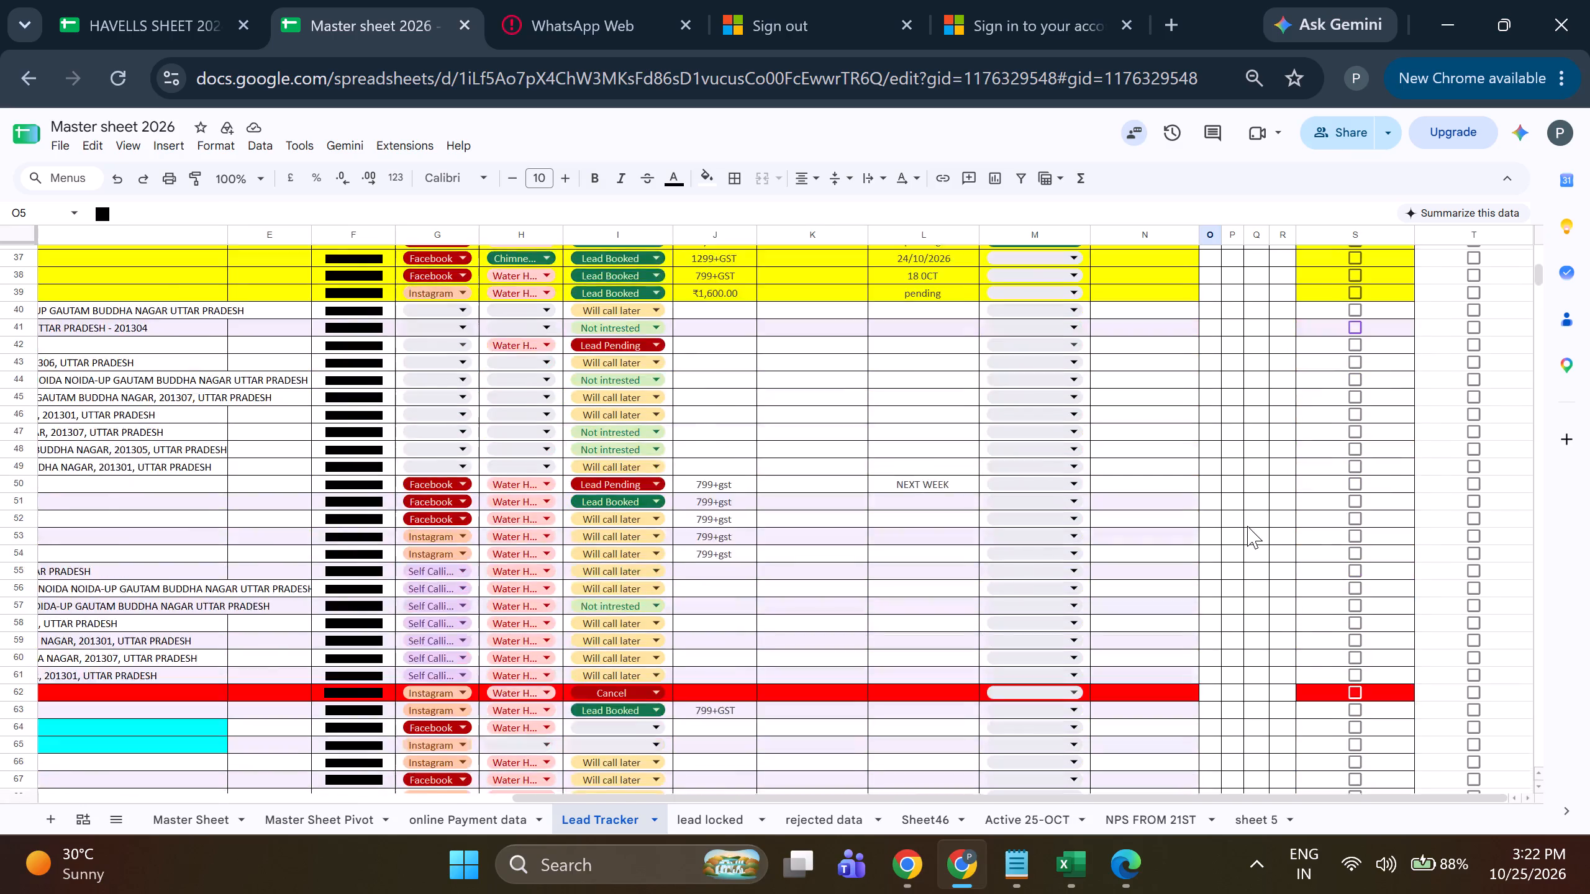
{"action": "scroll", "coordinate": [1247, 526], "scroll_direction": "down", "scroll_amount": 12}
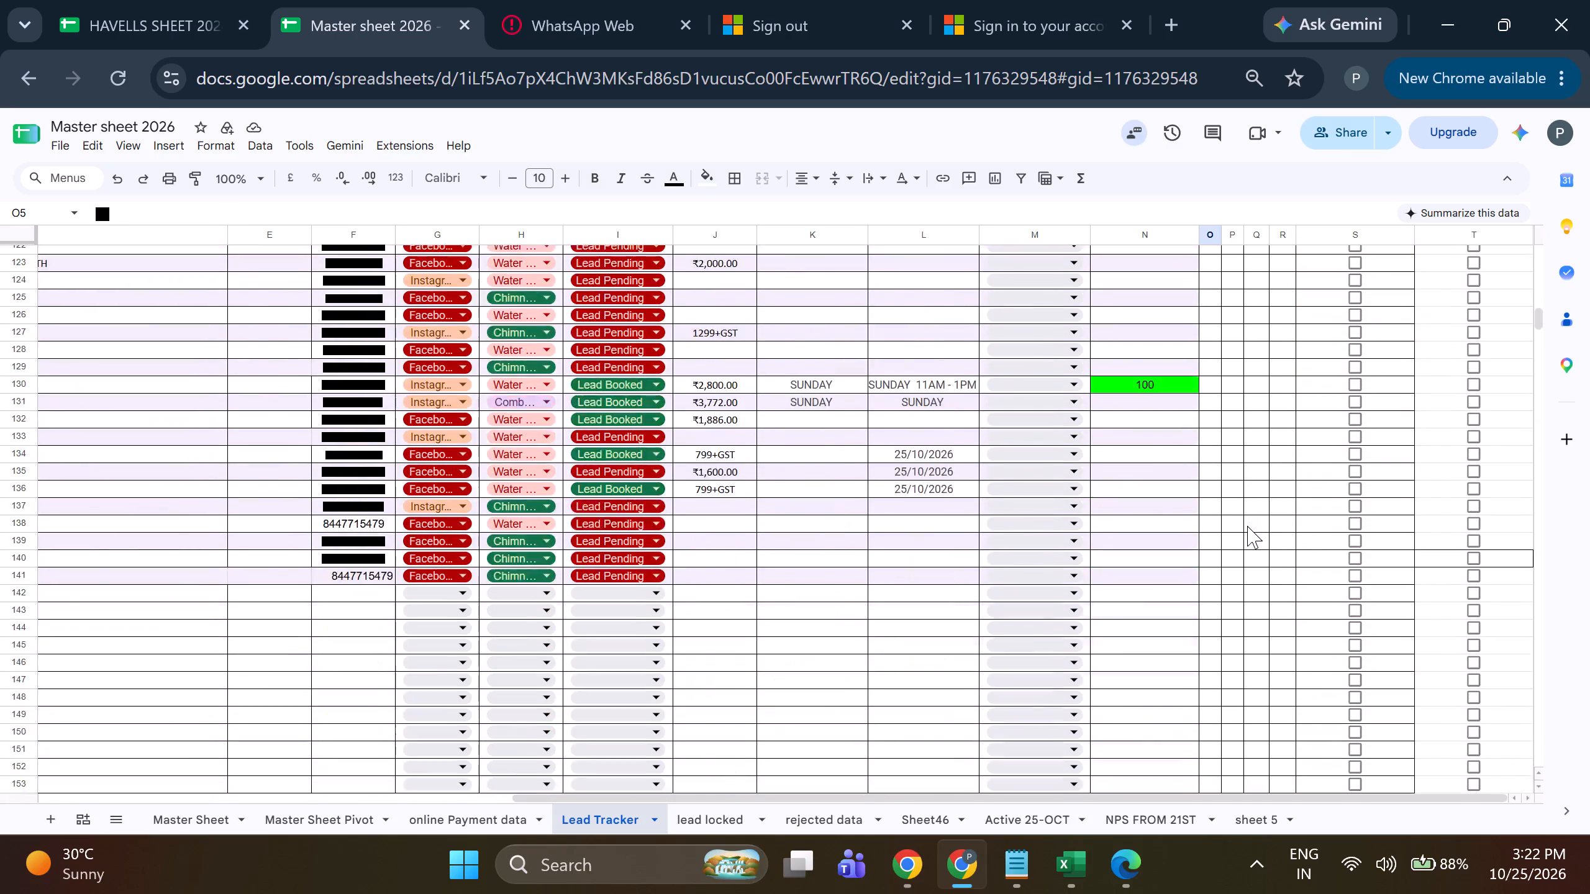
{"action": "scroll", "coordinate": [1247, 526], "scroll_direction": "down", "scroll_amount": 2}
{"action": "scroll", "coordinate": [1247, 526], "scroll_direction": "up", "scroll_amount": 14}
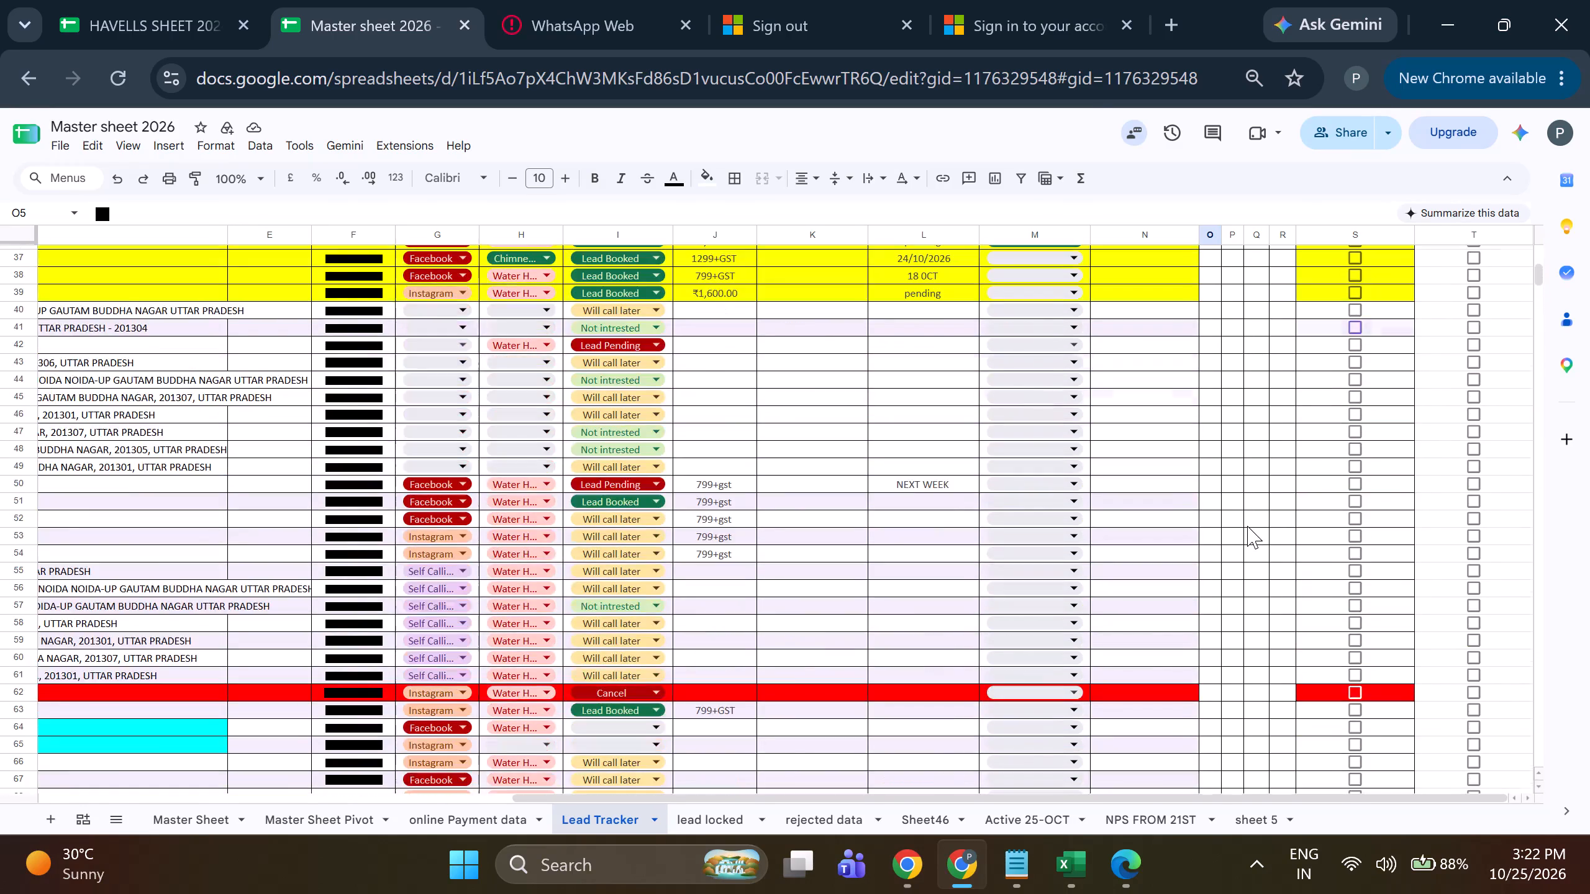
{"action": "scroll", "coordinate": [1247, 526], "scroll_direction": "up", "scroll_amount": 10}
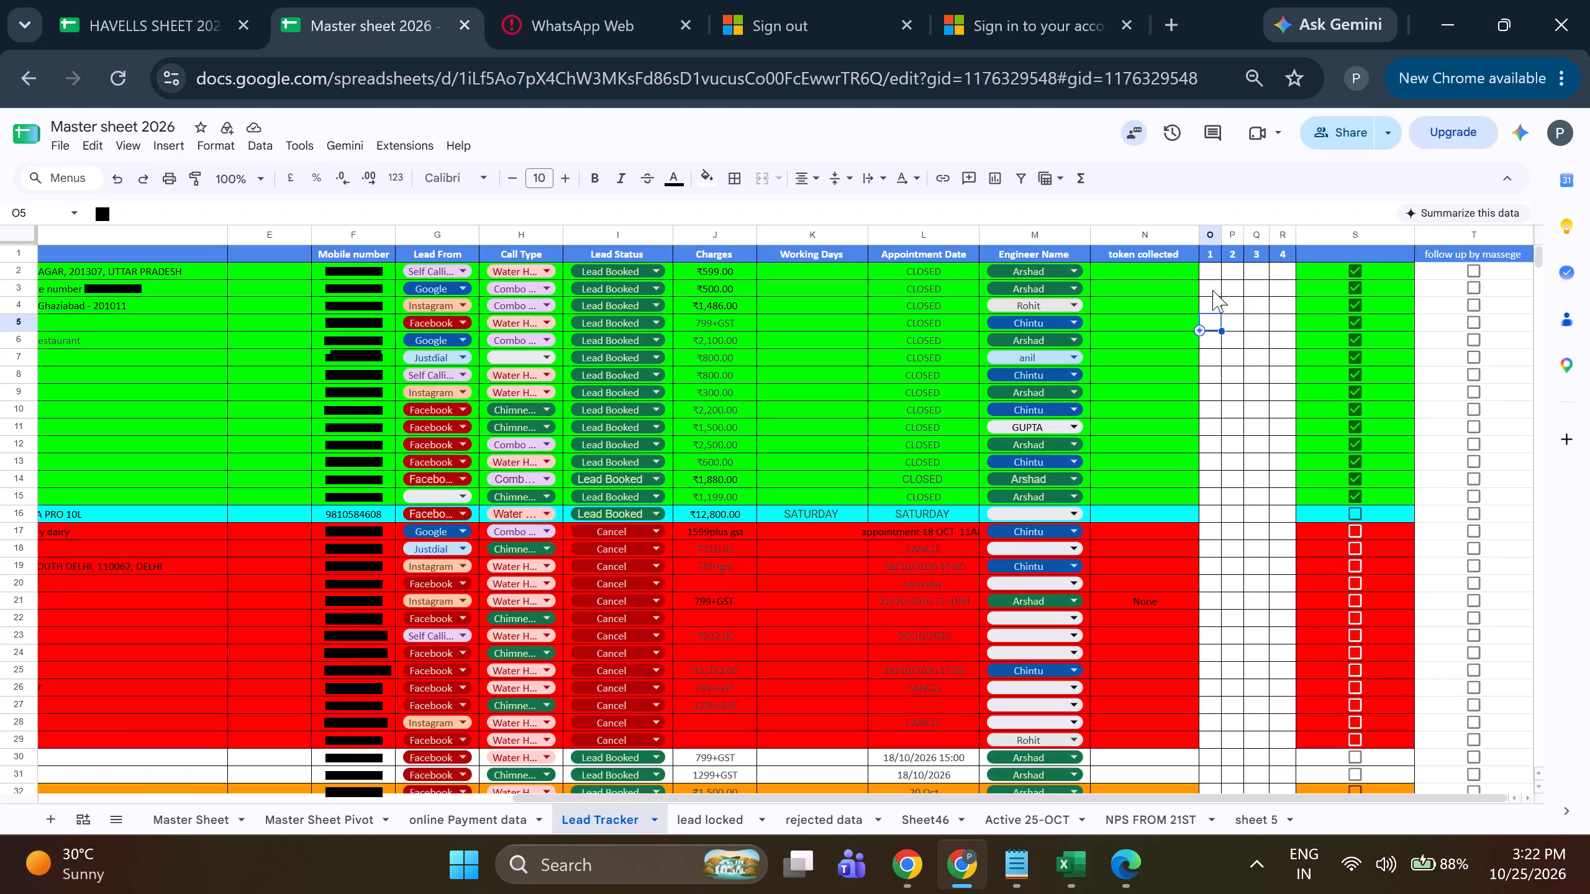
{"action": "left_click", "coordinate": [1204, 275]}
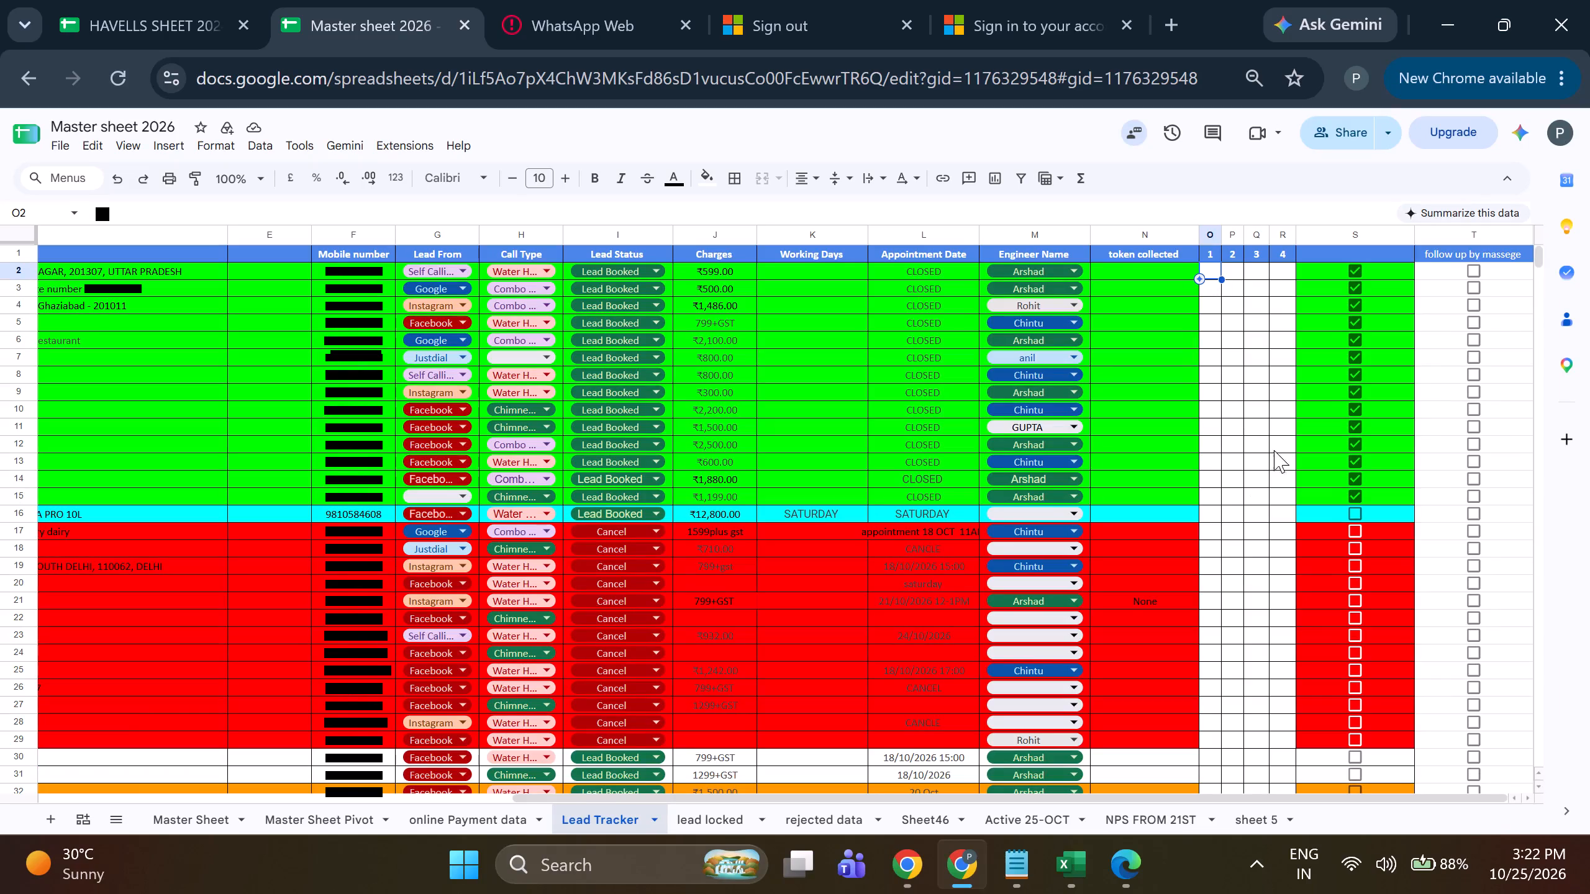
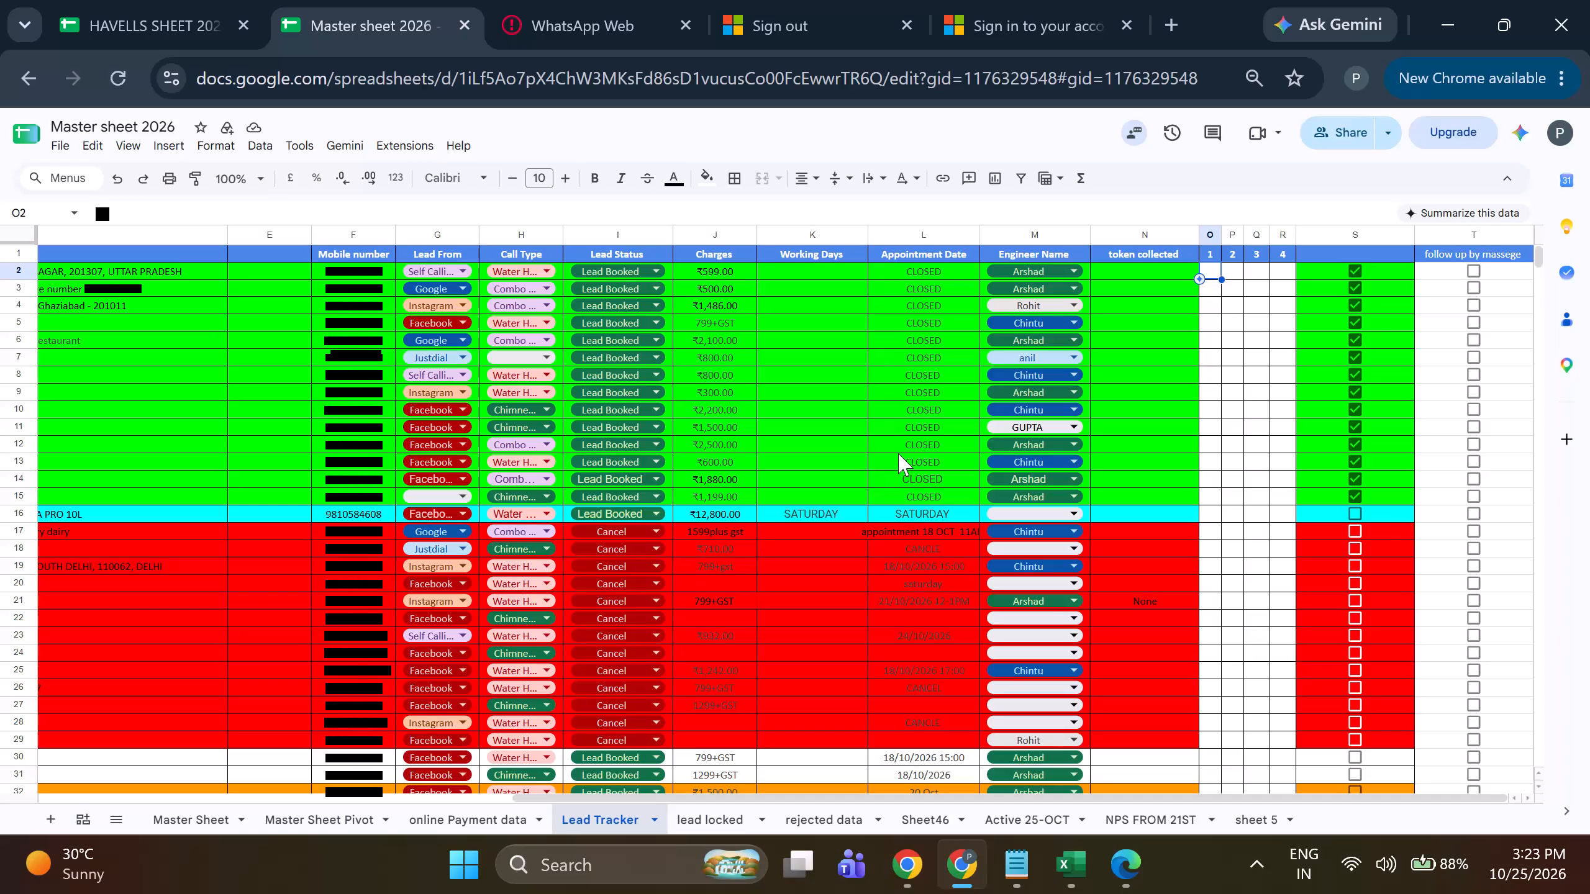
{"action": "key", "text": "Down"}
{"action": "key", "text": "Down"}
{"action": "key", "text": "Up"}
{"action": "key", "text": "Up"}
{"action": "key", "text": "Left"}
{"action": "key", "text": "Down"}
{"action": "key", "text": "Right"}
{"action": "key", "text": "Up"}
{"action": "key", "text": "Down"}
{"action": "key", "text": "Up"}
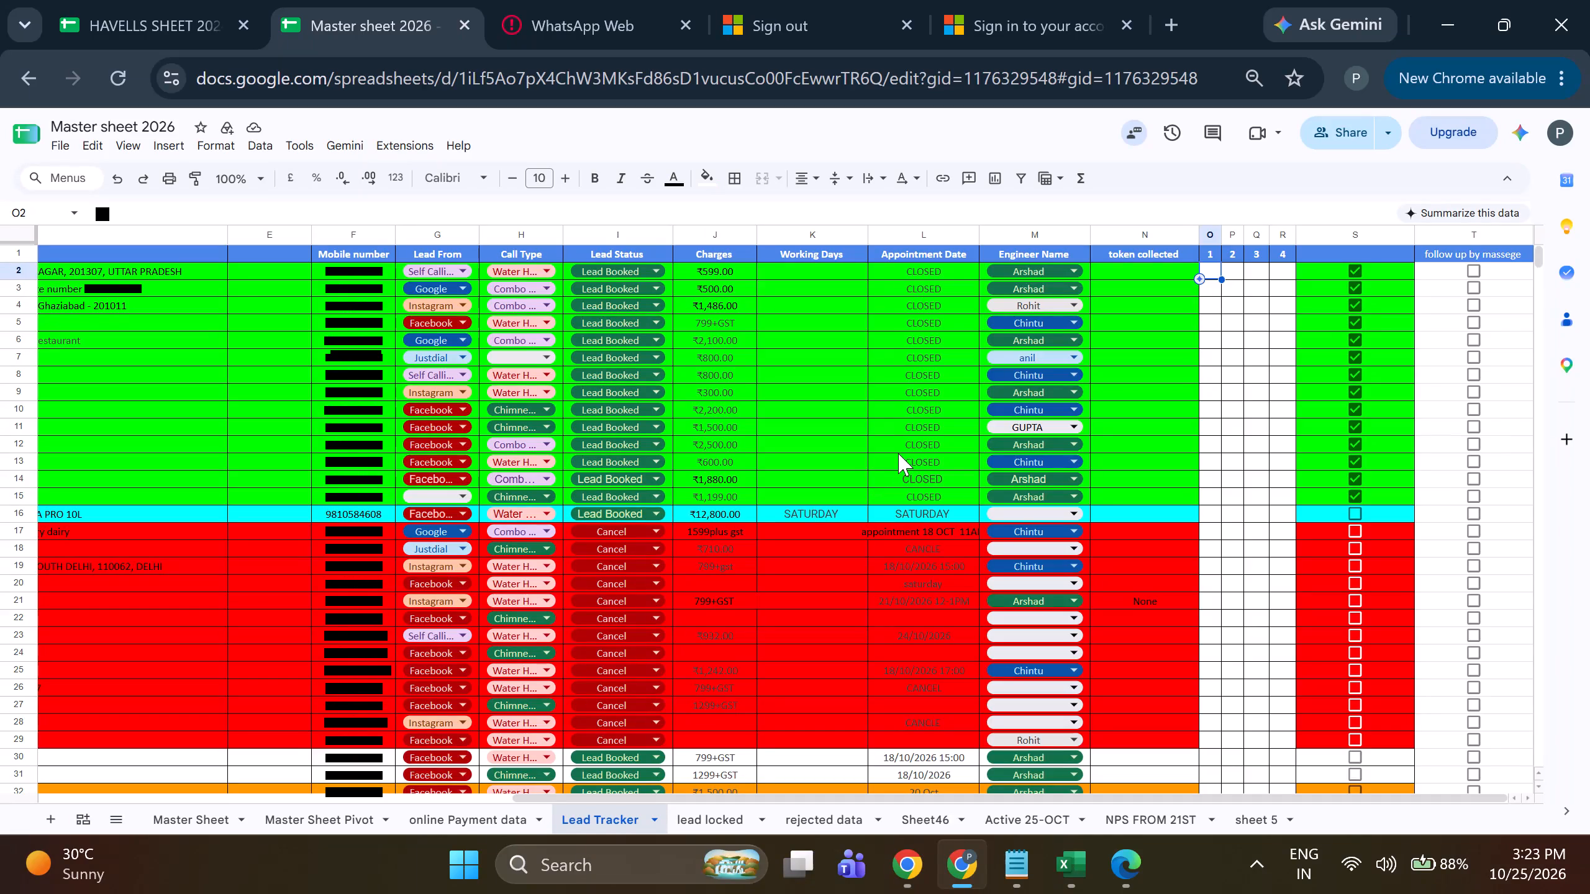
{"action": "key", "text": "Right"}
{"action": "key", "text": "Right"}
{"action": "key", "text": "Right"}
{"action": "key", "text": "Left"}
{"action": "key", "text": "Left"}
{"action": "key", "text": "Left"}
Narrow columns R and Q slightly further so they are about as narrow as columns O and P.
{"action": "left_click", "coordinate": [1297, 236]}
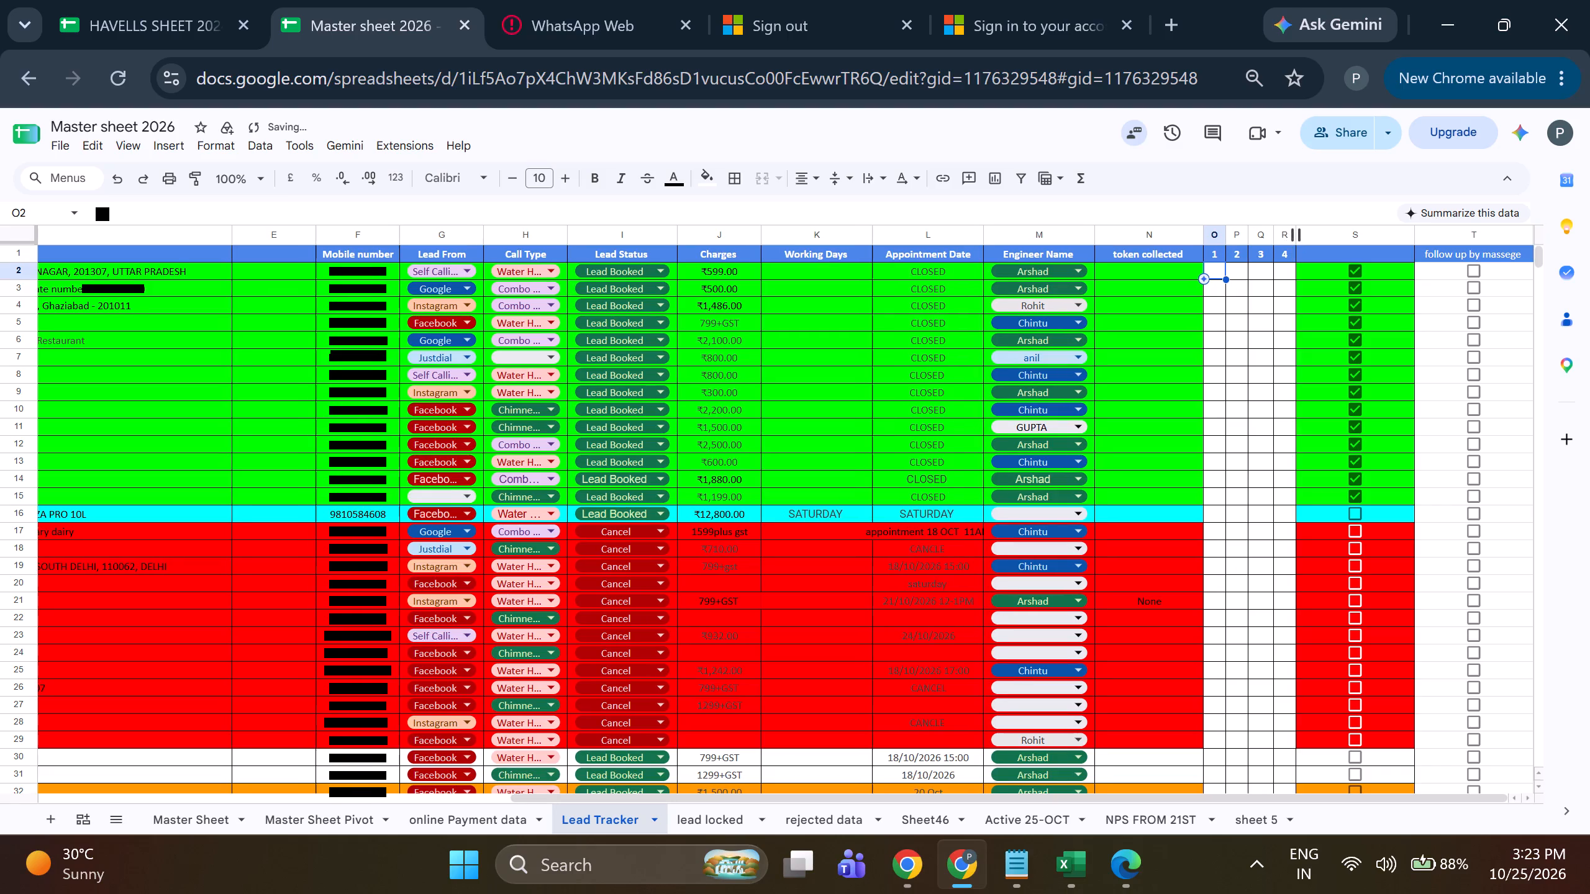
{"action": "left_click", "coordinate": [1272, 228]}
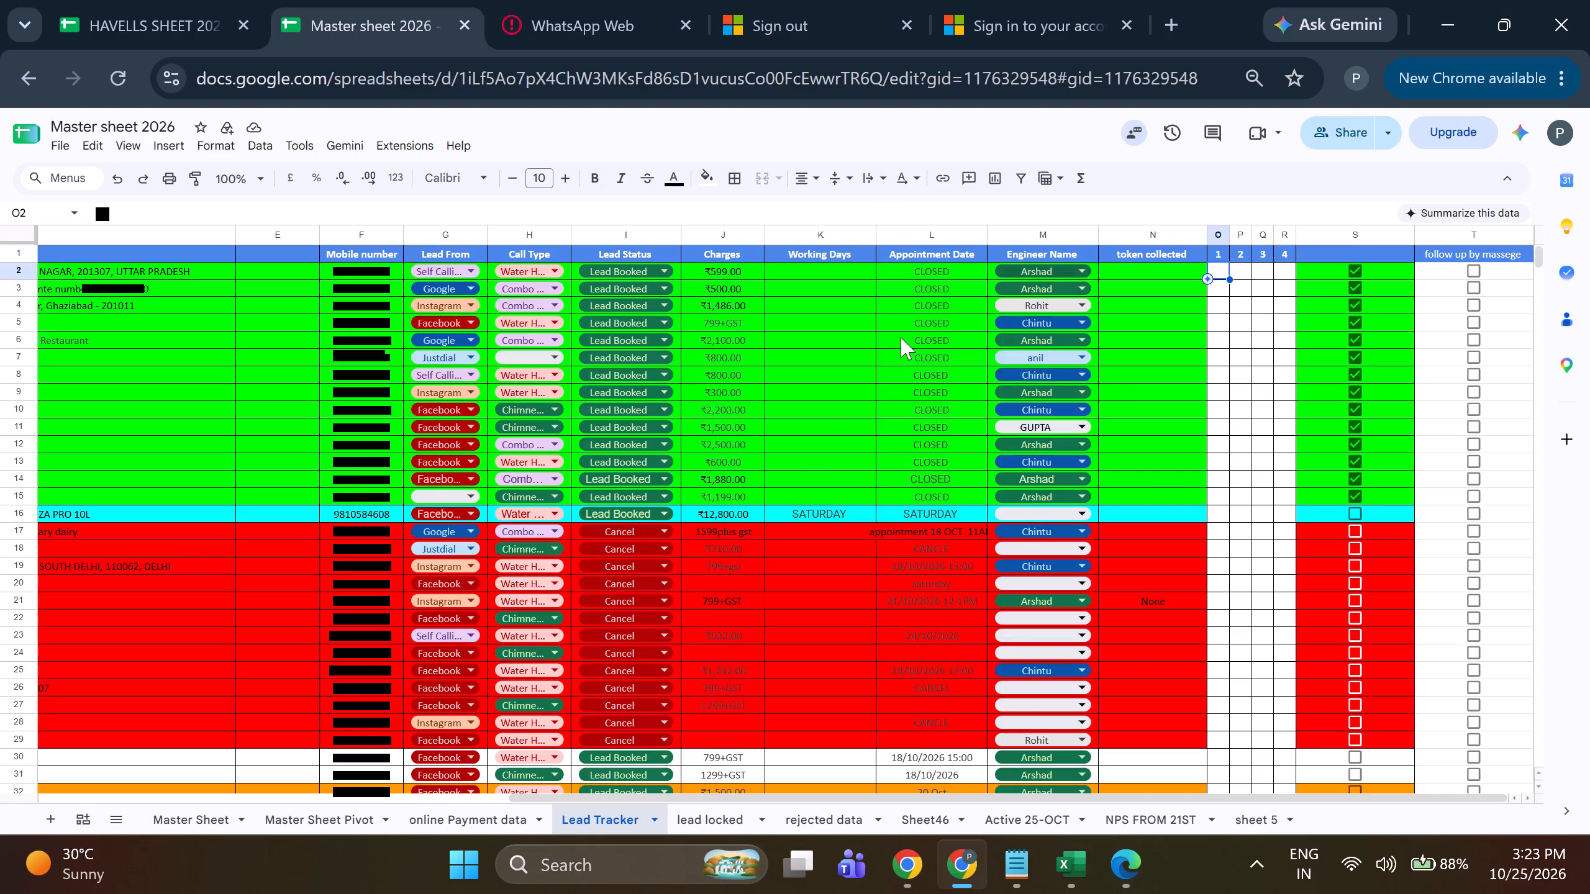
Review the Lead Tracker rows from the header down to the first empty row, 142, with the page zoomed out one level.
{"action": "scroll", "coordinate": [806, 498], "scroll_direction": "down", "scroll_amount": 18}
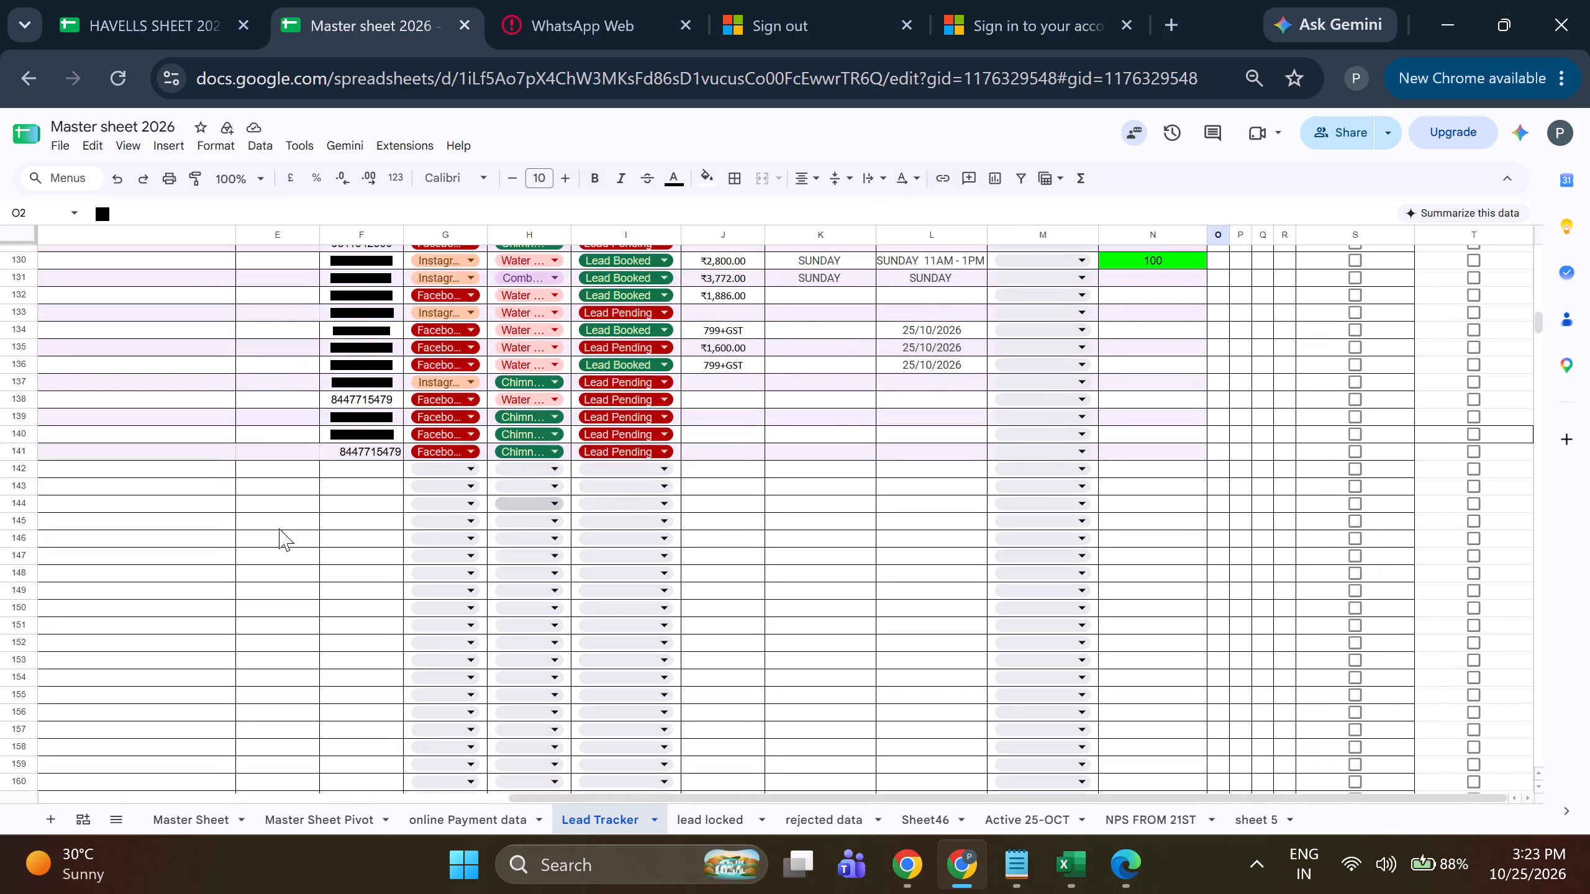
{"action": "left_click", "coordinate": [355, 469]}
{"action": "key", "text": "Left"}
{"action": "key", "text": "Left"}
{"action": "key", "text": "Left"}
{"action": "key", "text": "Left"}
{"action": "key", "text": "Left"}
{"action": "key", "text": "Left"}
{"action": "key", "text": "Left"}
{"action": "key", "text": "Left"}
{"action": "key", "text": "Left"}
{"action": "key", "text": "Left"}
{"action": "key", "text": "Left"}
{"action": "key", "text": "Left"}
{"action": "key", "text": "Left"}
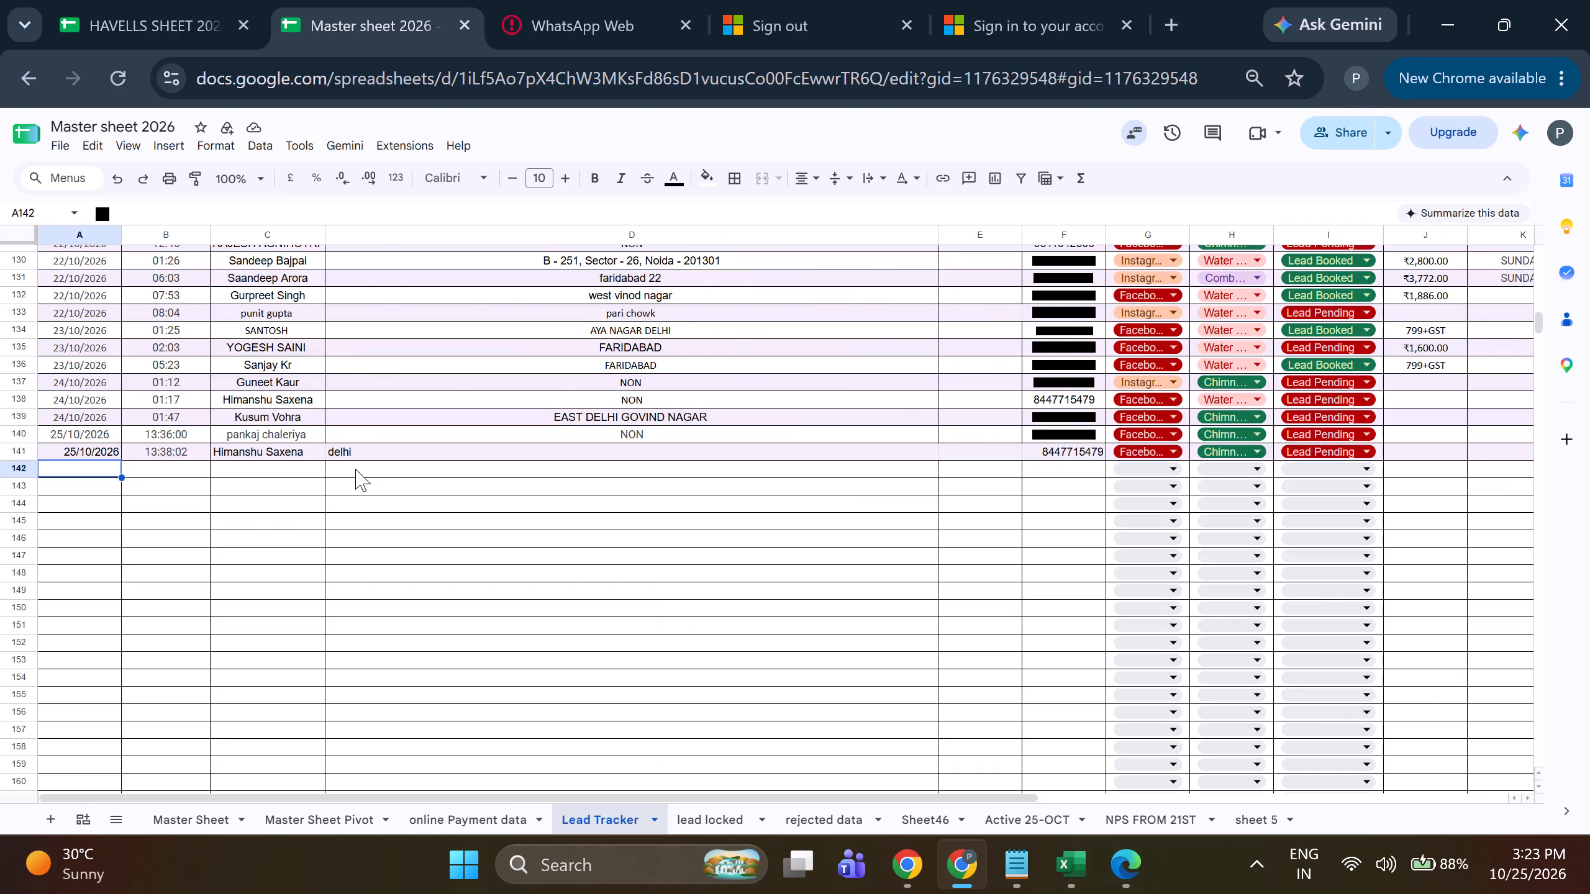
{"action": "key", "text": "ctrl+minus"}
{"action": "scroll", "coordinate": [559, 458], "scroll_direction": "up", "scroll_amount": 5}
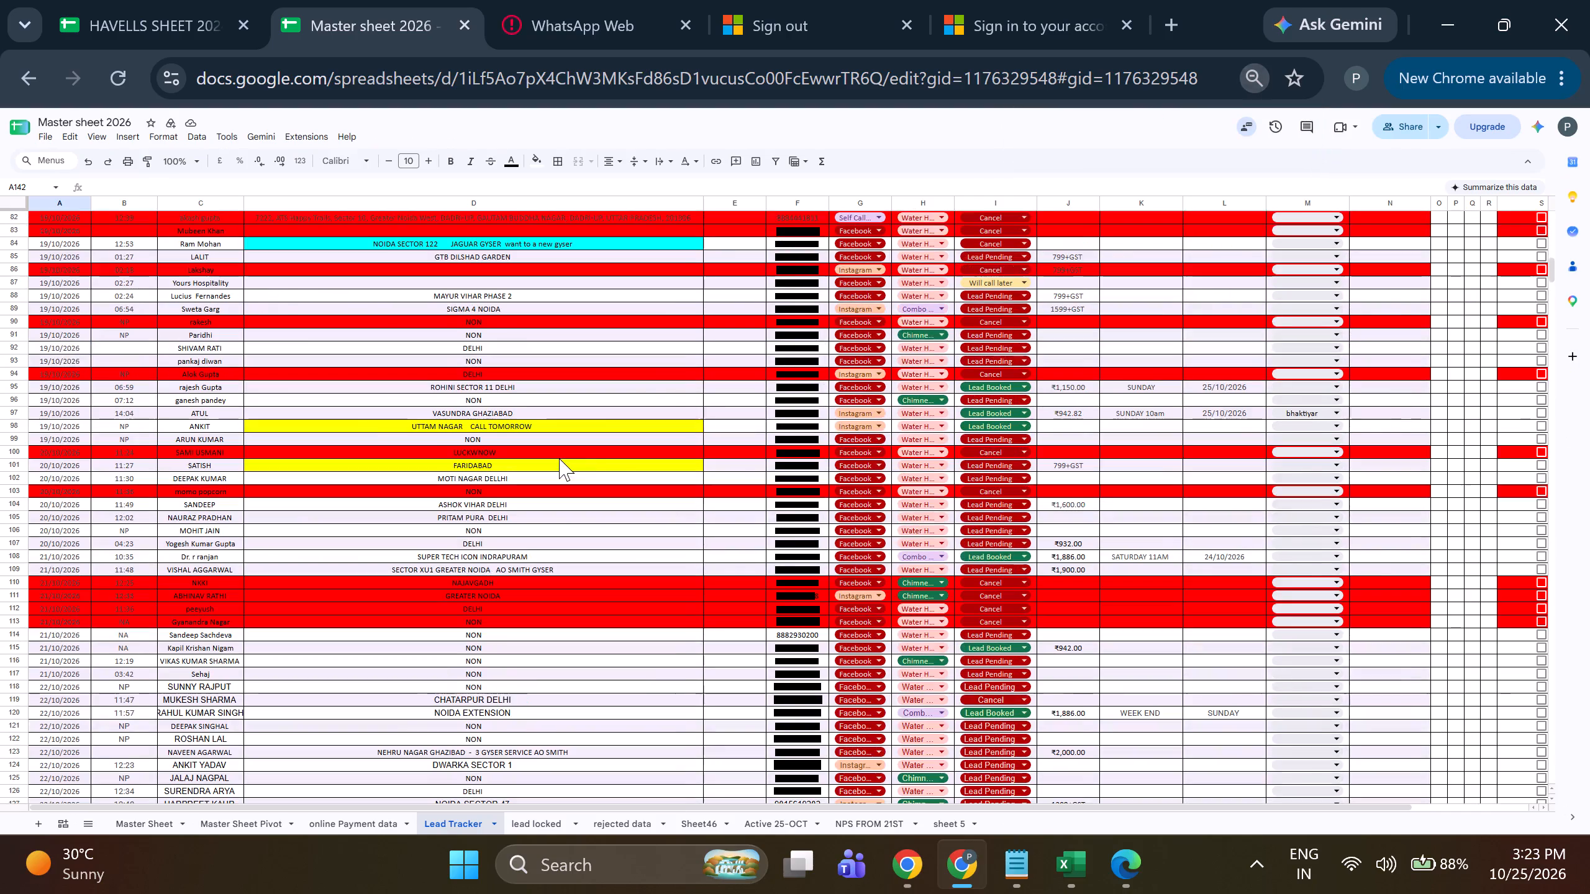
{"action": "scroll", "coordinate": [639, 453], "scroll_direction": "up", "scroll_amount": 2}
{"action": "scroll", "coordinate": [688, 433], "scroll_direction": "up", "scroll_amount": 11}
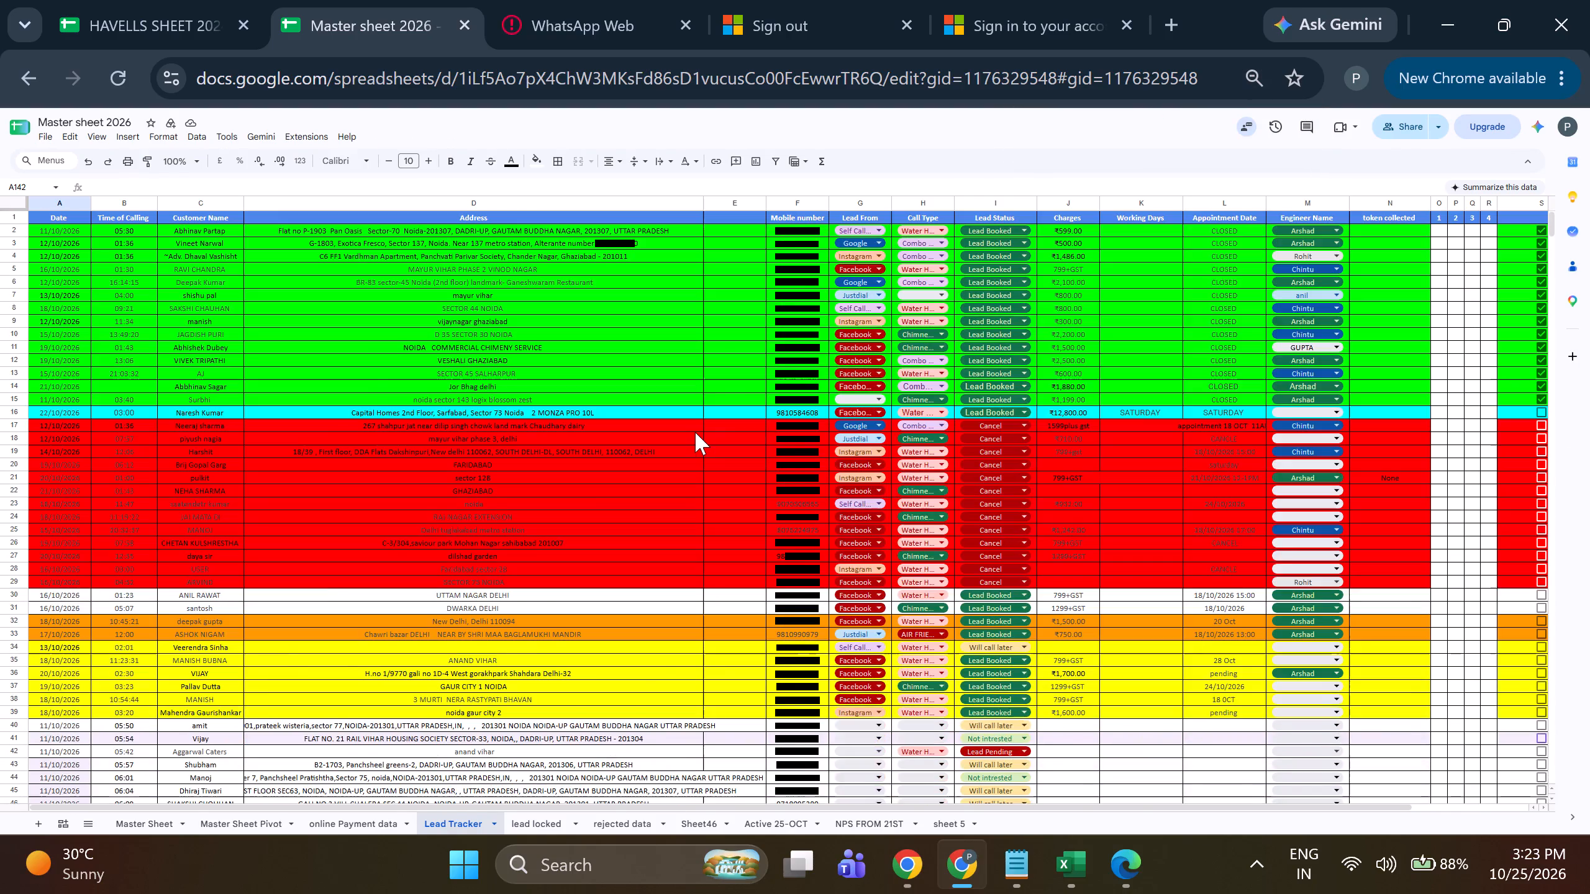
{"action": "scroll", "coordinate": [695, 432], "scroll_direction": "down", "scroll_amount": 13}
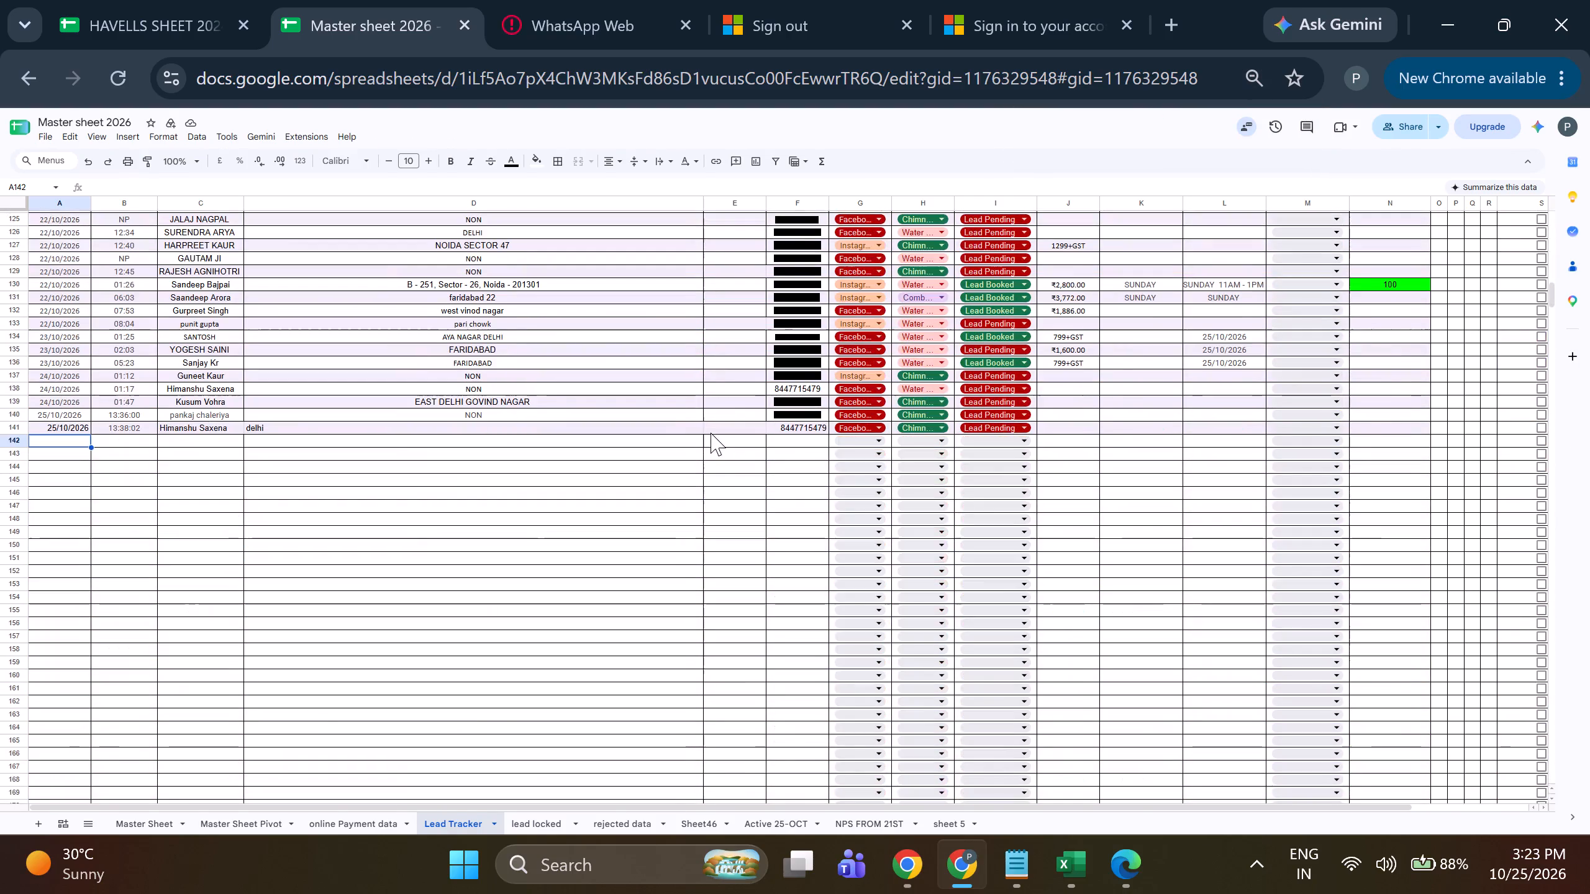
Copy the phone number from row 181 of Serv Simplified – Leads Tracker into Mobile number cell F142 of the Lead Tracker.
{"action": "left_click", "coordinate": [791, 443]}
{"action": "left_click", "coordinate": [903, 865]}
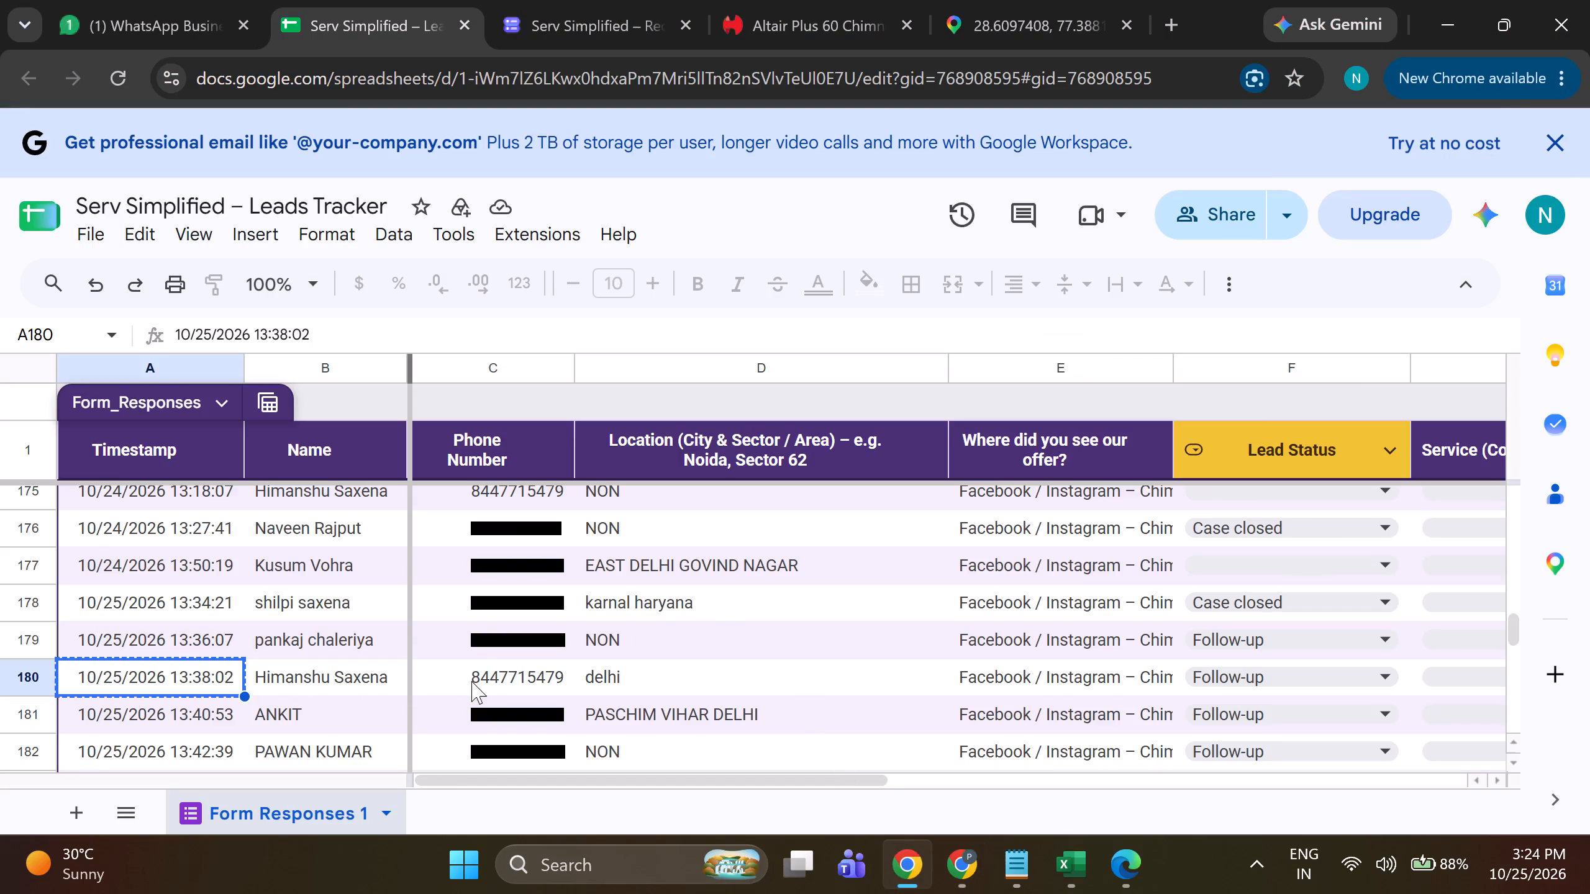
{"action": "left_click", "coordinate": [494, 702]}
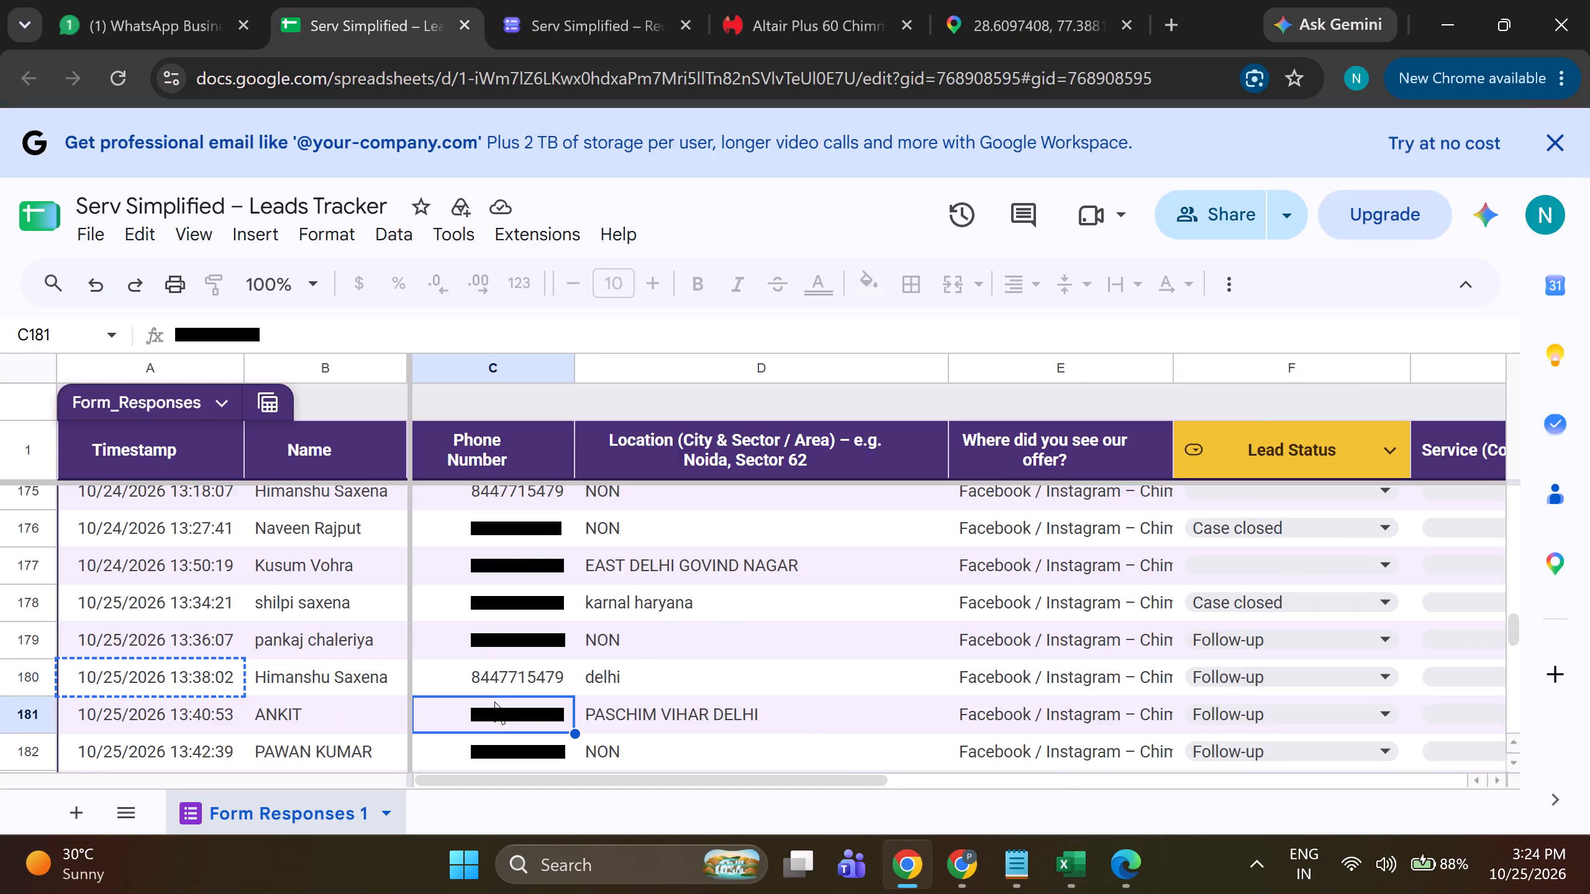
{"action": "key", "text": "ctrl+c"}
{"action": "left_click", "coordinate": [952, 866]}
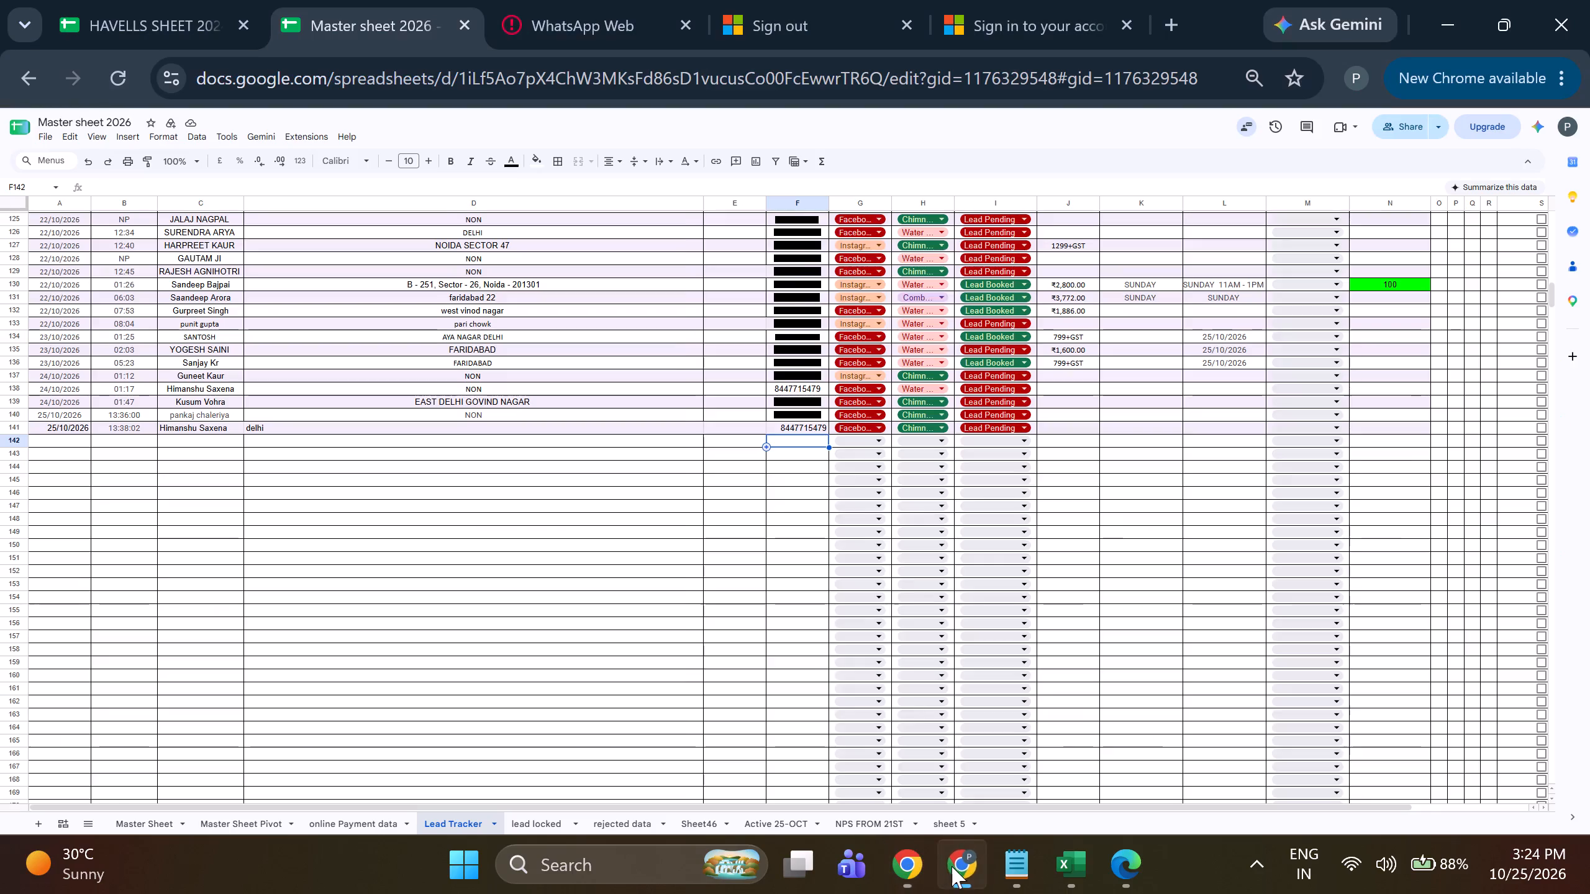
{"action": "left_click", "coordinate": [787, 439]}
{"action": "key", "text": "ctrl+v"}
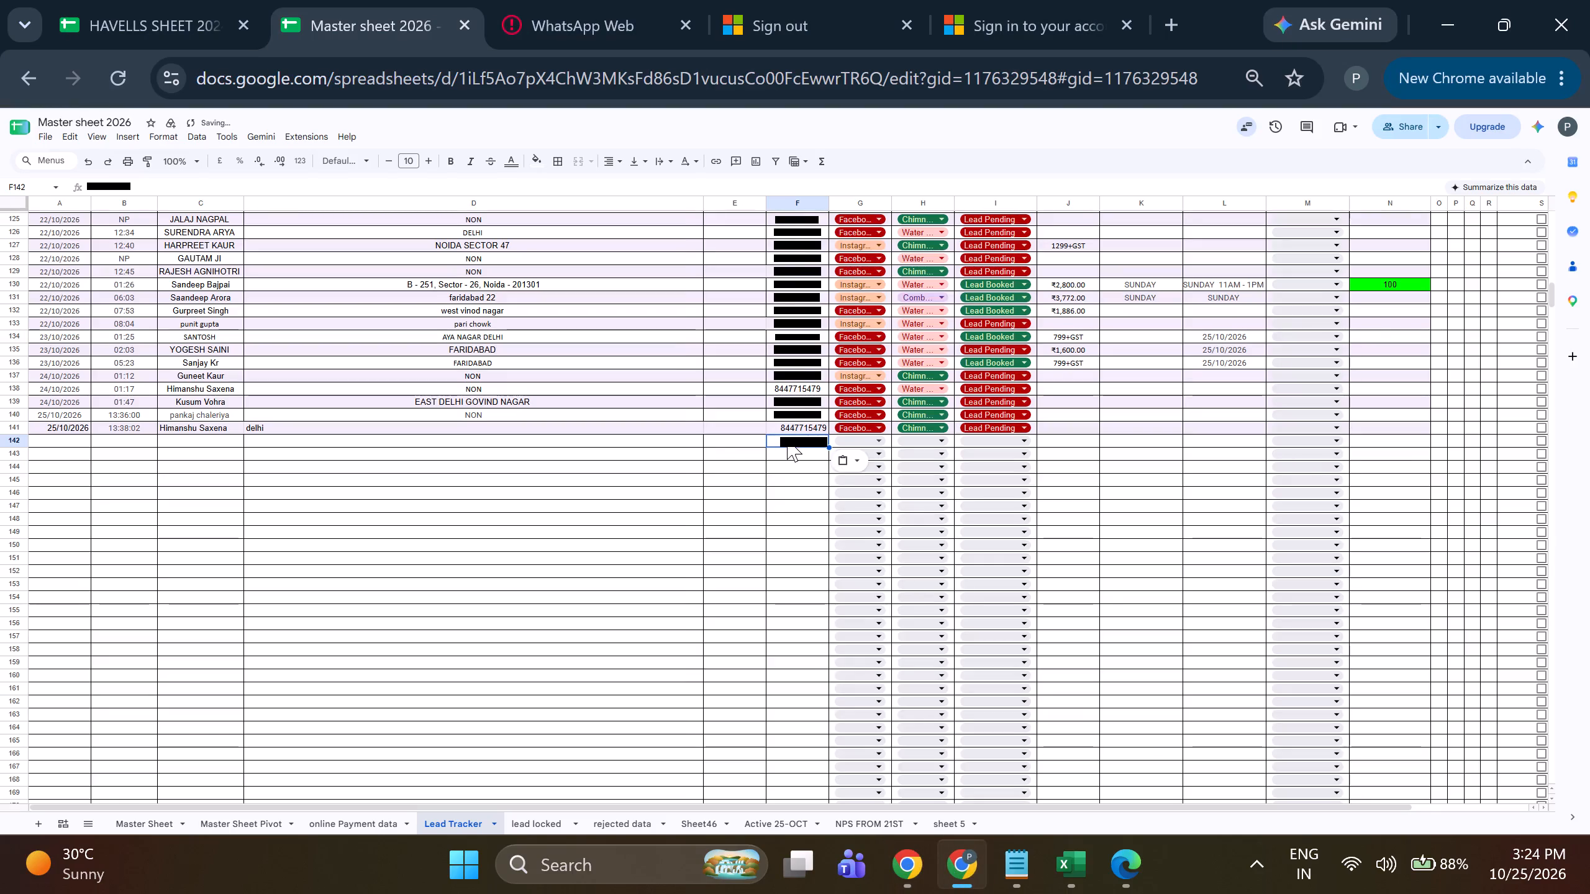
Delete the empty column E between Address and Mobile number in the Lead Tracker.
{"action": "left_click", "coordinate": [616, 439]}
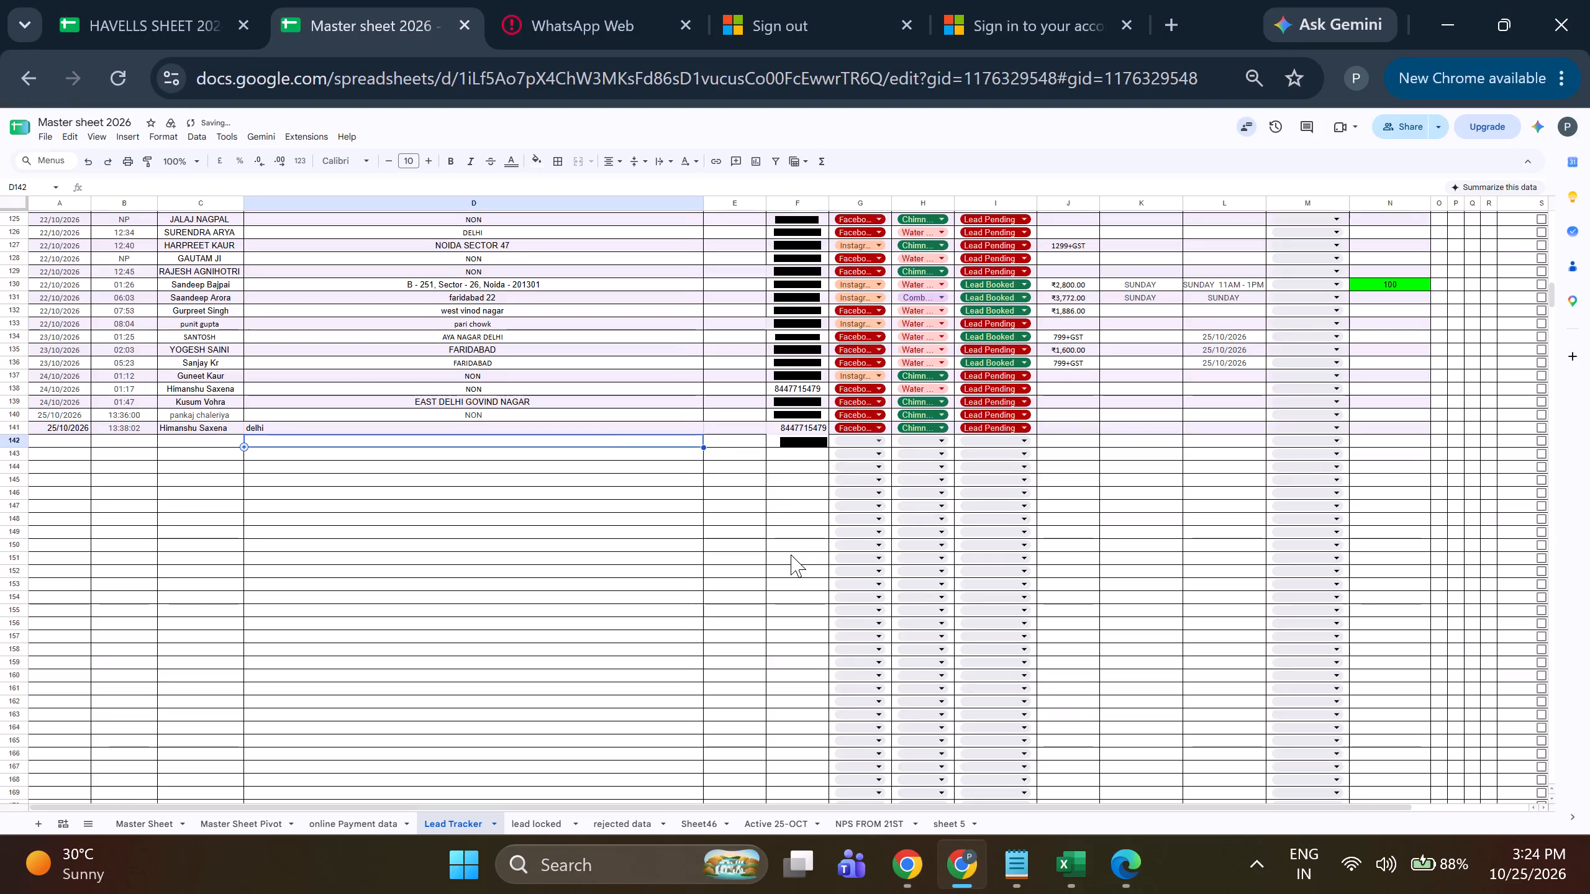
{"action": "scroll", "coordinate": [757, 526], "scroll_direction": "up", "scroll_amount": 7}
{"action": "scroll", "coordinate": [757, 526], "scroll_direction": "down", "scroll_amount": 1}
{"action": "scroll", "coordinate": [757, 526], "scroll_direction": "up", "scroll_amount": 6}
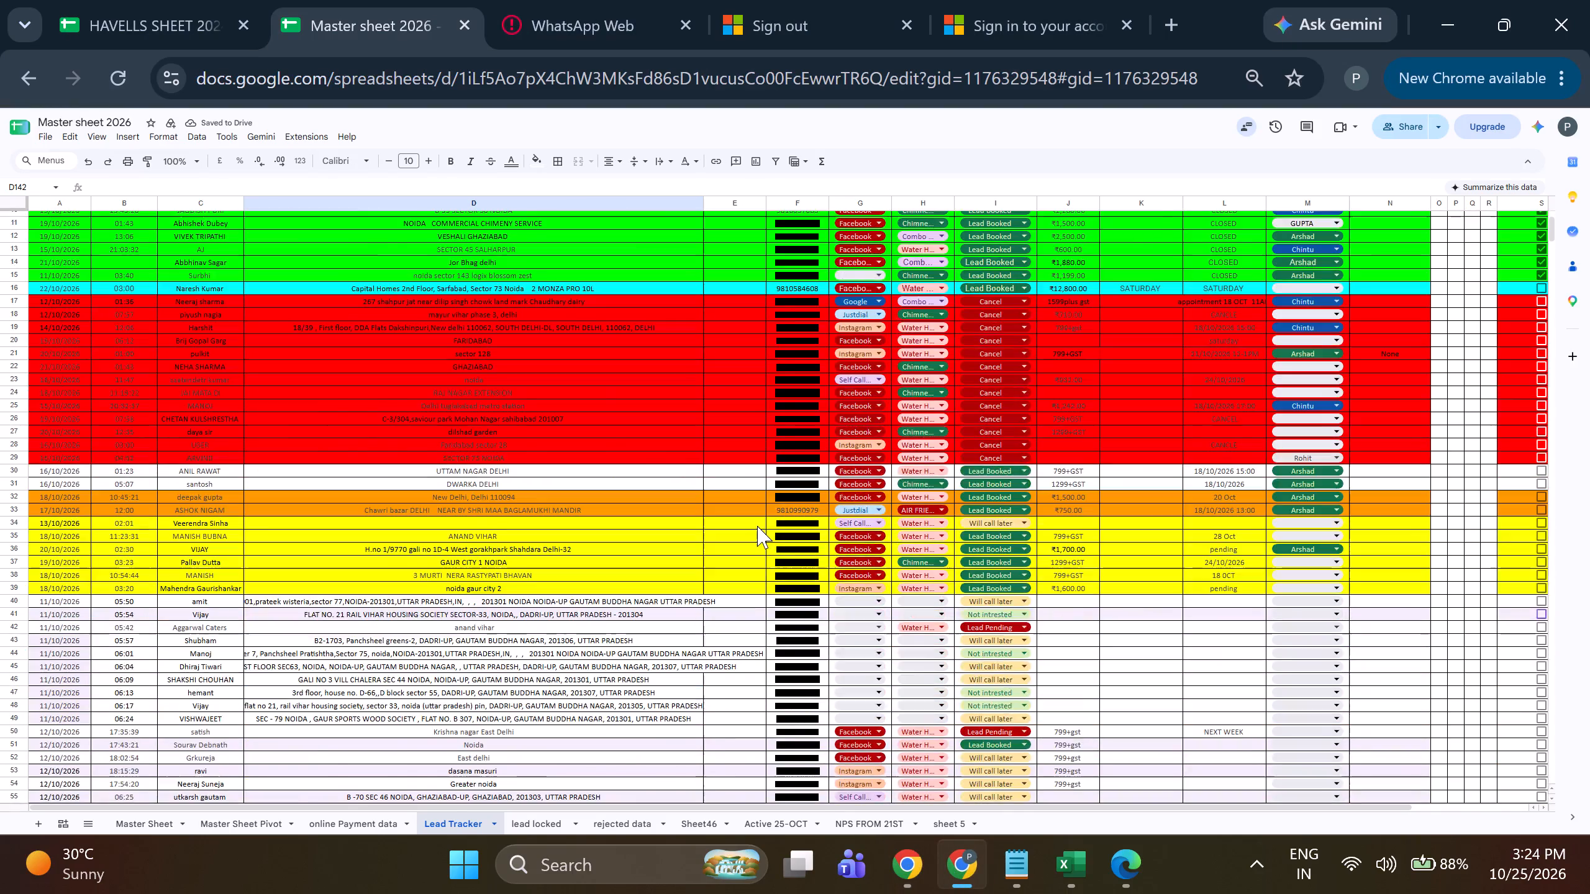
{"action": "scroll", "coordinate": [757, 526], "scroll_direction": "up", "scroll_amount": 9}
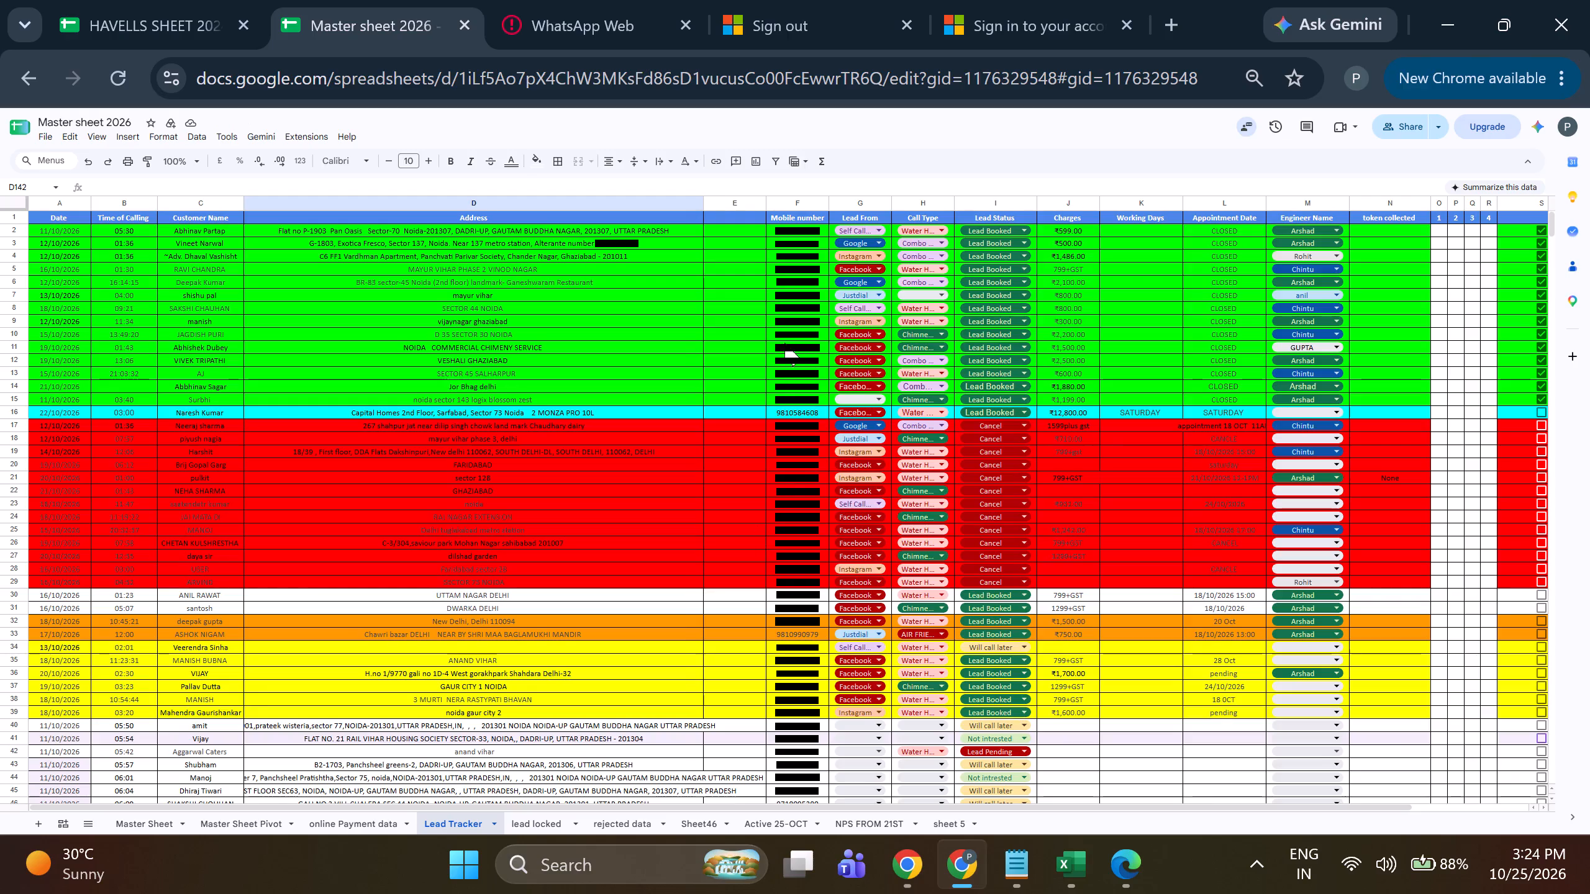
{"action": "left_click", "coordinate": [722, 198]}
{"action": "right_click", "coordinate": [722, 198]}
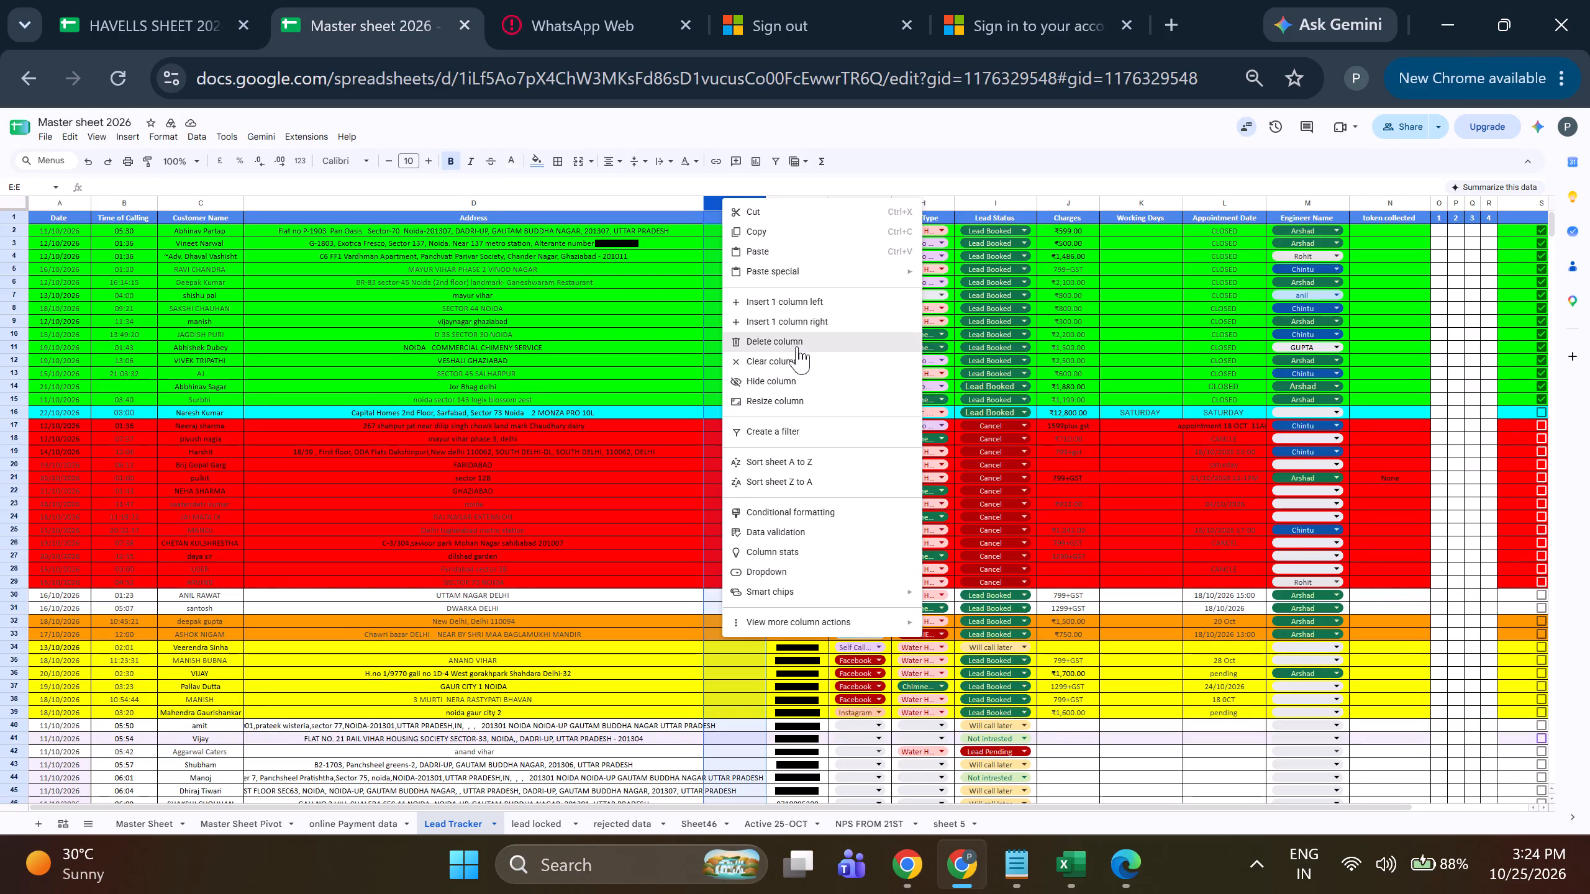
{"action": "left_click", "coordinate": [797, 346]}
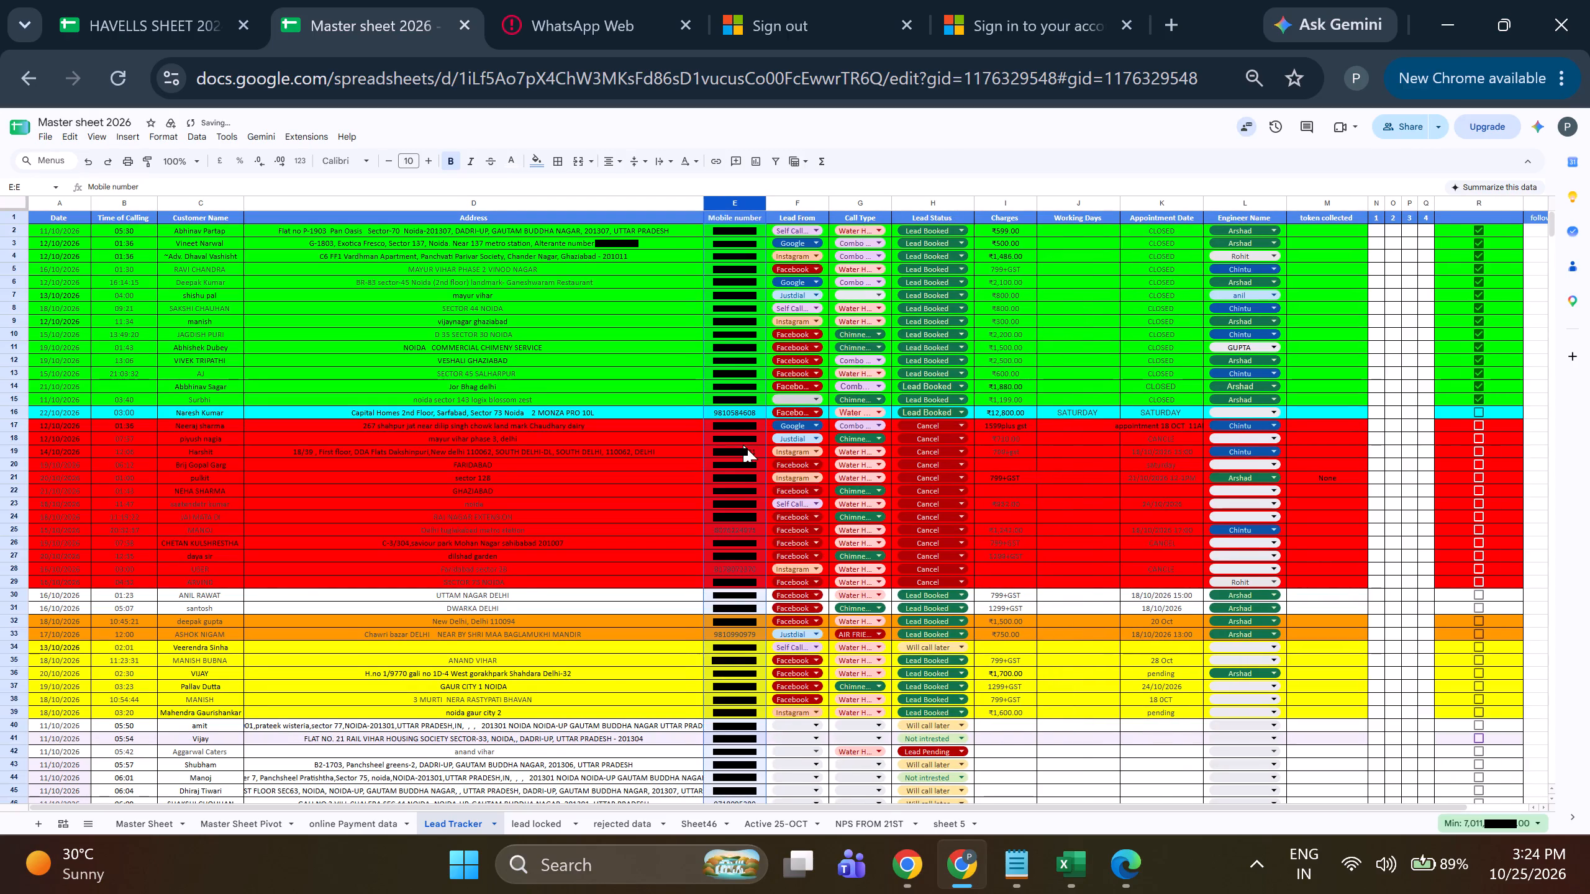
Copy the name from row 181 of Serv Simplified – Leads Tracker into Customer Name cell C142 of the Lead Tracker.
{"action": "scroll", "coordinate": [743, 445], "scroll_direction": "down", "scroll_amount": 8}
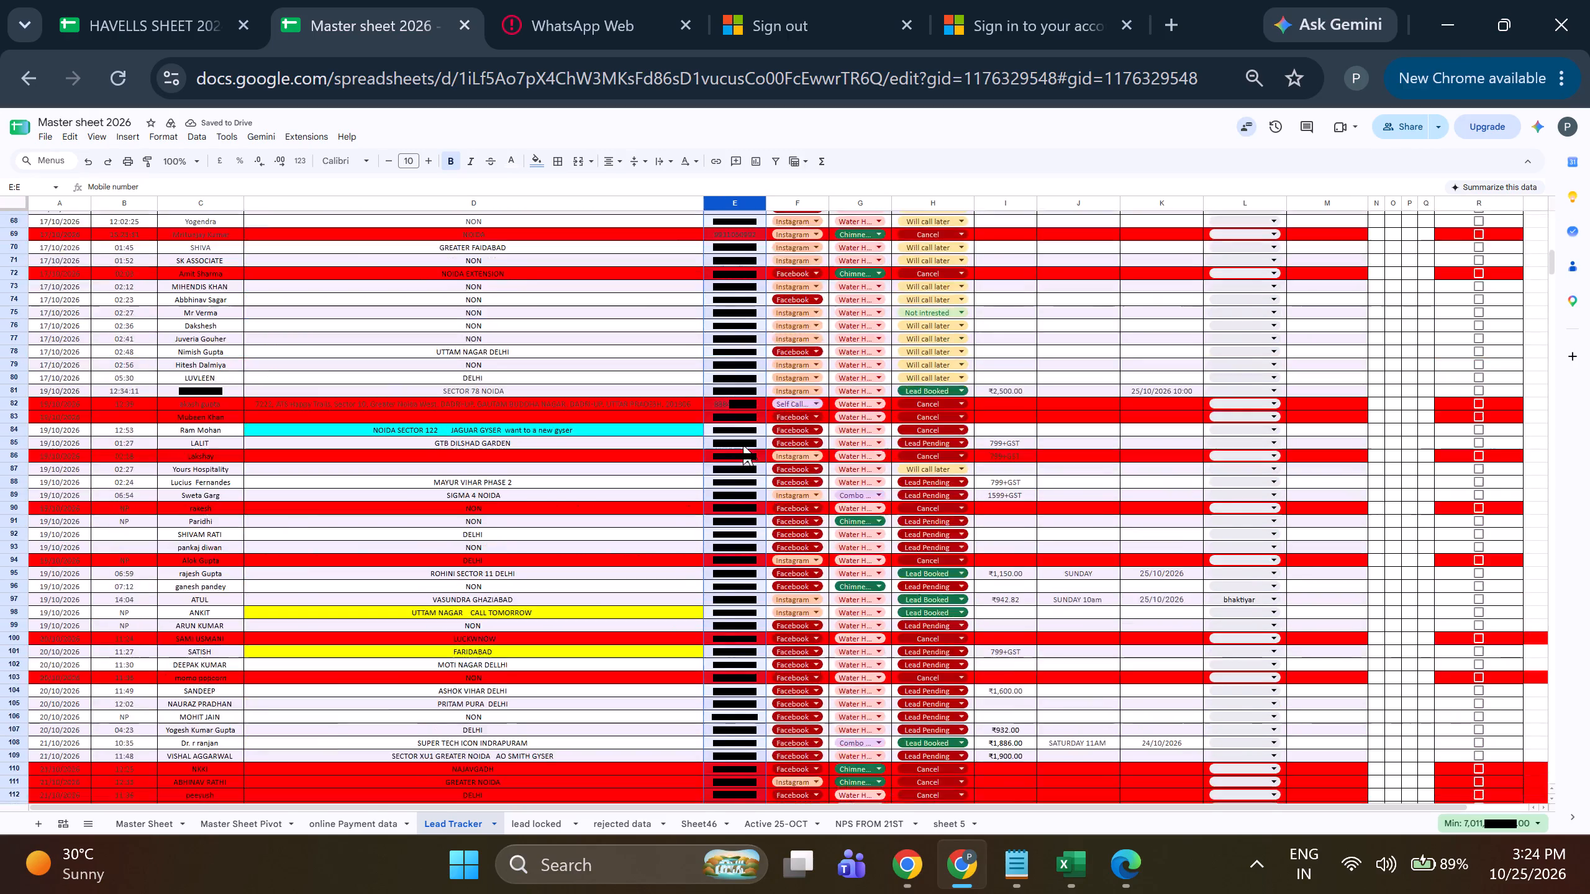
{"action": "scroll", "coordinate": [743, 445], "scroll_direction": "down", "scroll_amount": 7}
{"action": "left_click", "coordinate": [510, 412]}
{"action": "scroll", "coordinate": [701, 415], "scroll_direction": "up", "scroll_amount": 2}
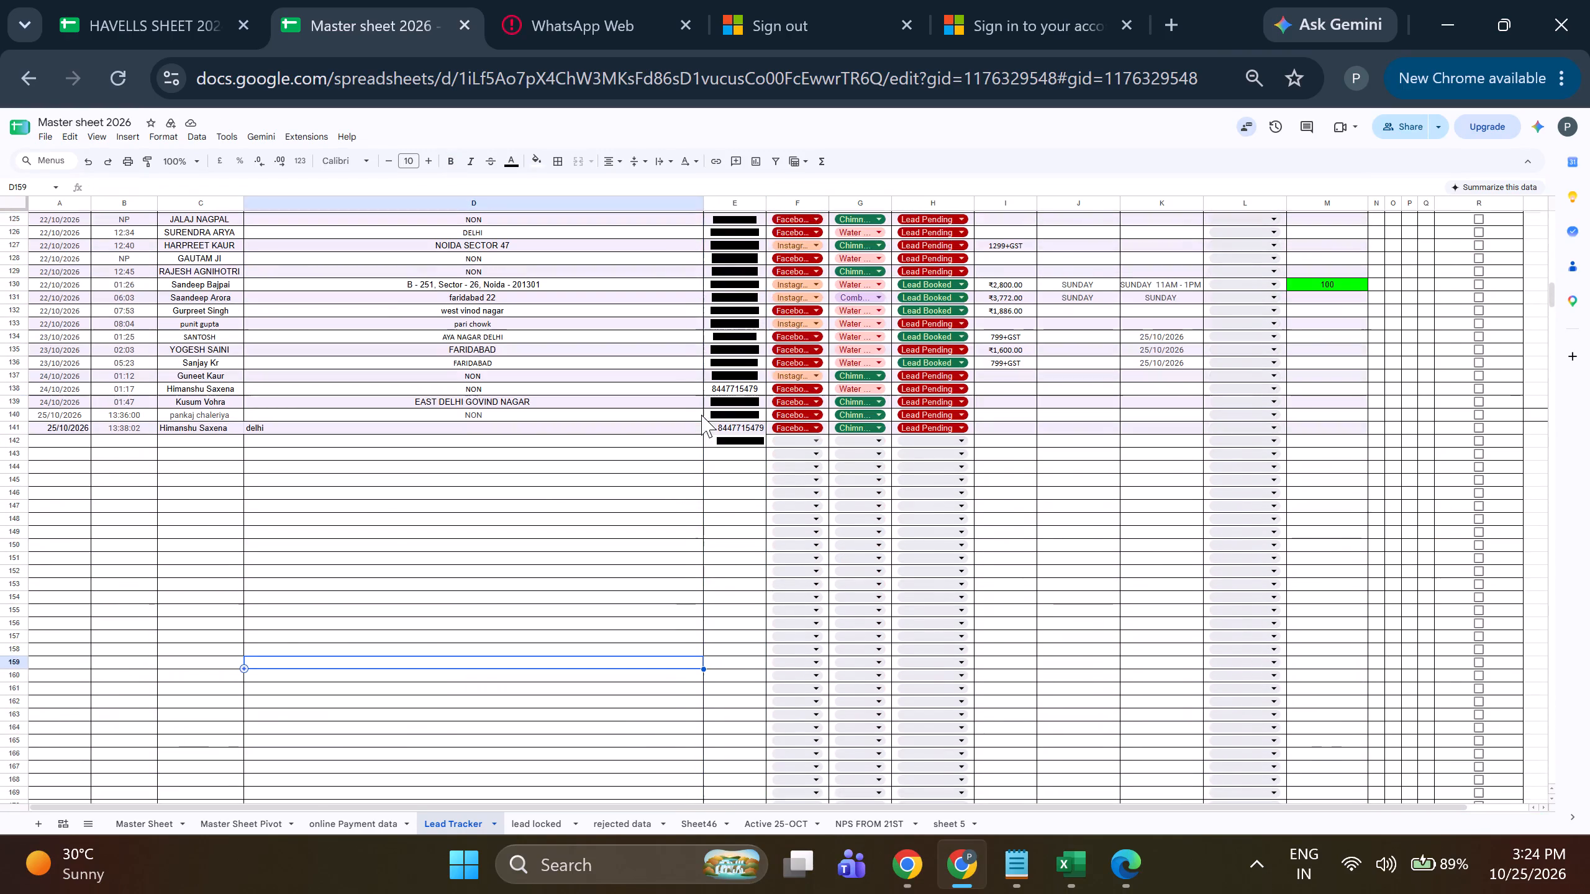
{"action": "scroll", "coordinate": [701, 415], "scroll_direction": "up", "scroll_amount": 1}
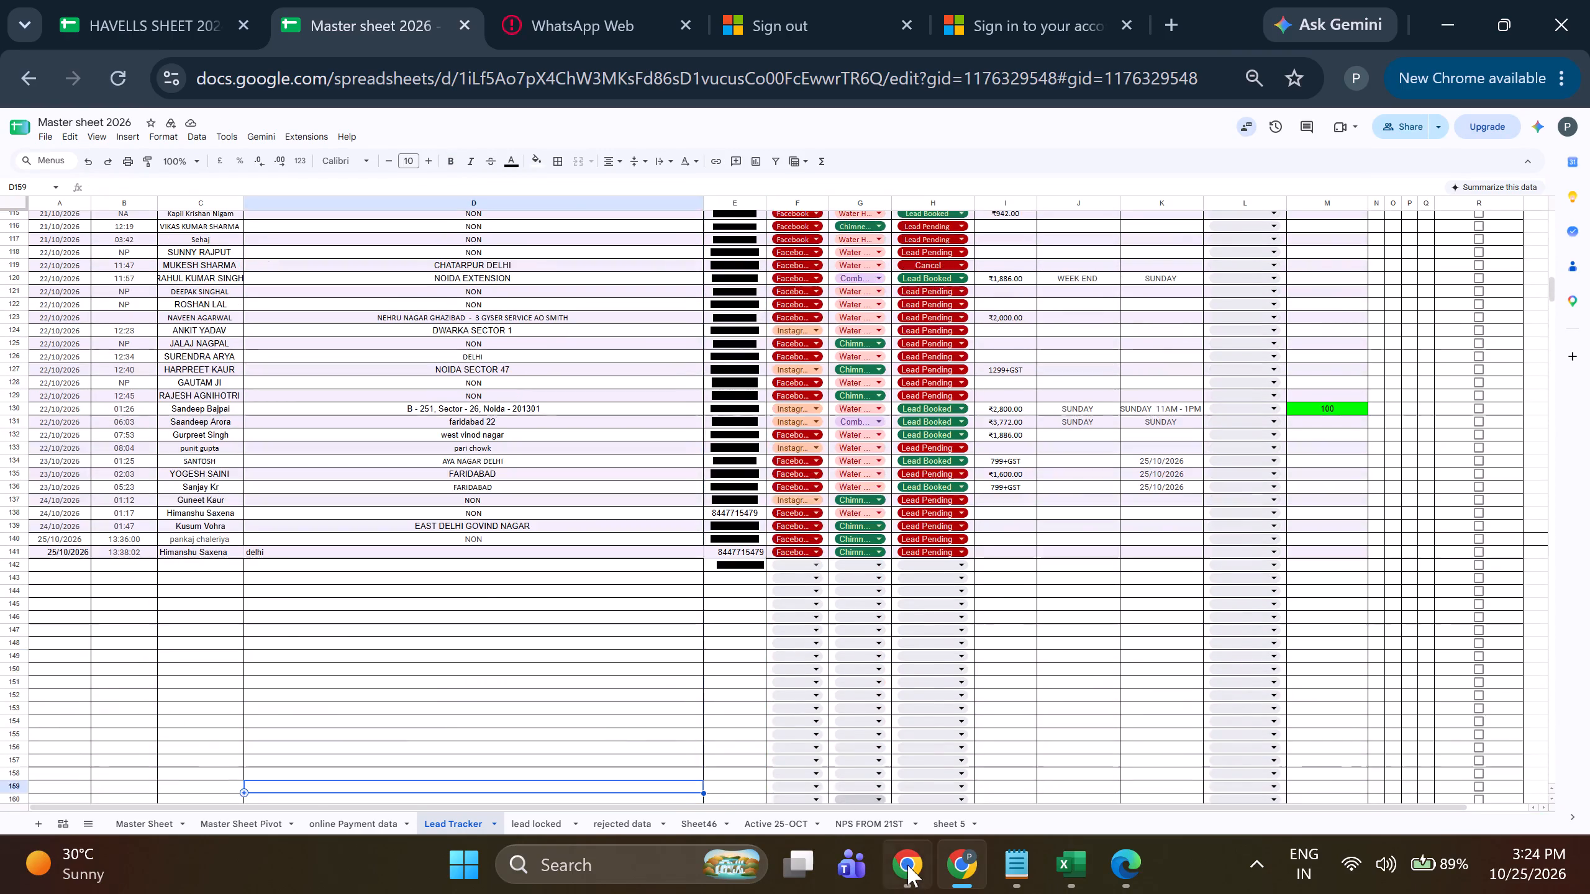
{"action": "left_click", "coordinate": [909, 865]}
{"action": "left_click", "coordinate": [319, 716]}
{"action": "key", "text": "ctrl+c"}
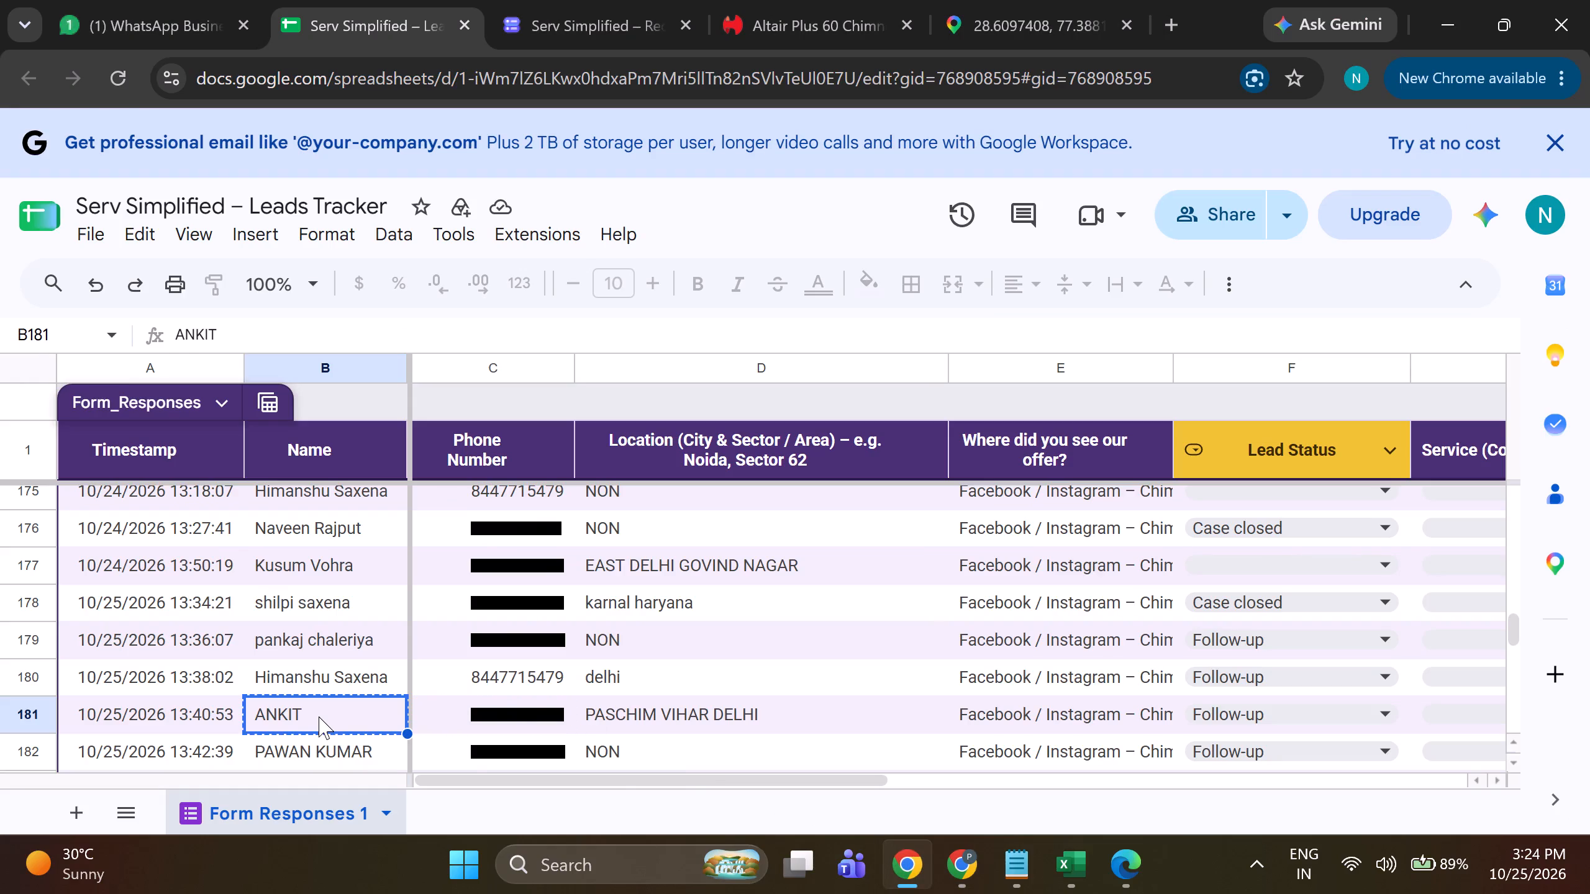
{"action": "left_click", "coordinate": [968, 868]}
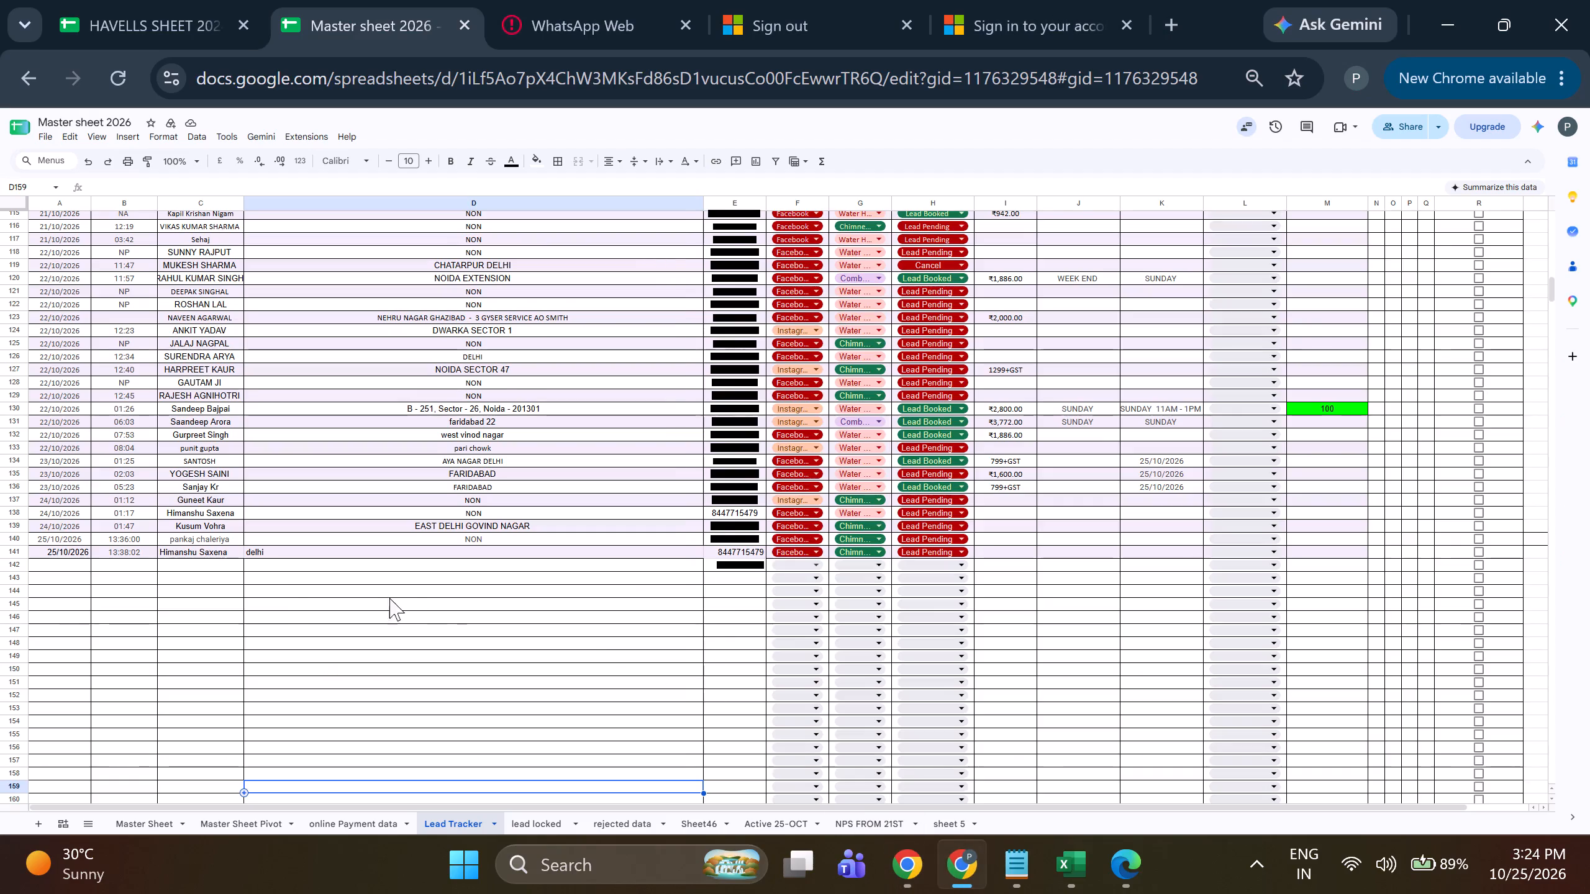
{"action": "left_click", "coordinate": [220, 567]}
{"action": "key", "text": "ctrl+v"}
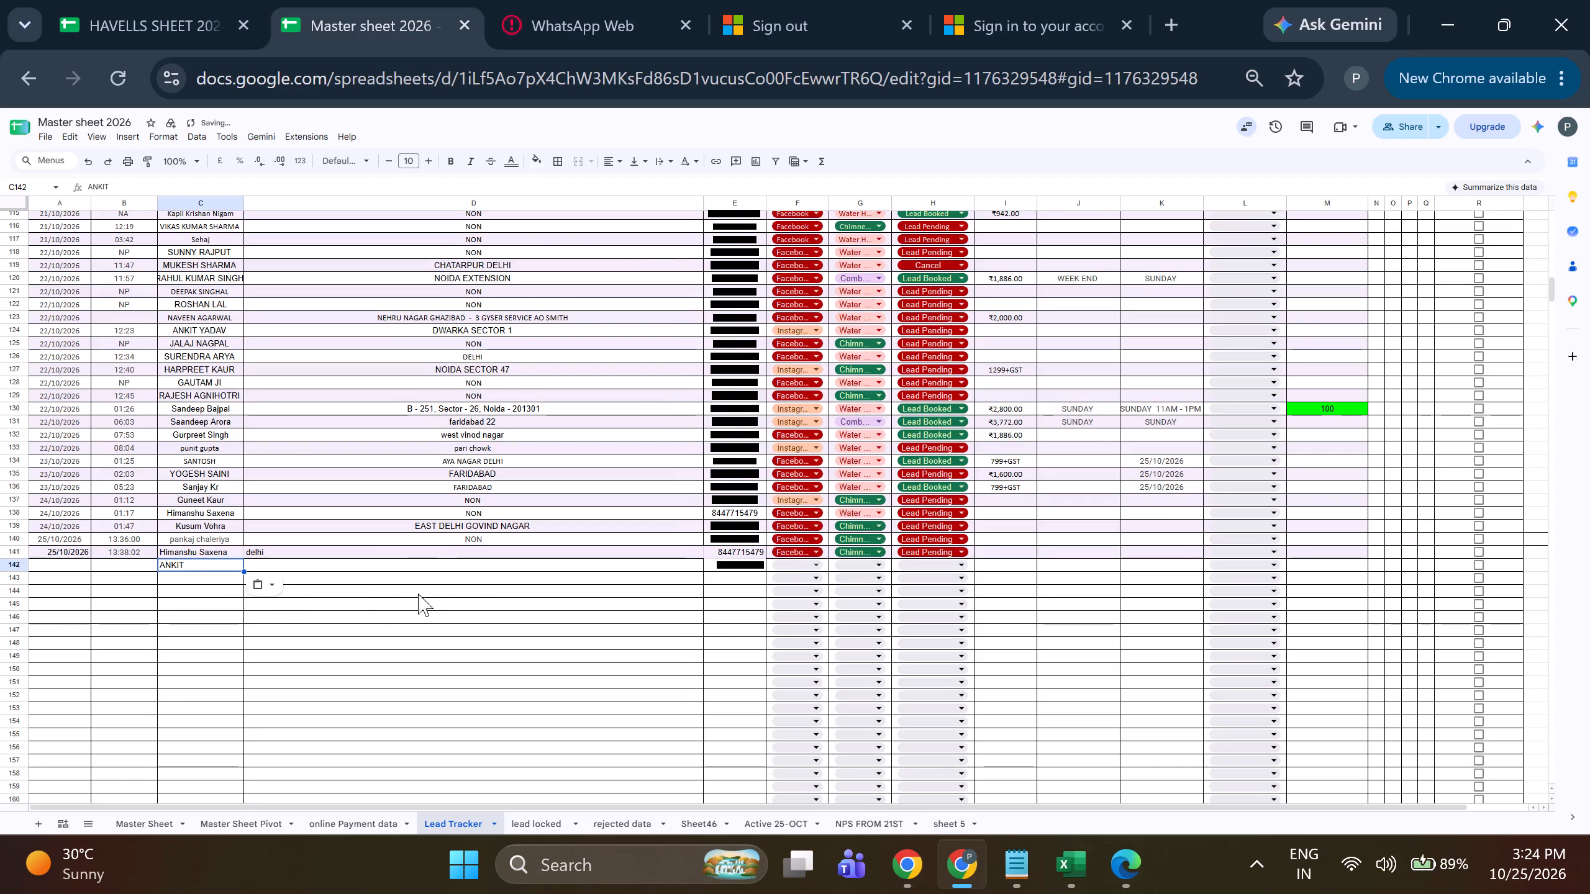
Copy the location PASCHIM VIHAR DELHI from row 181 of Serv Simplified – Leads Tracker into Address cell D142 of the Lead Tracker.
{"action": "left_click", "coordinate": [501, 561]}
{"action": "left_click", "coordinate": [900, 868]}
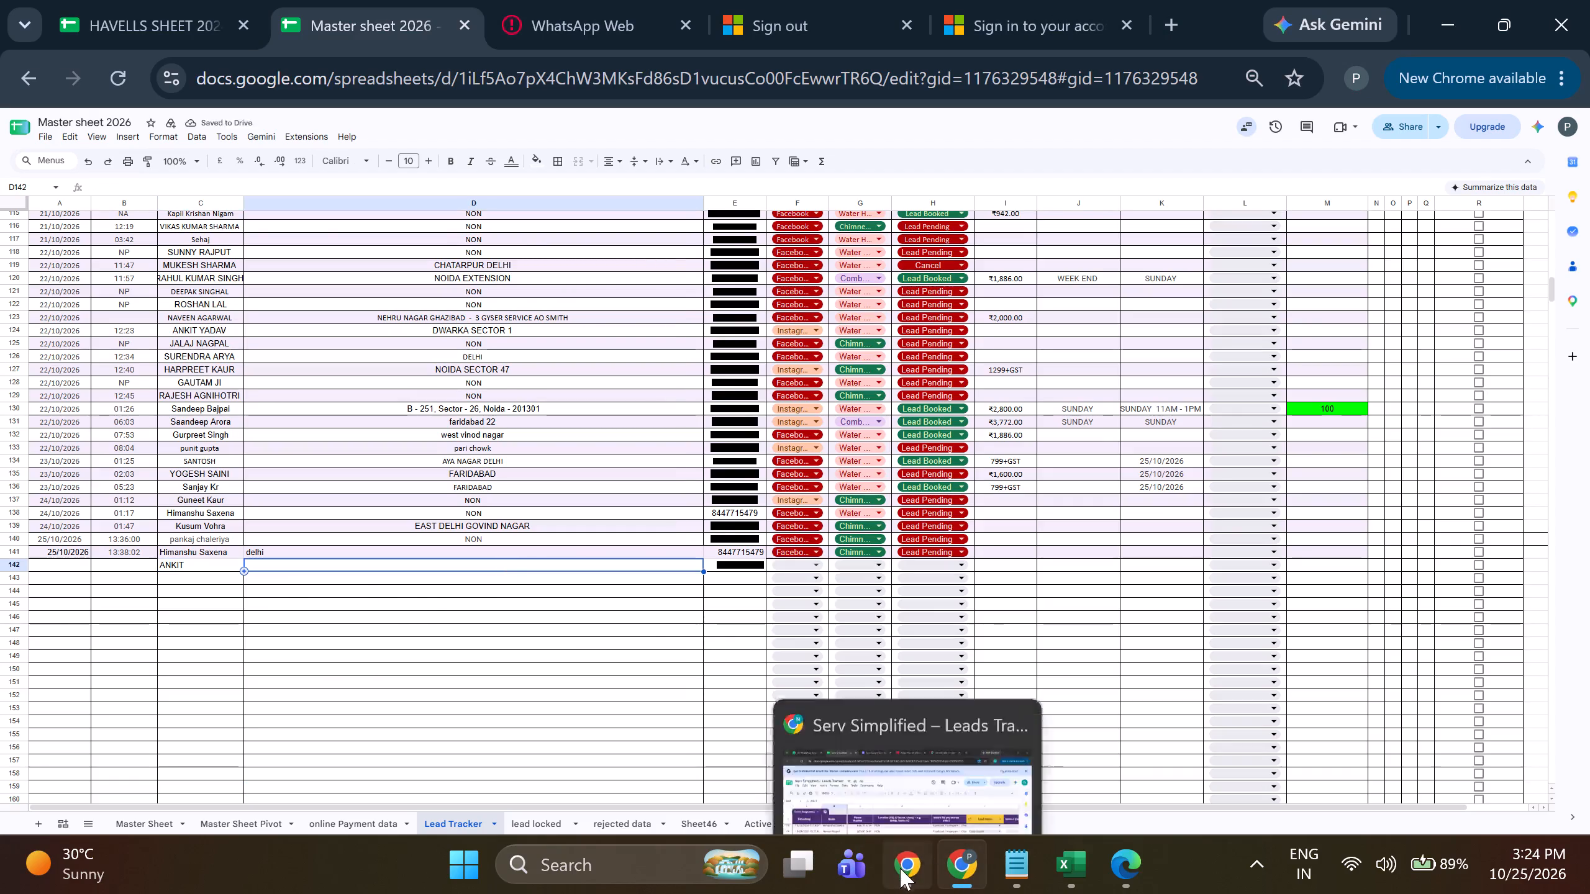
{"action": "left_click", "coordinate": [746, 707]}
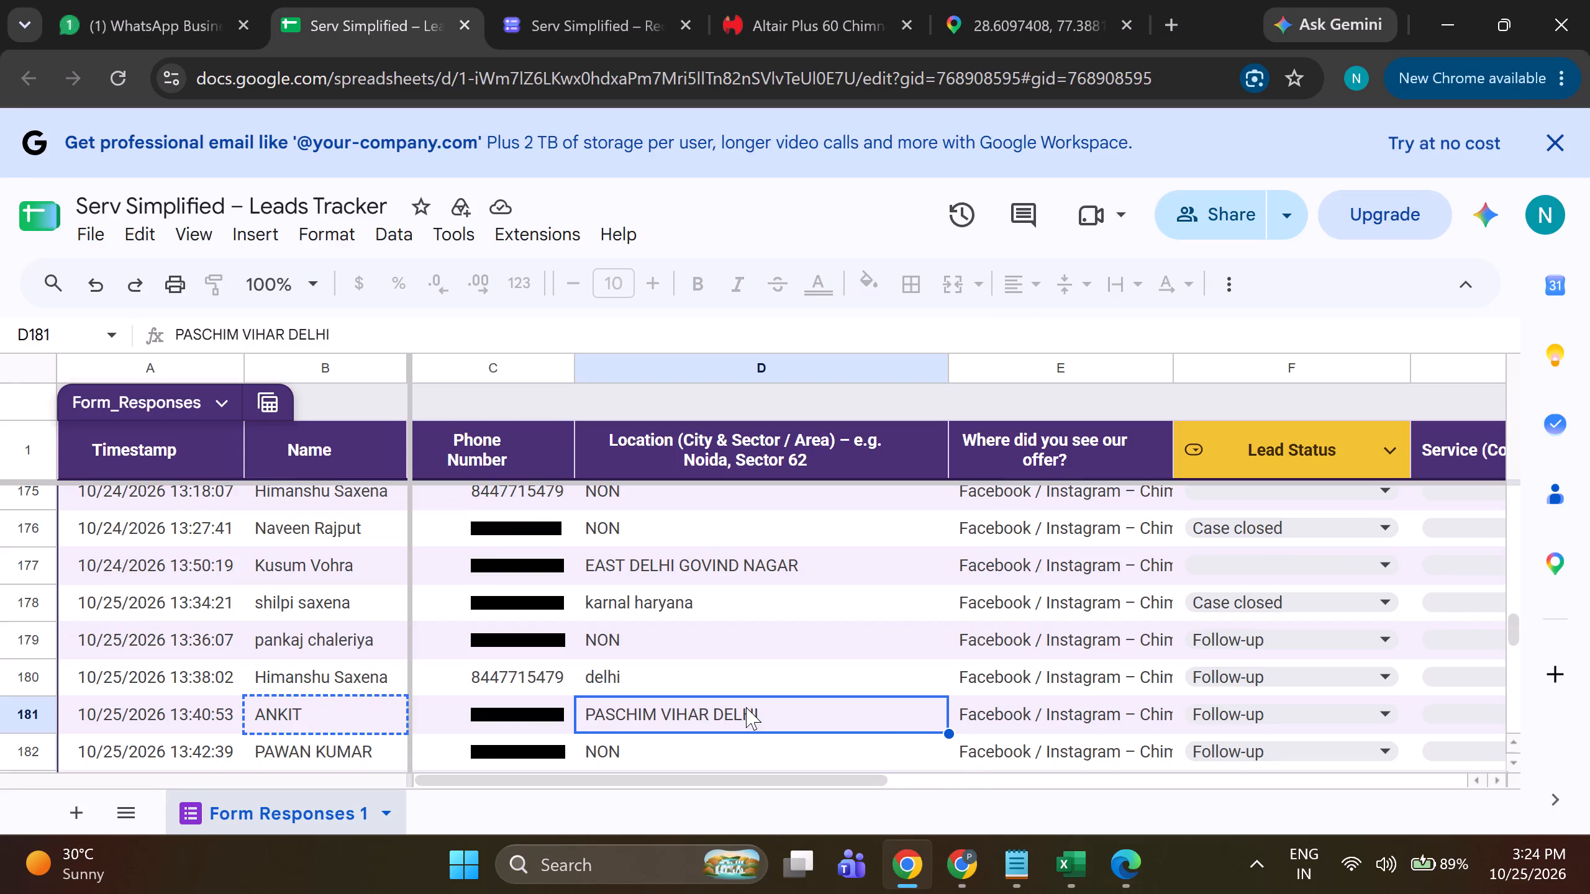
{"action": "key", "text": "ctrl+c"}
{"action": "left_click", "coordinate": [952, 860]}
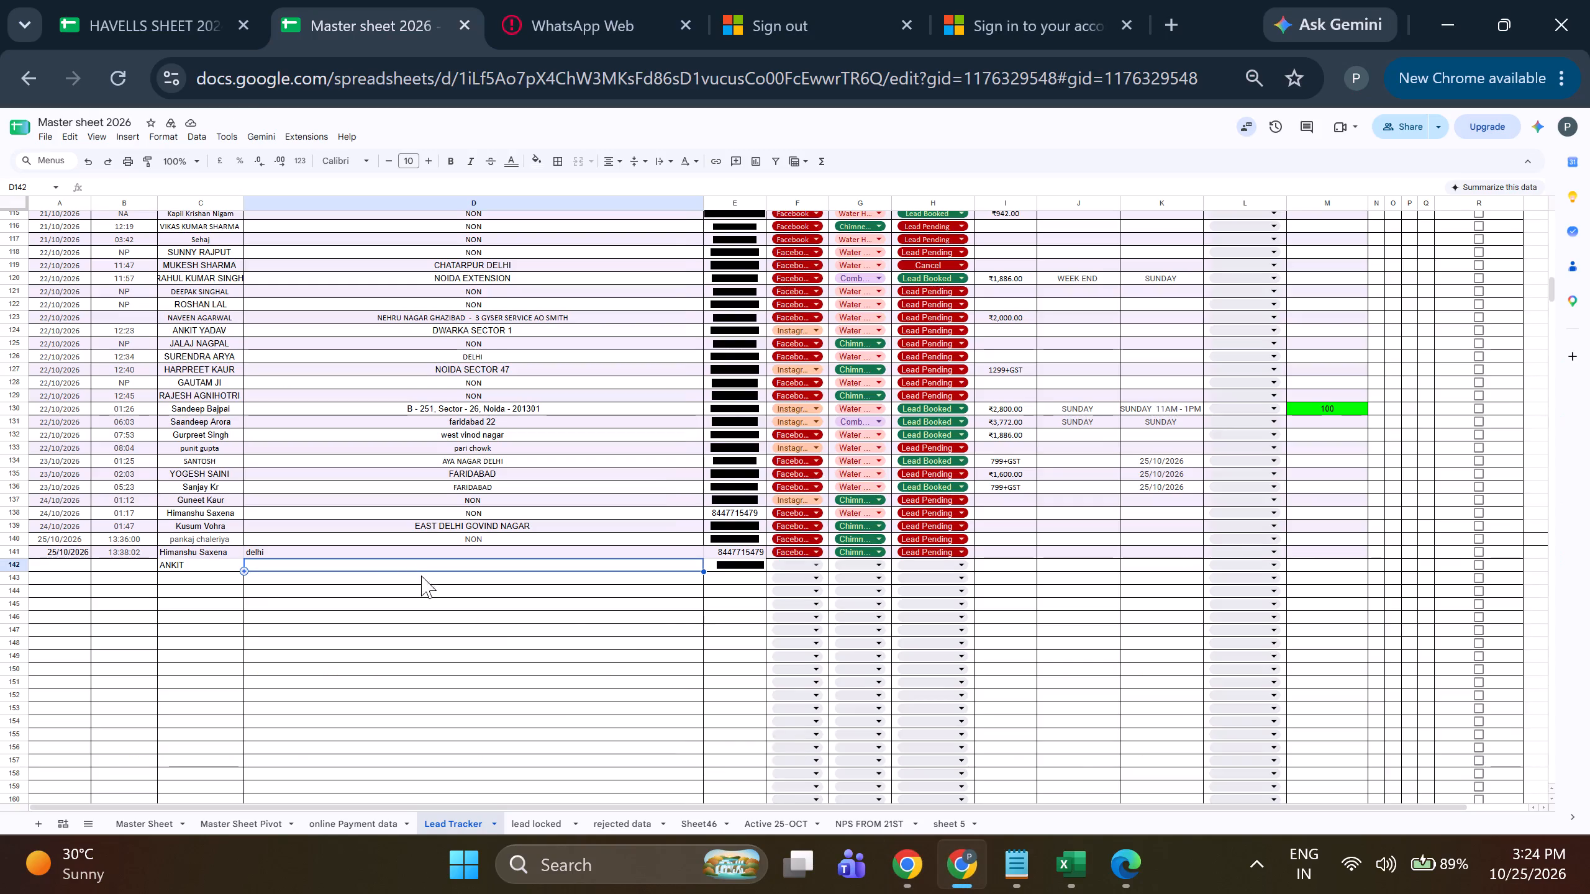
{"action": "left_click", "coordinate": [181, 569]}
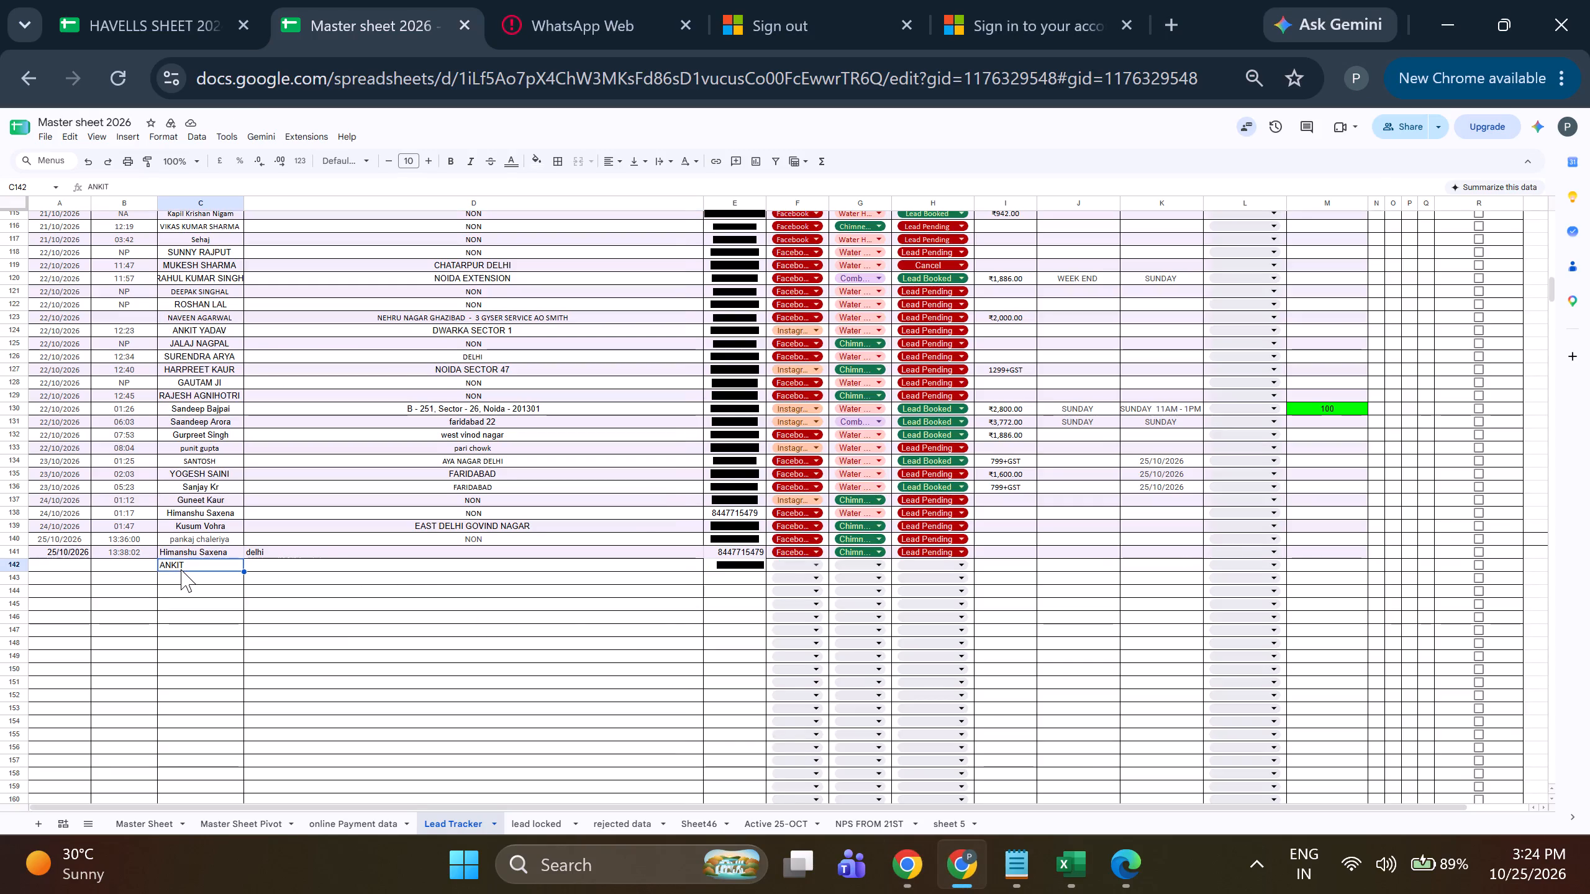
{"action": "left_click", "coordinate": [353, 570]}
{"action": "key", "text": "ctrl+v"}
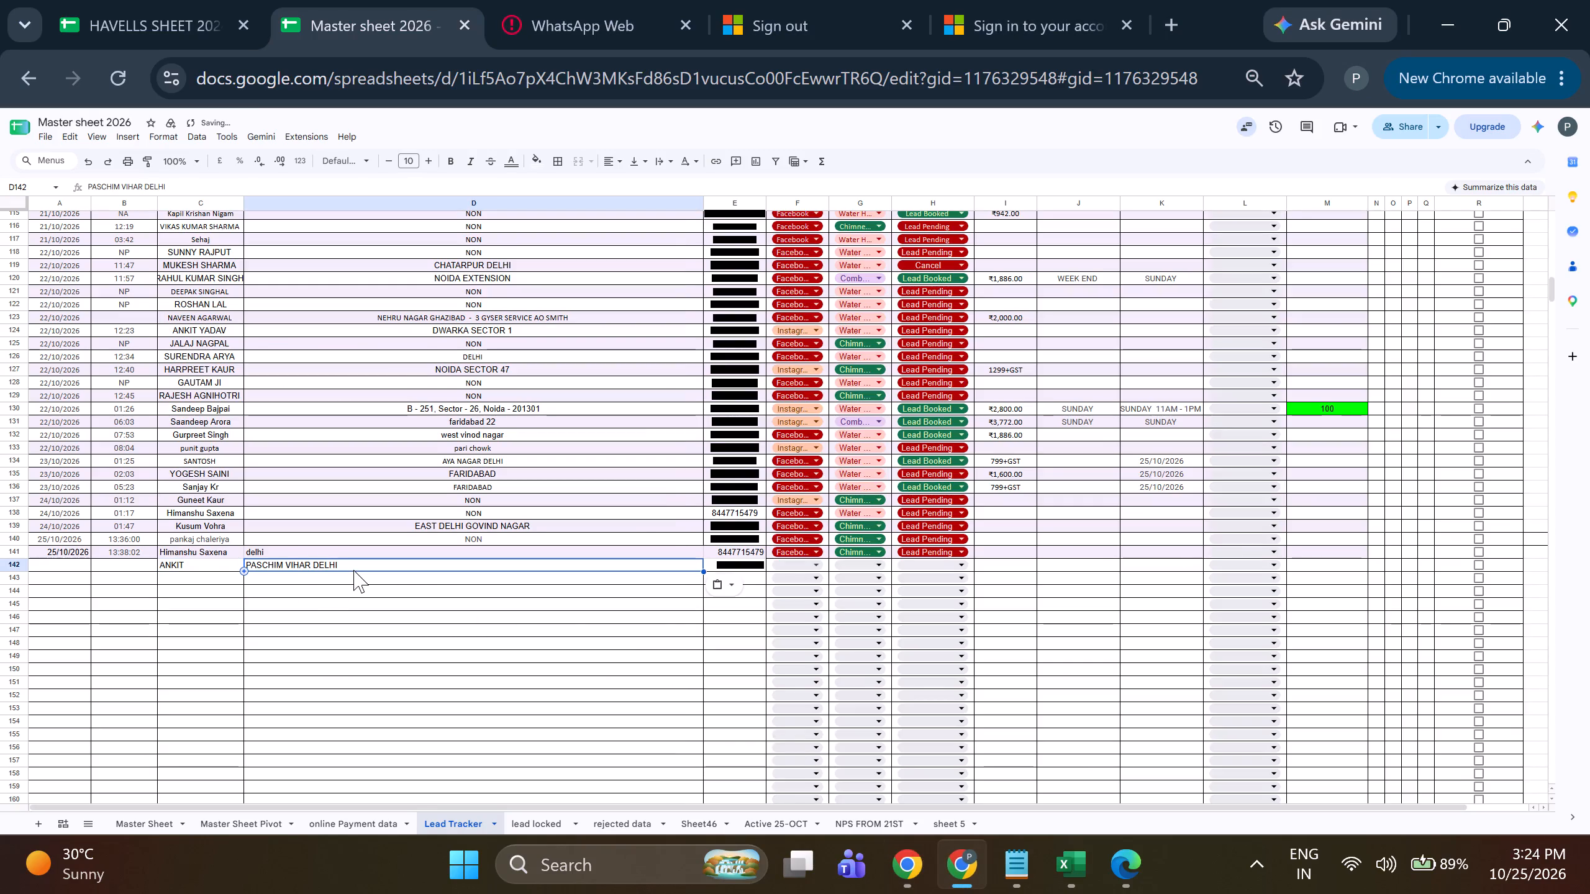
Copy the timestamp 10/25/2026 13:40:53 from row 181 of Serv Simplified – Leads Tracker for row 142, and return to Master sheet 2026.
{"action": "left_click", "coordinate": [119, 565]}
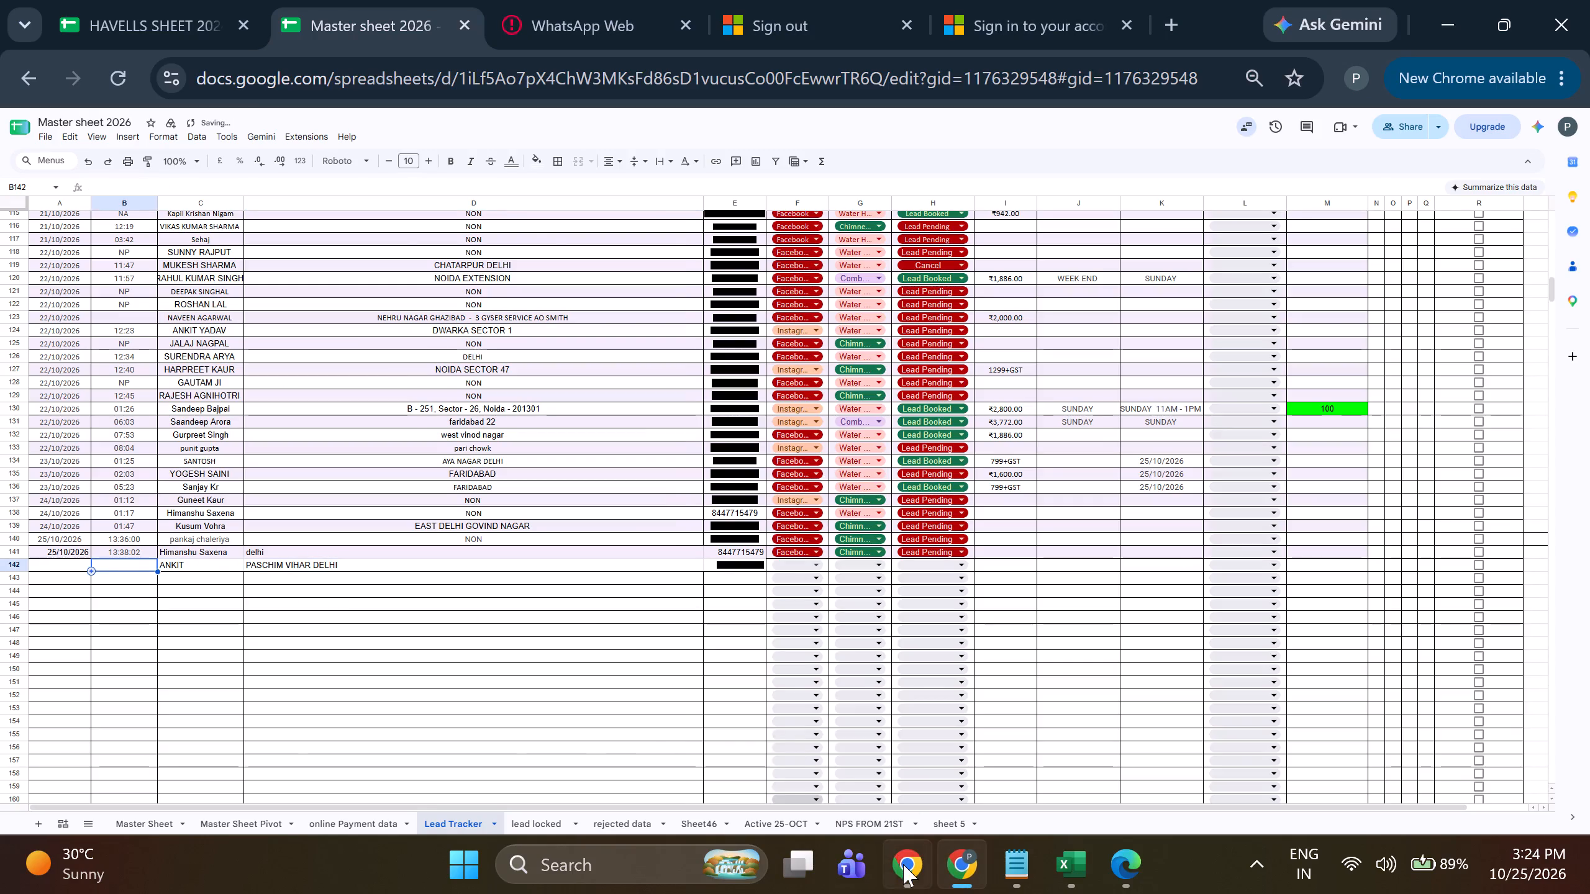
{"action": "left_click", "coordinate": [903, 864]}
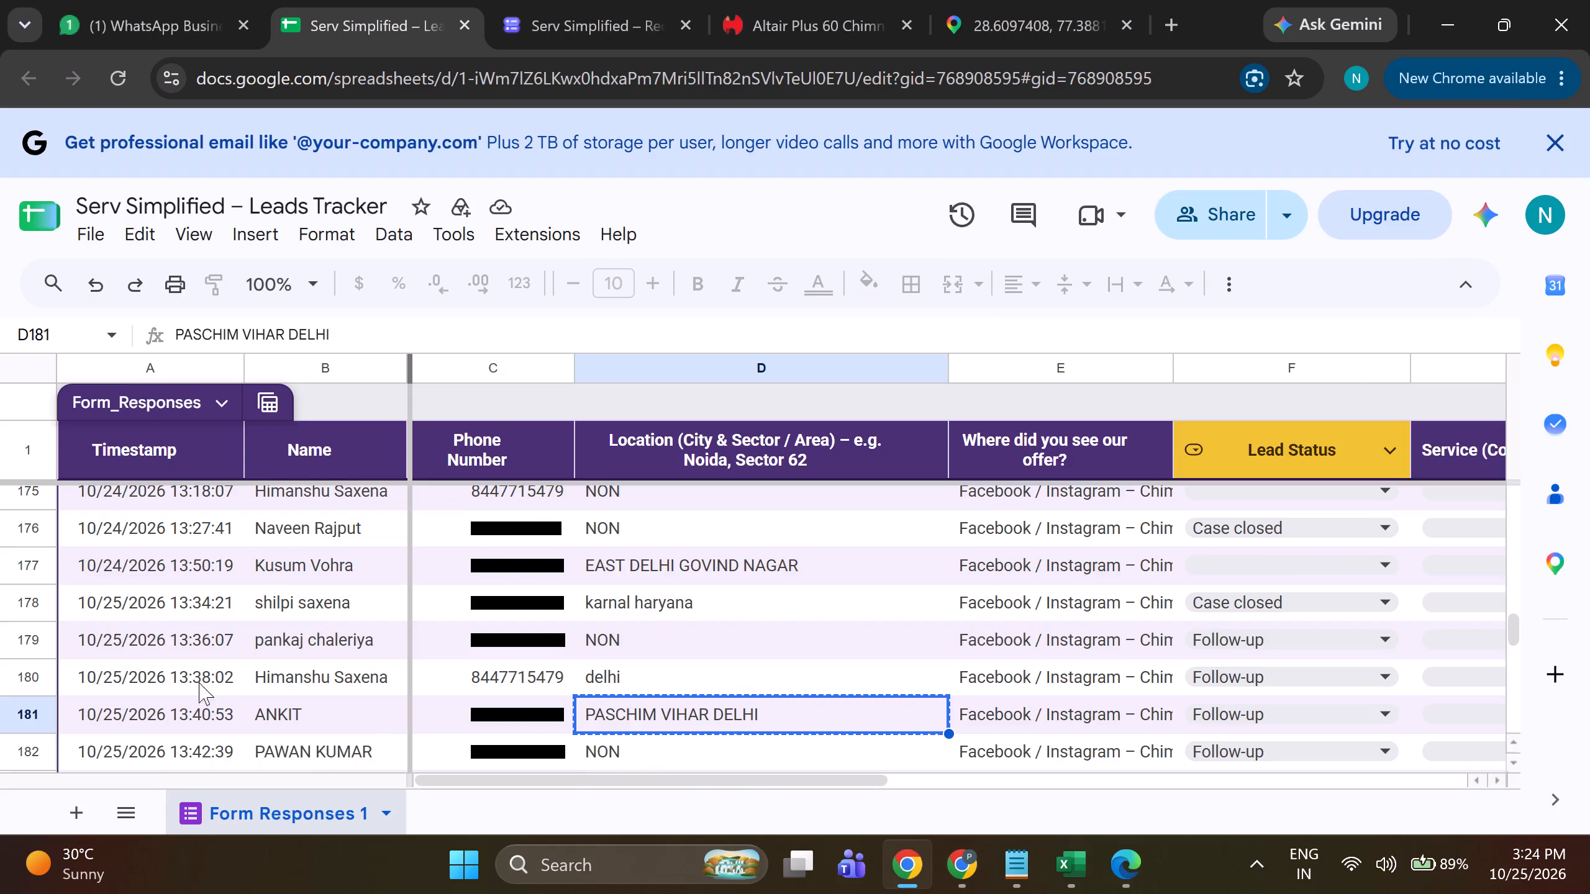
{"action": "left_click", "coordinate": [180, 706]}
{"action": "key", "text": "ctrl+c"}
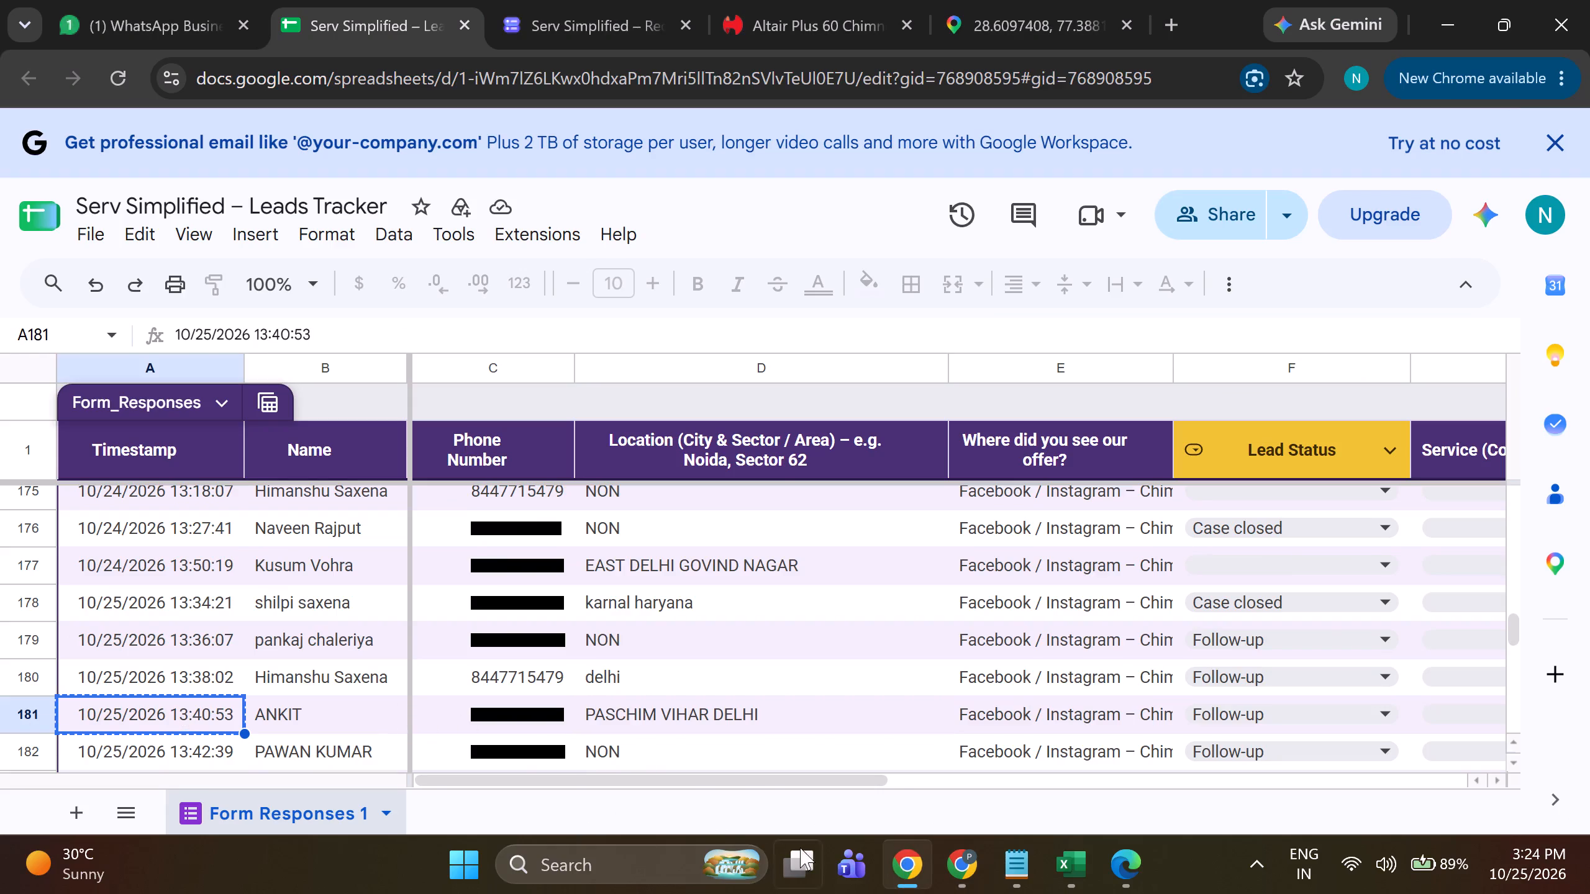
{"action": "left_click", "coordinate": [947, 846]}
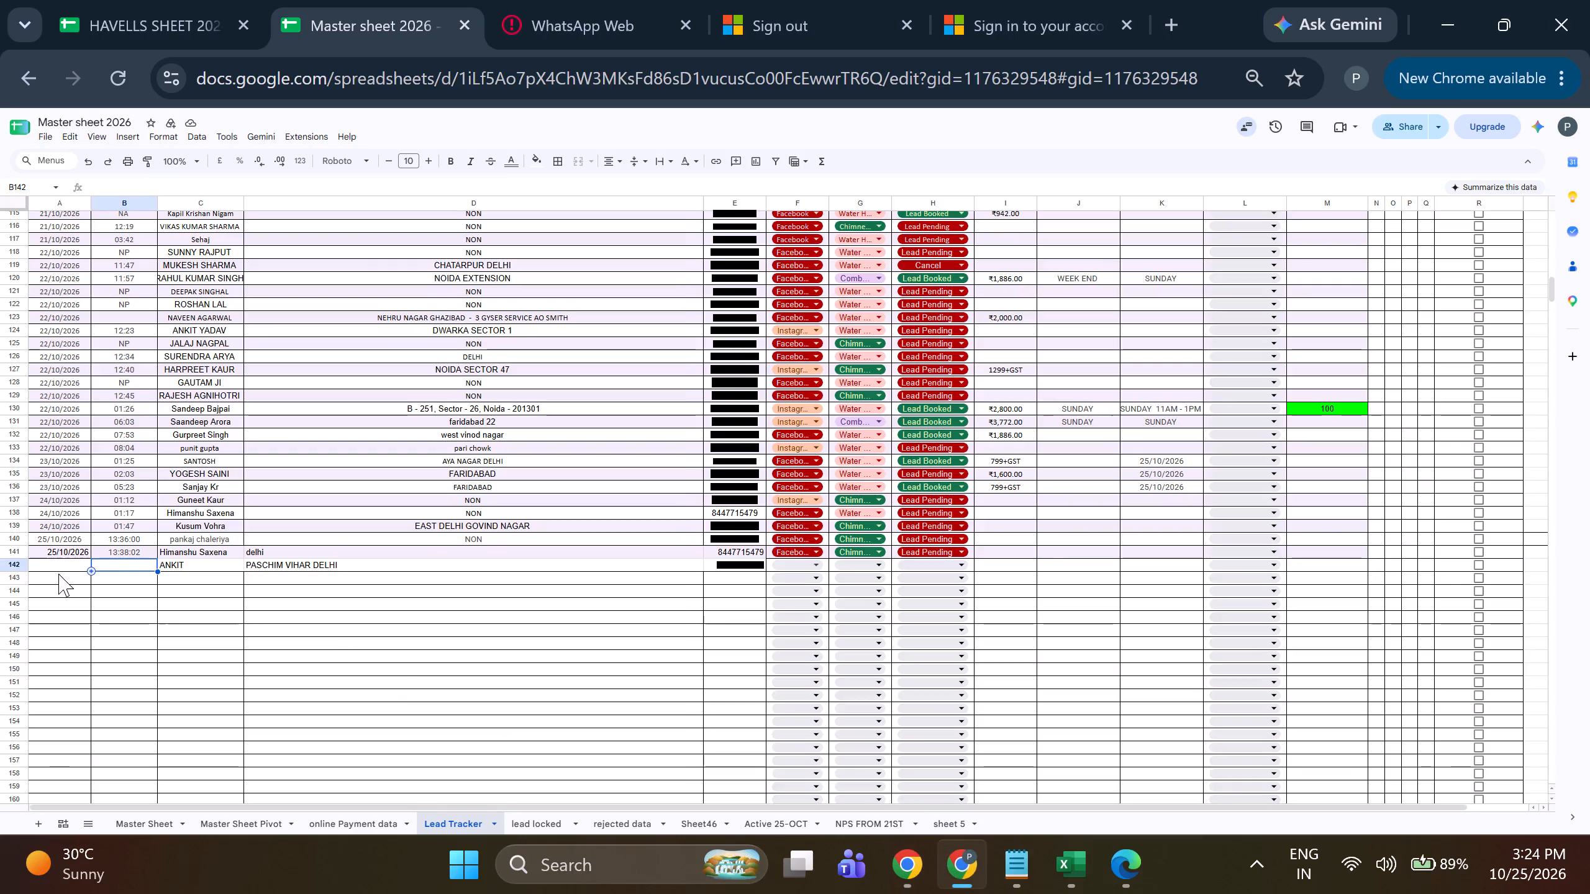
Paste the copied timestamp into cell A142 of the Lead Tracker and copy its time portion, 13:40:53, into B142.
{"action": "left_click", "coordinate": [46, 566]}
{"action": "key", "text": "ctrl+v"}
{"action": "triple_click", "coordinate": [46, 566]}
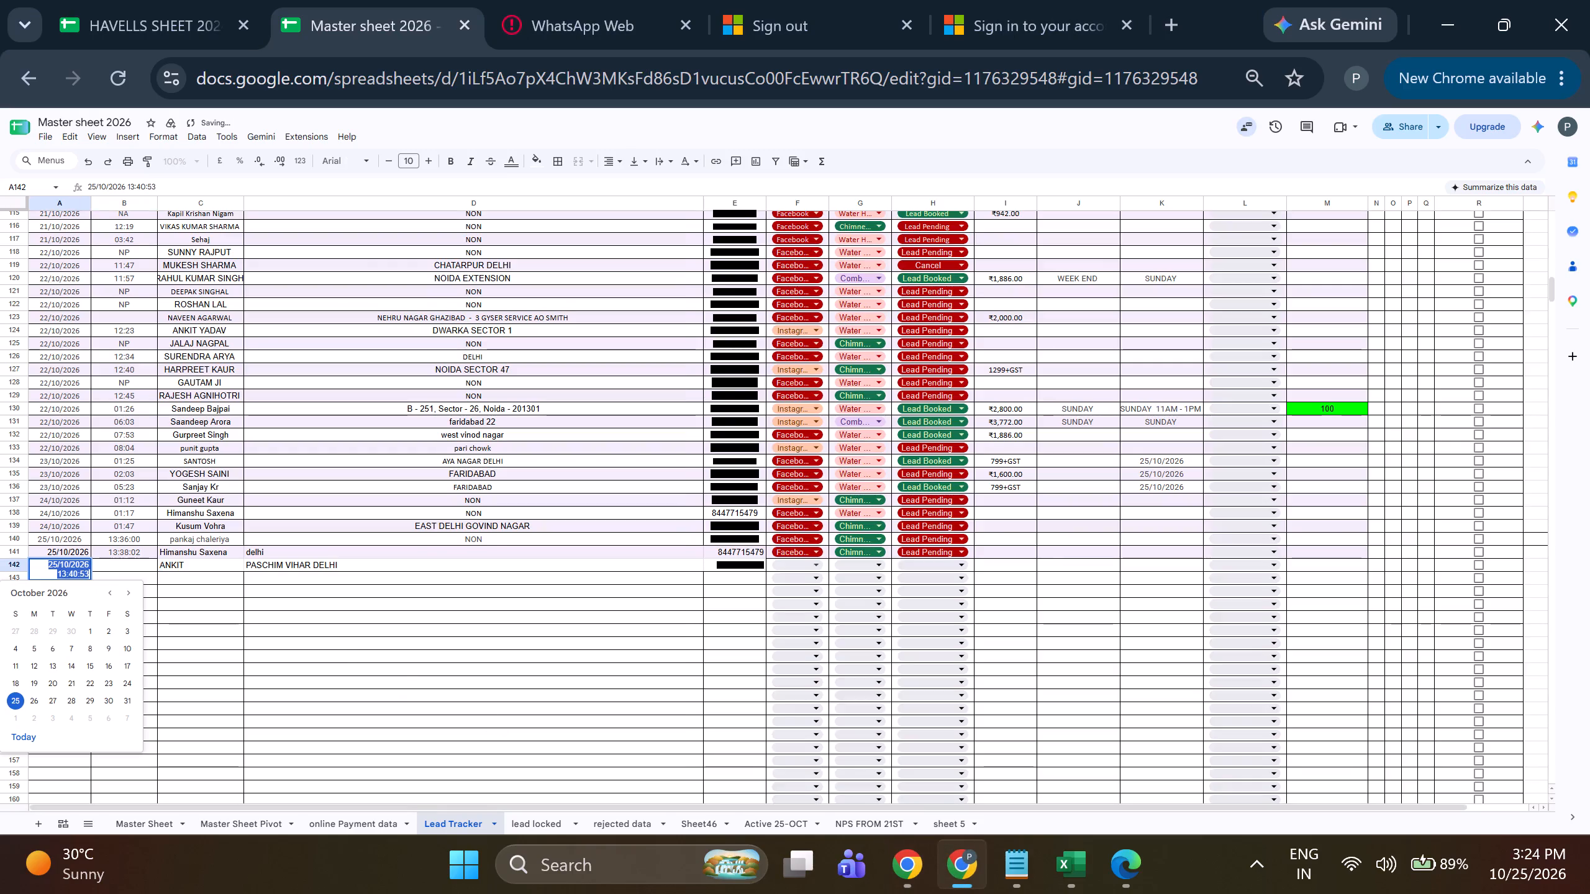
{"action": "left_click", "coordinate": [29, 576]}
{"action": "left_click_drag", "start_coordinate": [50, 574], "coordinate": [96, 571]}
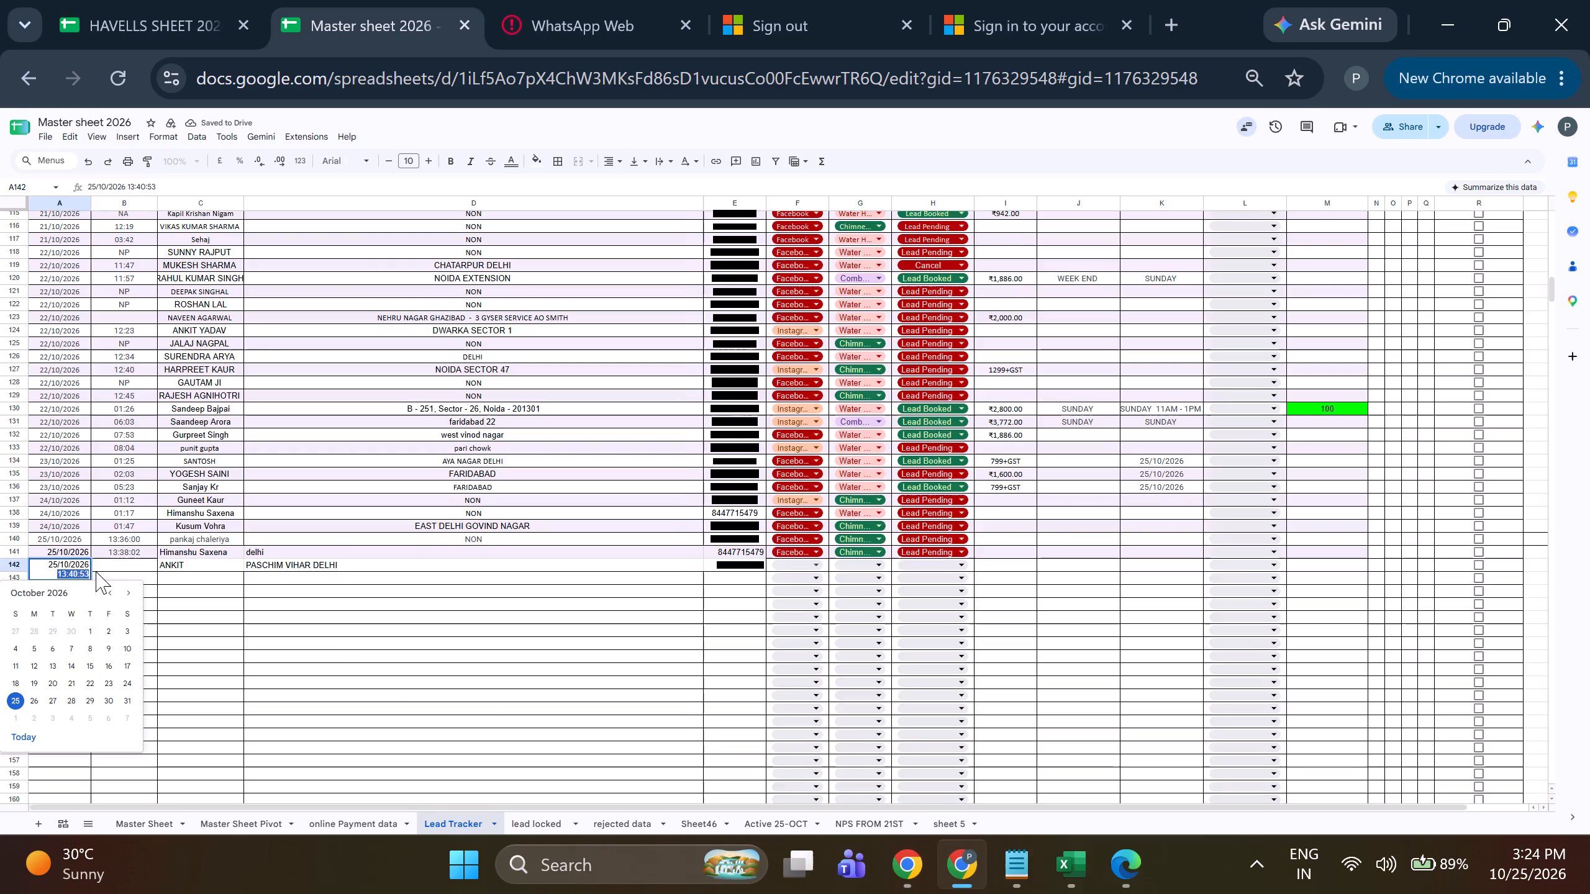
{"action": "key", "text": "ctrl+c"}
{"action": "left_click", "coordinate": [122, 564]}
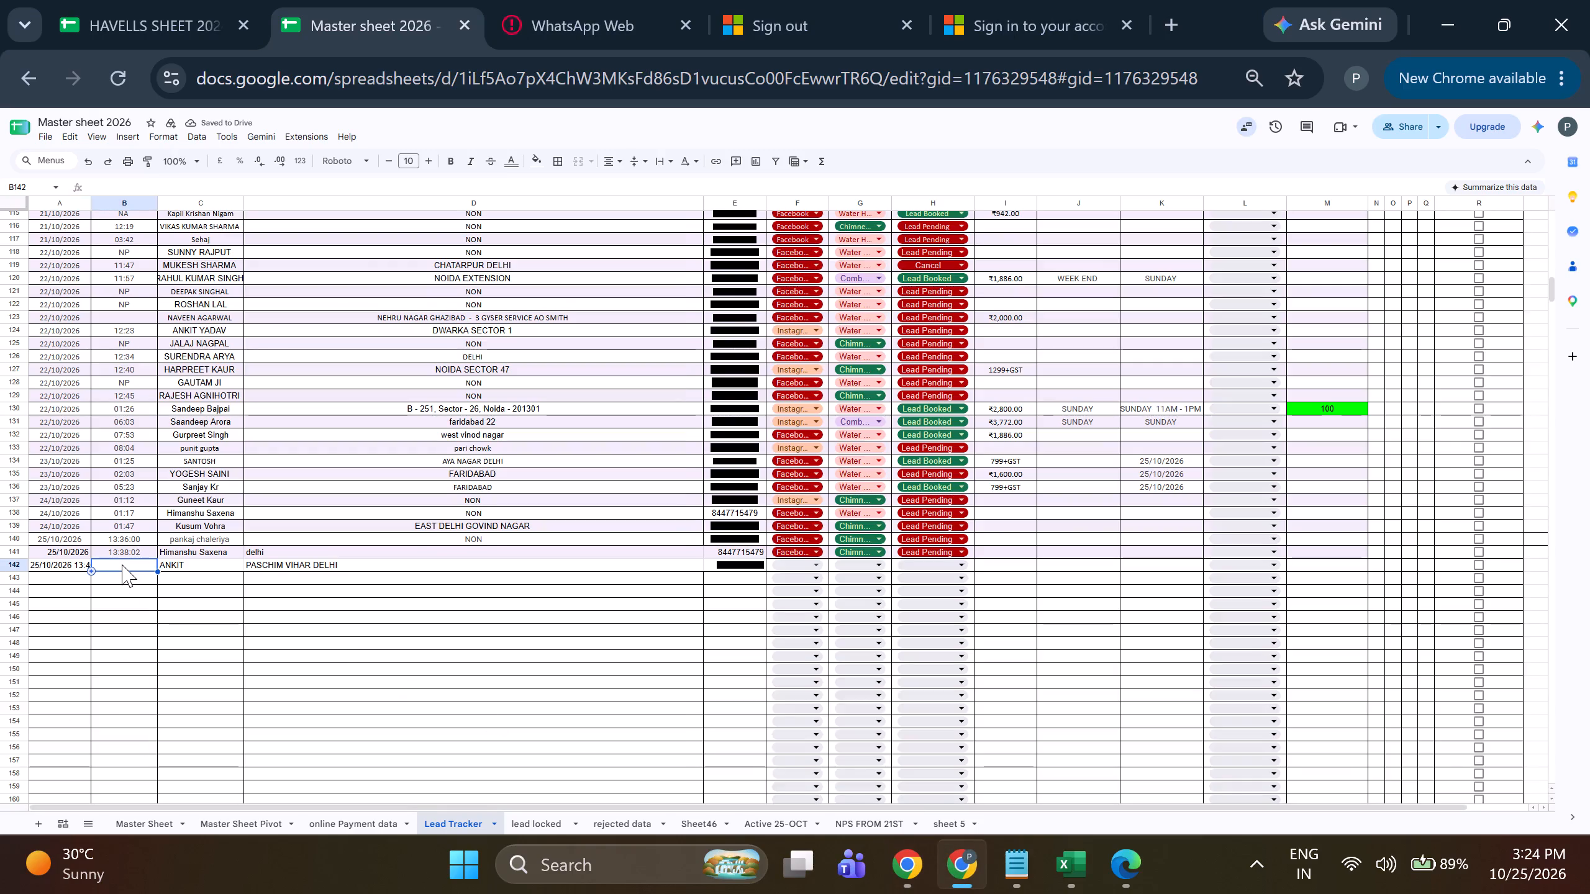
{"action": "double_click", "coordinate": [122, 564]}
{"action": "key", "text": "ctrl+v"}
{"action": "left_click", "coordinate": [107, 628]}
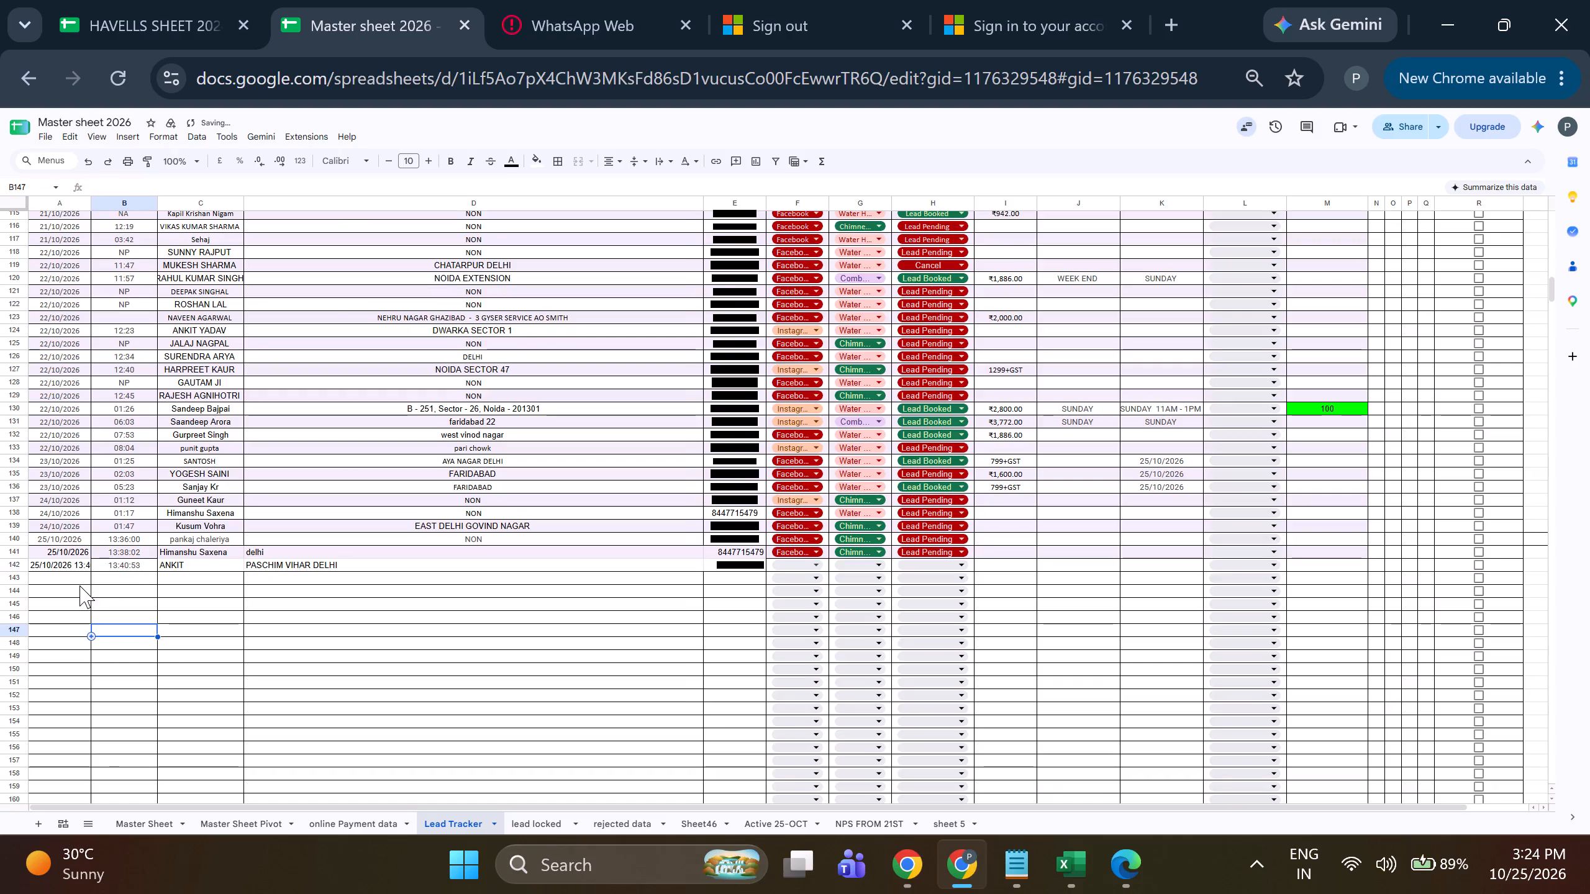
Remove the time portion from cell A142 of the Lead Tracker, leaving only the date 25/10/2026.
{"action": "double_click", "coordinate": [71, 562]}
{"action": "left_click_drag", "start_coordinate": [52, 571], "coordinate": [89, 571]}
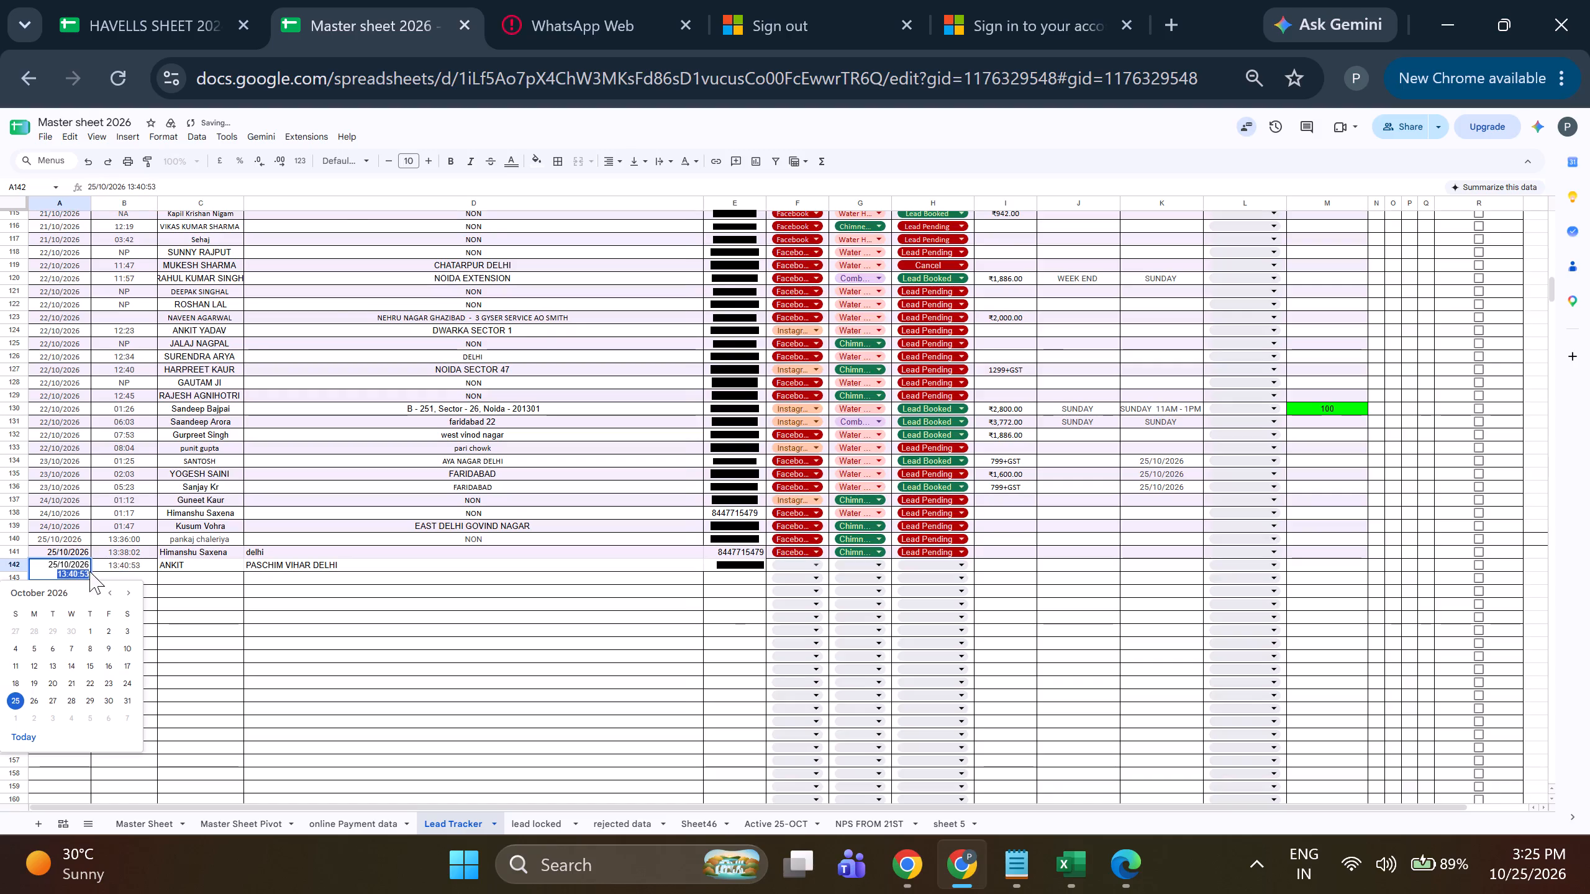
{"action": "left_click_drag", "start_coordinate": [89, 571], "coordinate": [100, 572]}
{"action": "key", "text": "BackSpace"}
{"action": "left_click", "coordinate": [230, 590]}
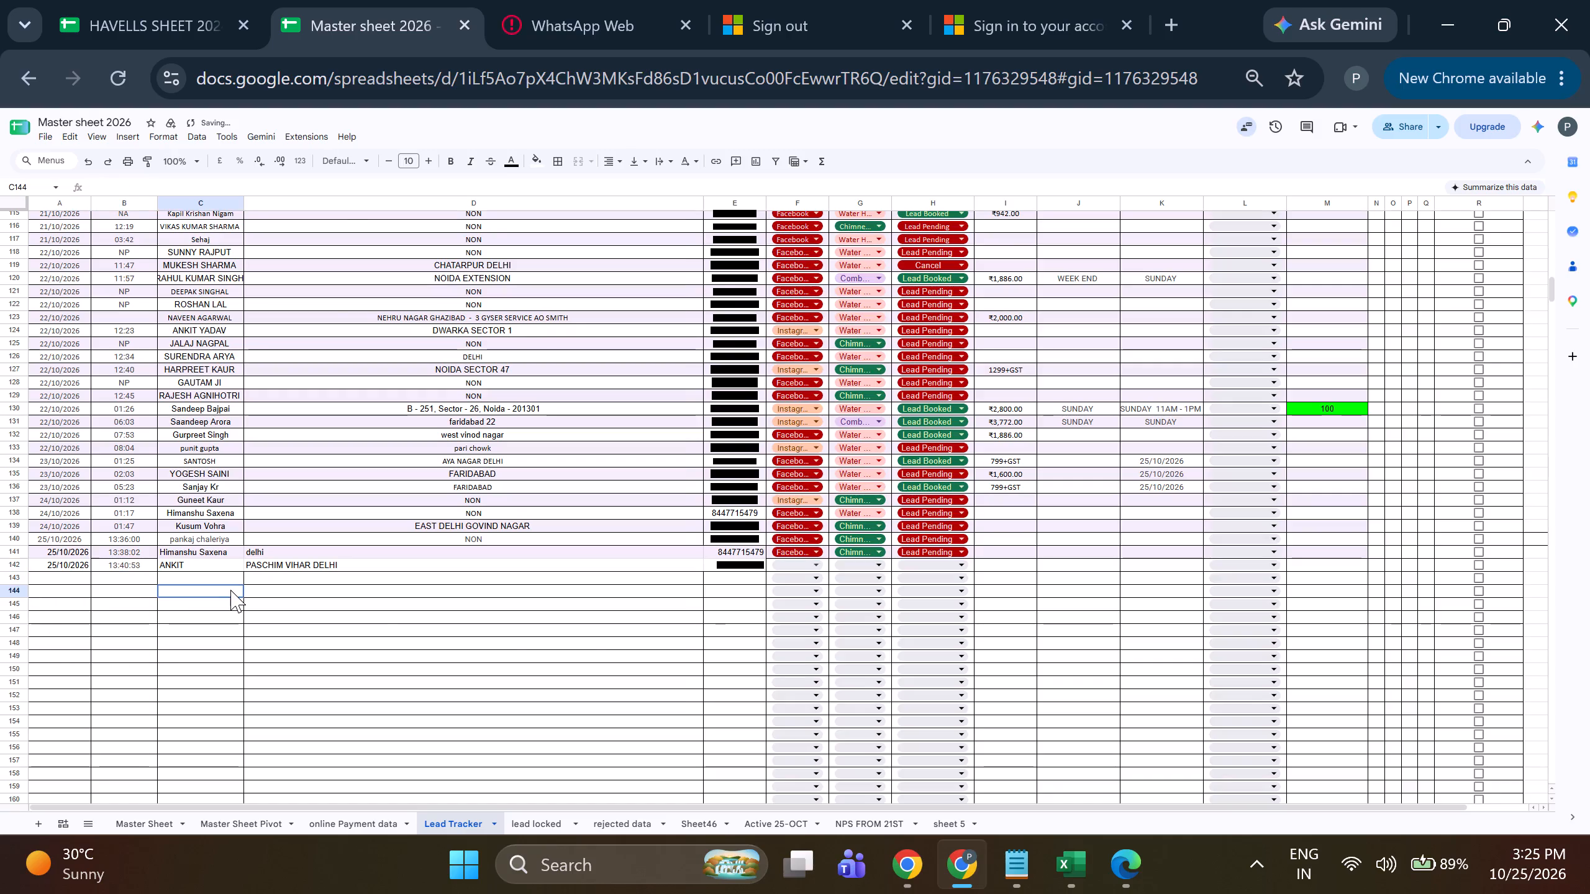
Set row 142 of the Lead Tracker to source Facebook, service Chimney Service and status Lead Pending.
{"action": "left_click", "coordinate": [909, 878]}
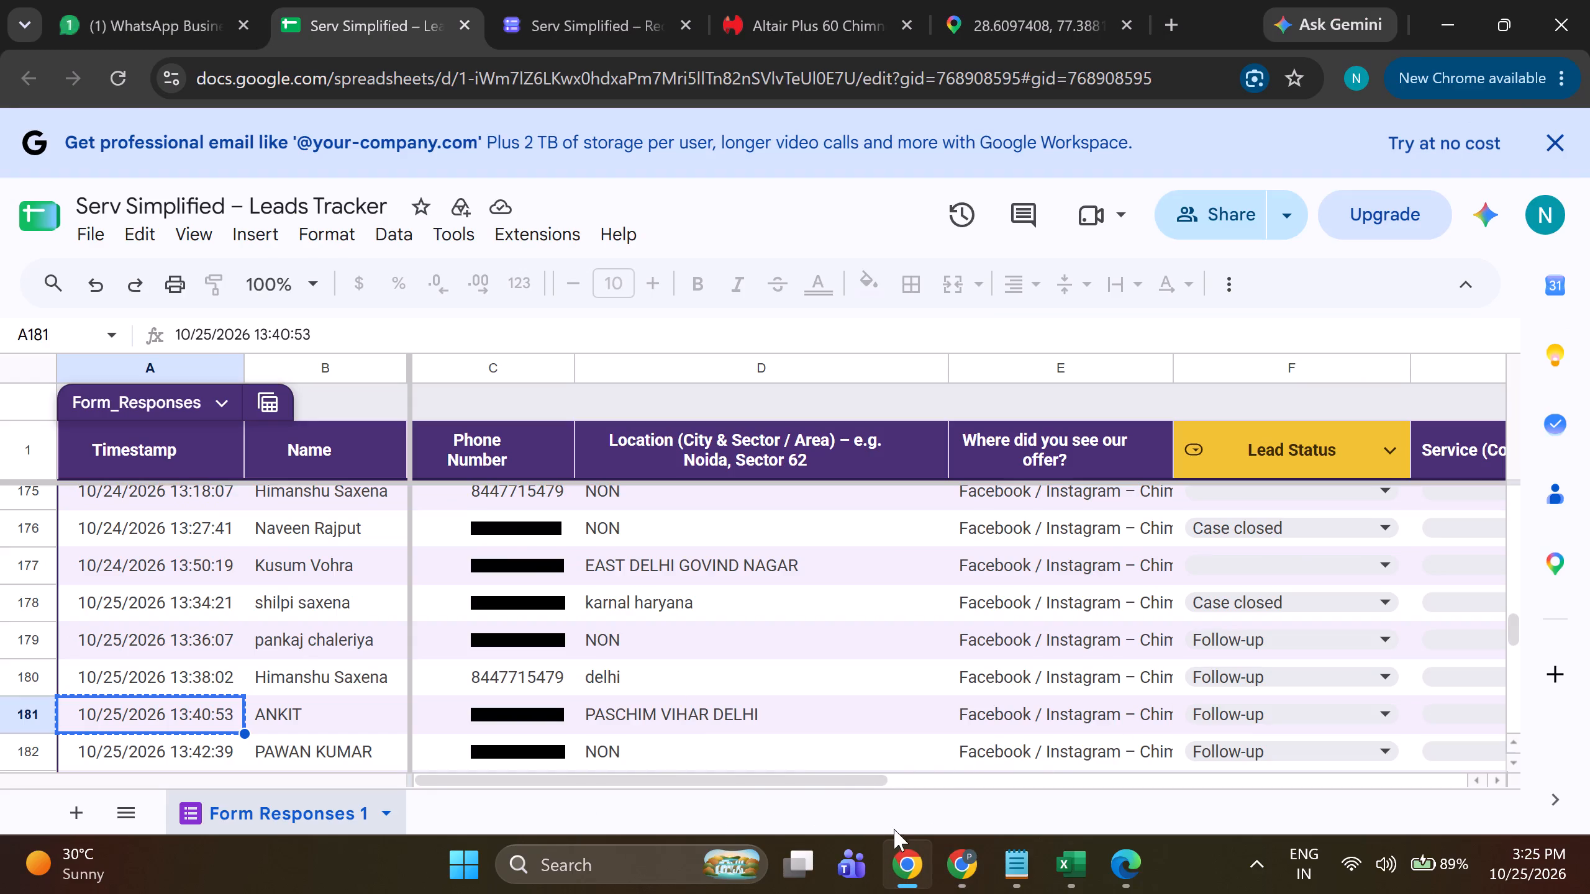
{"action": "left_click", "coordinate": [955, 870]}
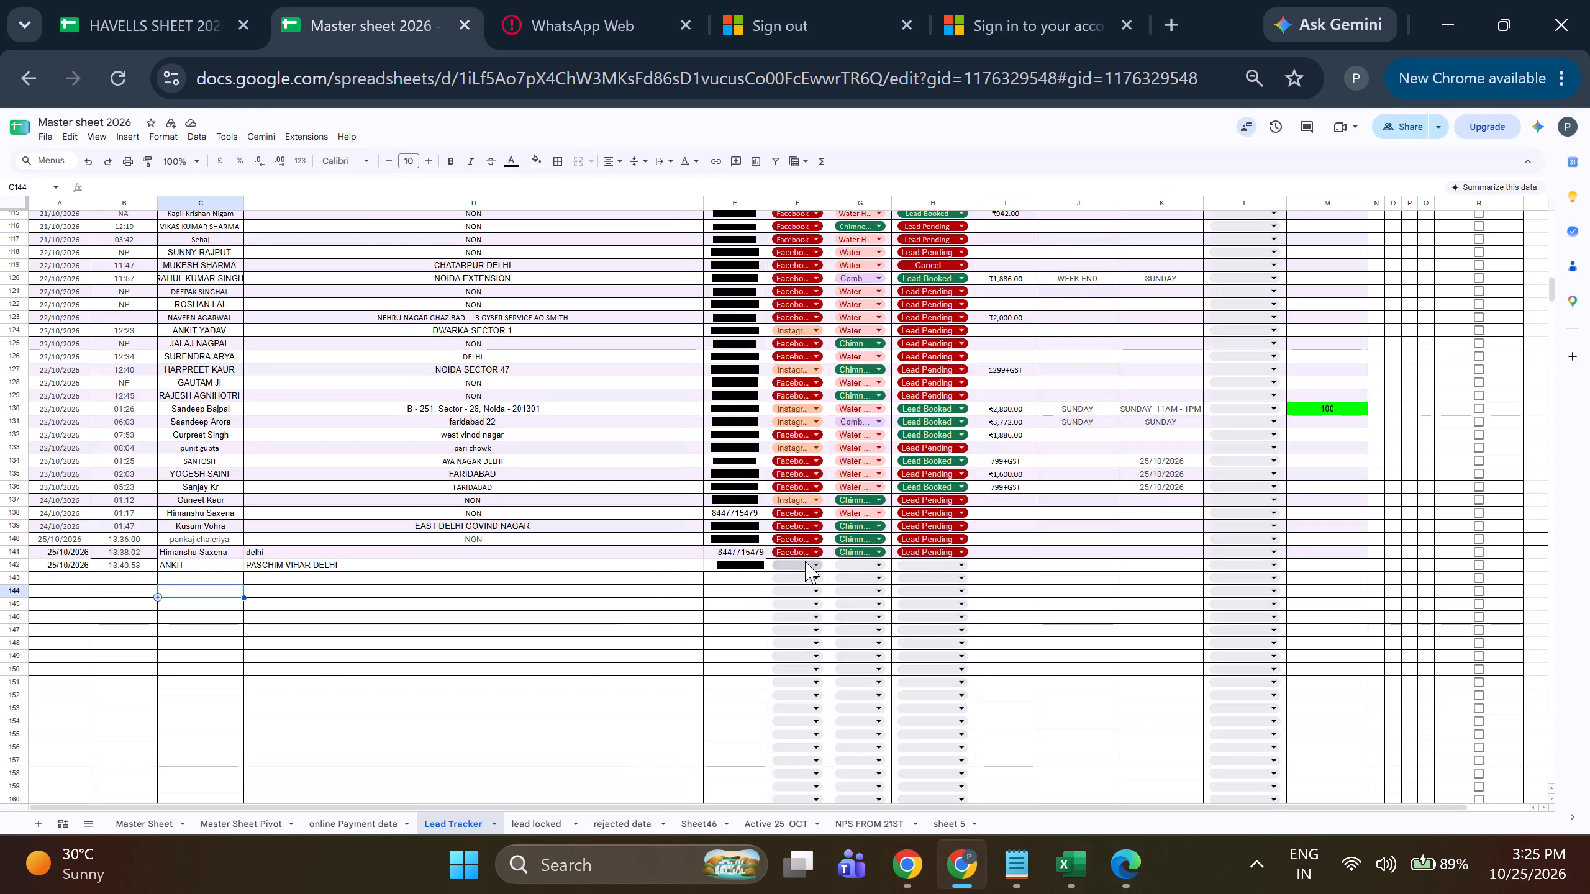
{"action": "left_click", "coordinate": [809, 562]}
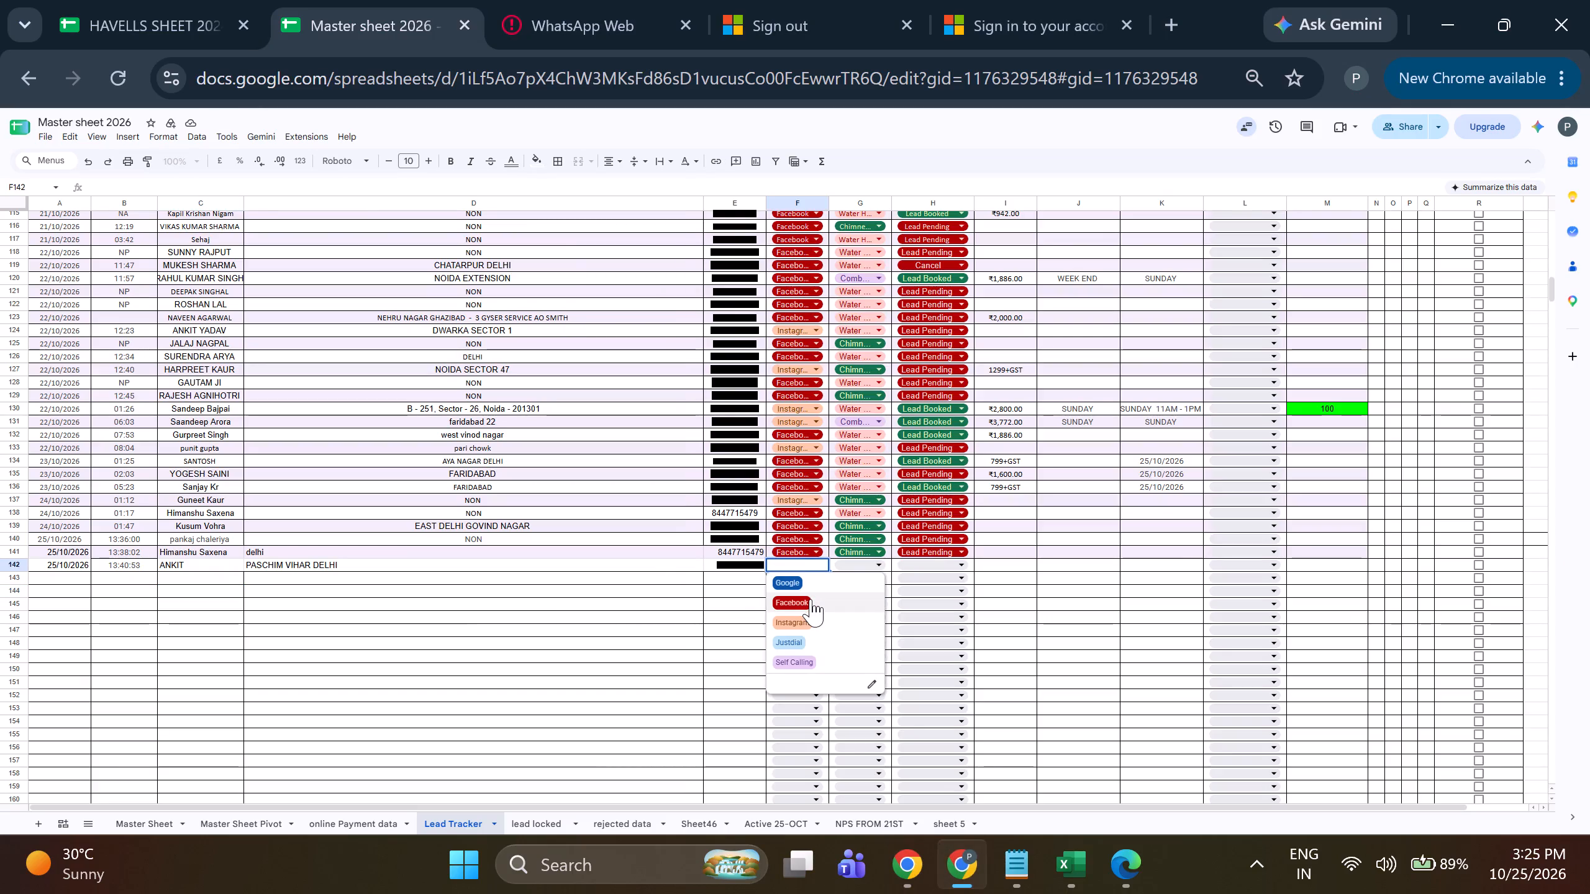
{"action": "left_click", "coordinate": [811, 599]}
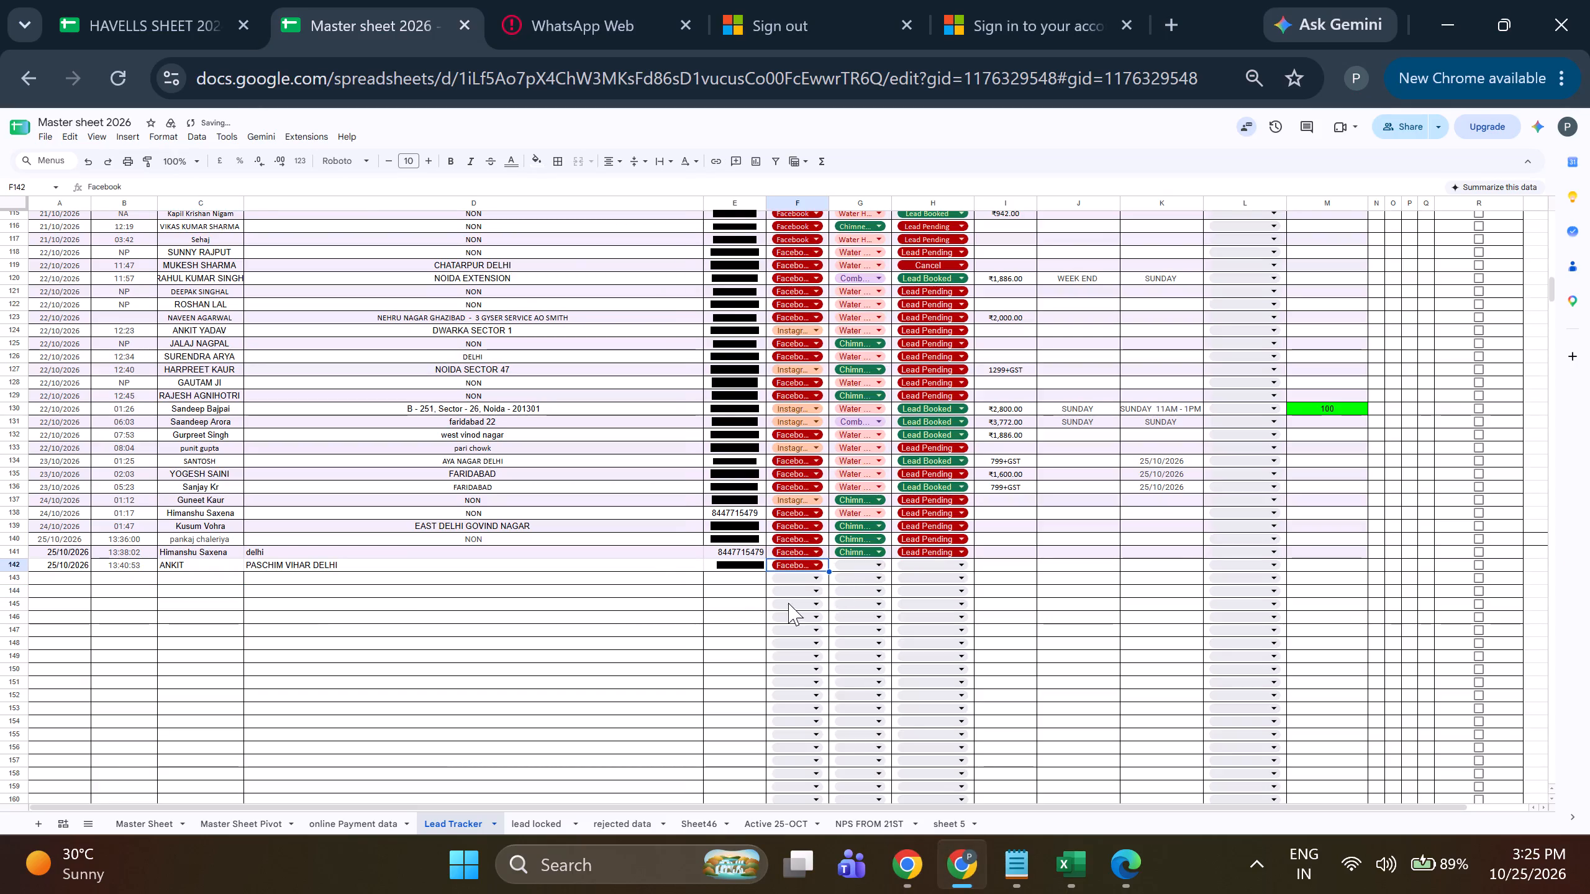
{"action": "left_click", "coordinate": [873, 563]}
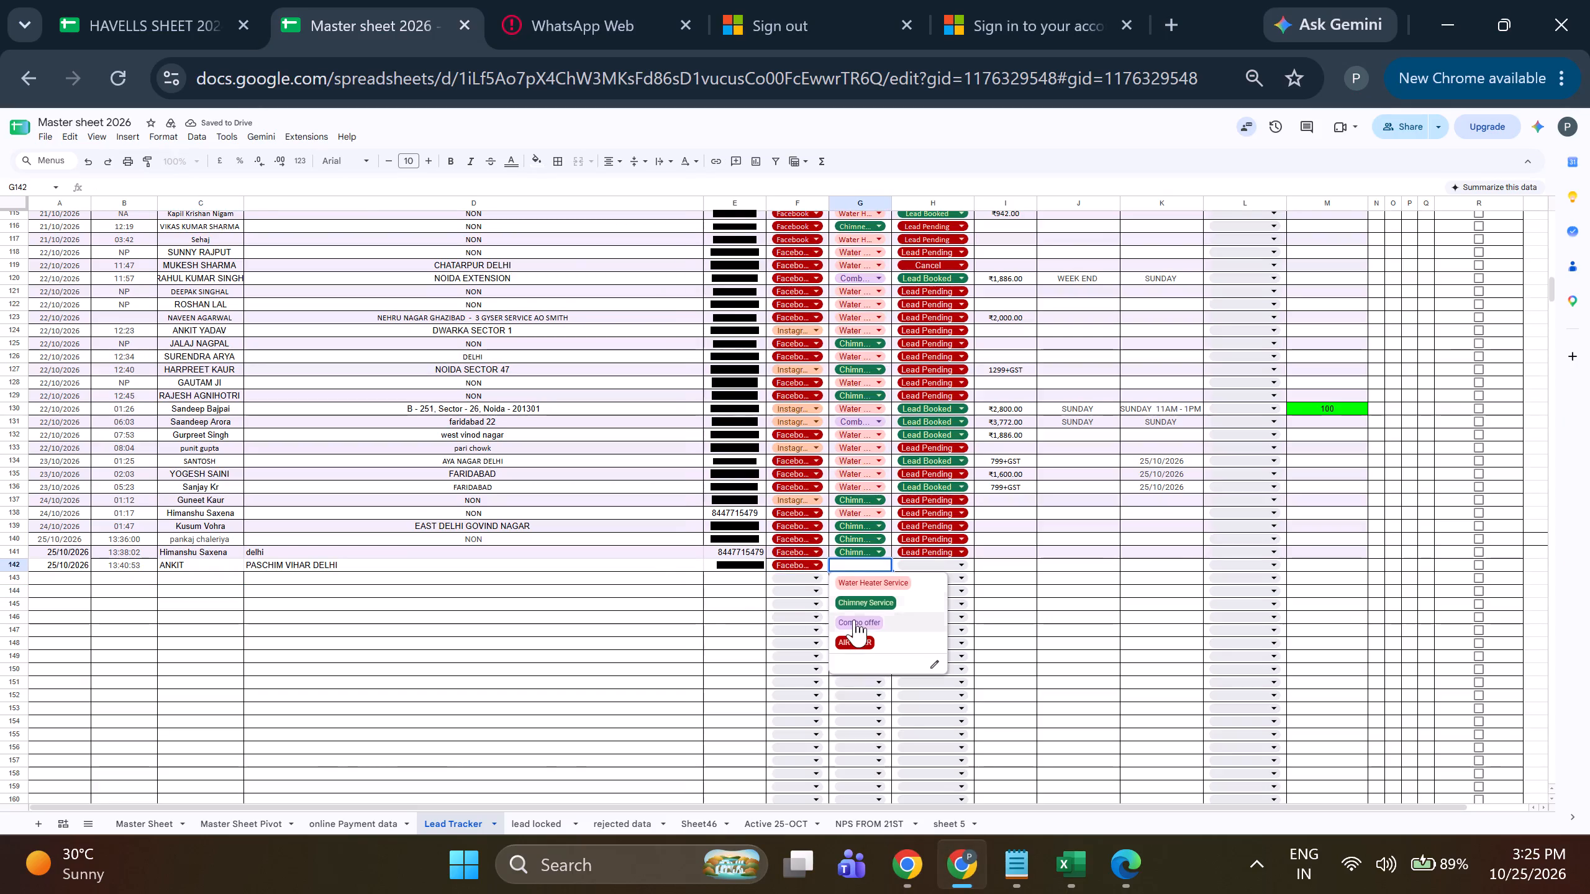
{"action": "left_click", "coordinate": [872, 605]}
{"action": "left_click", "coordinate": [925, 563]}
{"action": "left_click", "coordinate": [917, 608]}
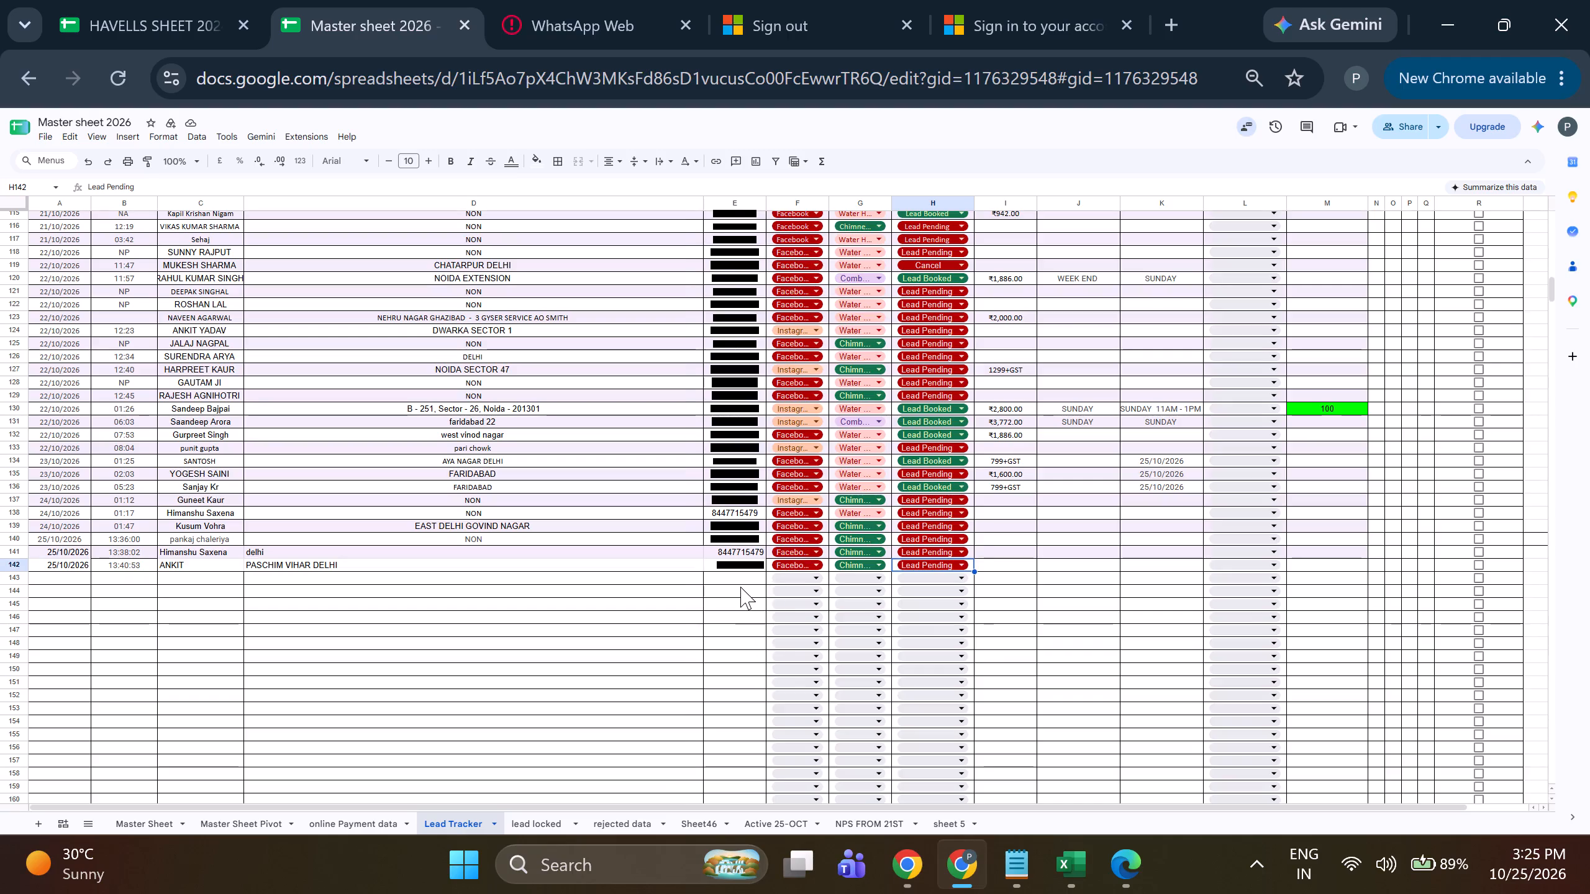
Copy the phone number from row 182 of Serv Simplified – Leads Tracker for the next lead row, and return to Master sheet 2026.
{"action": "left_click", "coordinate": [740, 587]}
{"action": "left_click", "coordinate": [909, 873]}
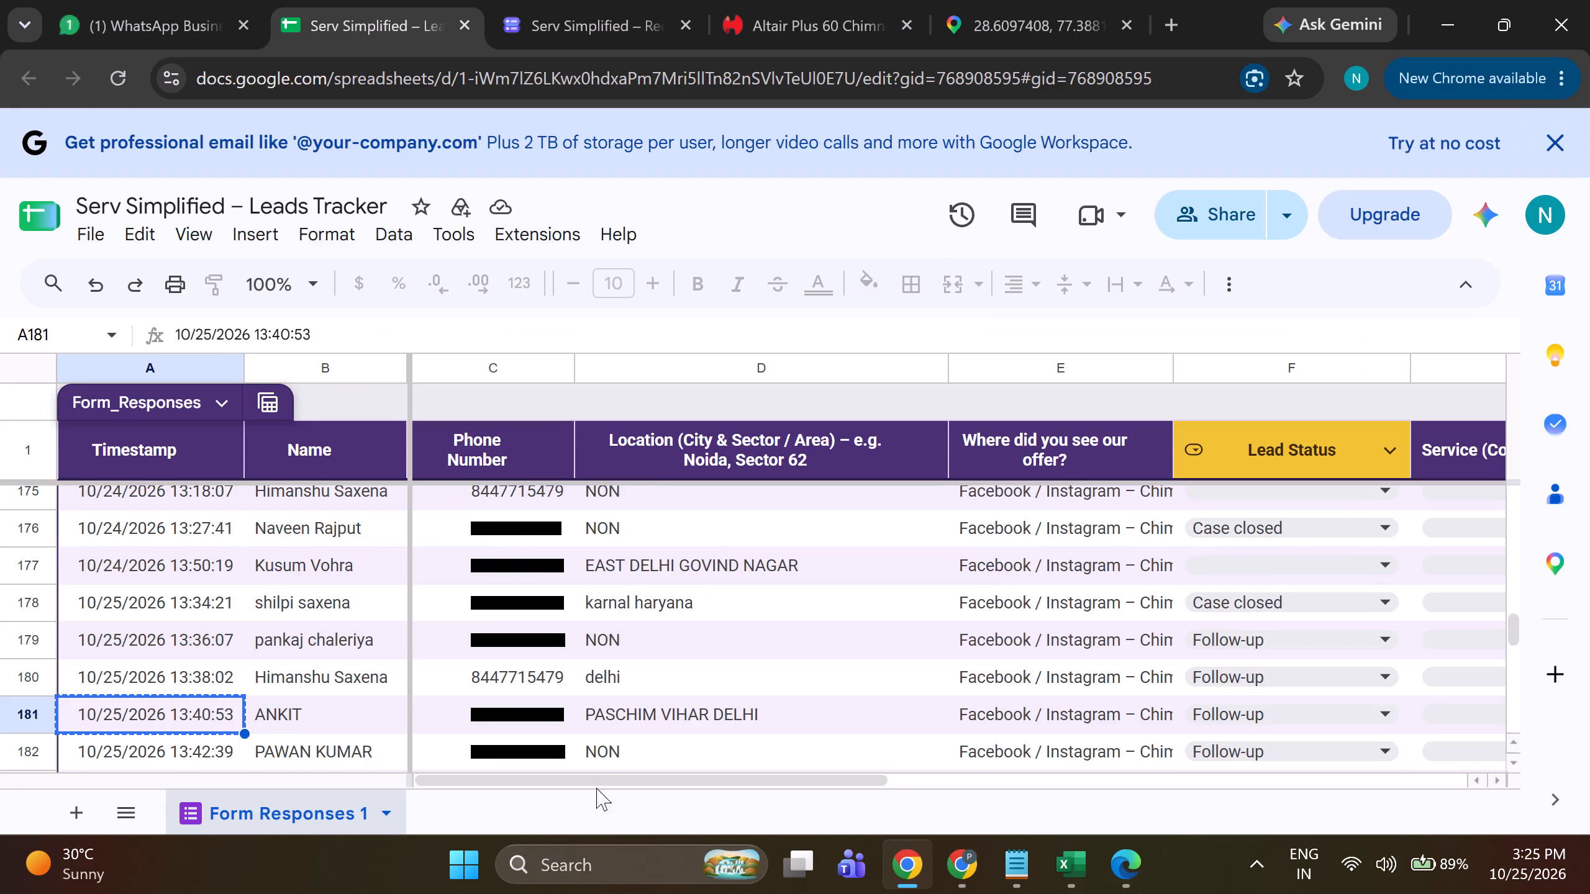
{"action": "scroll", "coordinate": [591, 787], "scroll_direction": "down", "scroll_amount": 1}
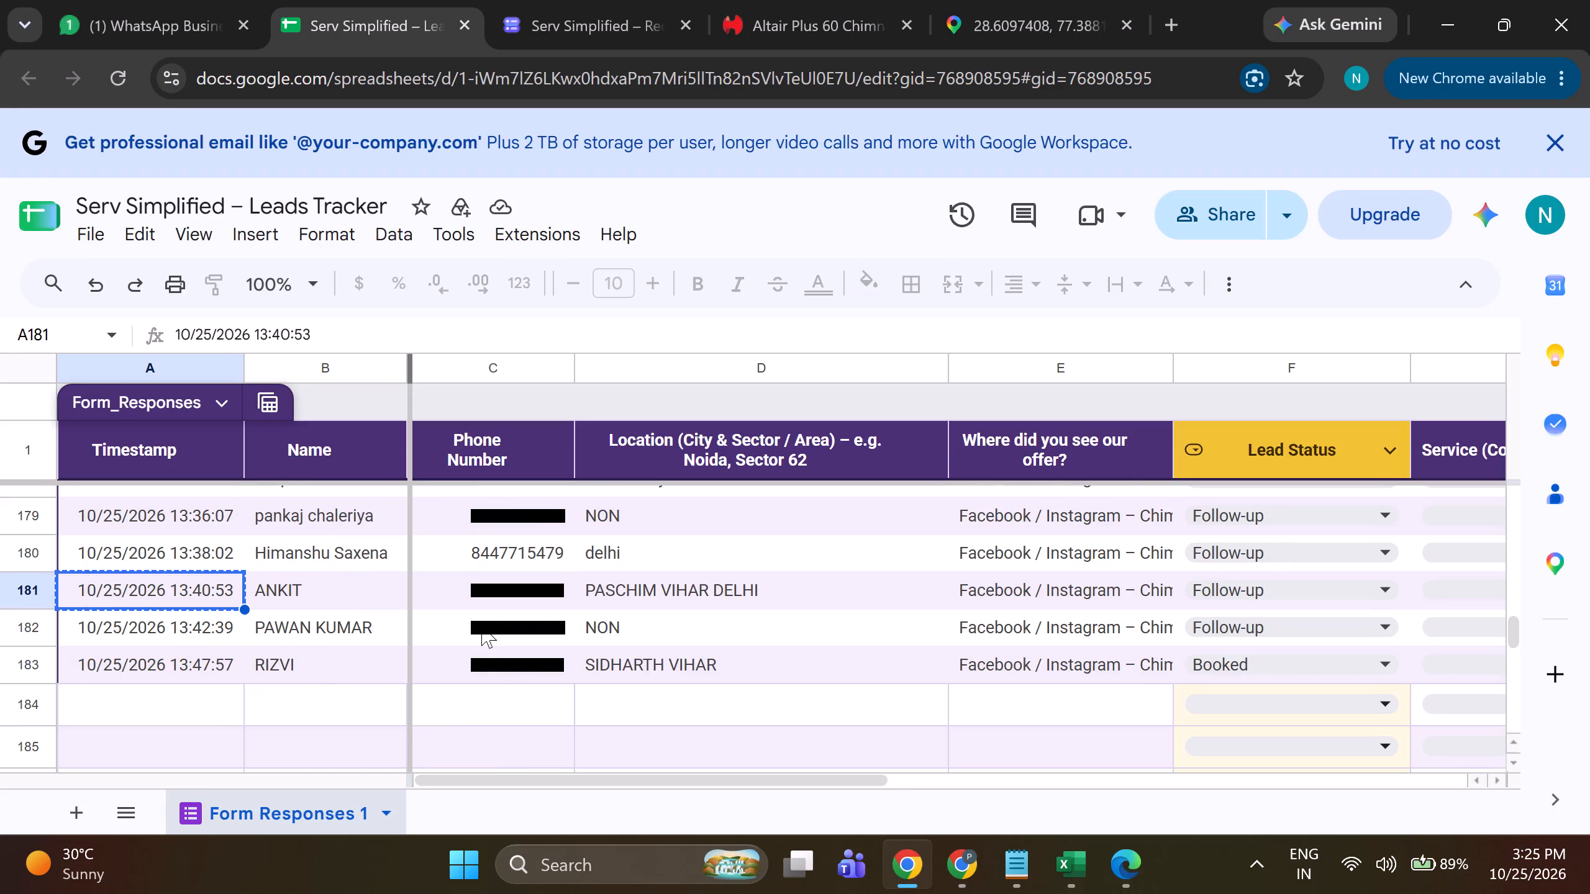
{"action": "left_click", "coordinate": [481, 625]}
{"action": "key", "text": "ctrl+c"}
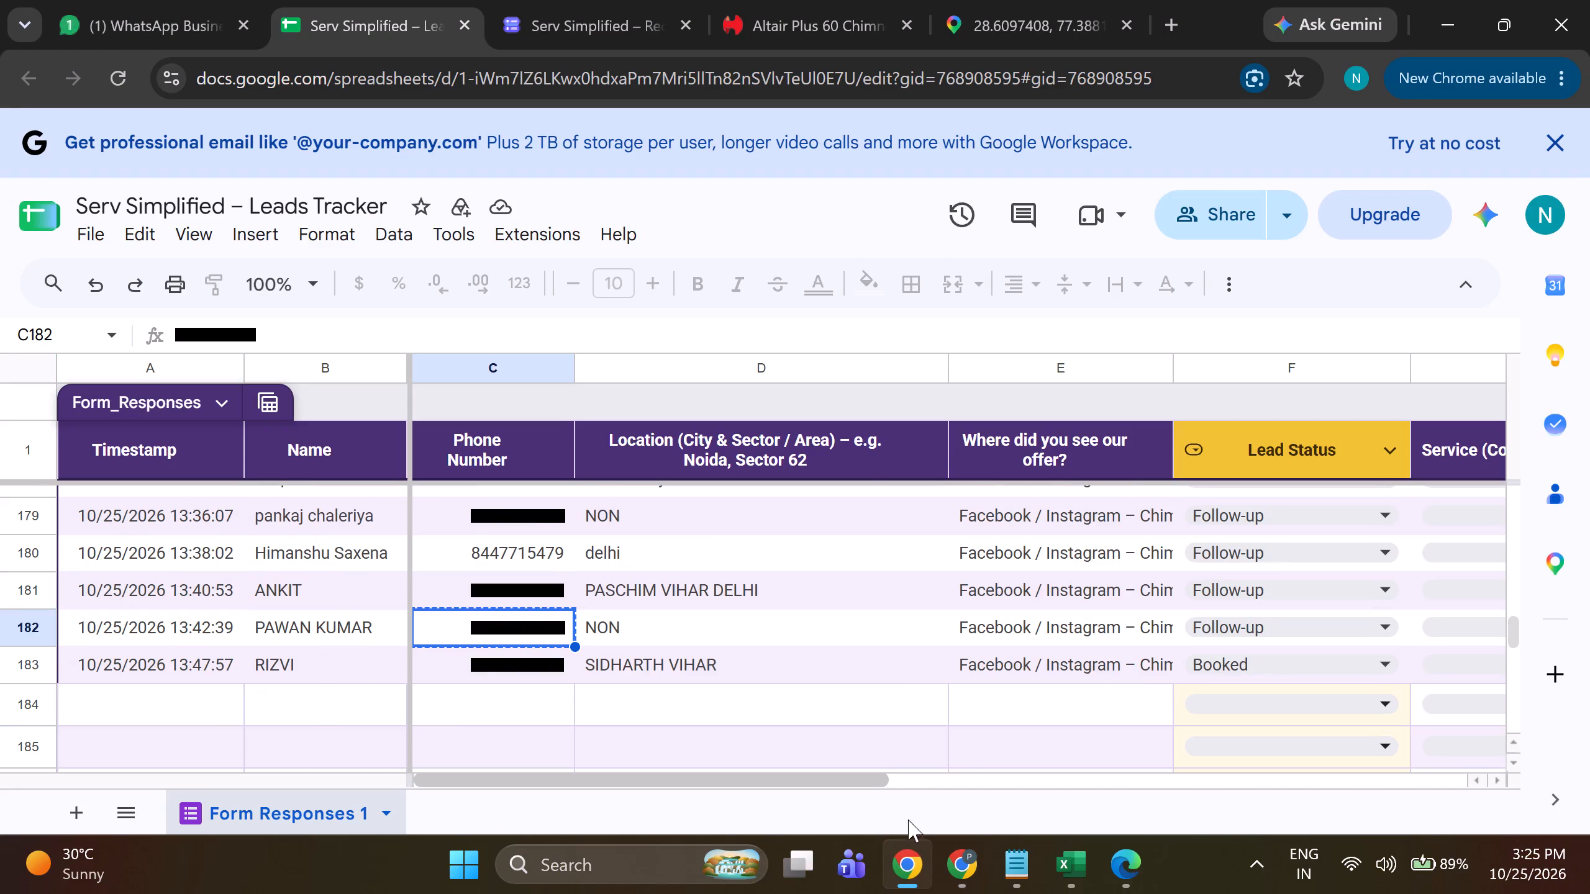
{"action": "left_click", "coordinate": [955, 862]}
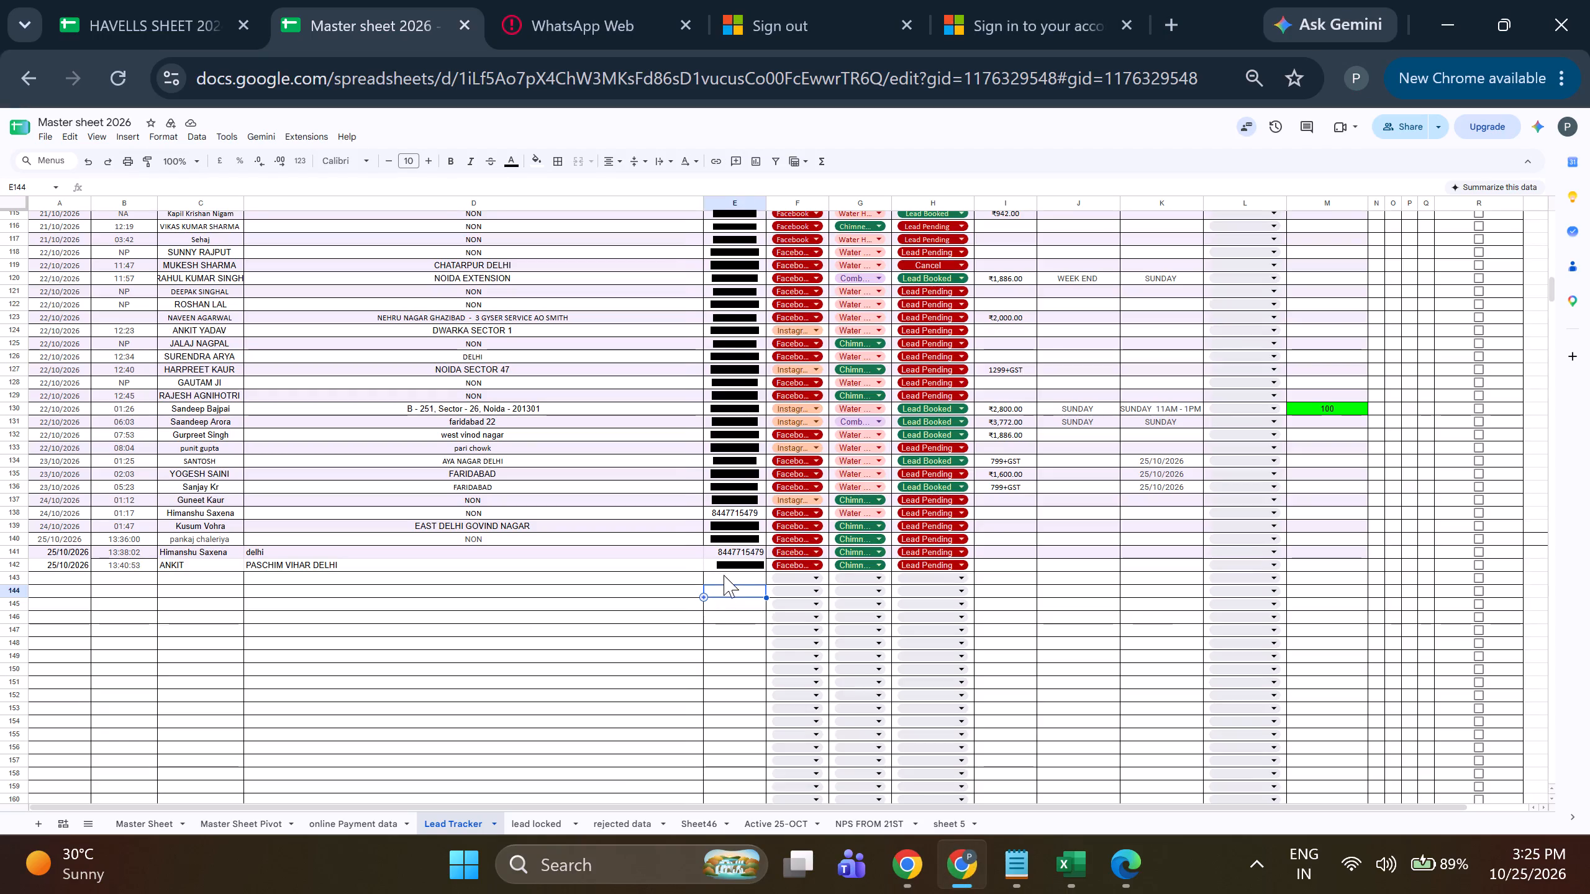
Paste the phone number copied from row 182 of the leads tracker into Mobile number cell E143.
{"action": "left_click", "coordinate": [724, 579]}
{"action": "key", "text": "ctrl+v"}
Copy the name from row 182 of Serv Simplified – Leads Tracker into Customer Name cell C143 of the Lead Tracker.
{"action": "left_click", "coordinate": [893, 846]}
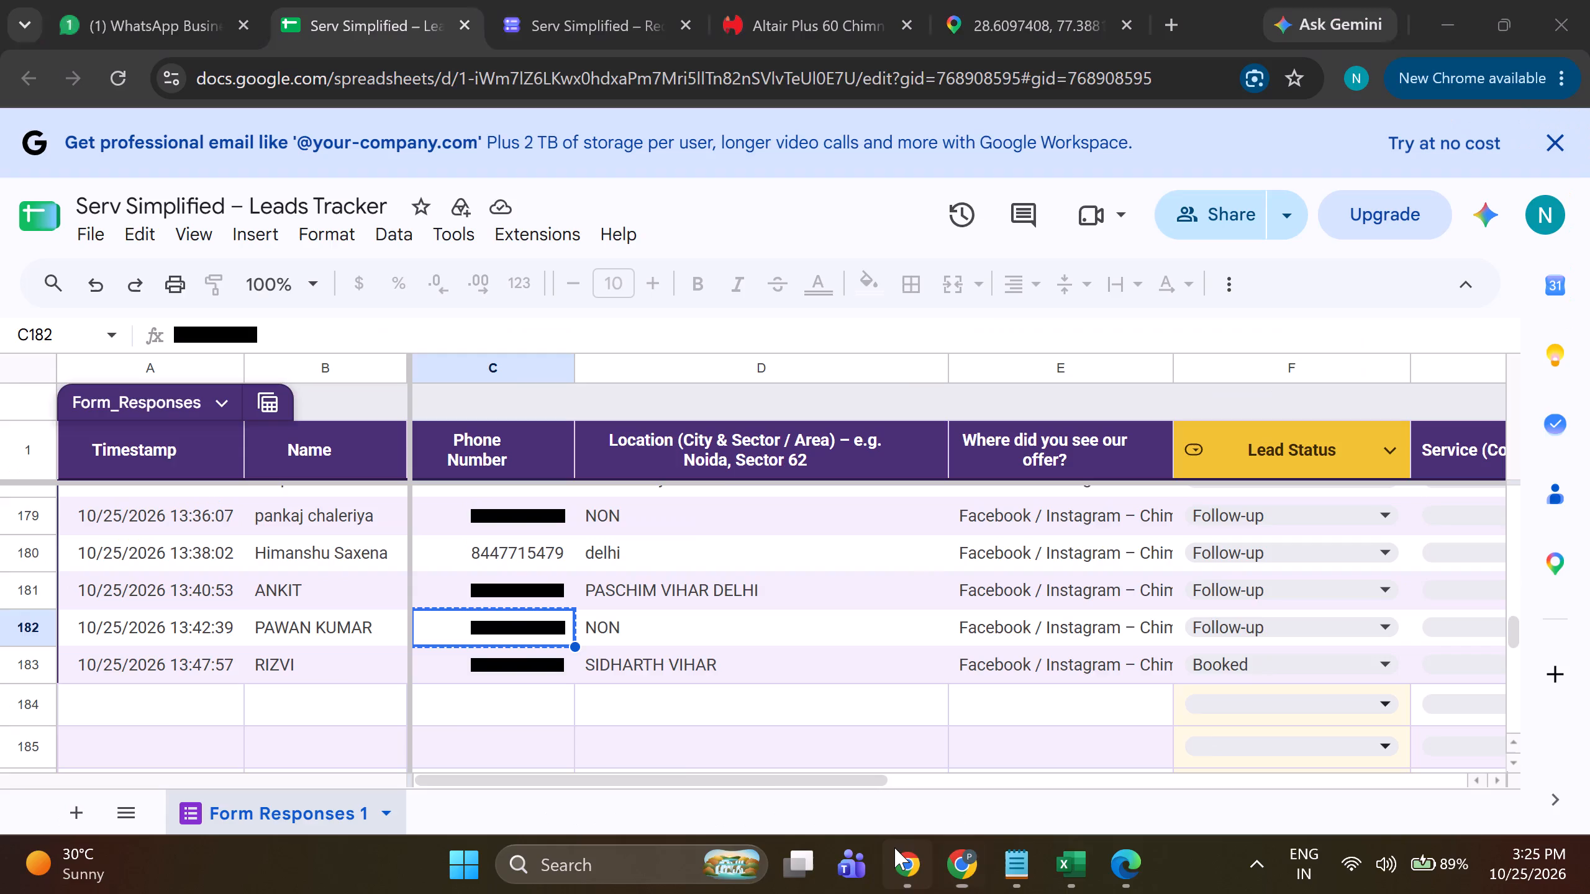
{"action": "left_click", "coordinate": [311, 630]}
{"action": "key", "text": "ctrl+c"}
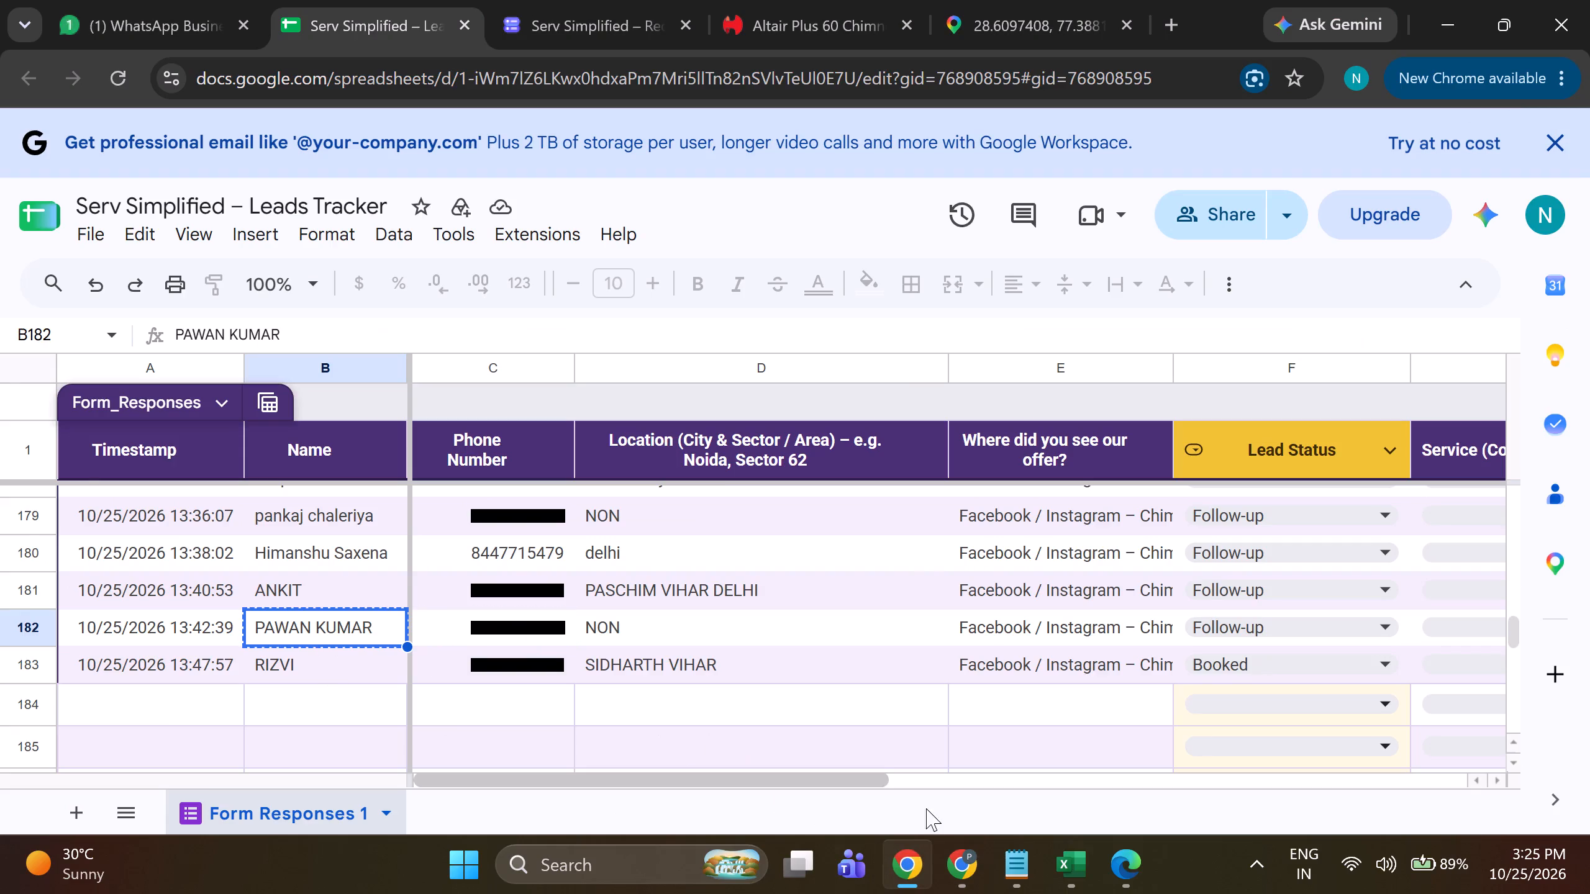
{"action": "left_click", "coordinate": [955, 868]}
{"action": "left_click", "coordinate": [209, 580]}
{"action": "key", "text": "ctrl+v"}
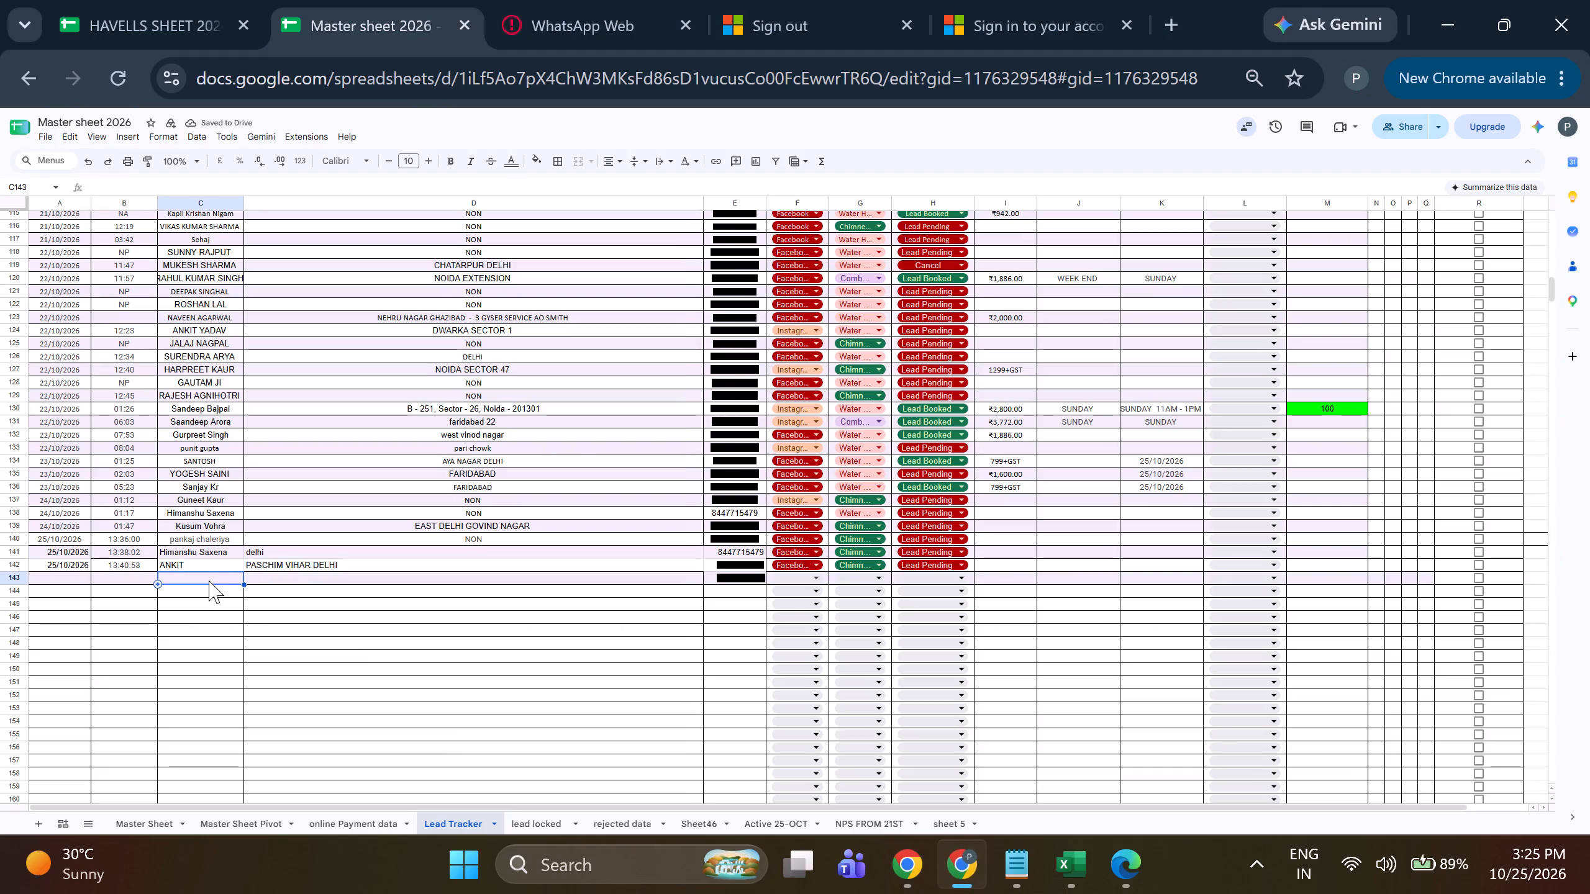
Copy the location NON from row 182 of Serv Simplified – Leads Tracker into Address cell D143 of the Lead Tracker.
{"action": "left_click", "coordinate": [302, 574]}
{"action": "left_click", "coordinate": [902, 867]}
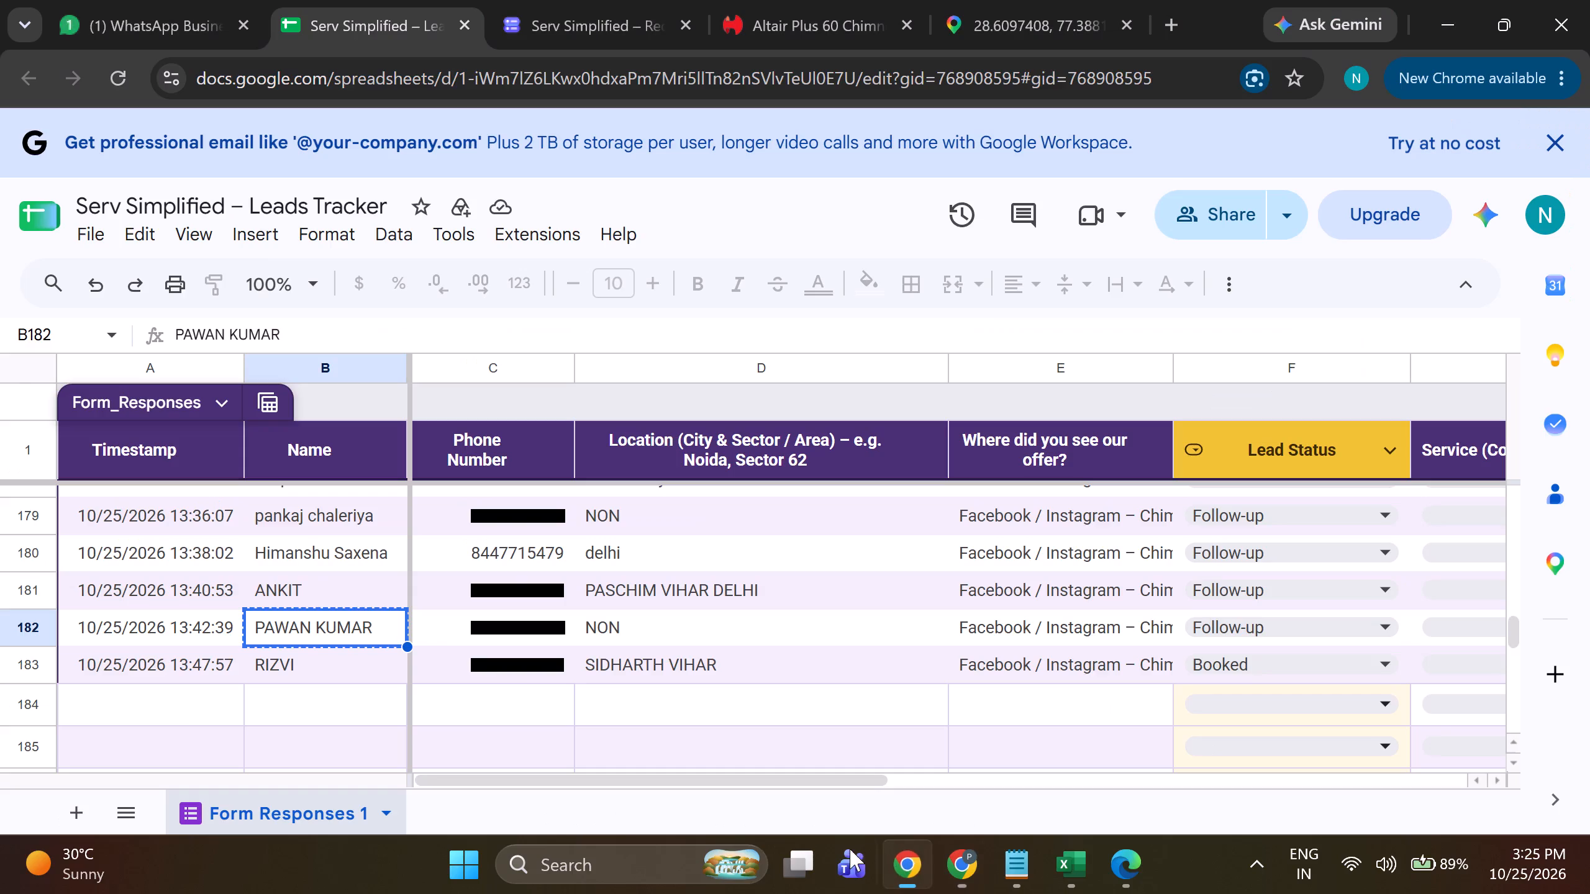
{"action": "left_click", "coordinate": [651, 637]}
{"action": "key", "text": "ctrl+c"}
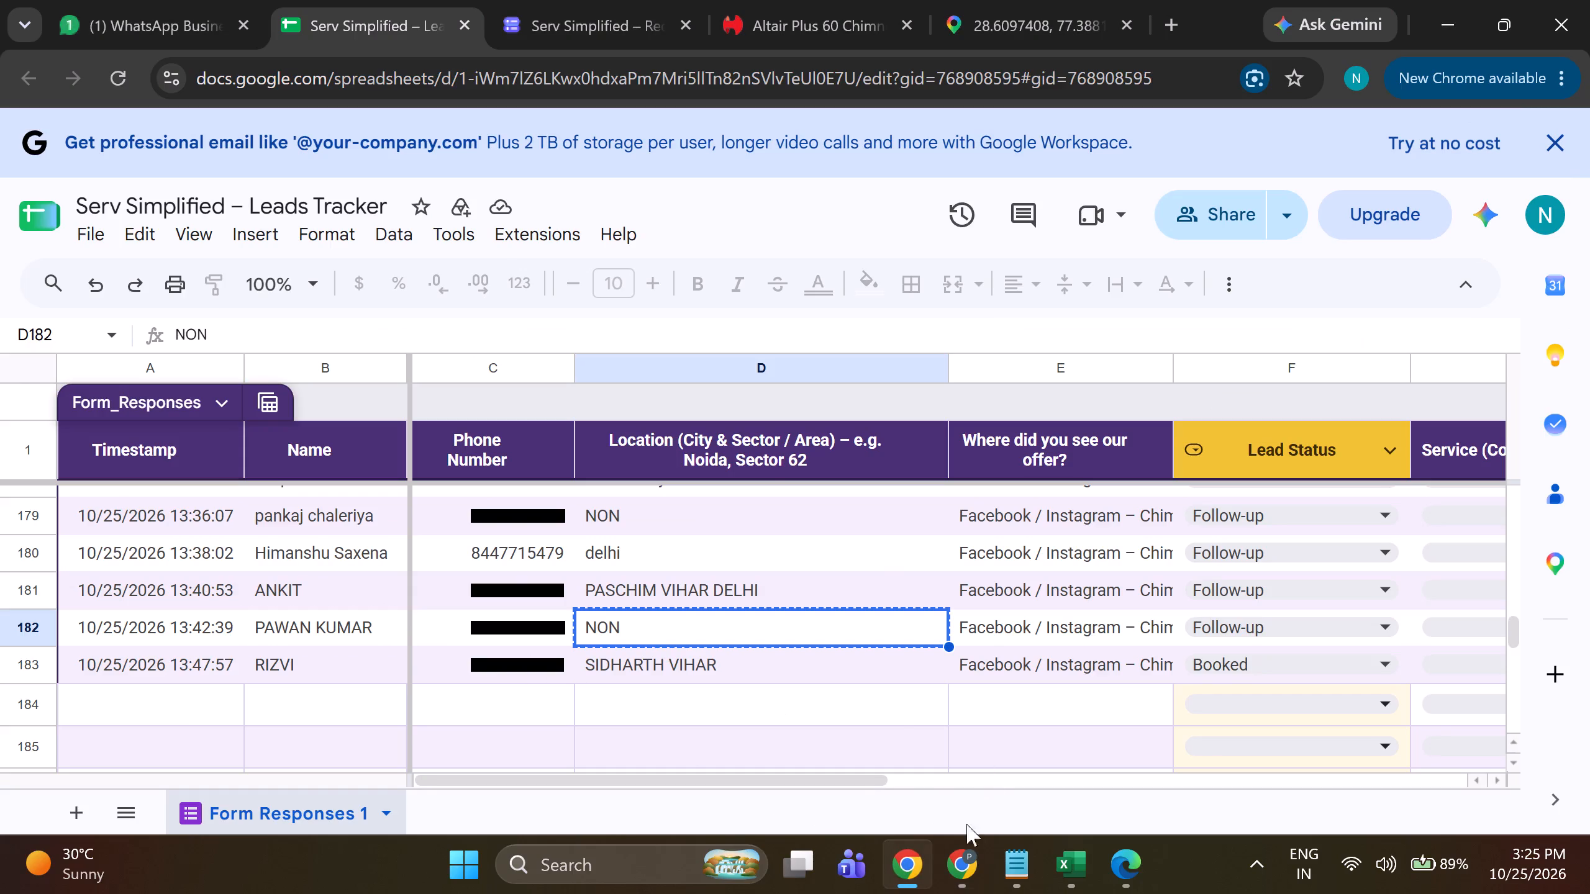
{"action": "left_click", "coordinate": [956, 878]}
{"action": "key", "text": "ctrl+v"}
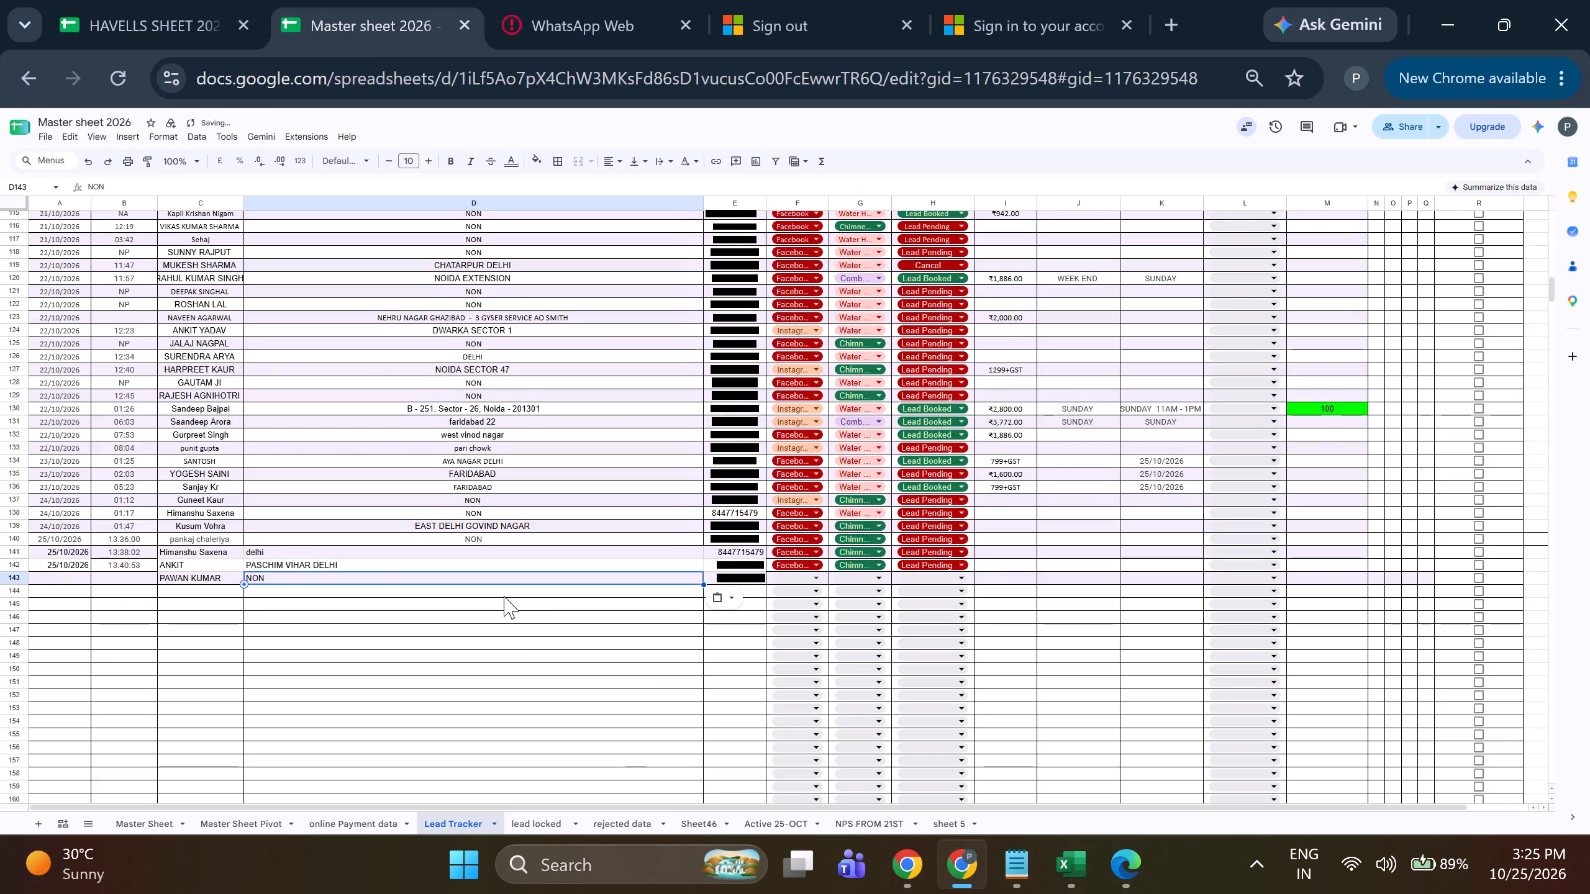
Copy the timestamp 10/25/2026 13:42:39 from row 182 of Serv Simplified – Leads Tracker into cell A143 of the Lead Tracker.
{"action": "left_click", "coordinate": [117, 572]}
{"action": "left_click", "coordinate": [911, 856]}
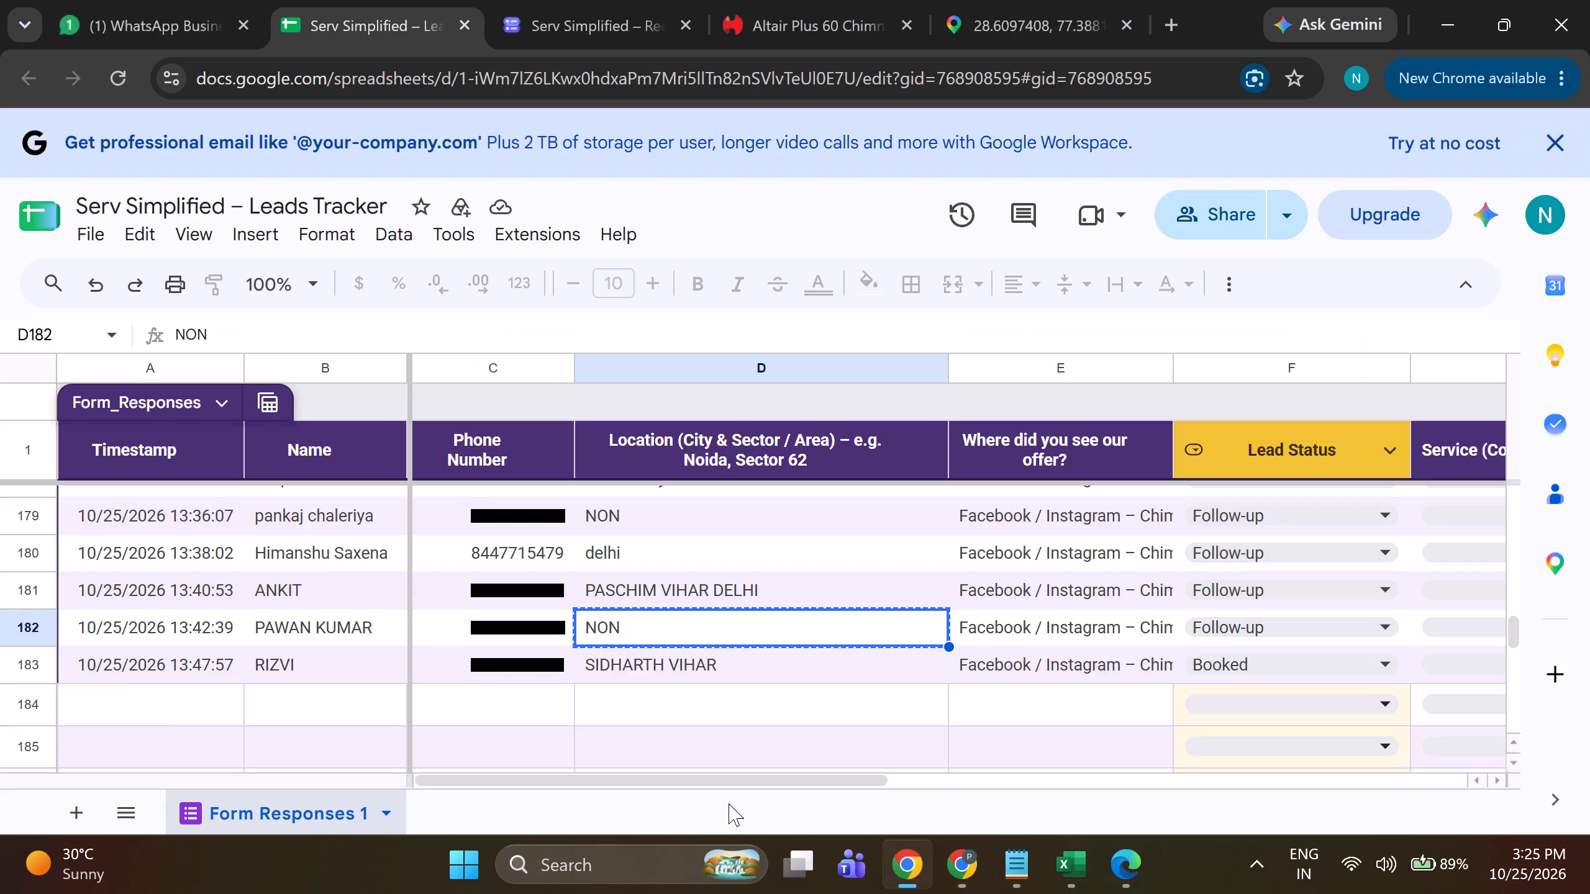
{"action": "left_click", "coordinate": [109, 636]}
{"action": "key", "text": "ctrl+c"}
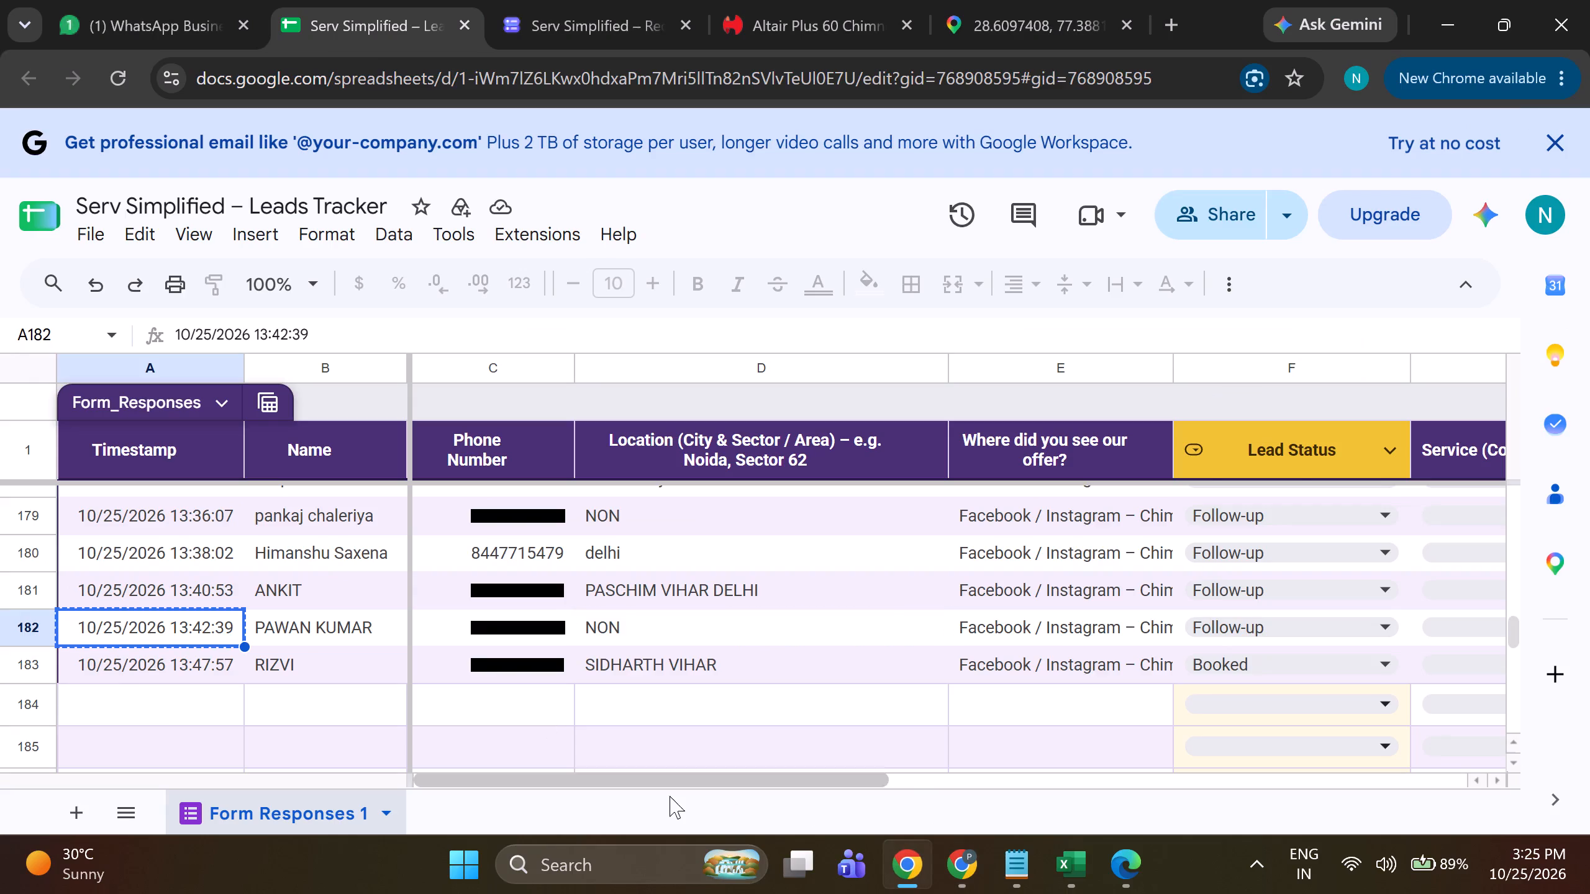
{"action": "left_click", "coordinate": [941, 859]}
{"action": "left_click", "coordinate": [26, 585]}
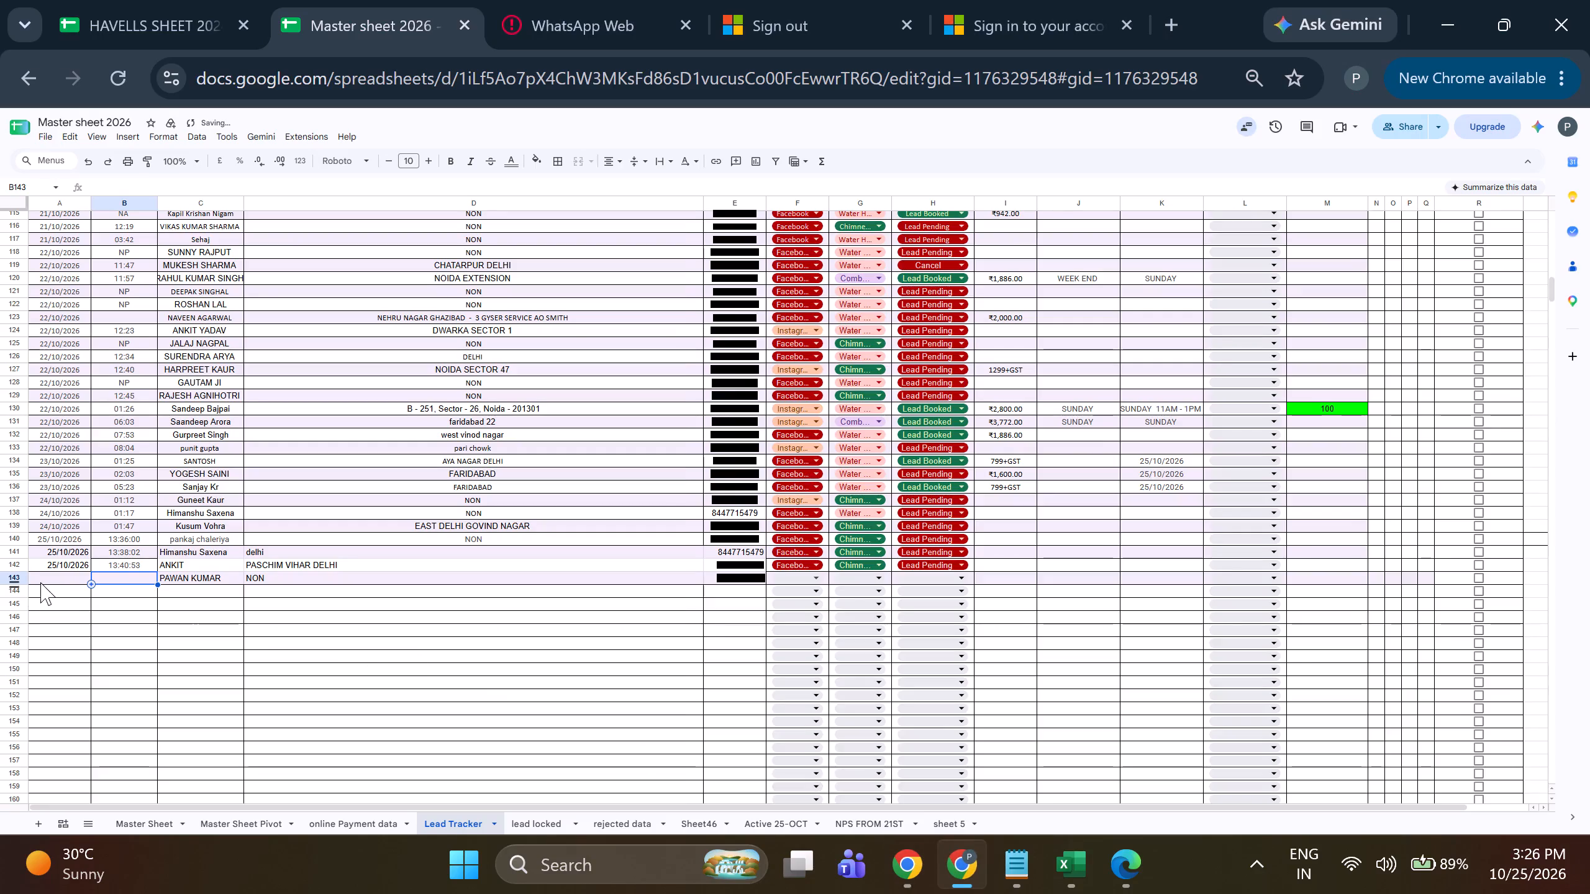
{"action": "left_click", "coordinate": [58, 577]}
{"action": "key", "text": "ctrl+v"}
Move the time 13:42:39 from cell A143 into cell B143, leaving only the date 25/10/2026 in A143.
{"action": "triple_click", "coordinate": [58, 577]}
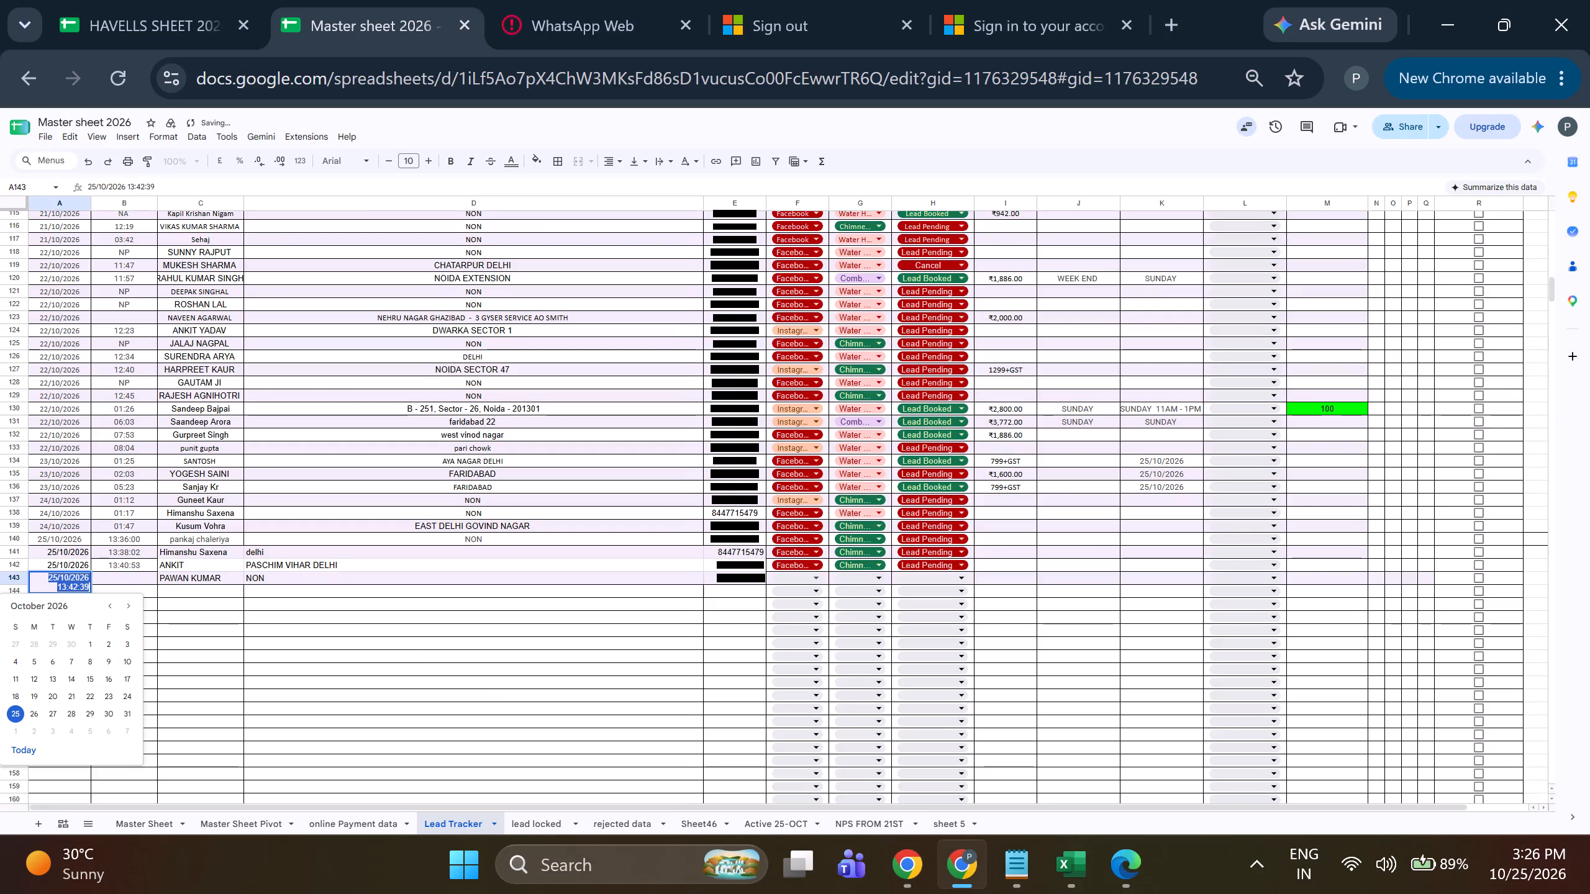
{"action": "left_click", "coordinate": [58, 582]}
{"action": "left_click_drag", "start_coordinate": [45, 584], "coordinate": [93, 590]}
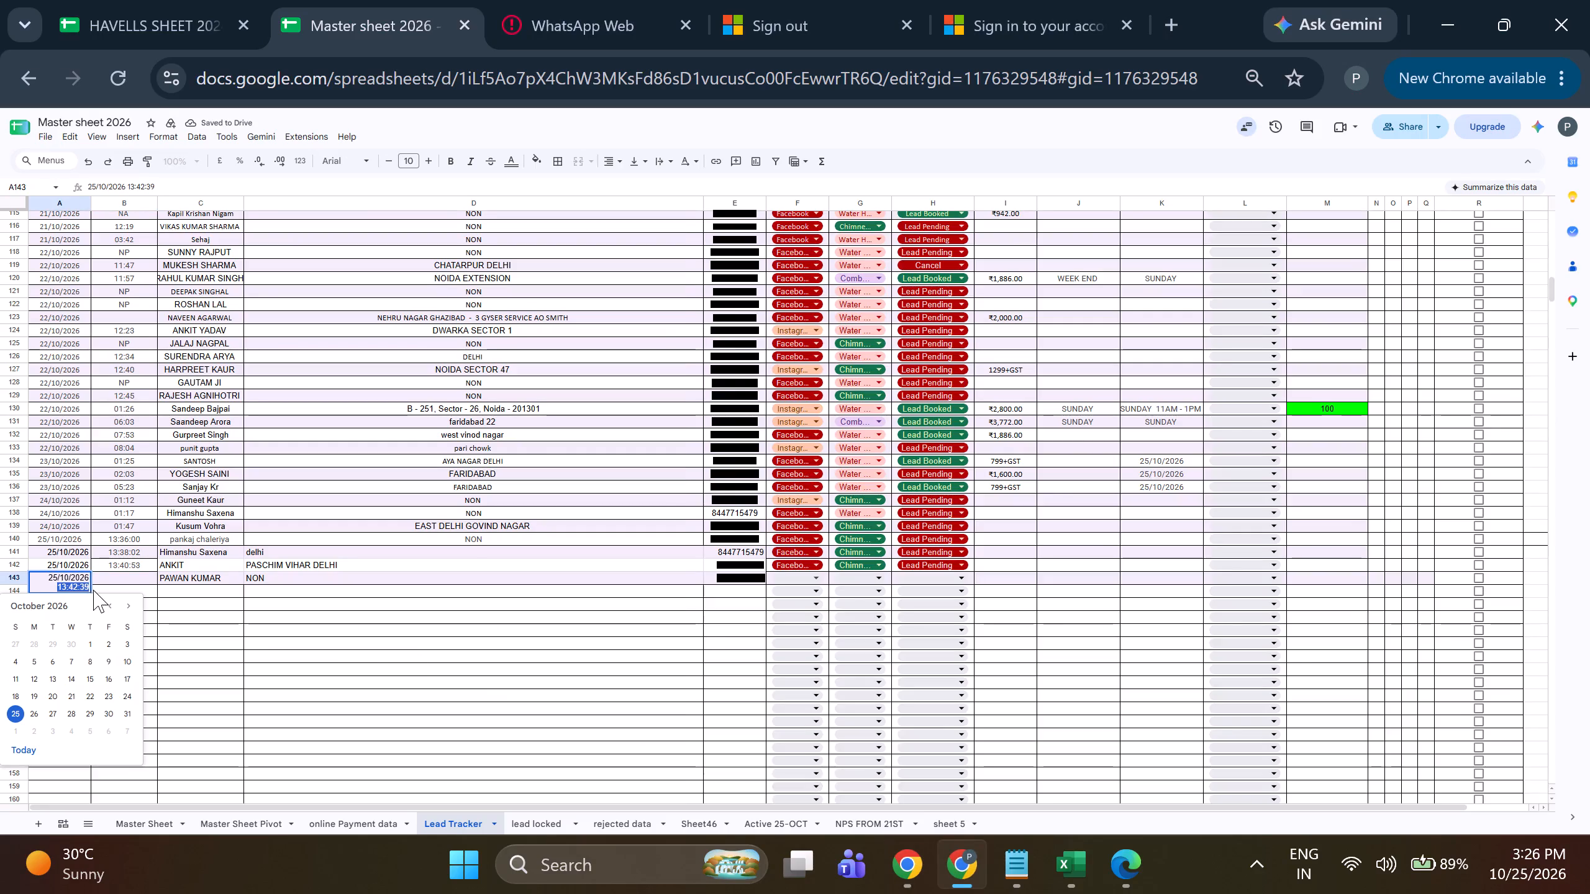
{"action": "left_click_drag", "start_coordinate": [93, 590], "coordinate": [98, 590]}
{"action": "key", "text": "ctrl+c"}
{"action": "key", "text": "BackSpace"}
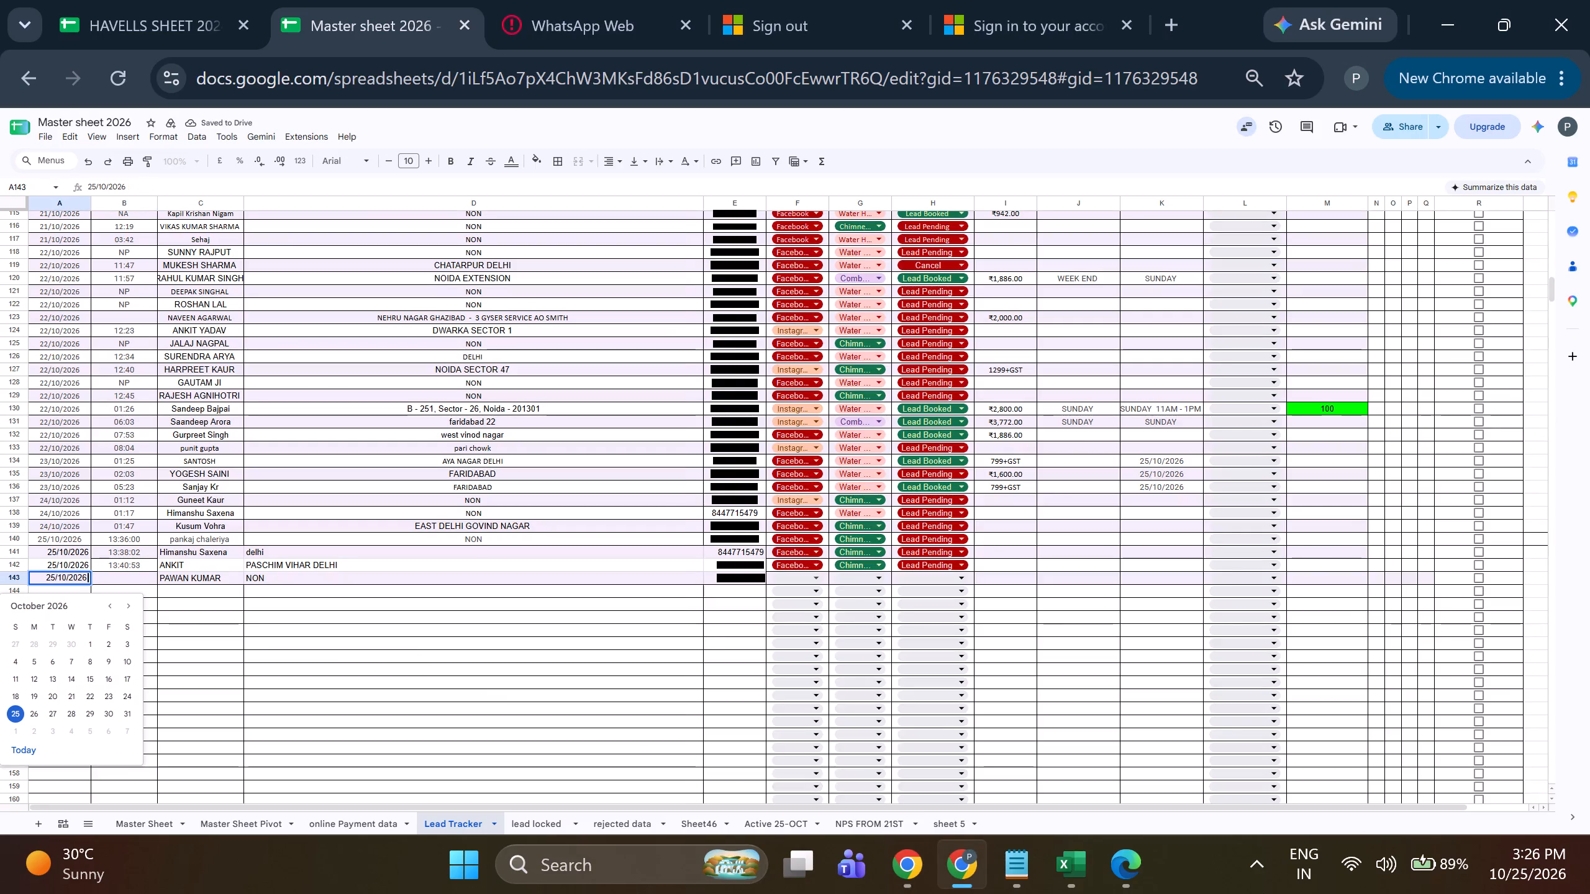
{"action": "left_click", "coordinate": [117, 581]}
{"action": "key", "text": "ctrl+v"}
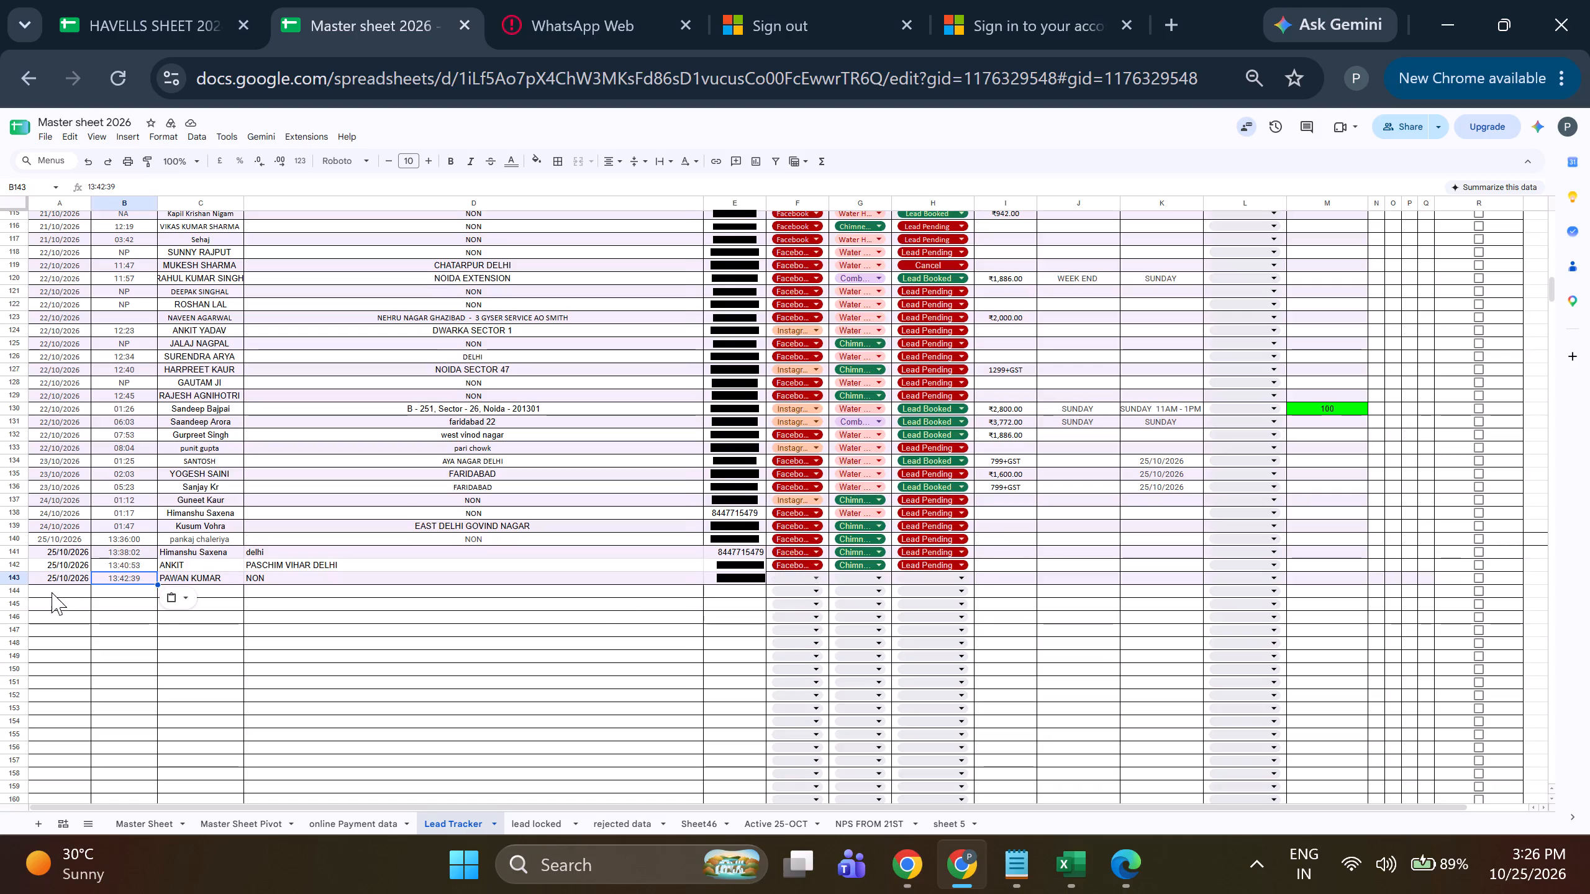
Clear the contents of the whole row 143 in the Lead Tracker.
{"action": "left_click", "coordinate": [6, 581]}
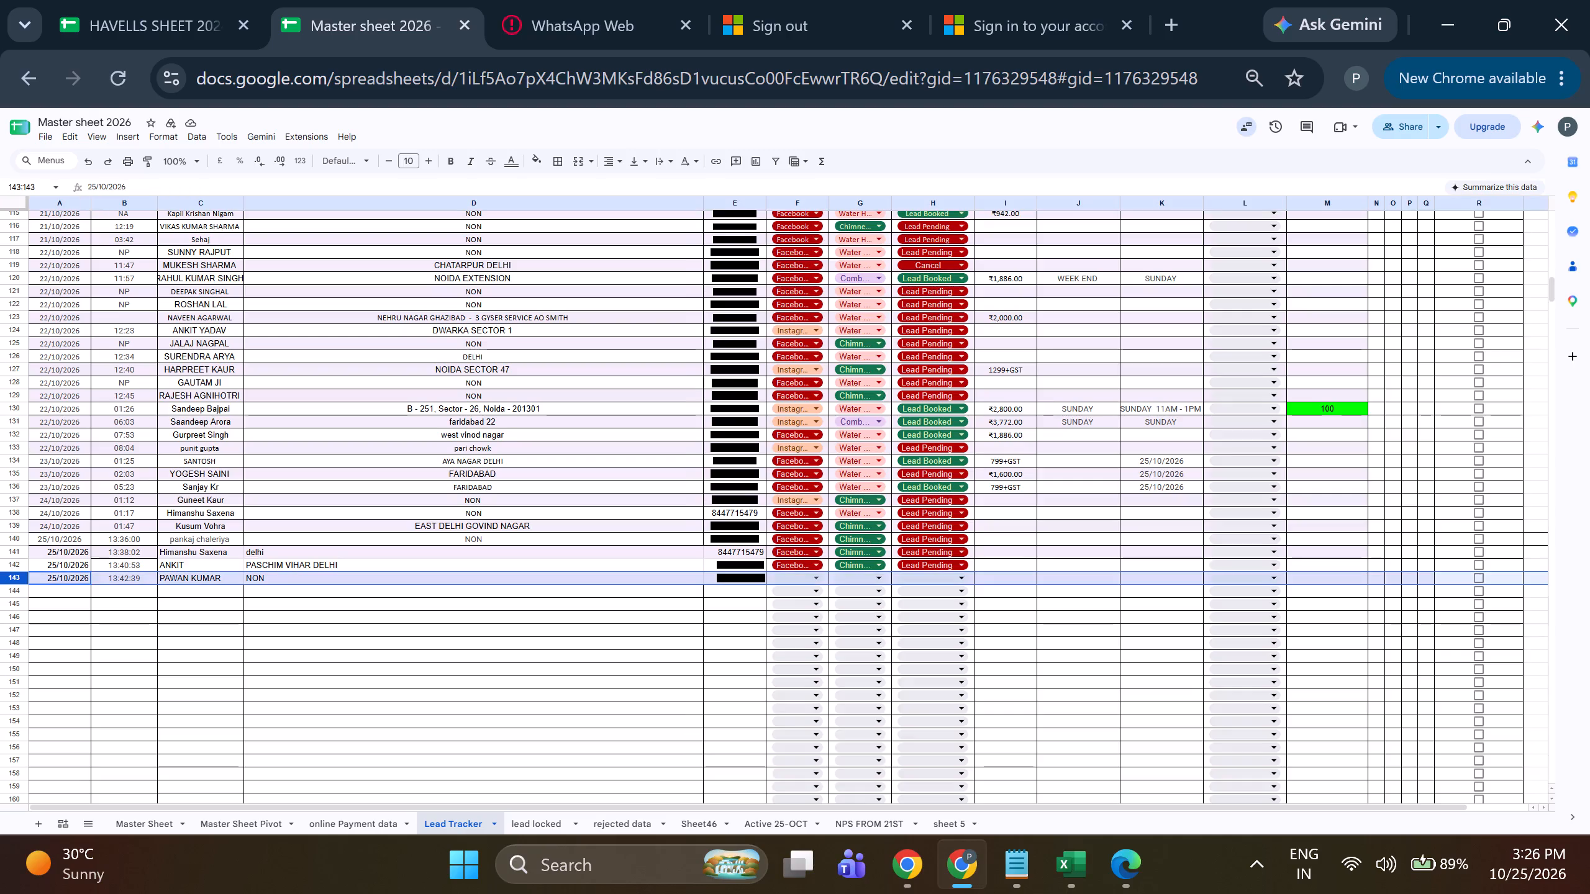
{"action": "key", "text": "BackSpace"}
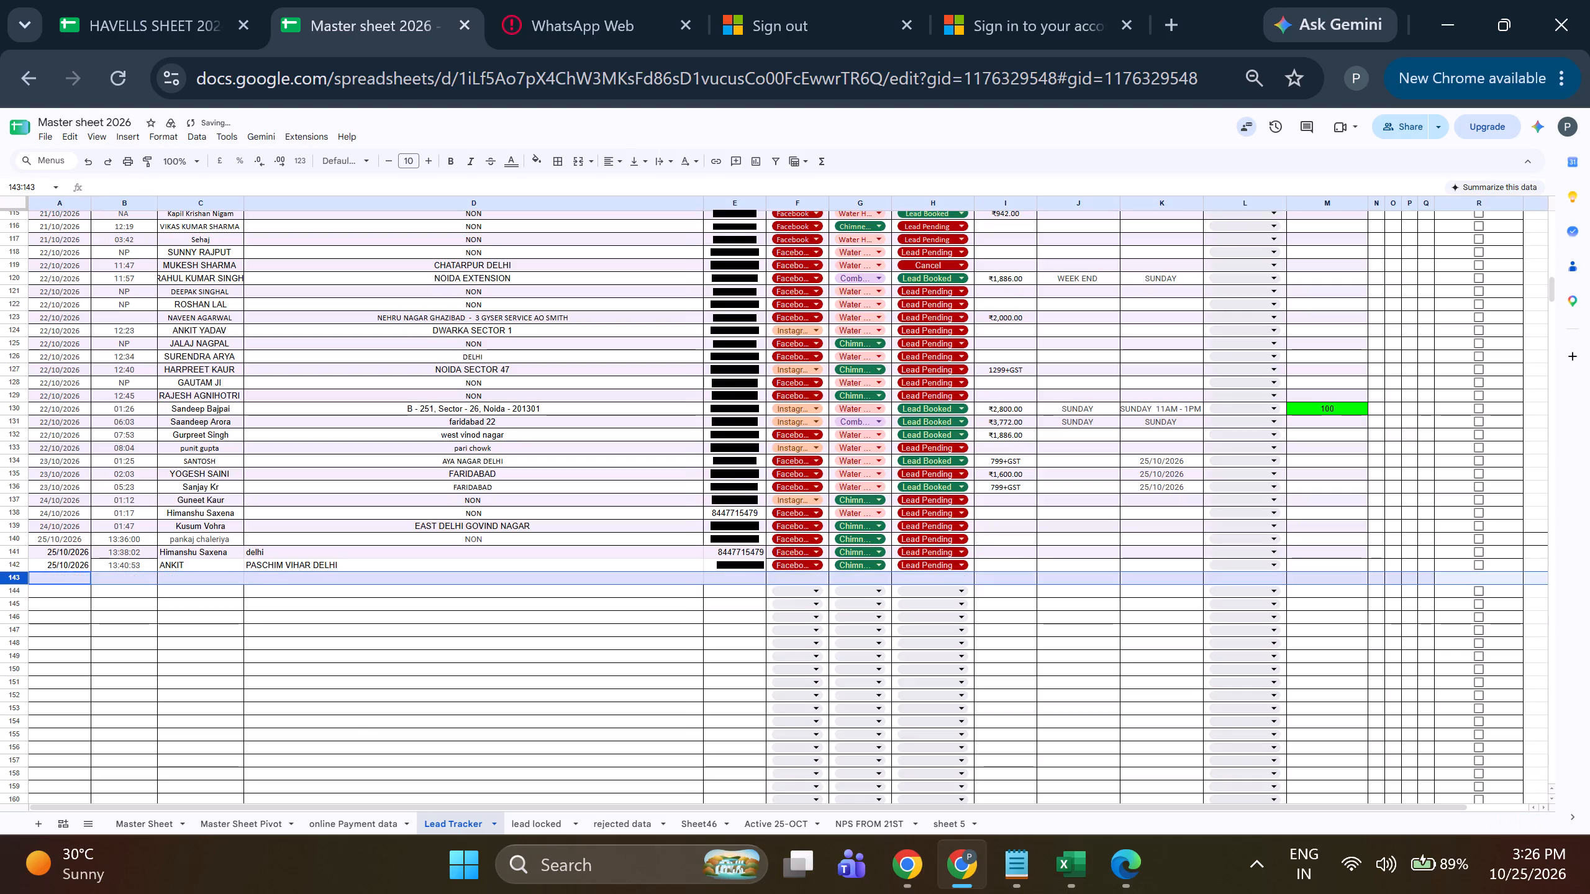
Copy the phone number from row 183 of Serv Simplified – Leads Tracker into Mobile number cell E143 of the Lead Tracker.
{"action": "left_click", "coordinate": [917, 880]}
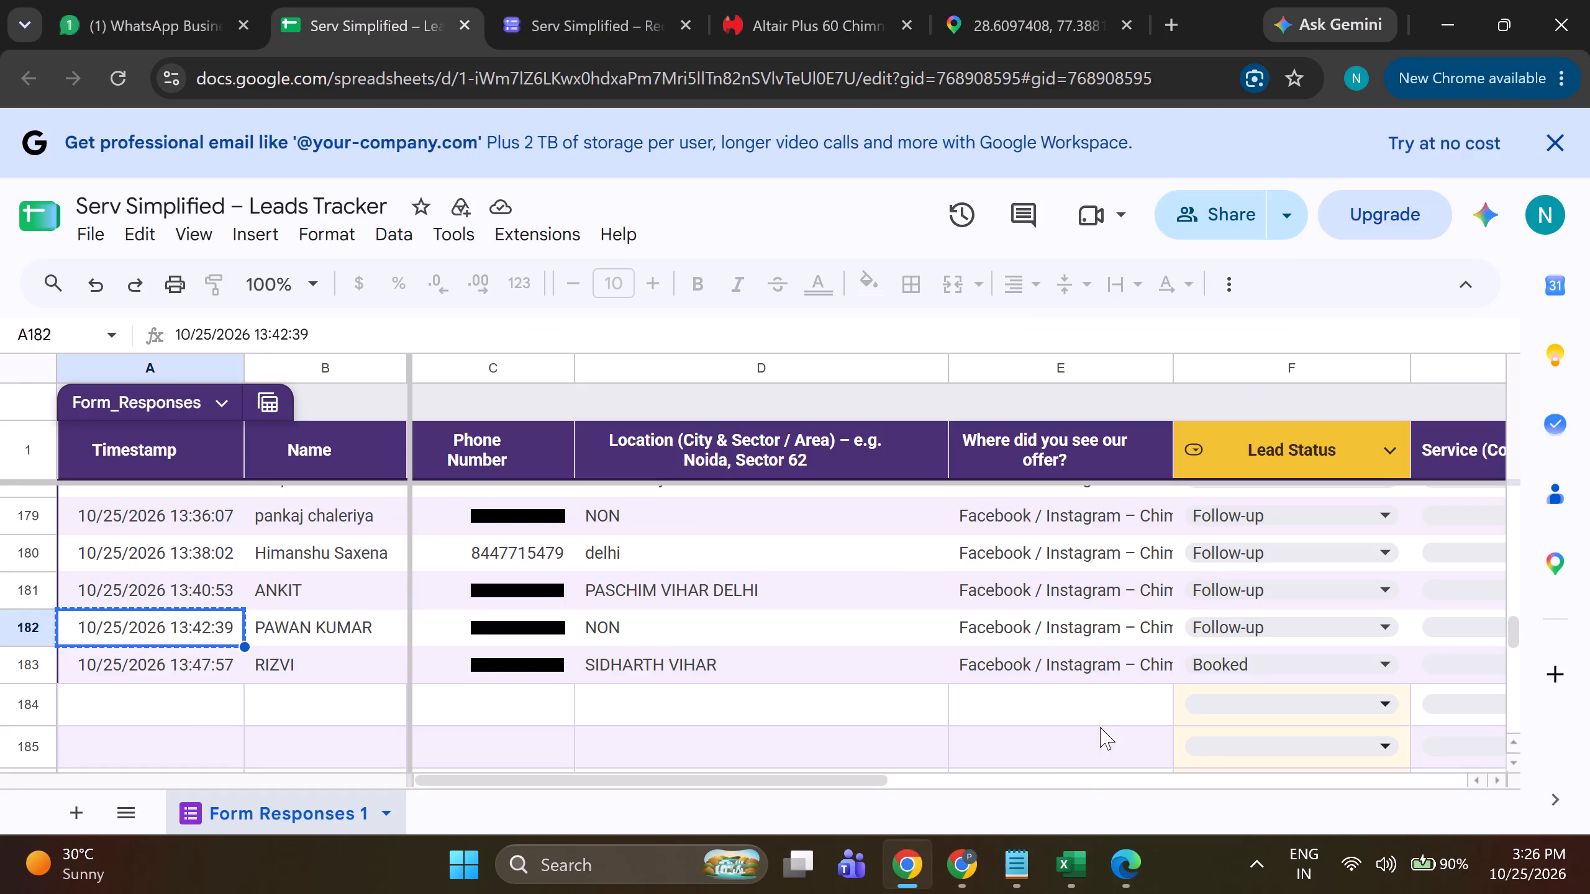
{"action": "scroll", "coordinate": [1112, 662], "scroll_direction": "up", "scroll_amount": 1}
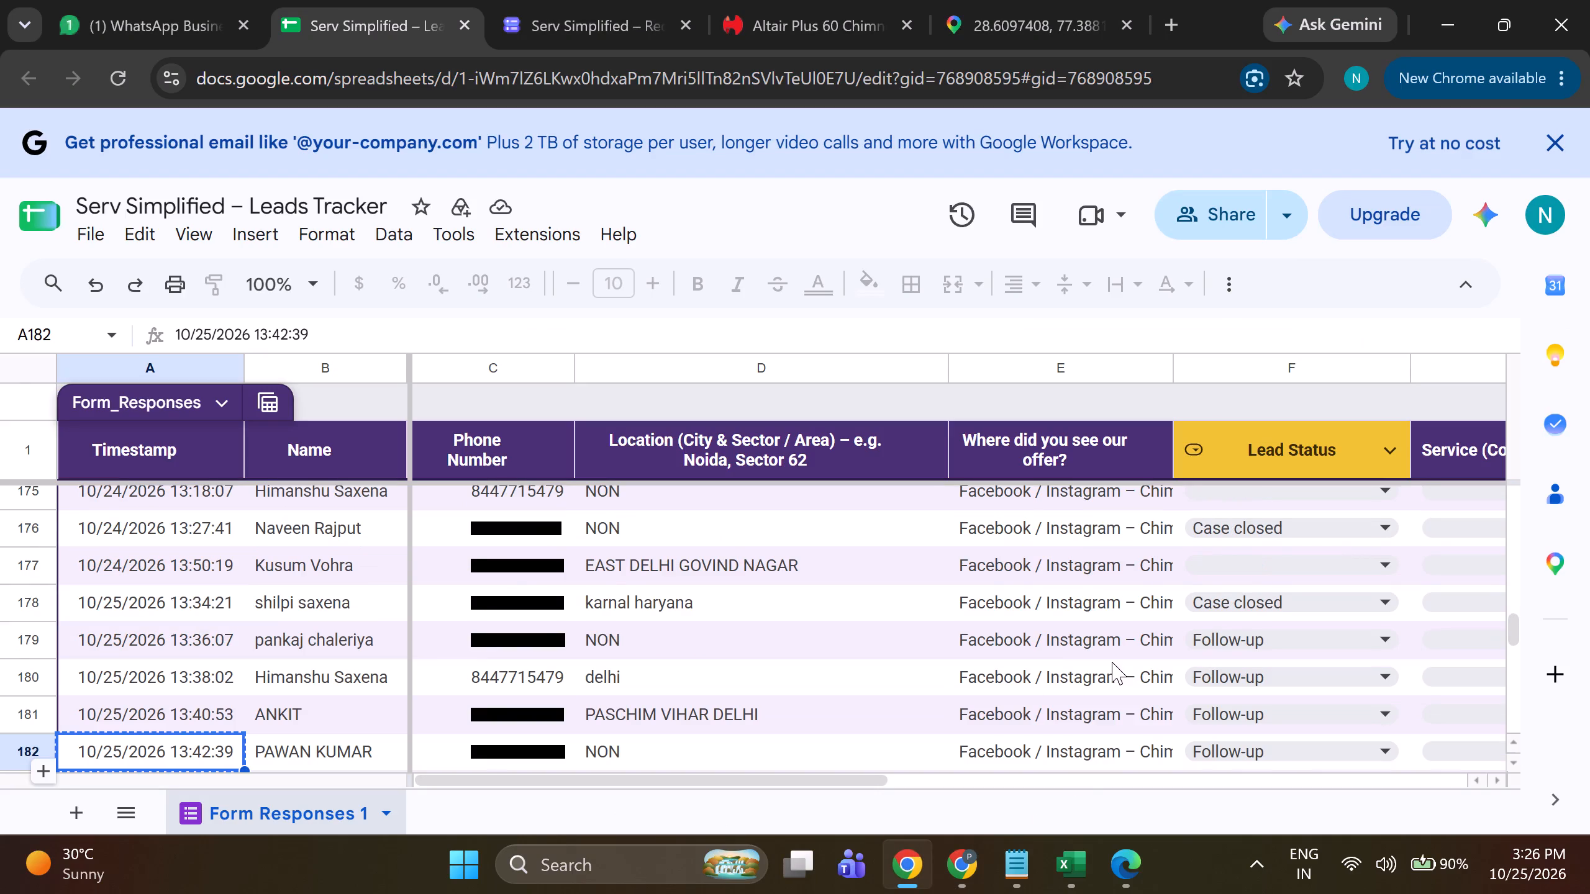
{"action": "scroll", "coordinate": [1112, 662], "scroll_direction": "down", "scroll_amount": 1}
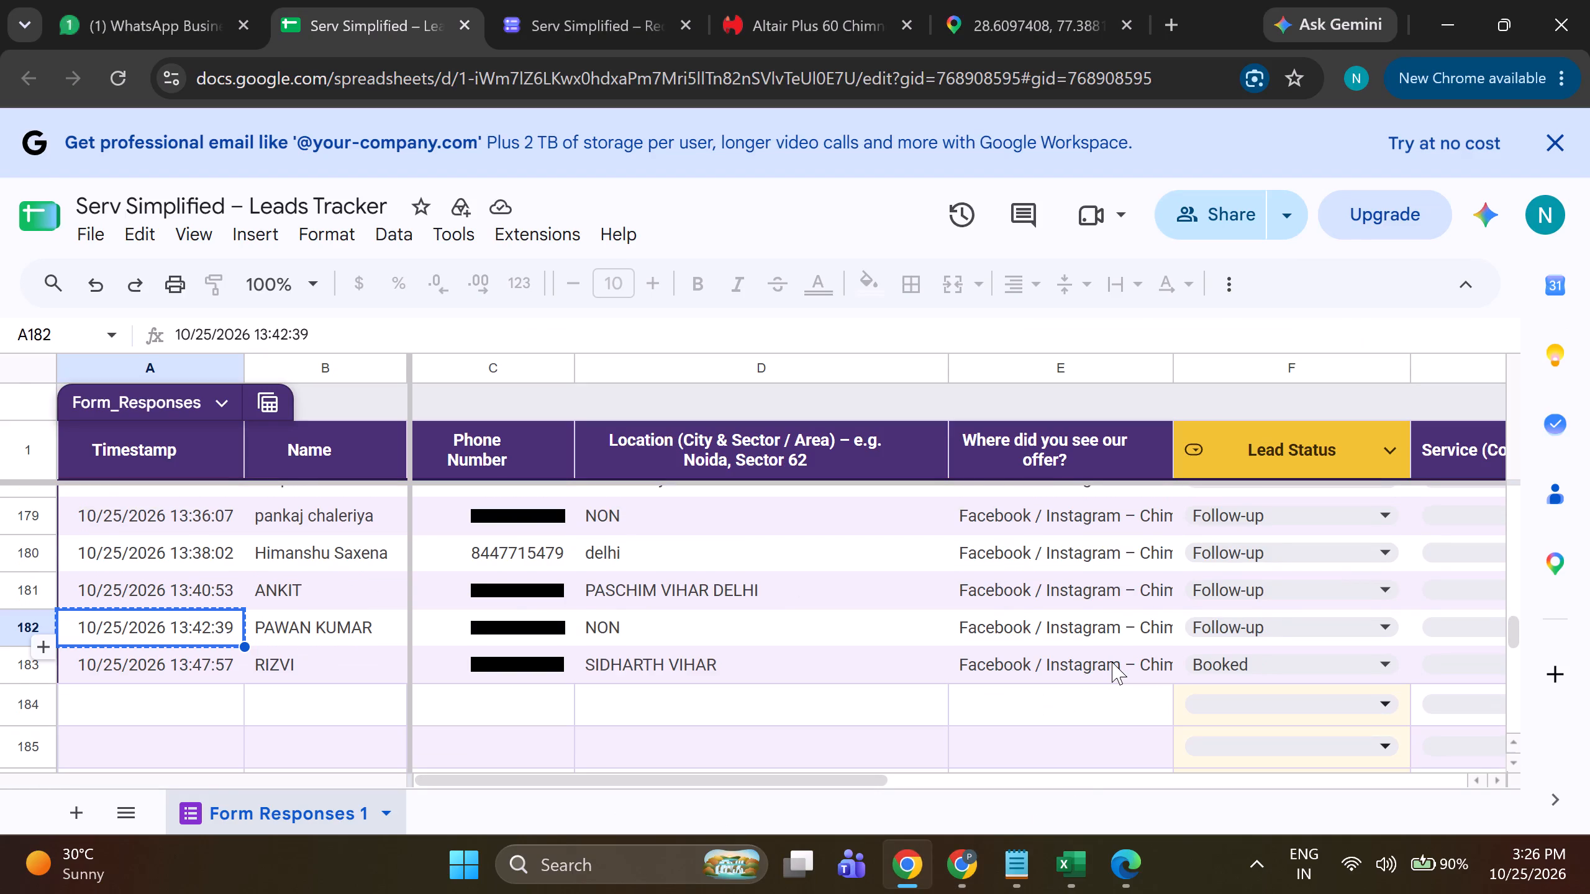
{"action": "left_click", "coordinate": [504, 671]}
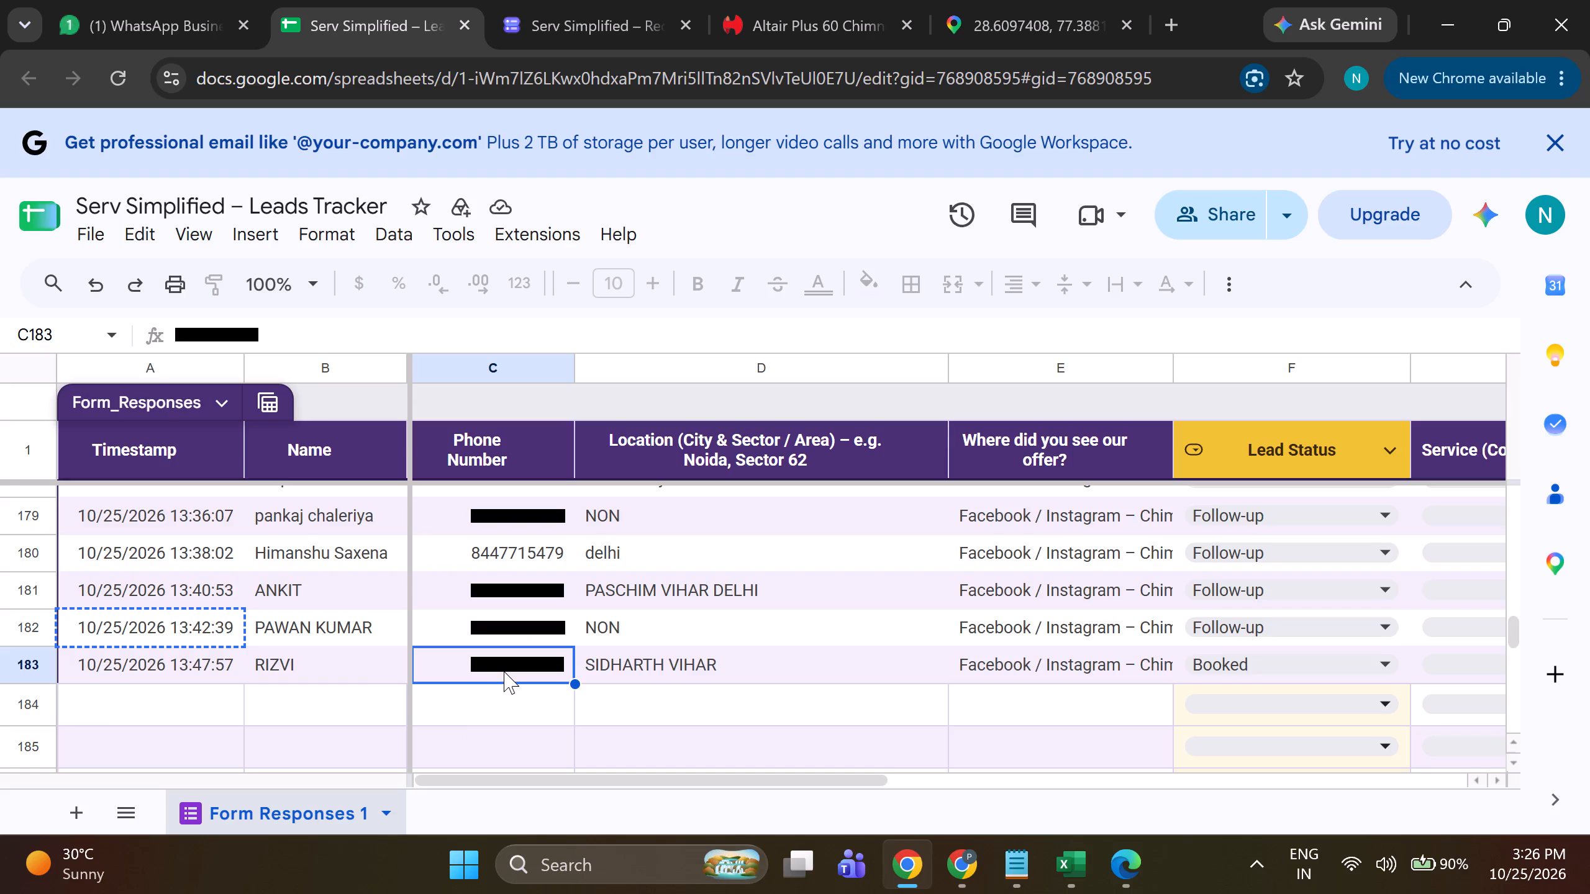
{"action": "key", "text": "ctrl+c"}
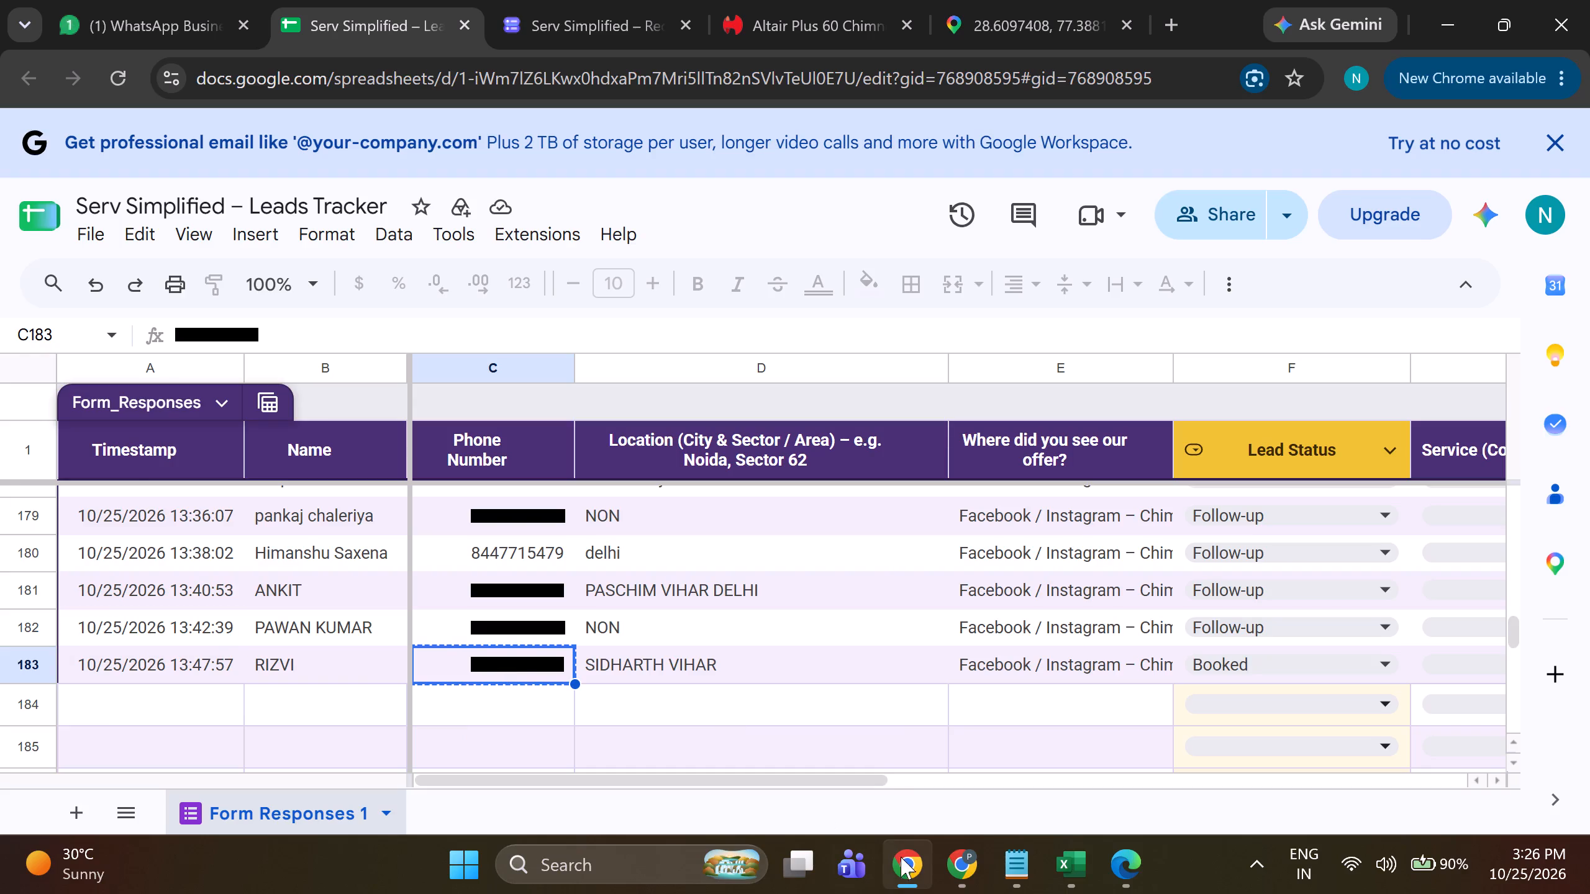
{"action": "left_click", "coordinate": [951, 866]}
{"action": "left_click", "coordinate": [725, 578]}
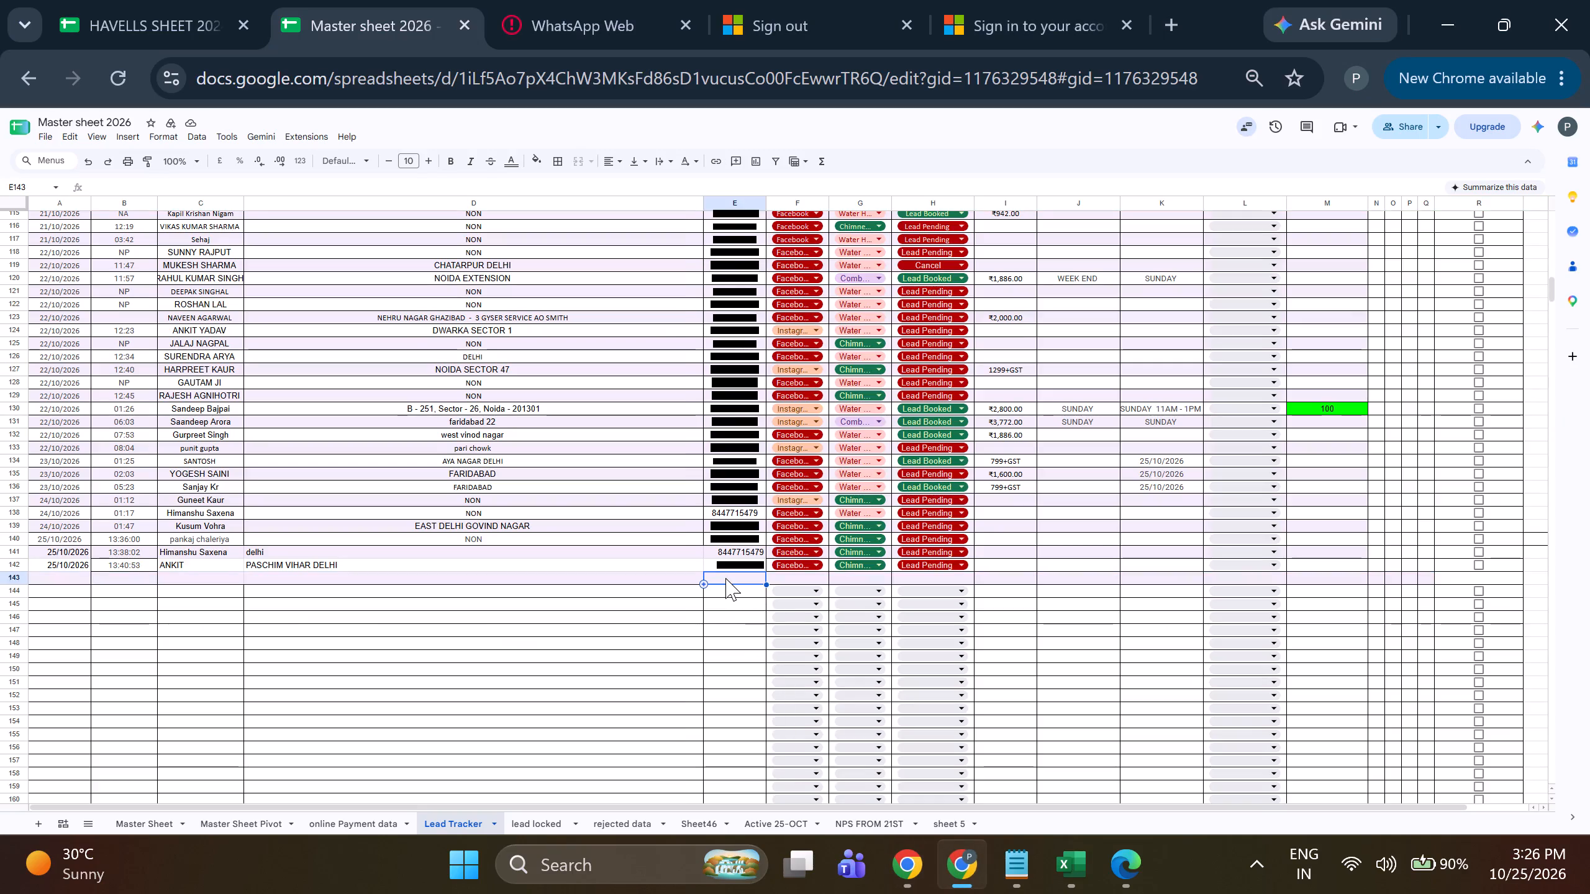
{"action": "key", "text": "ctrl+v"}
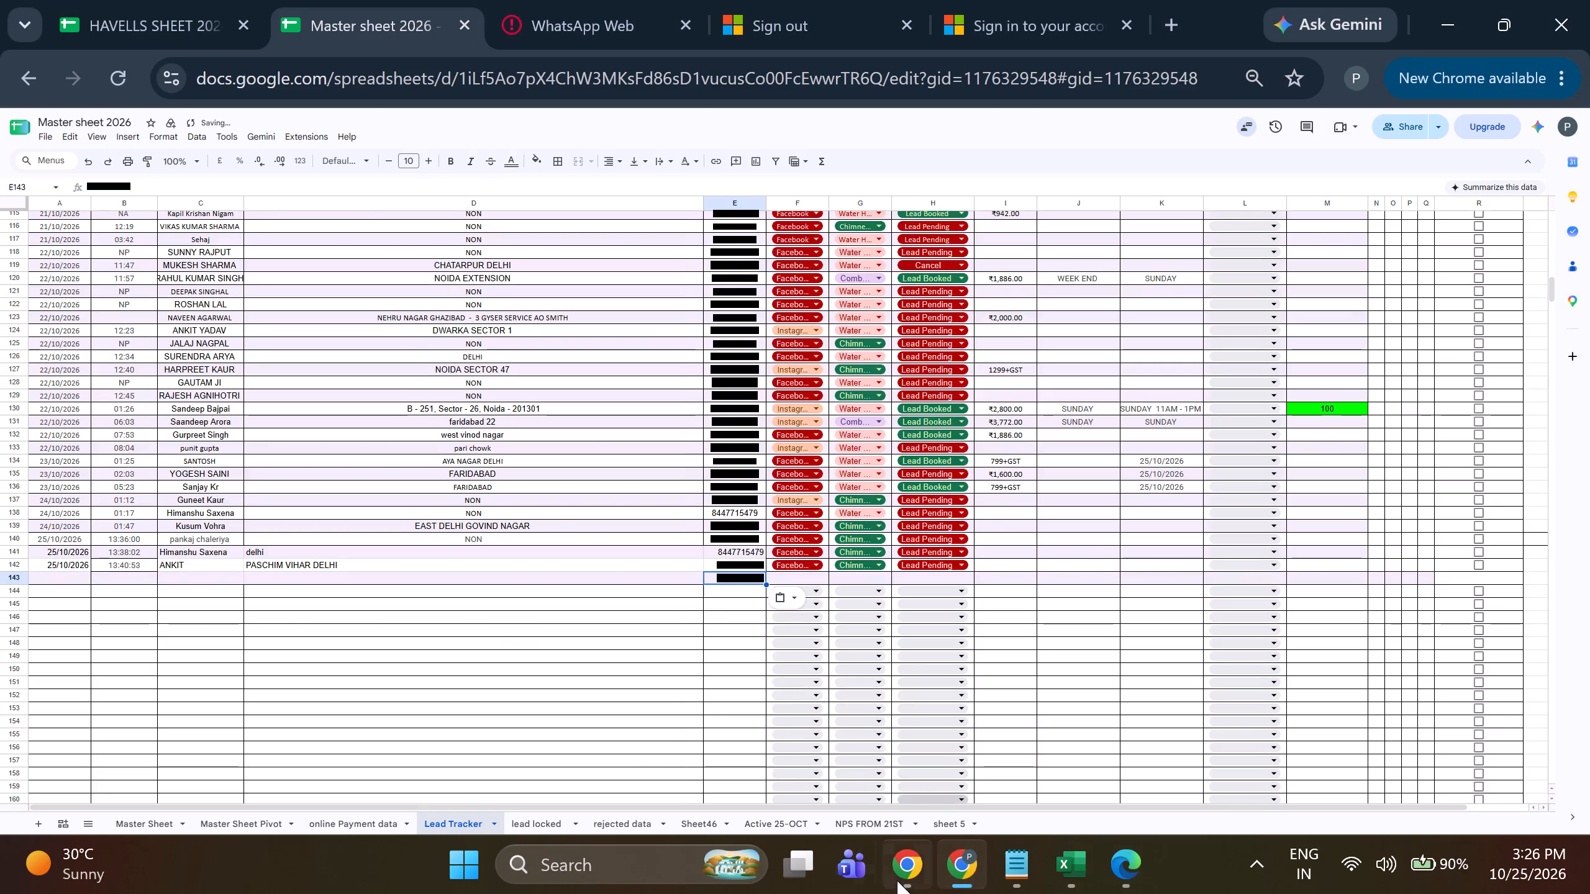
Copy the name from row 183 of Serv Simplified – Leads Tracker into Customer Name cell C143 of the Lead Tracker.
{"action": "left_click", "coordinate": [897, 880]}
{"action": "left_click", "coordinate": [329, 671]}
{"action": "key", "text": "ctrl+c"}
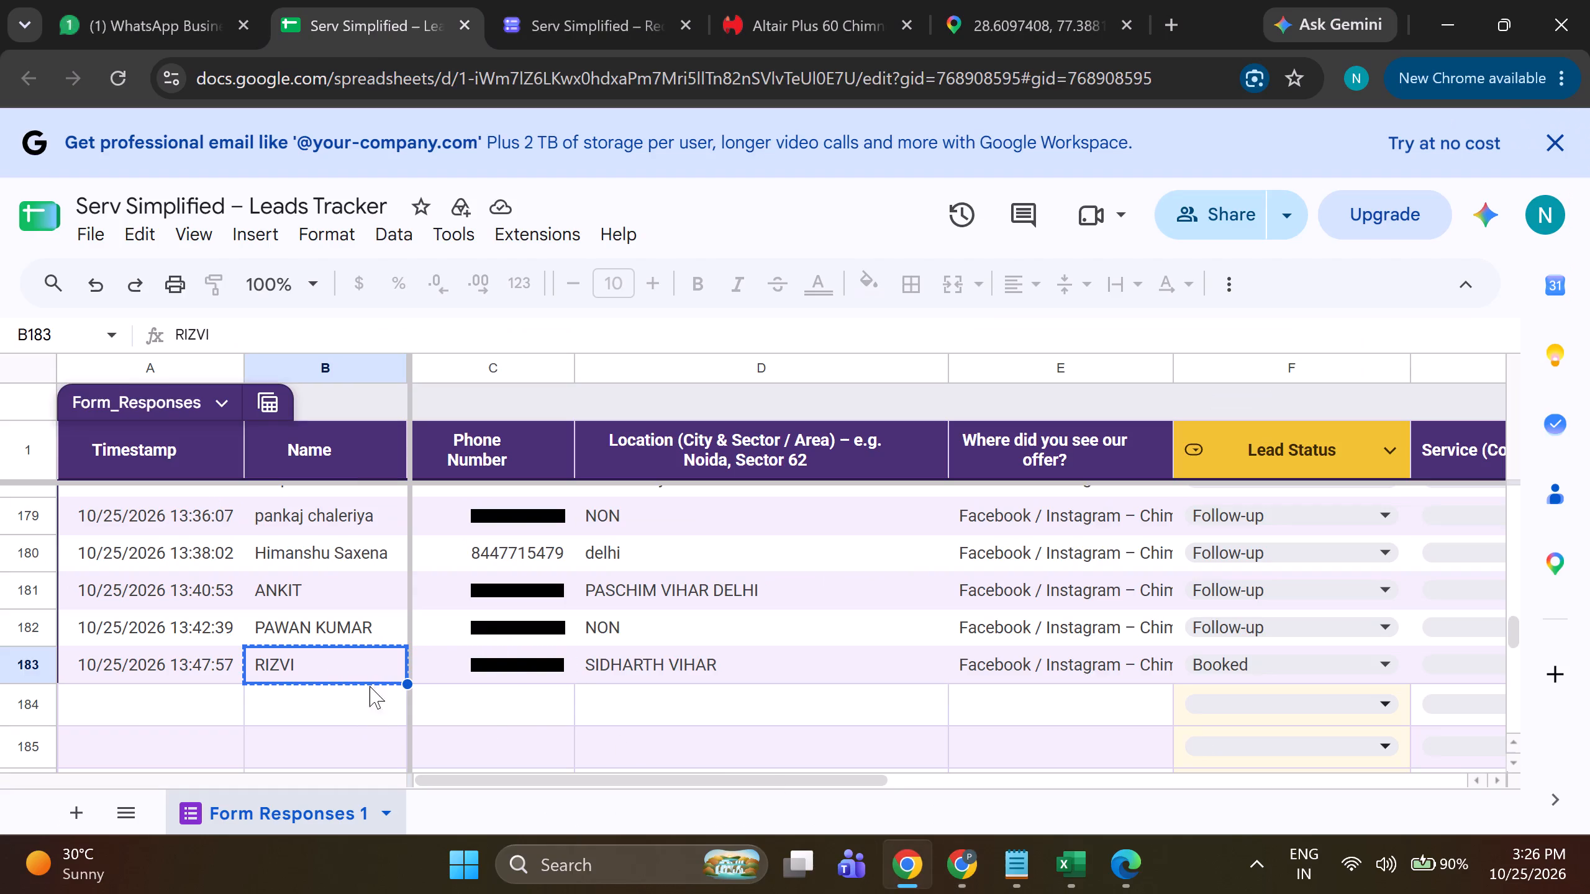
{"action": "left_click", "coordinate": [956, 866]}
{"action": "left_click", "coordinate": [211, 585]}
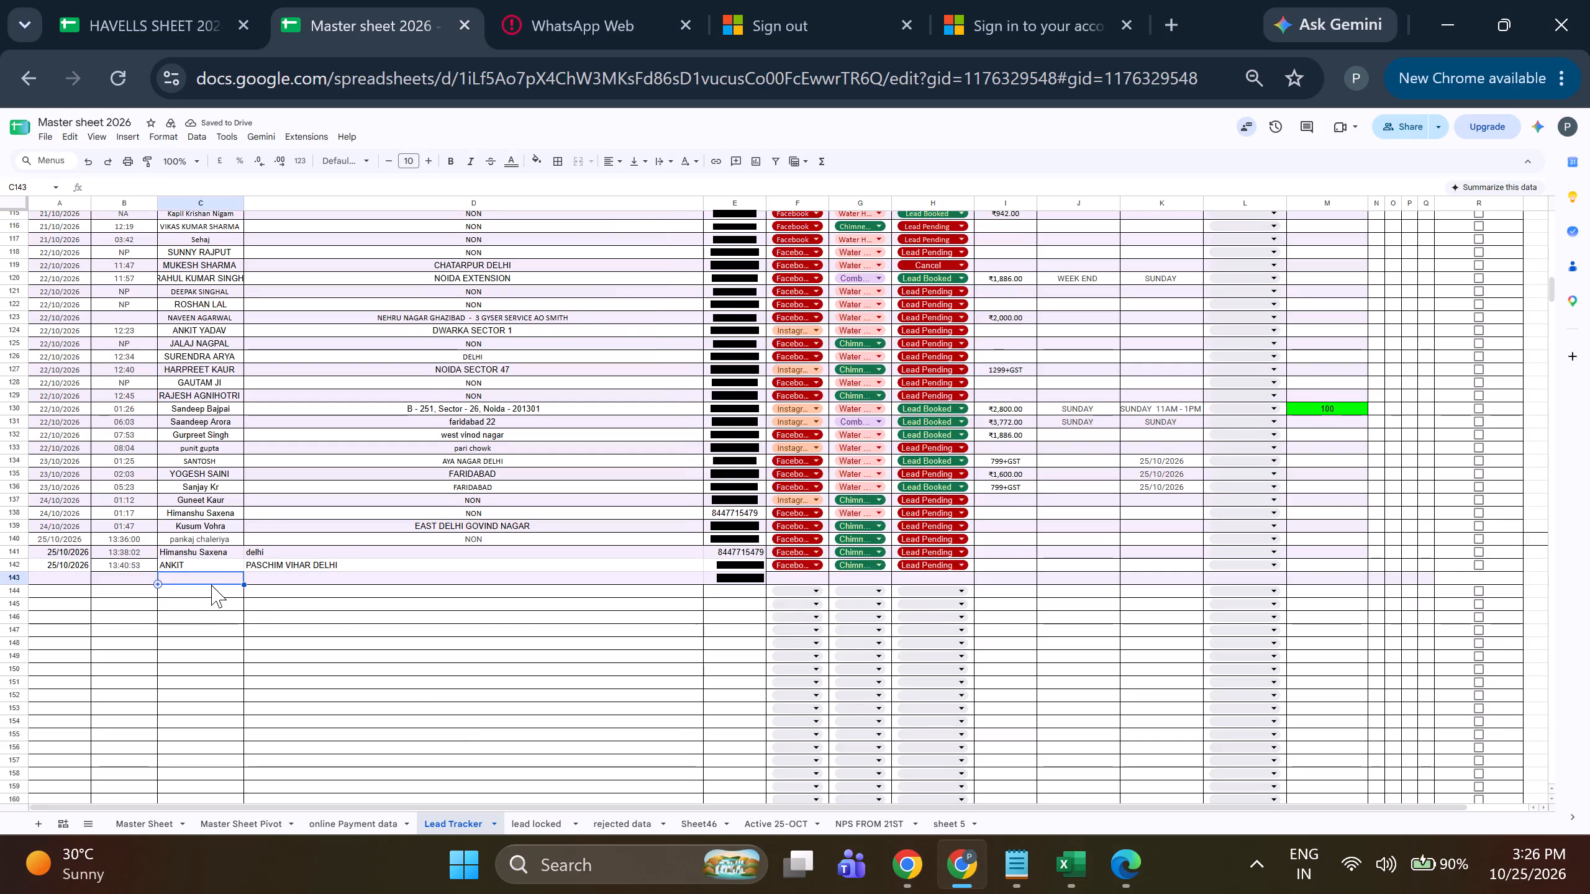
{"action": "key", "text": "ctrl+v"}
Copy the location SIDHARTH VIHAR from row 183 of Serv Simplified – Leads Tracker into Address cell D143 of the Lead Tracker.
{"action": "left_click", "coordinate": [434, 581]}
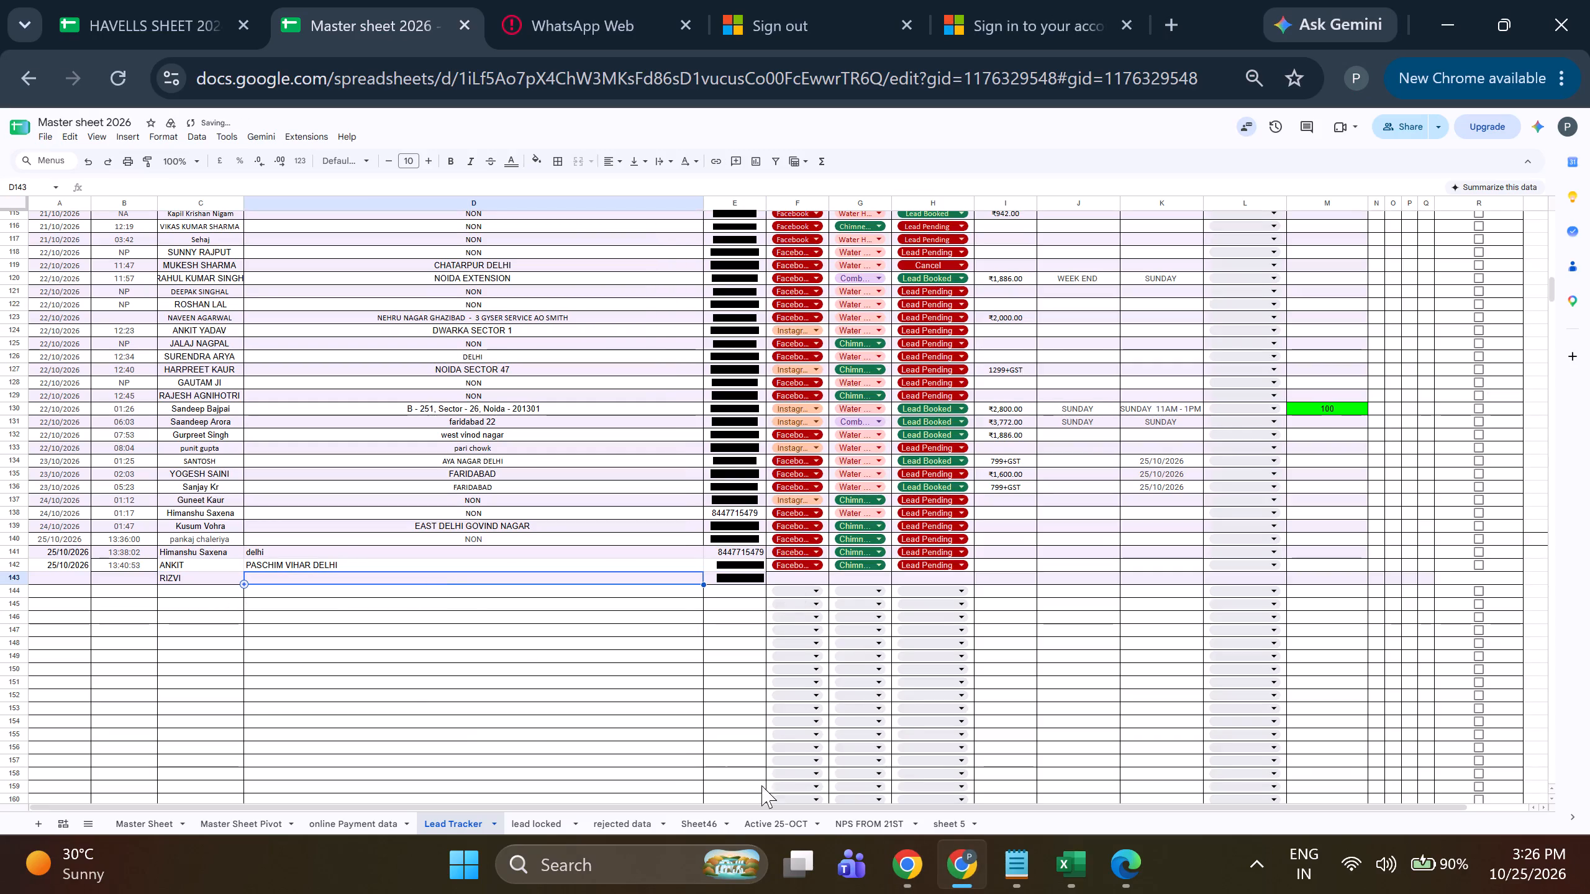
{"action": "left_click", "coordinate": [919, 872]}
{"action": "left_click", "coordinate": [717, 673]}
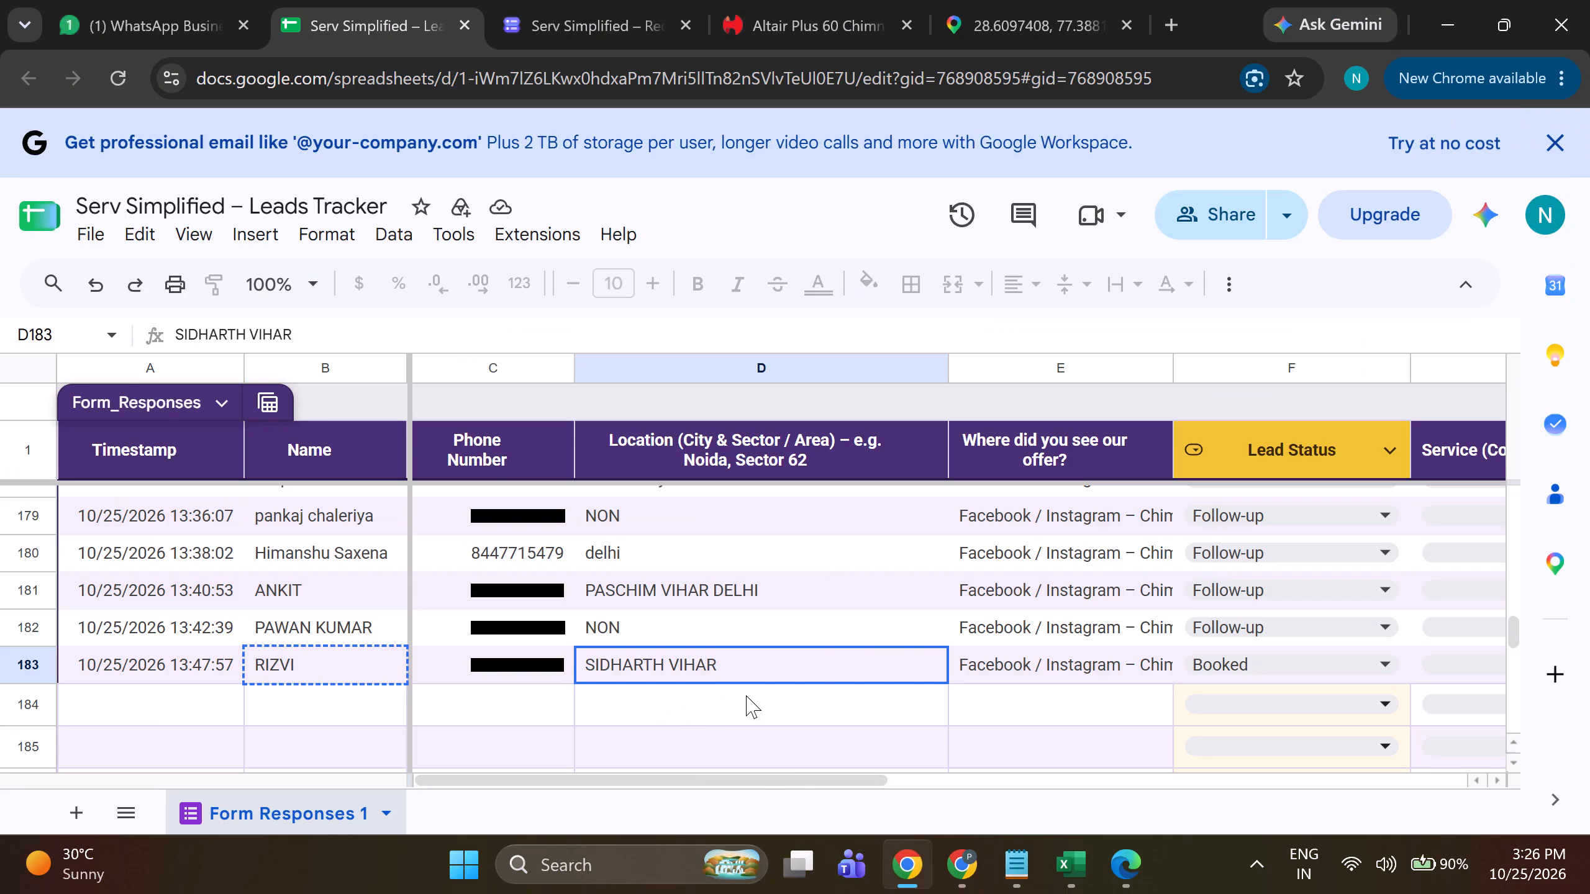
{"action": "key", "text": "ctrl+c"}
{"action": "left_click", "coordinate": [966, 868]}
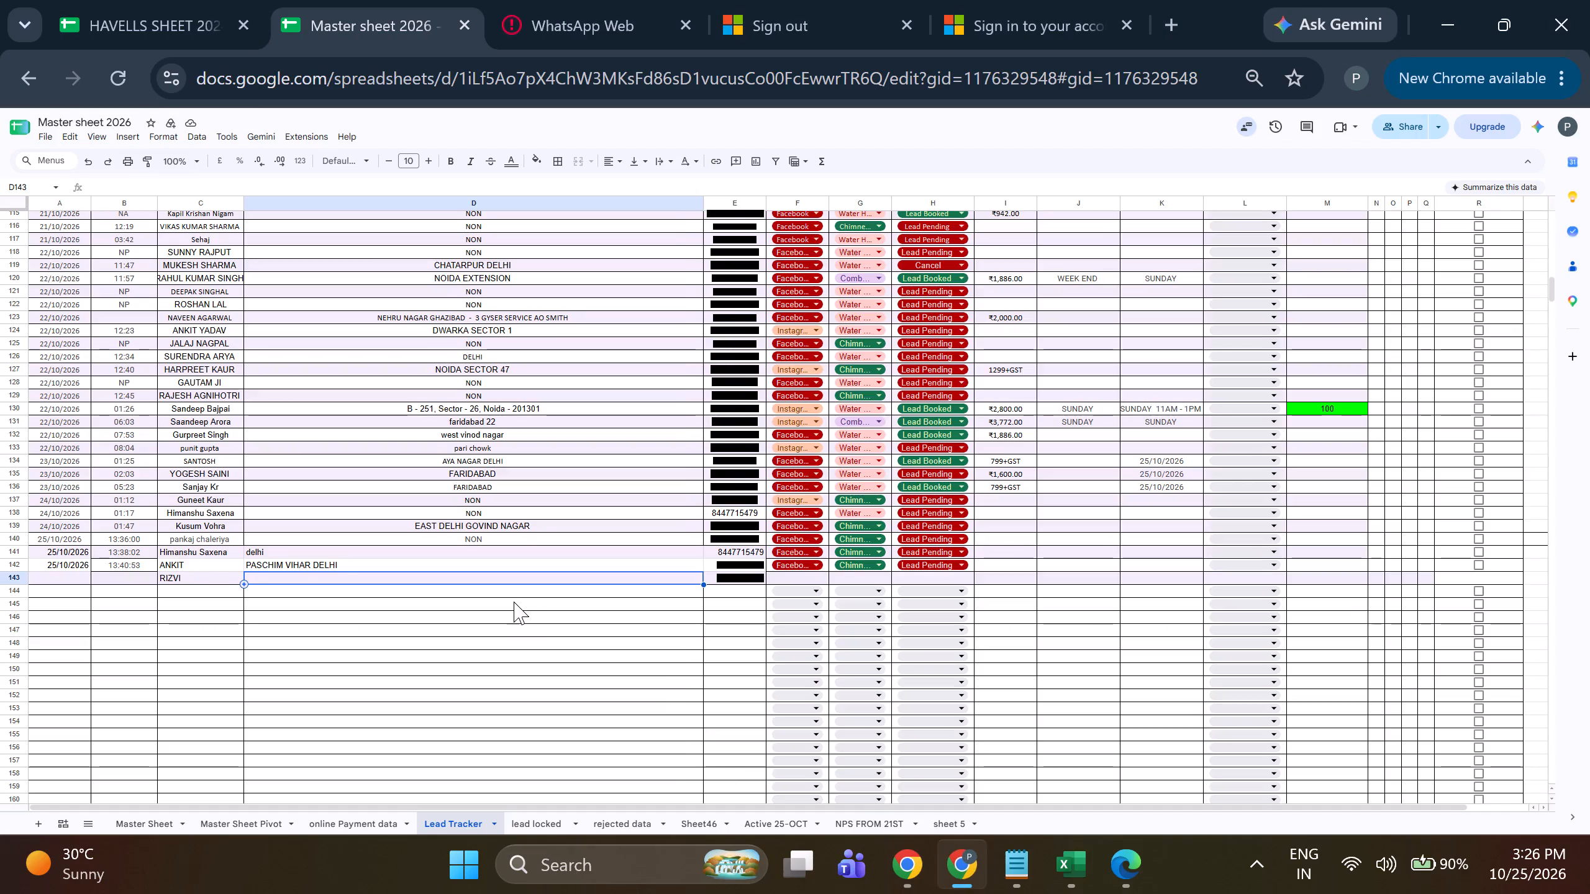
{"action": "key", "text": "ctrl+v"}
Copy the timestamp 10/25/2026 13:47:57 from row 183 of Serv Simplified – Leads Tracker into cell A143 of the Lead Tracker.
{"action": "left_click", "coordinate": [98, 579]}
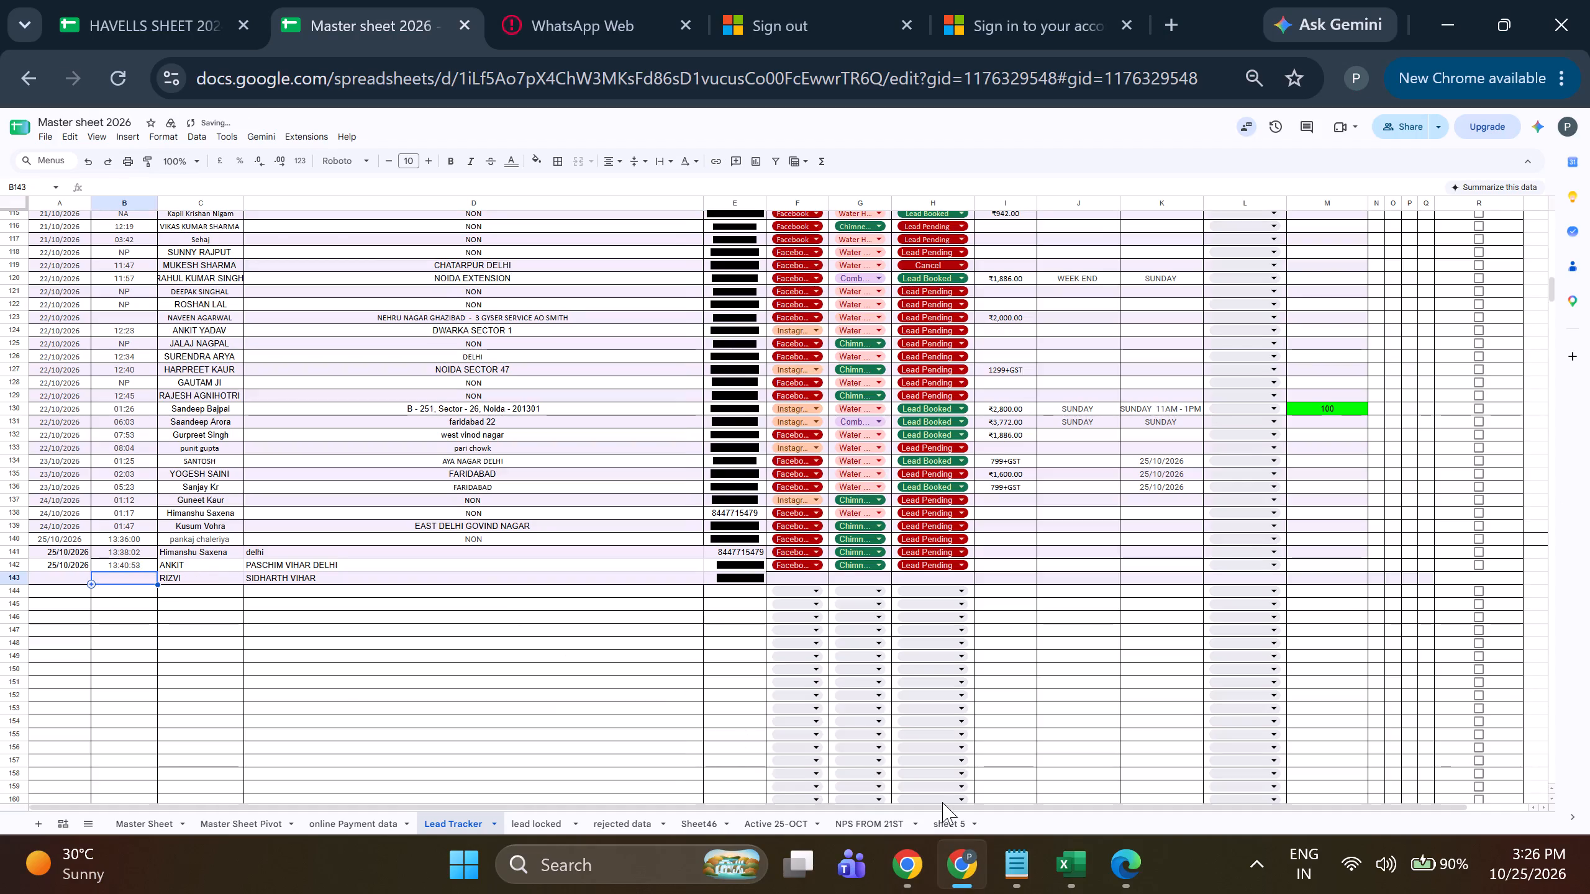
{"action": "left_click", "coordinate": [910, 878]}
{"action": "left_click", "coordinate": [147, 677]}
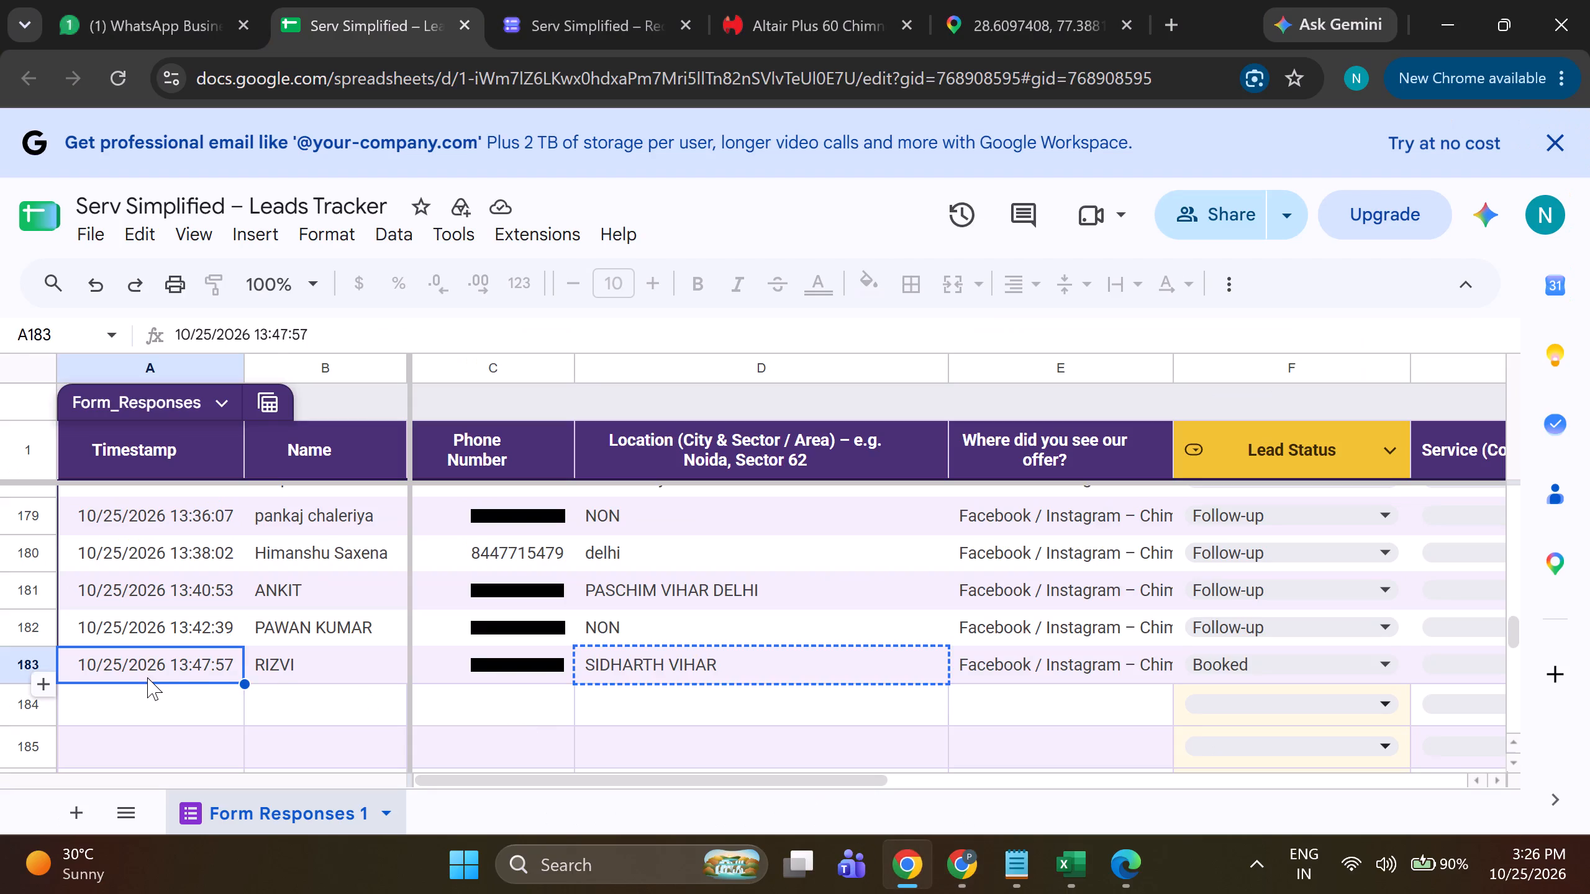
{"action": "key", "text": "ctrl+c"}
{"action": "left_click", "coordinate": [981, 870]}
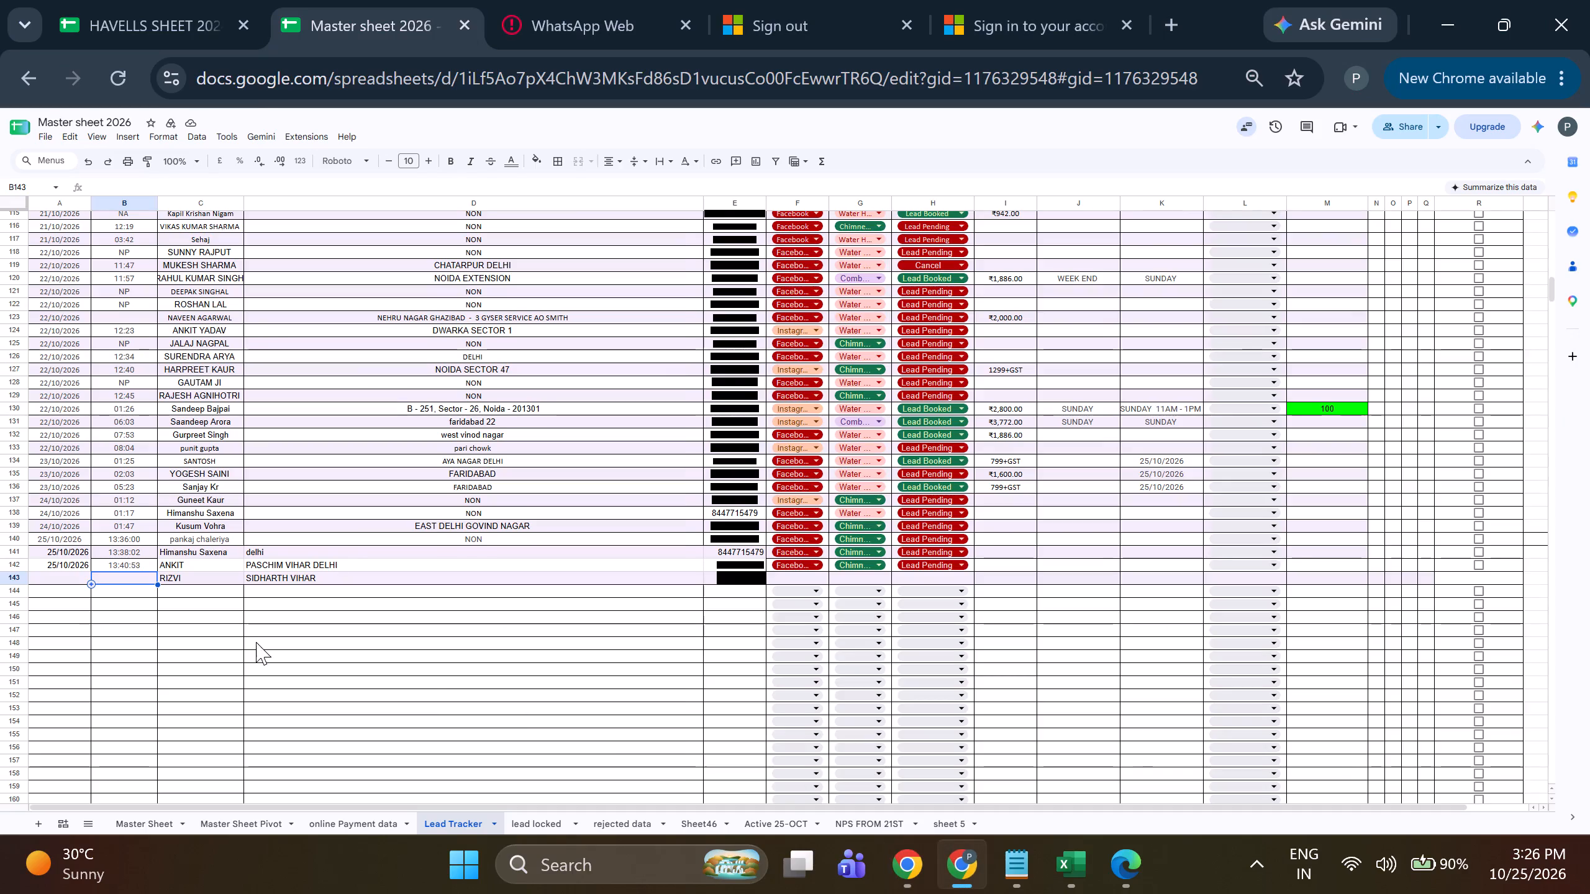
{"action": "left_click", "coordinate": [54, 584]}
{"action": "key", "text": "ctrl+v"}
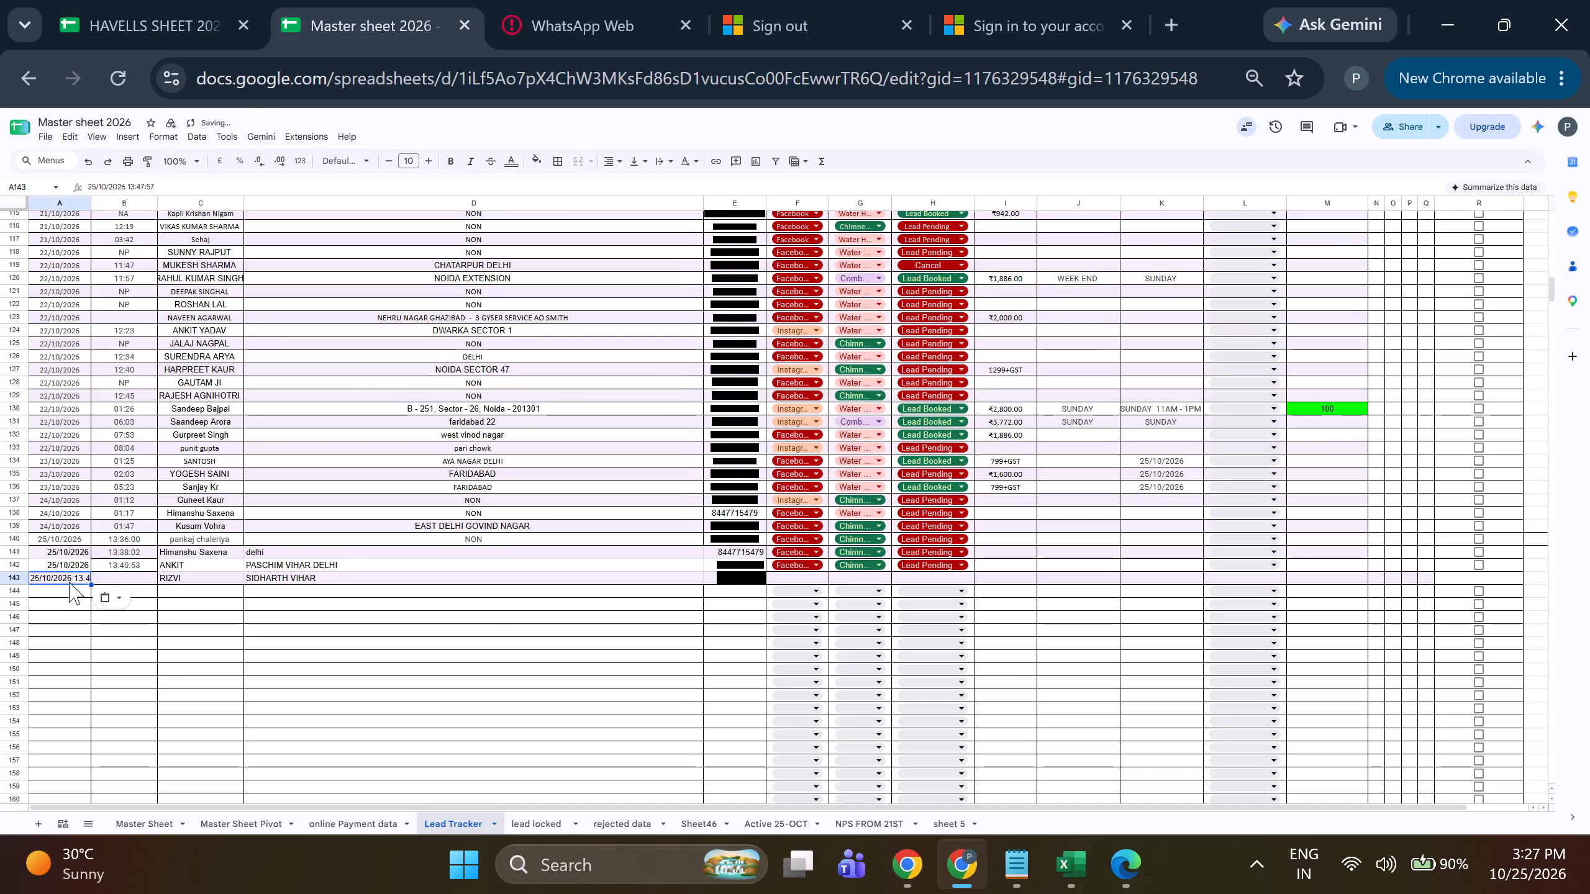
Split the timestamp in A143 of the Lead Tracker, keeping 25/10/2026 there and moving the time 13:47:57 into B143.
{"action": "triple_click", "coordinate": [83, 578]}
{"action": "left_click", "coordinate": [60, 585]}
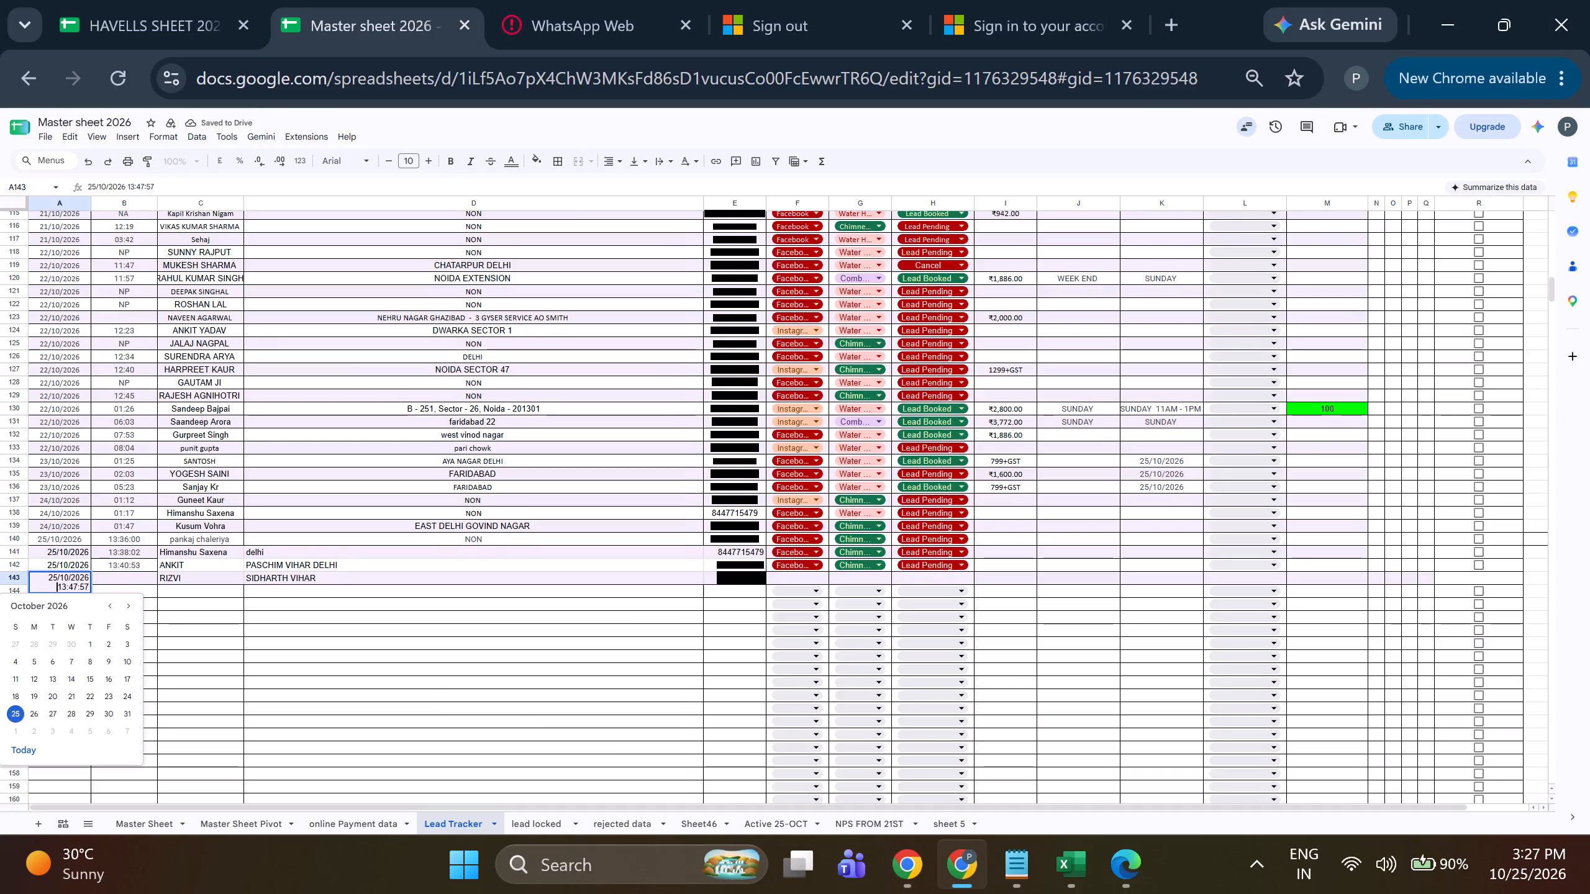
{"action": "left_click_drag", "start_coordinate": [57, 585], "coordinate": [104, 580]}
{"action": "left_click", "coordinate": [68, 588]}
{"action": "left_click_drag", "start_coordinate": [53, 589], "coordinate": [106, 589]}
{"action": "key", "text": "ctrl+c"}
{"action": "left_click", "coordinate": [128, 577]}
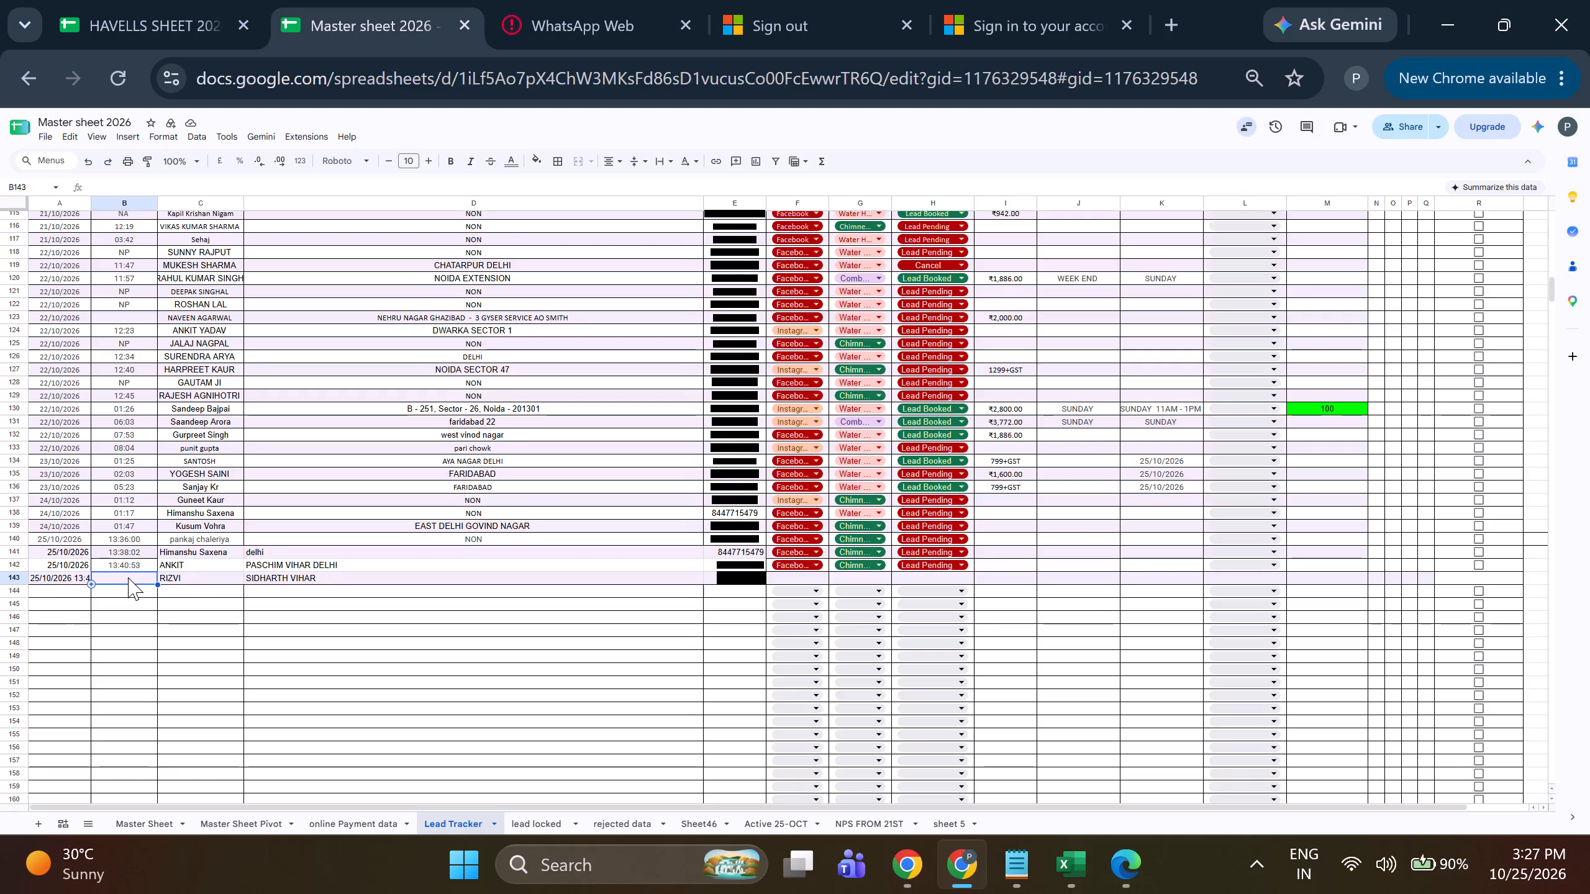
{"action": "triple_click", "coordinate": [69, 580]}
{"action": "left_click", "coordinate": [58, 588]}
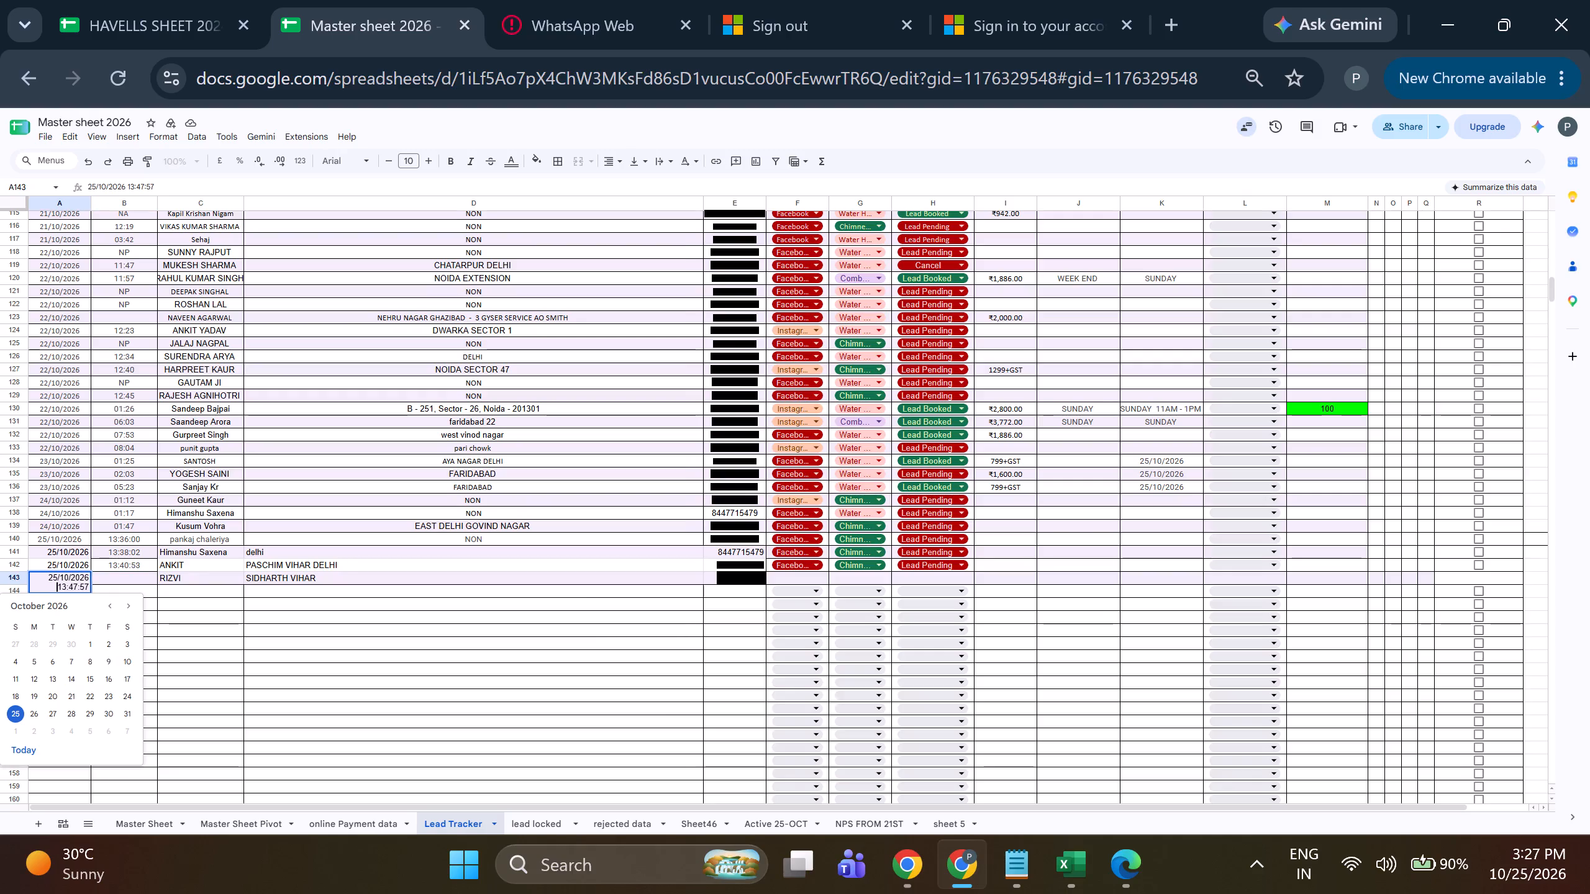
Cut the time 13:47:57 out of A143 in the Lead Tracker, leaving 25/10/2026, and place it in B143.
{"action": "left_click_drag", "start_coordinate": [43, 585], "coordinate": [107, 580]}
{"action": "left_click_drag", "start_coordinate": [52, 586], "coordinate": [99, 586]}
{"action": "key", "text": "BackSpace"}
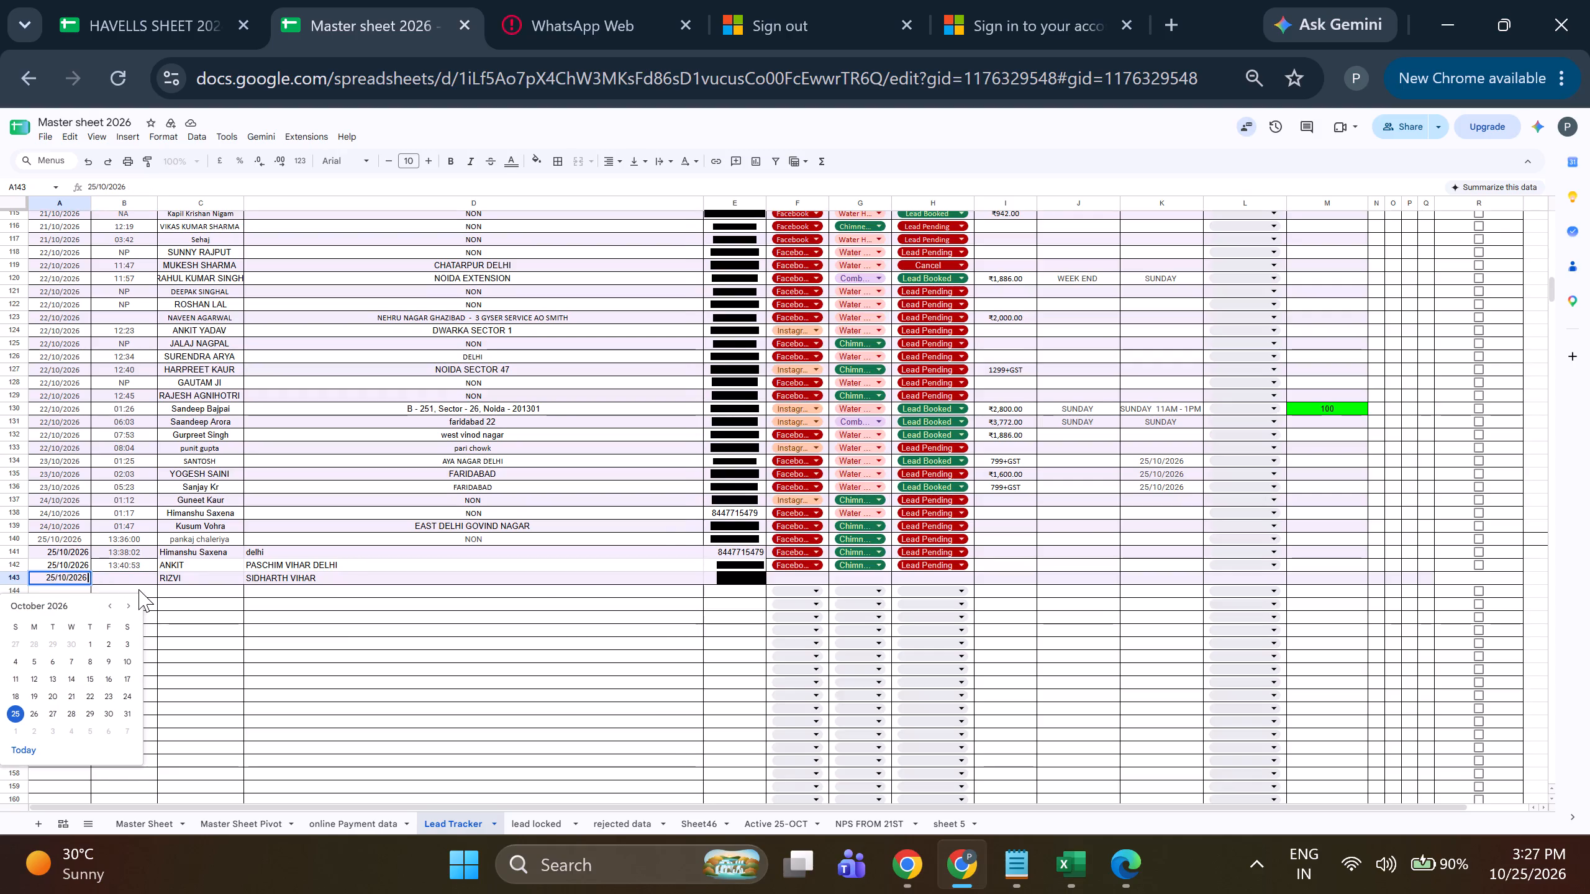
{"action": "left_click", "coordinate": [124, 579]}
{"action": "key", "text": "ctrl+v"}
{"action": "left_click", "coordinate": [316, 679]}
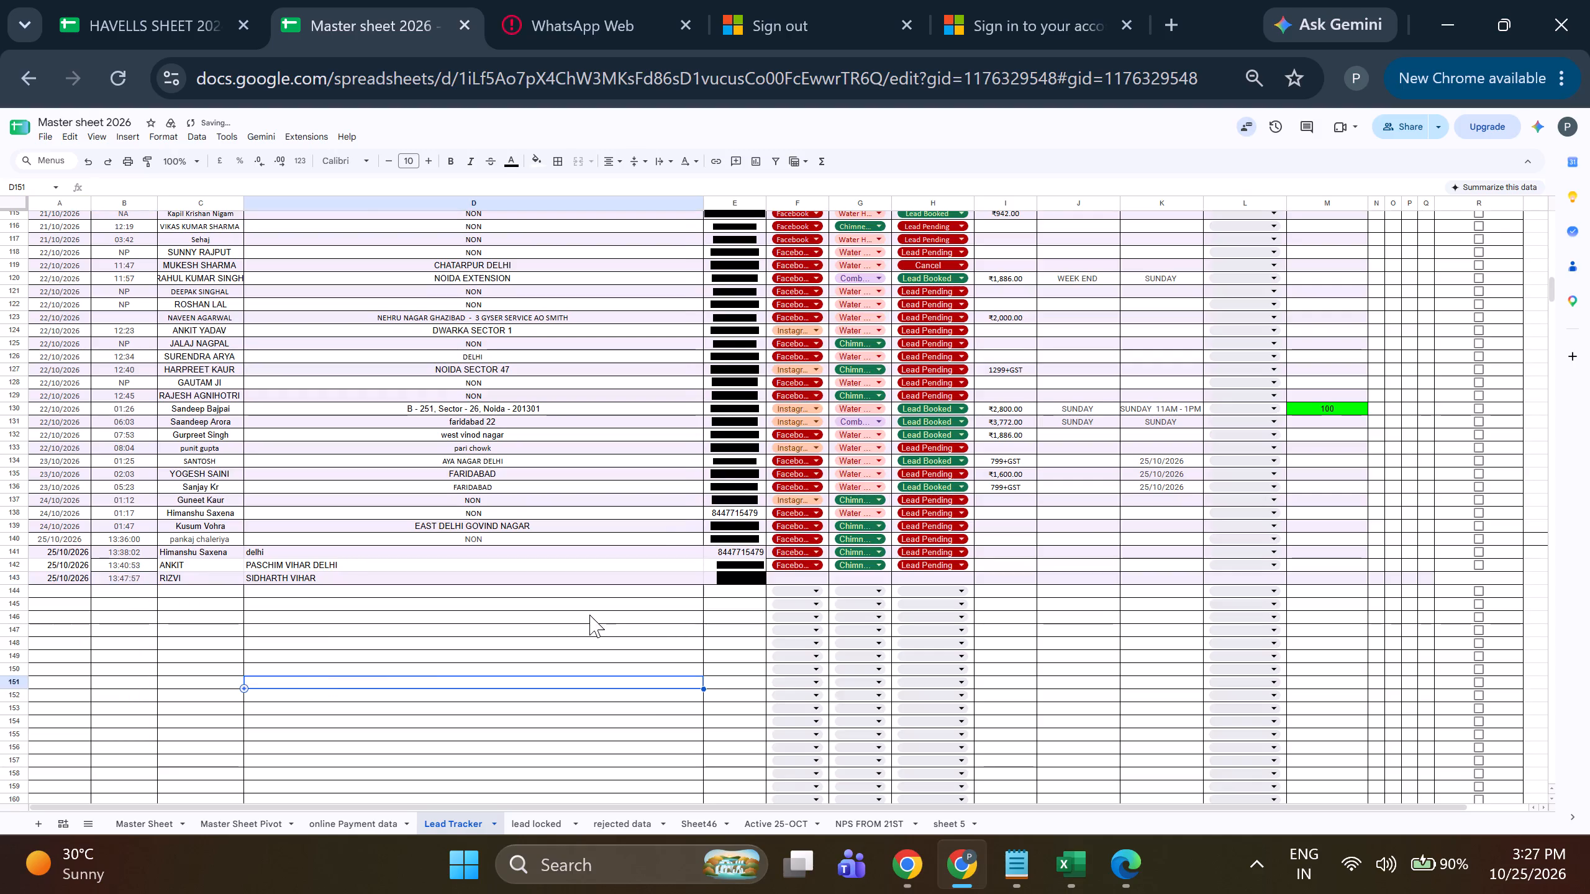
Copy the blank source dropdown from F149 into F143 of the Lead Tracker and set it to Facebook.
{"action": "left_click", "coordinate": [797, 576]}
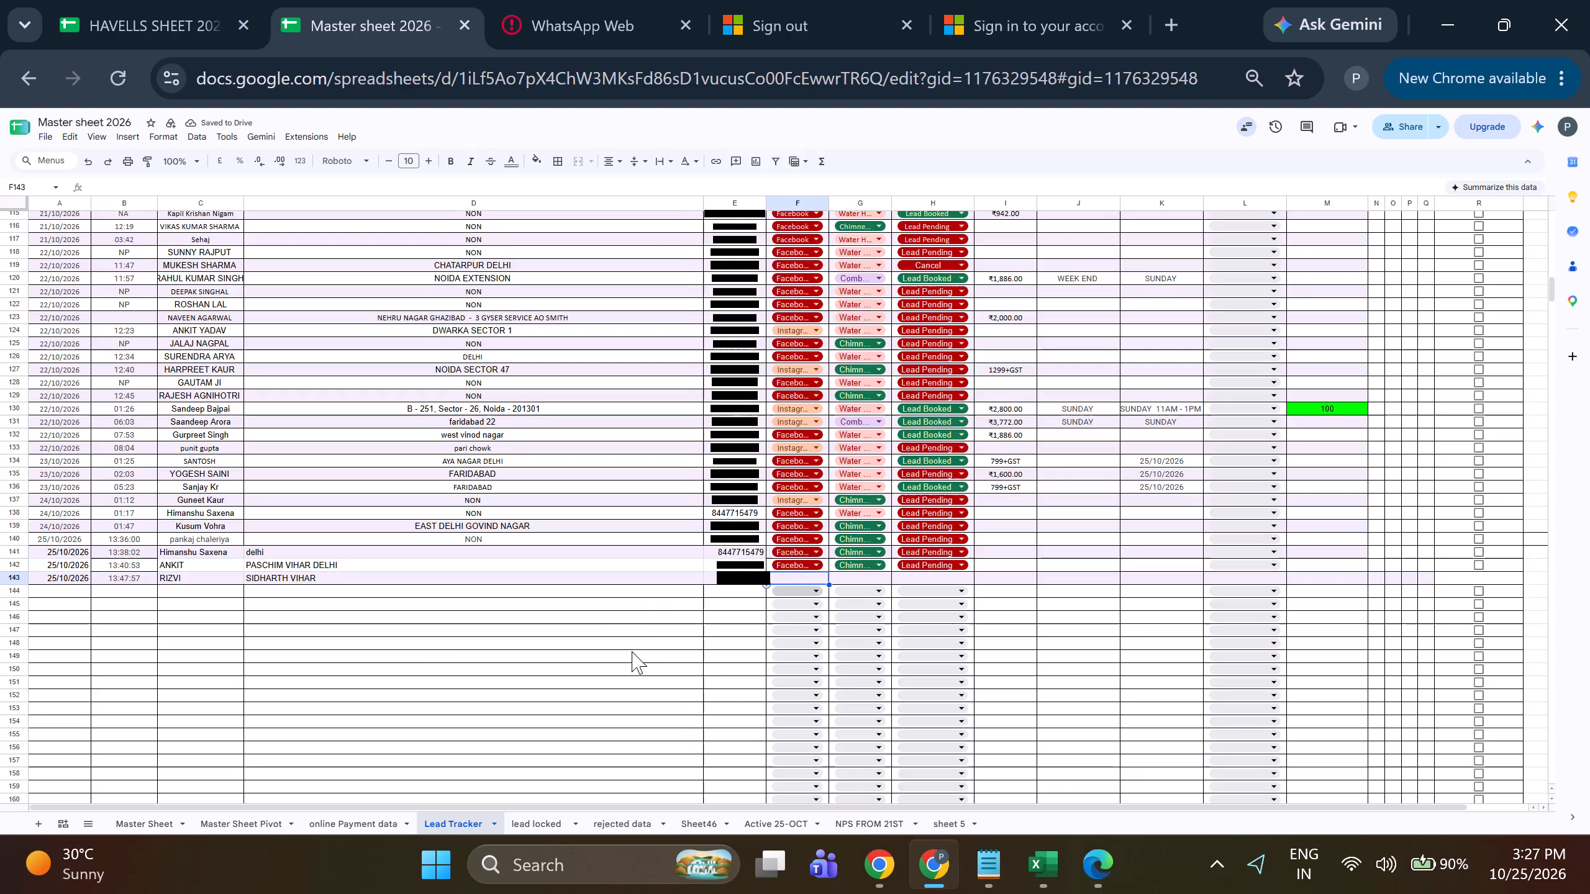
{"action": "left_click", "coordinate": [632, 651]}
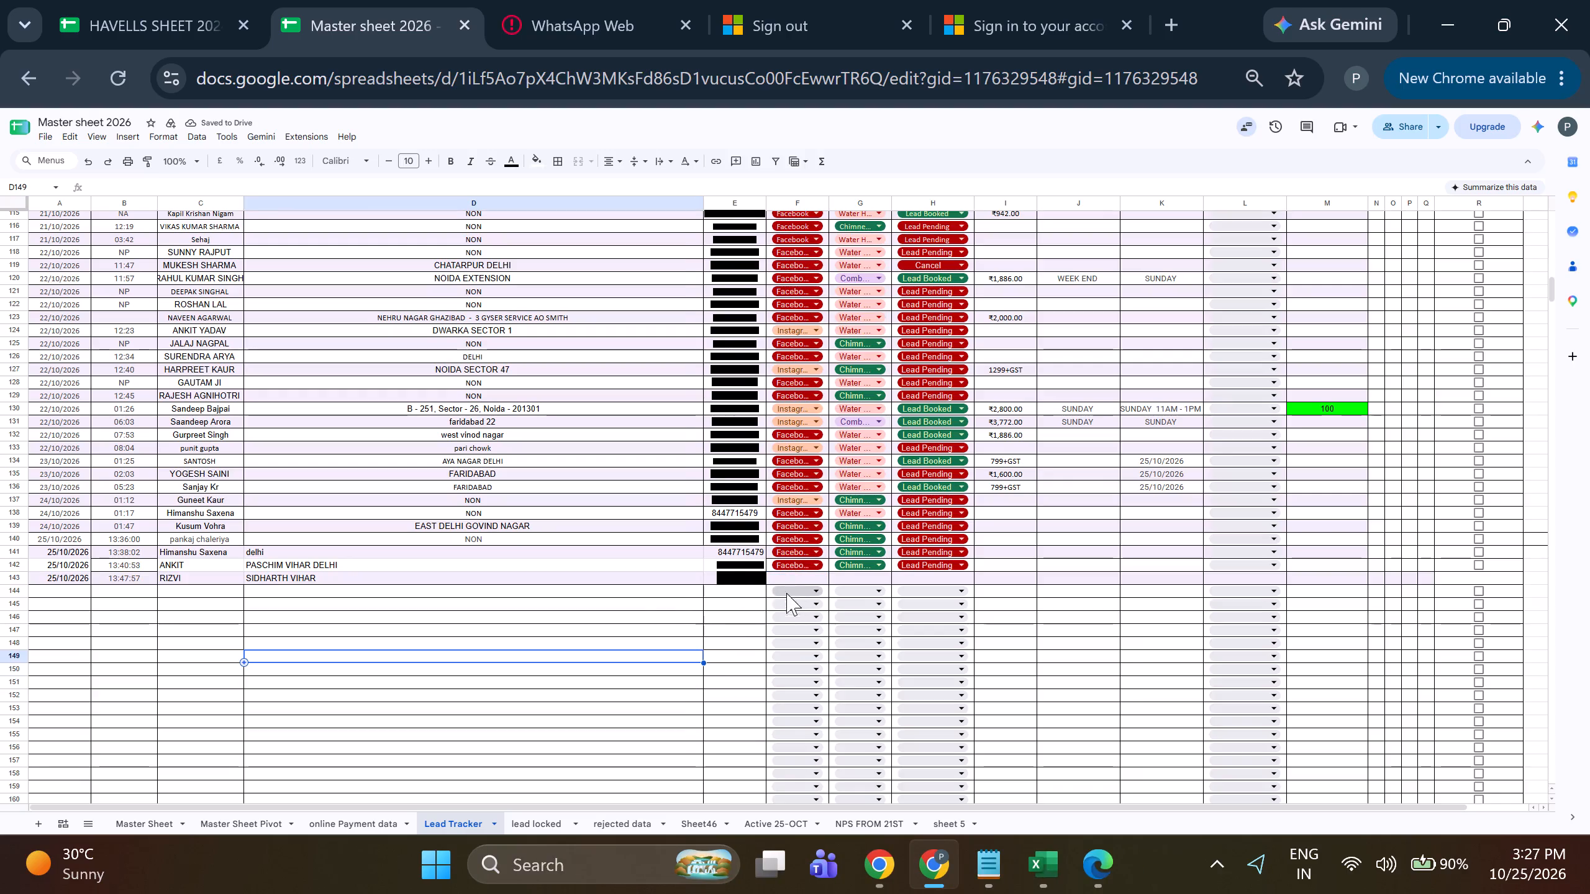
{"action": "key", "text": "Right"}
{"action": "key", "text": "Right"}
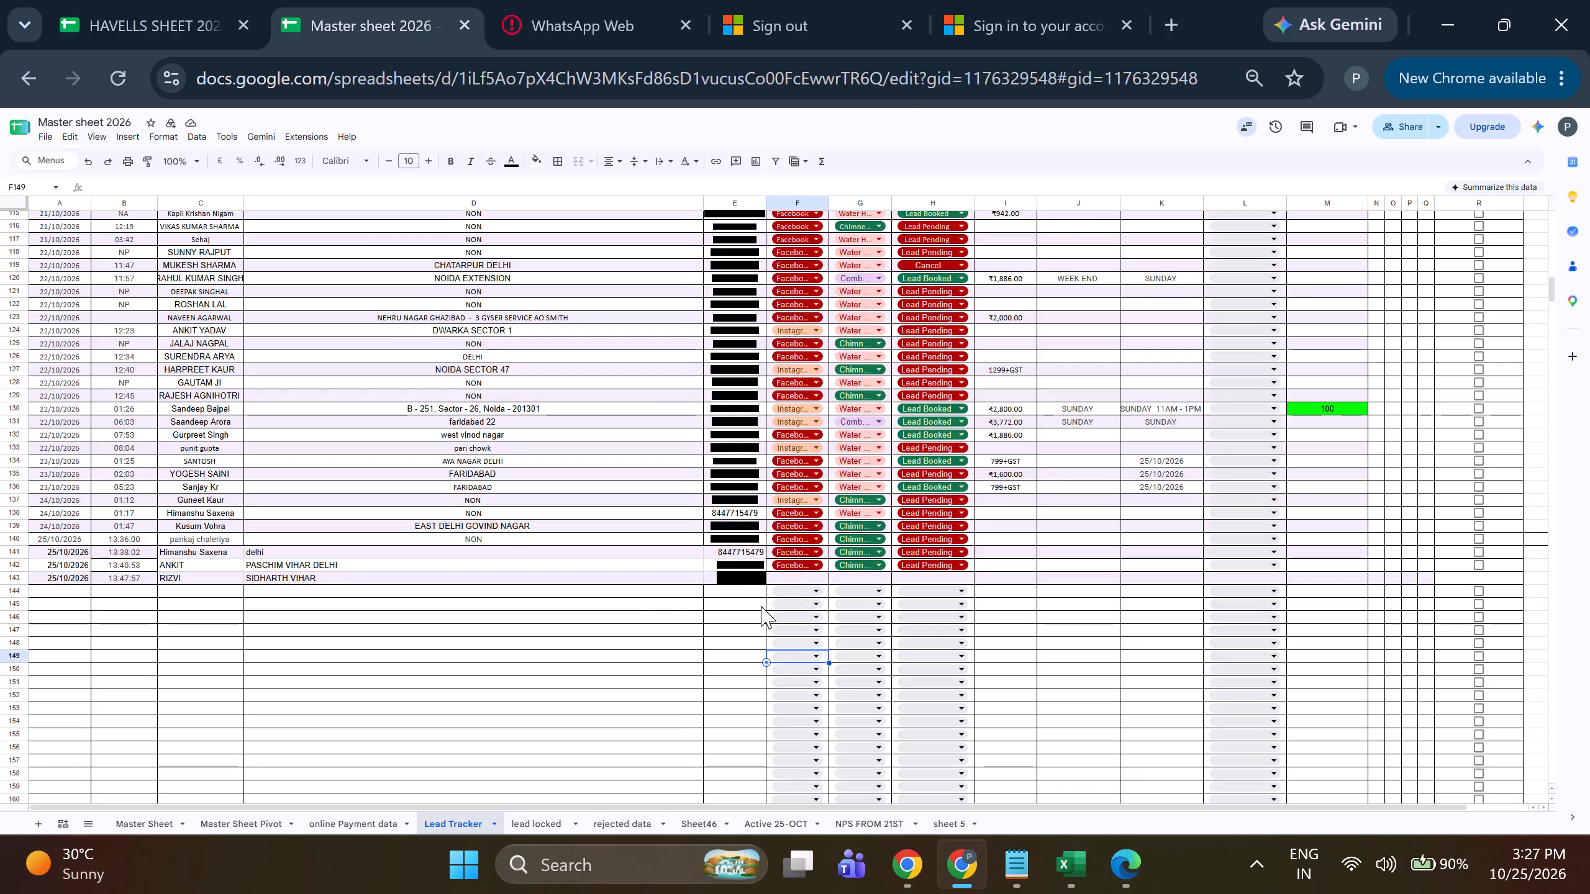
{"action": "key", "text": "ctrl+c"}
{"action": "left_click", "coordinate": [804, 579]}
{"action": "key", "text": "ctrl+v"}
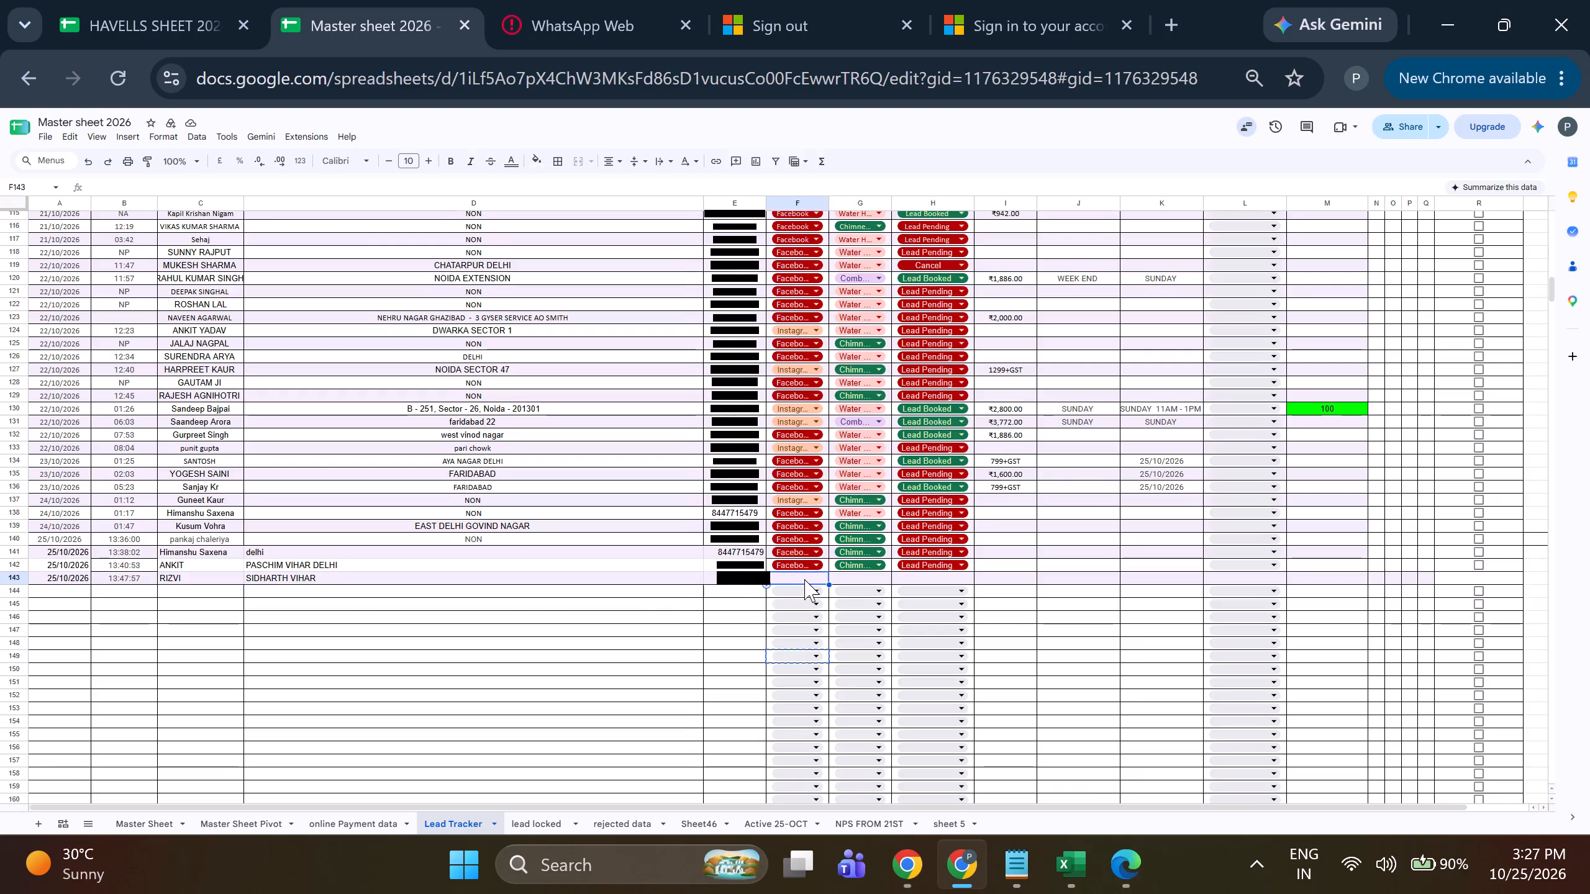
{"action": "left_click", "coordinate": [811, 578]}
{"action": "left_click", "coordinate": [813, 619]}
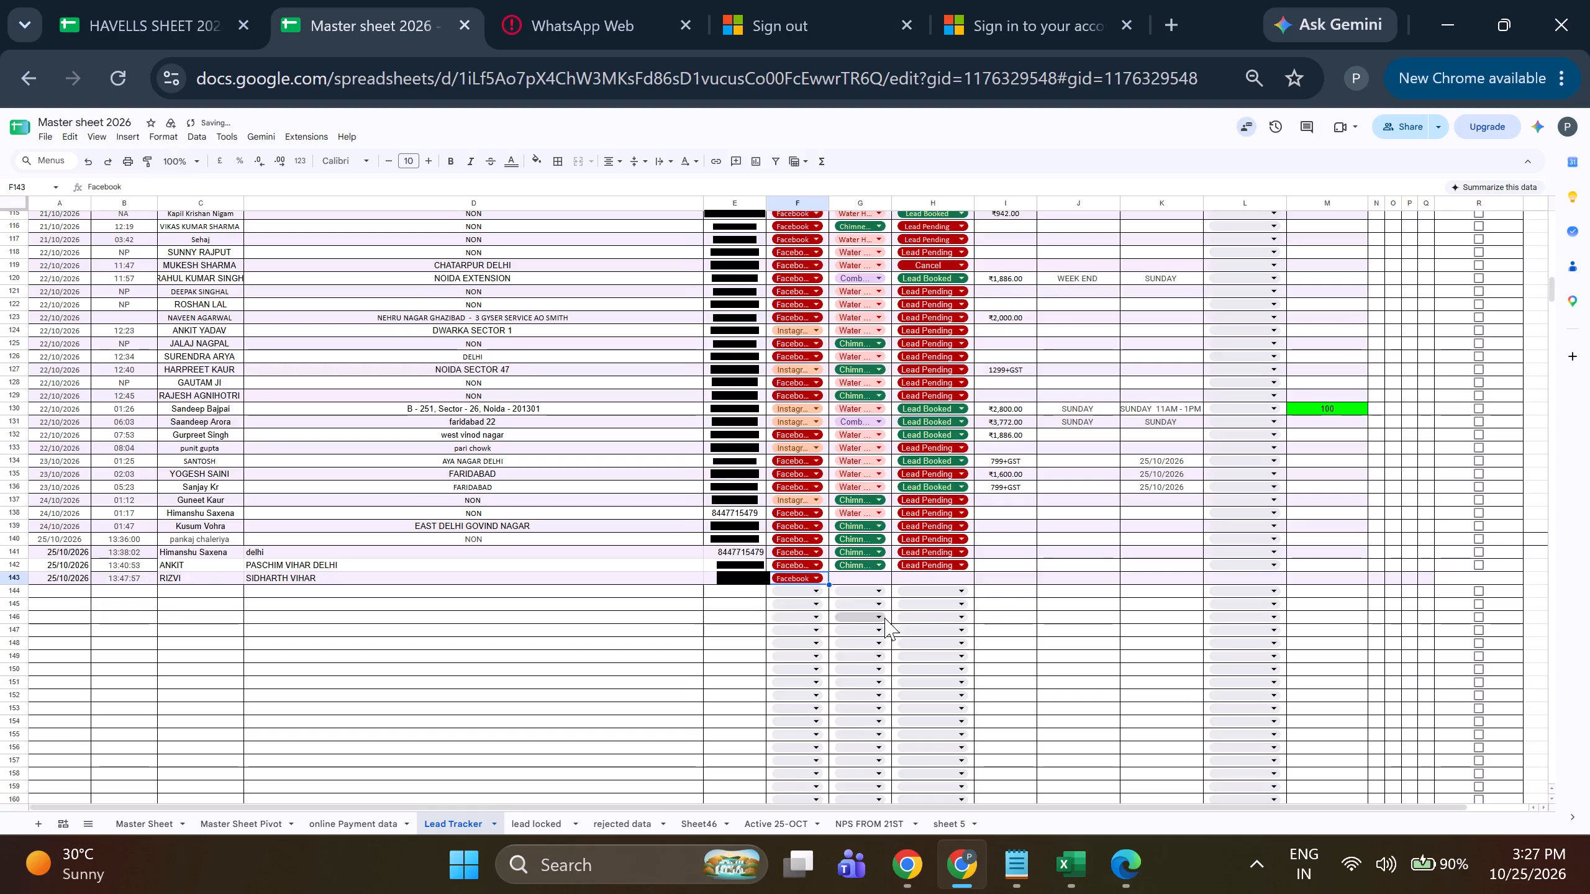
Copy the blank service and status dropdowns from G144 and H144 into G143 and H143 of the Lead Tracker.
{"action": "key", "text": "Down"}
{"action": "key", "text": "Right"}
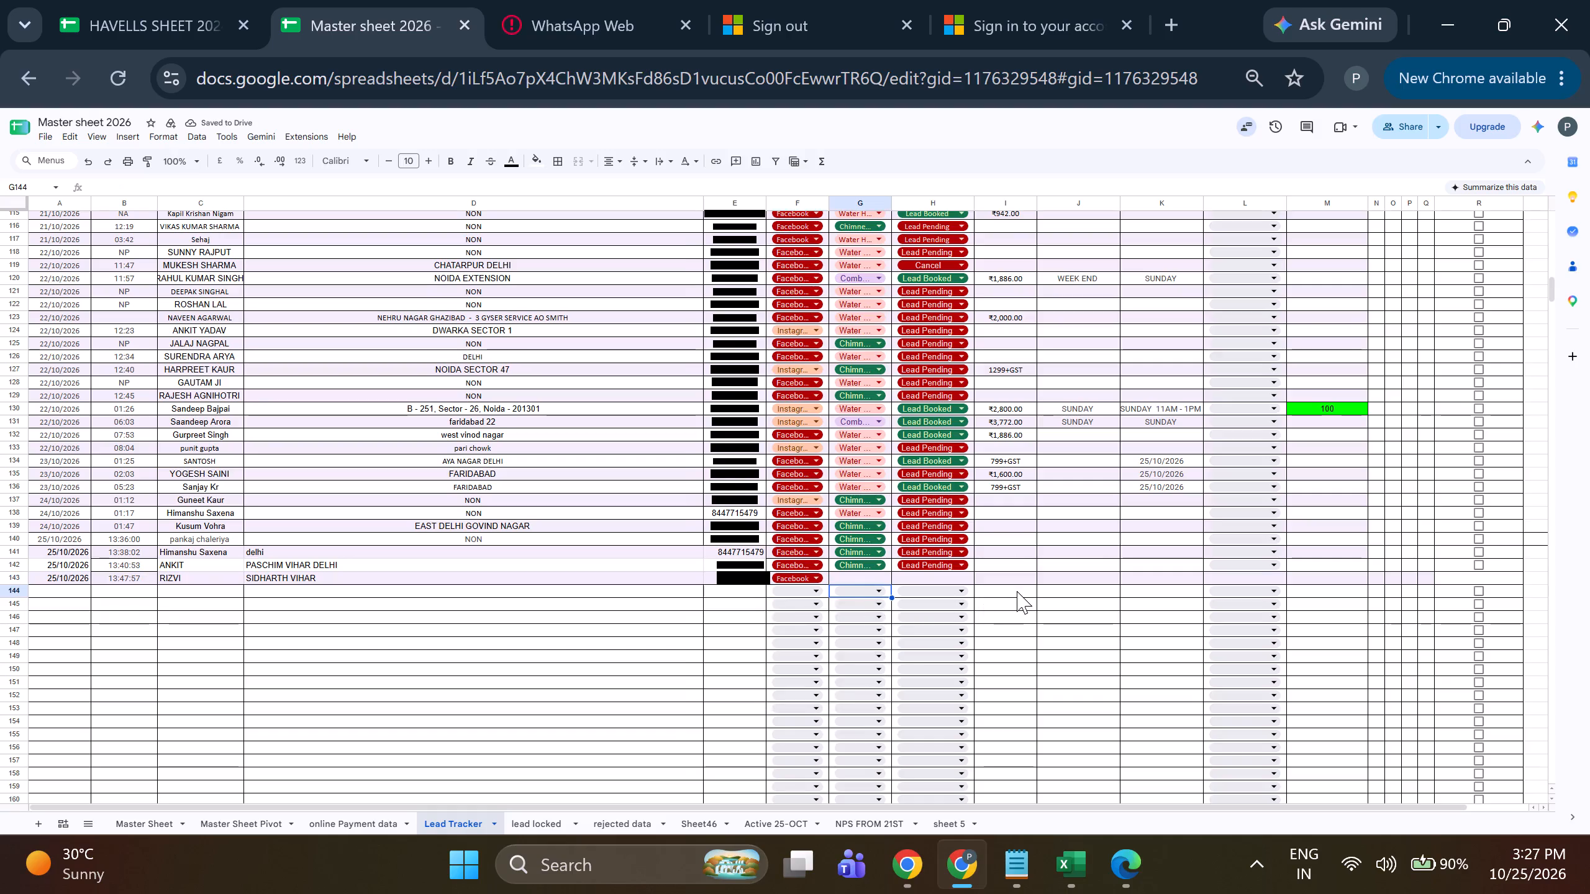
{"action": "key", "text": "ctrl+c"}
{"action": "key", "text": "Up"}
{"action": "key", "text": "ctrl+v"}
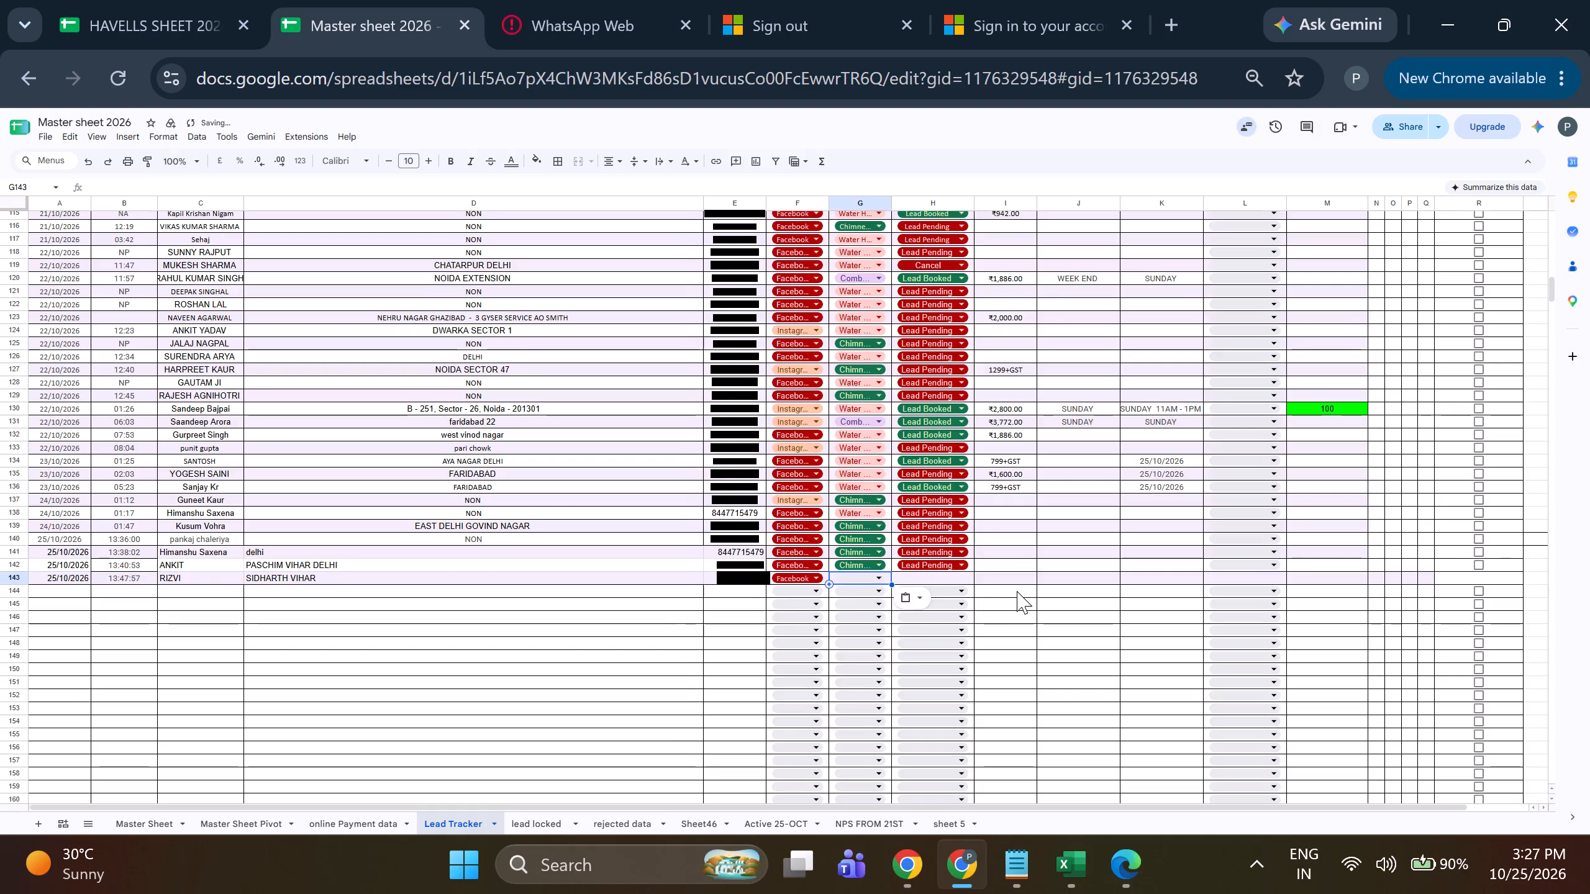
{"action": "key", "text": "Right"}
{"action": "key", "text": "Down"}
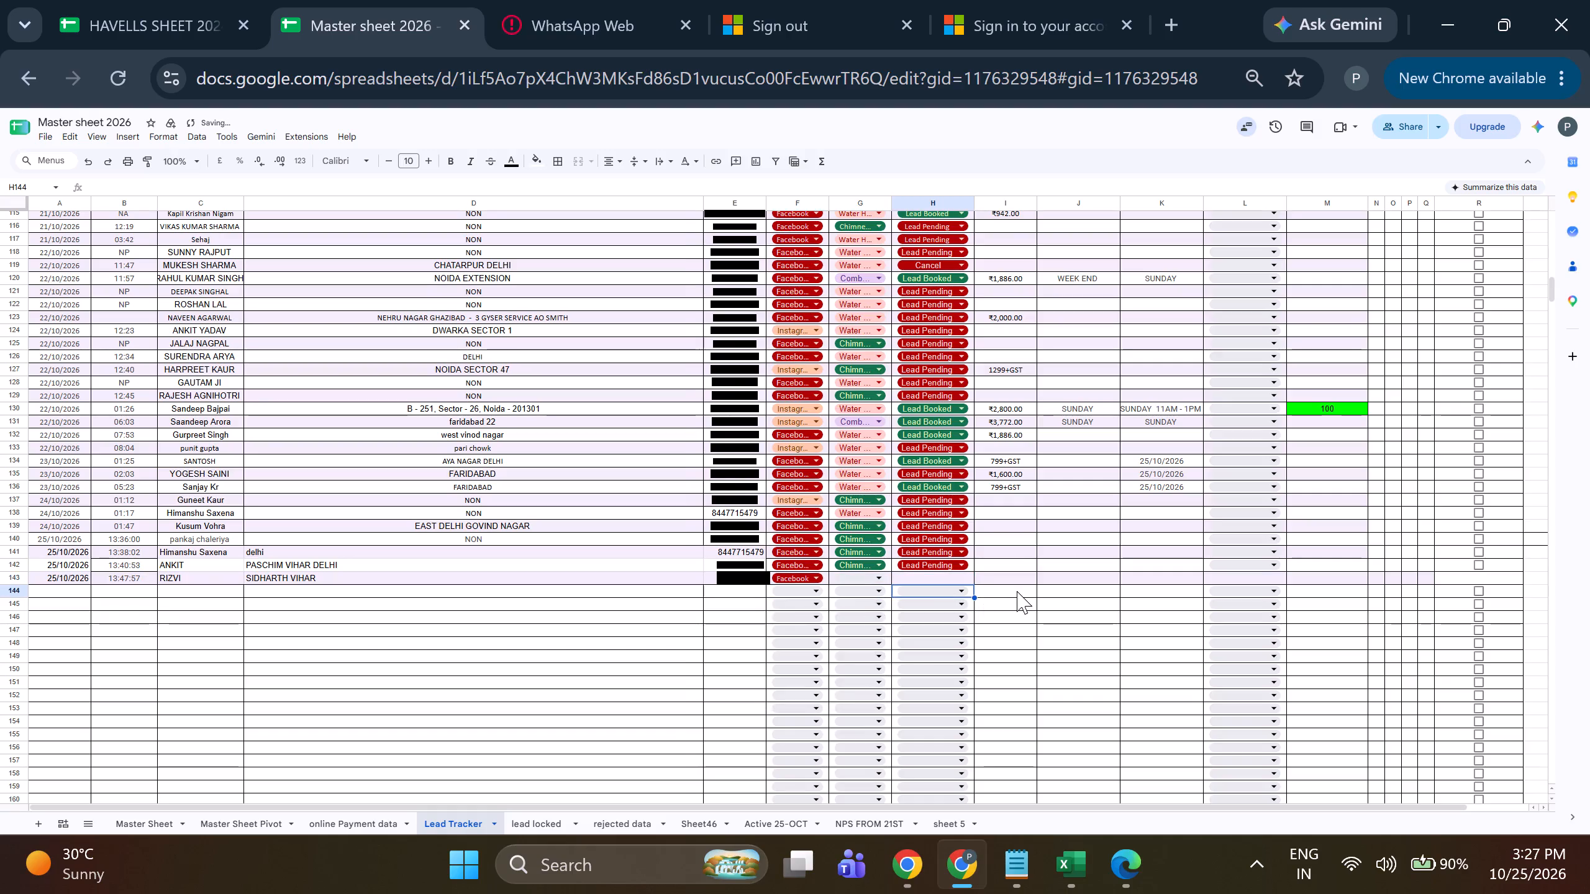
{"action": "key", "text": "ctrl+c"}
{"action": "key", "text": "Up"}
{"action": "key", "text": "ctrl+v"}
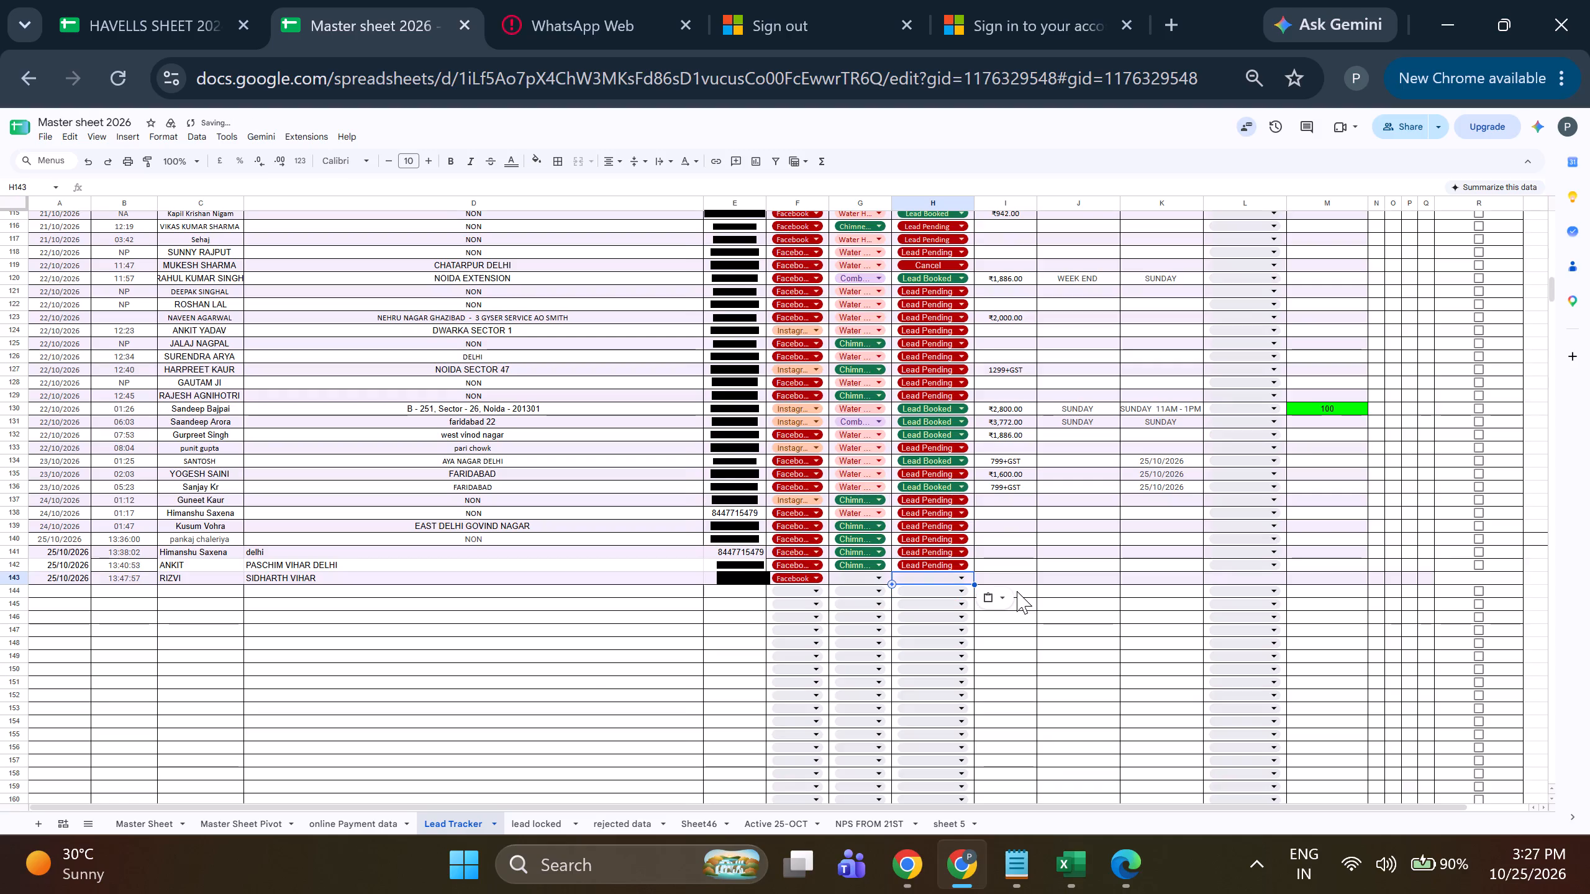
{"action": "left_click", "coordinate": [551, 675]}
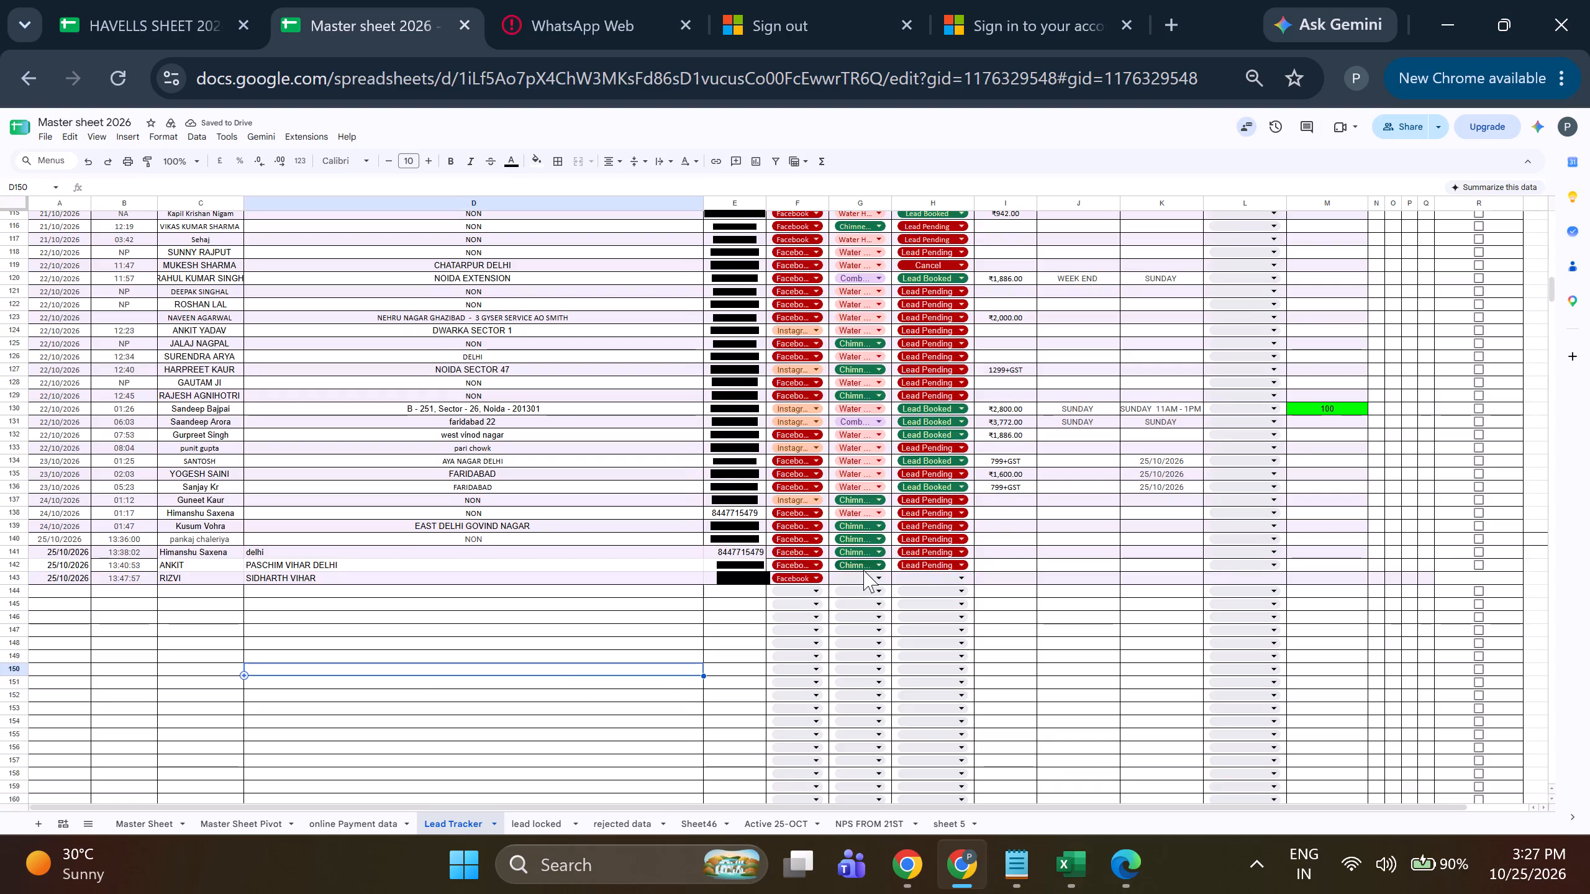
Set the service in G143 of the Lead Tracker to Chimney Service.
{"action": "left_click", "coordinate": [871, 576]}
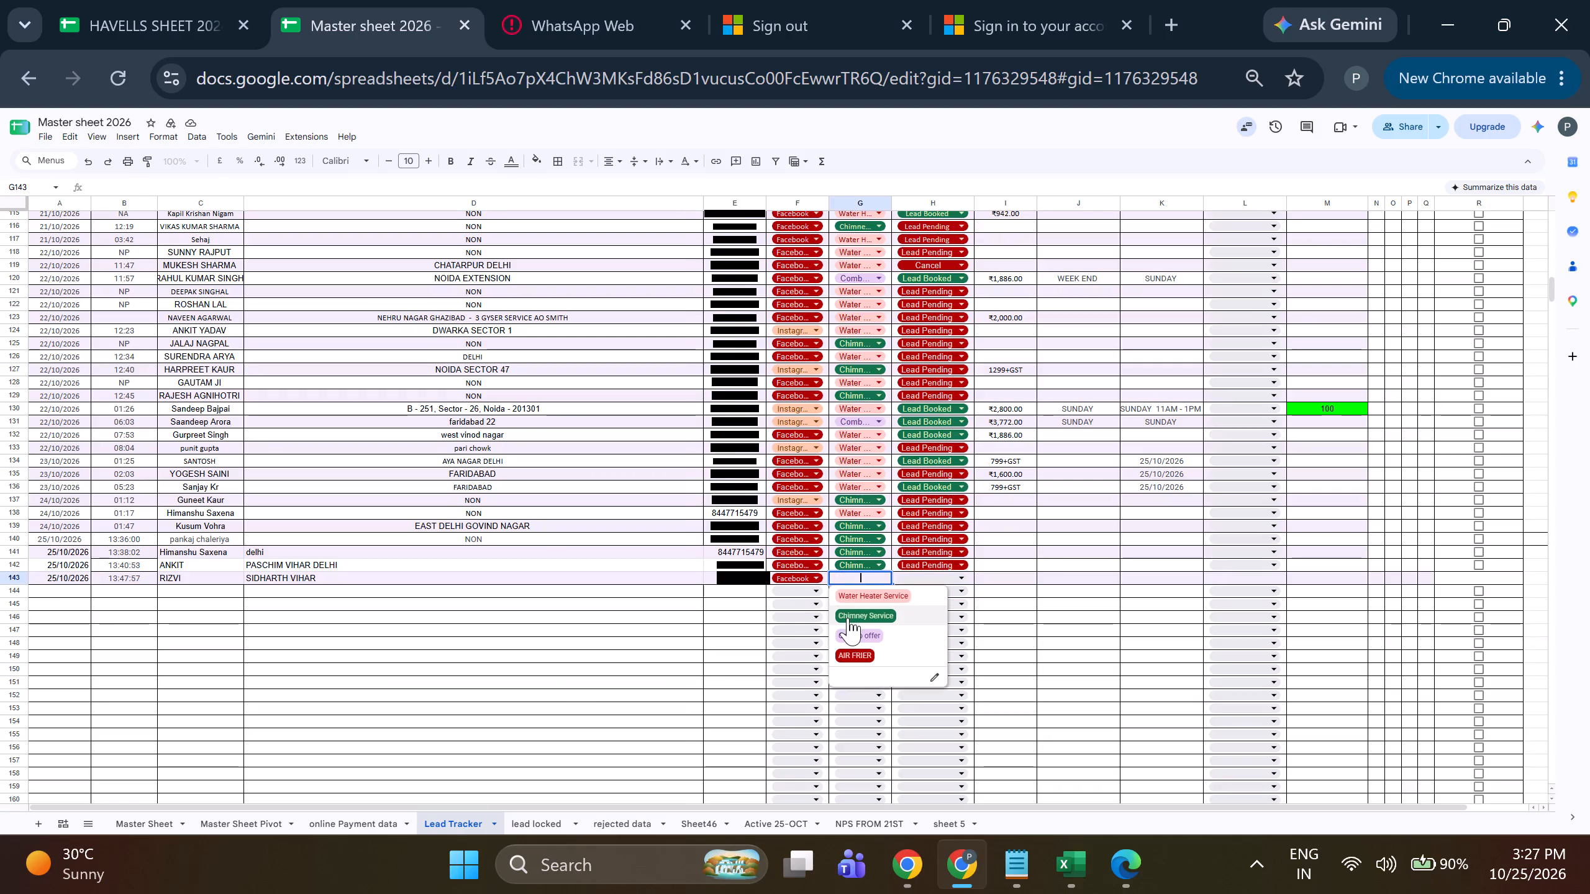
{"action": "left_click", "coordinate": [848, 618]}
Open the lead status choices for cell H143 of the Lead Tracker.
{"action": "left_click", "coordinate": [956, 580]}
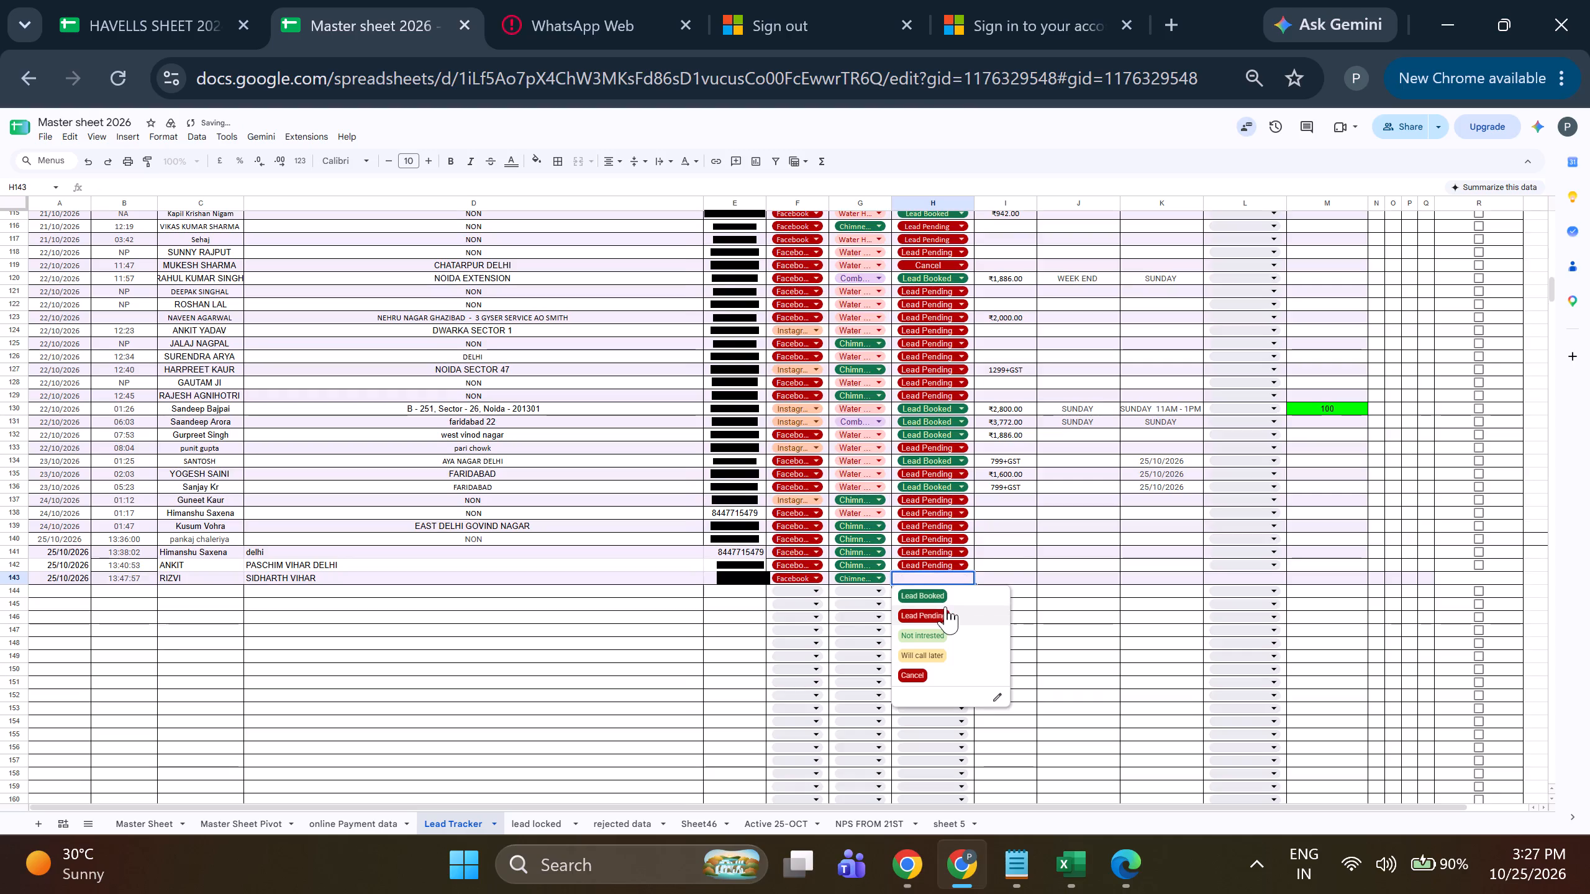
Set the lead status in cell H143 to Lead Pending.
{"action": "left_click", "coordinate": [945, 609]}
Enter 1299+GST as the amount in cell I143 of the new lead's row.
{"action": "left_click", "coordinate": [992, 582]}
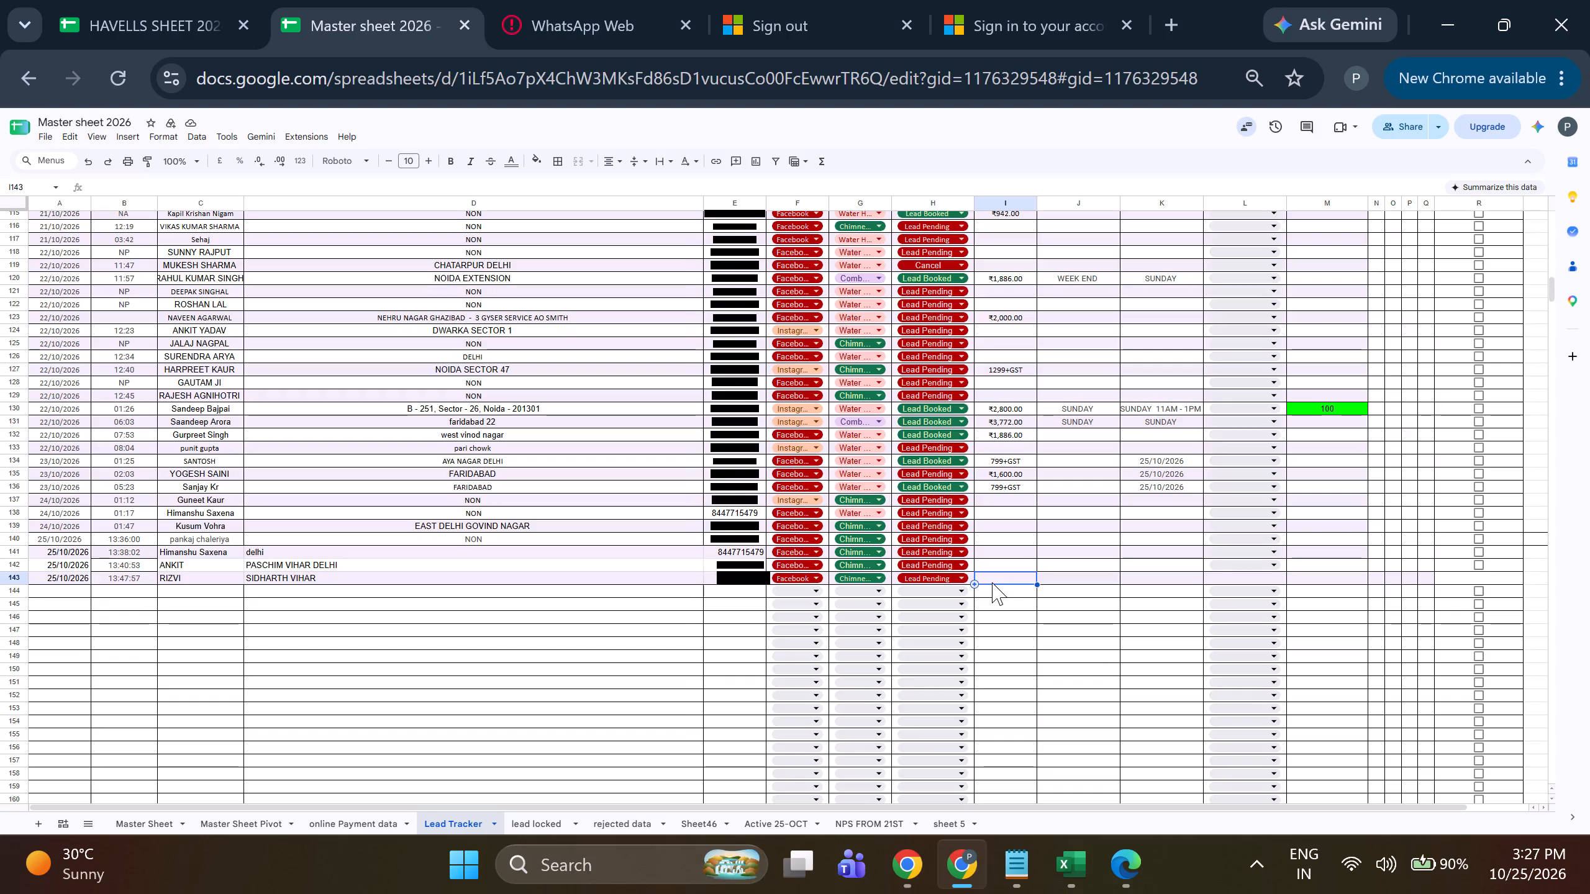
{"action": "type", "text": "12"}
{"action": "type", "text": "99"}
{"action": "key", "text": "shift+plus"}
{"action": "key", "text": "f"}
{"action": "key", "text": "BackSpace"}
{"action": "type", "text": "GST"}
{"action": "key", "text": "space"}
{"action": "key", "text": "Return"}
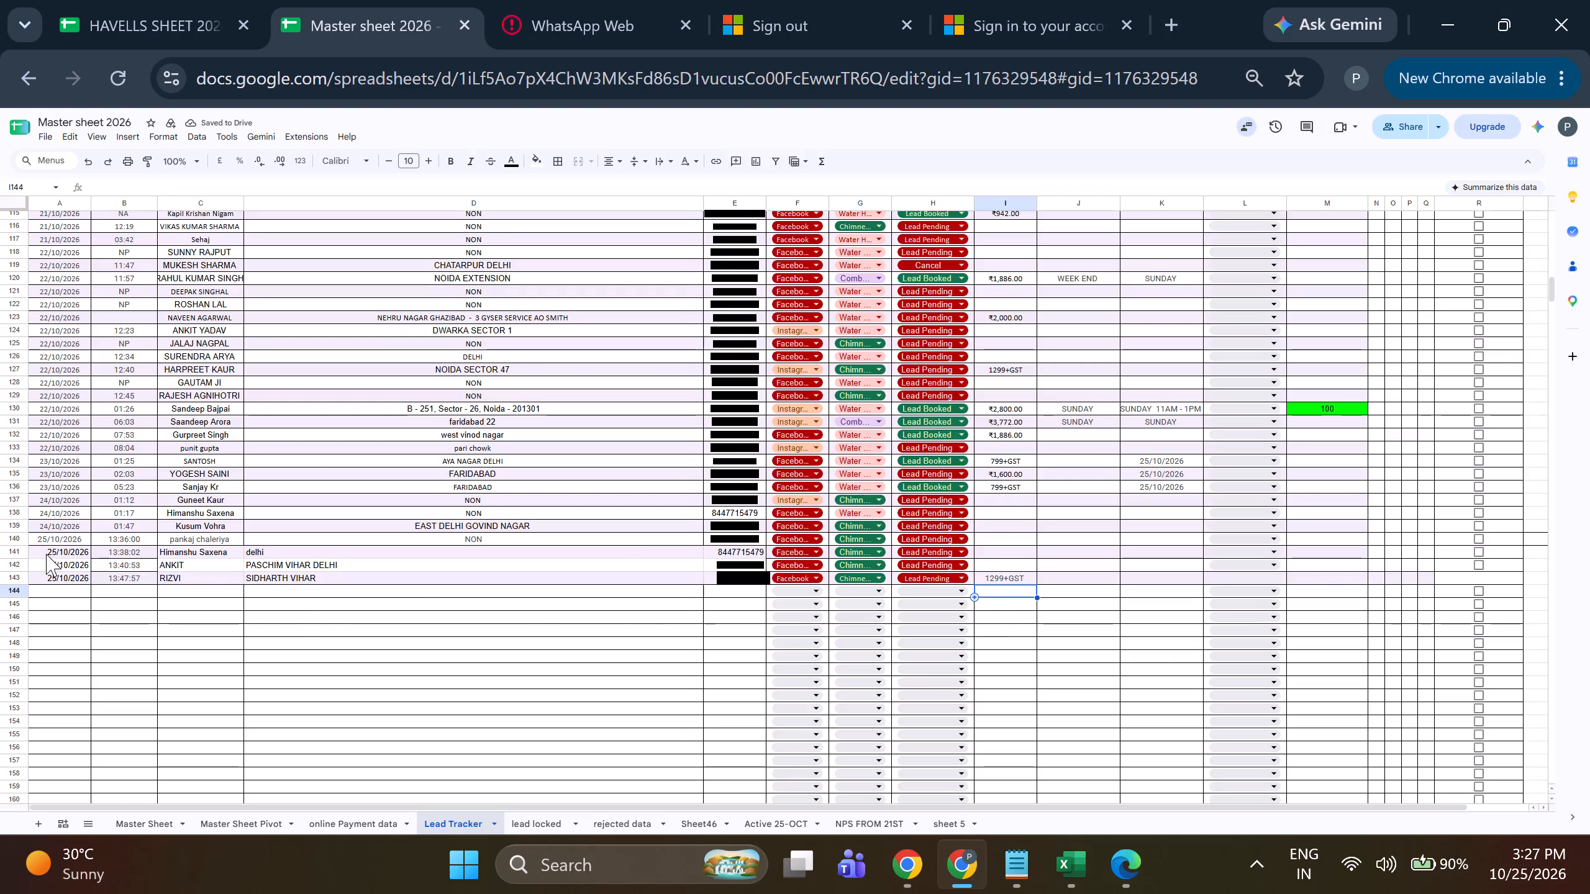
Center-align the contents of rows 140 to 144 in the Lead Tracker horizontally.
{"action": "left_click_drag", "start_coordinate": [0, 541], "coordinate": [0, 586]}
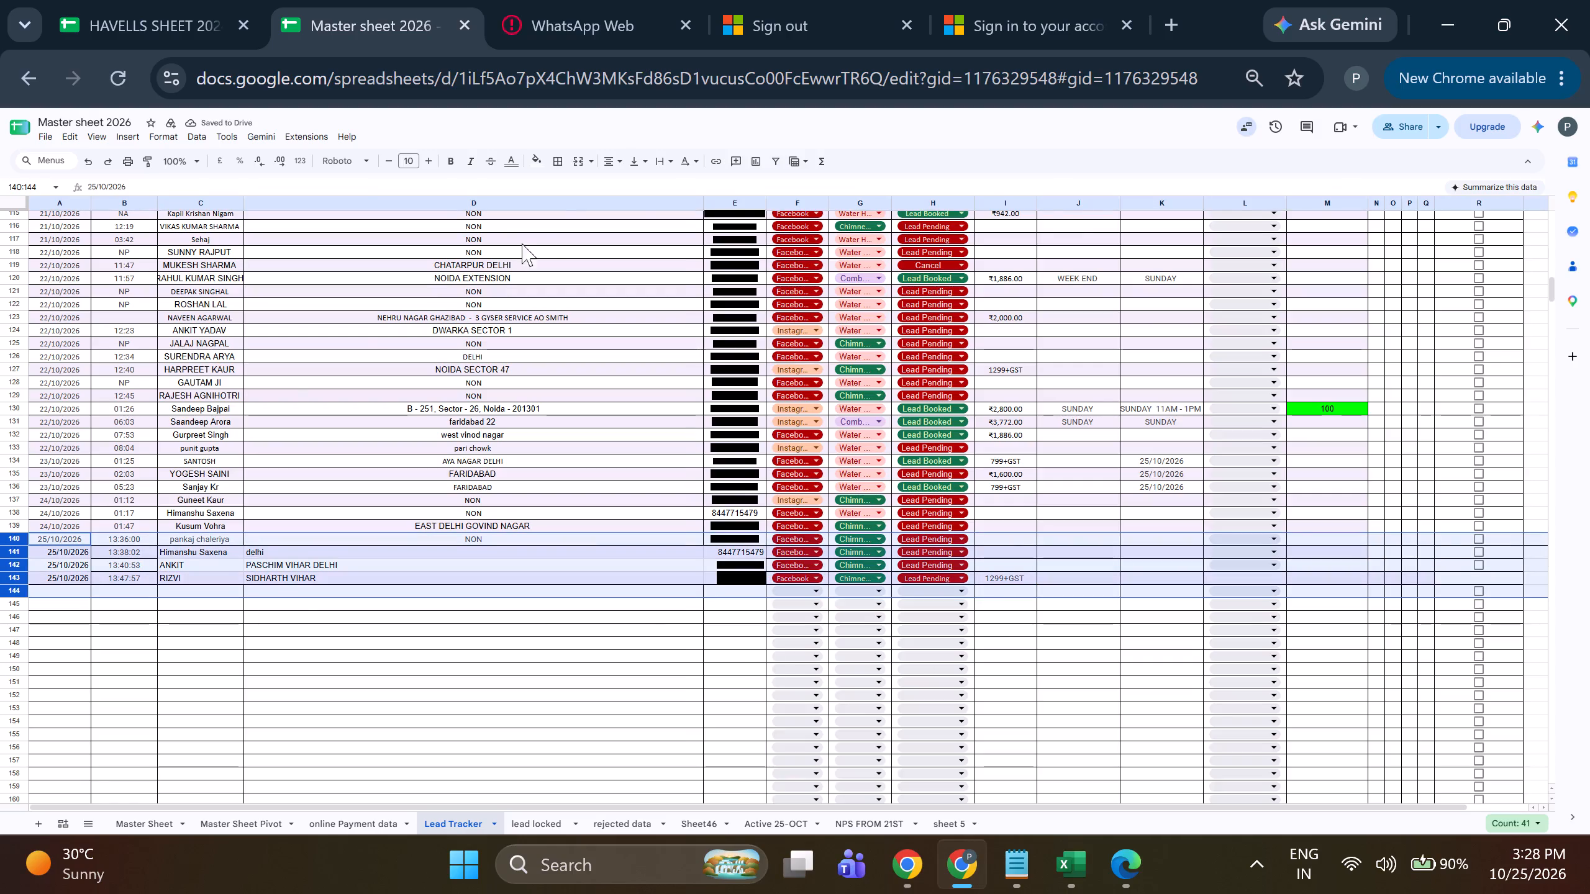
{"action": "left_click", "coordinate": [606, 167]}
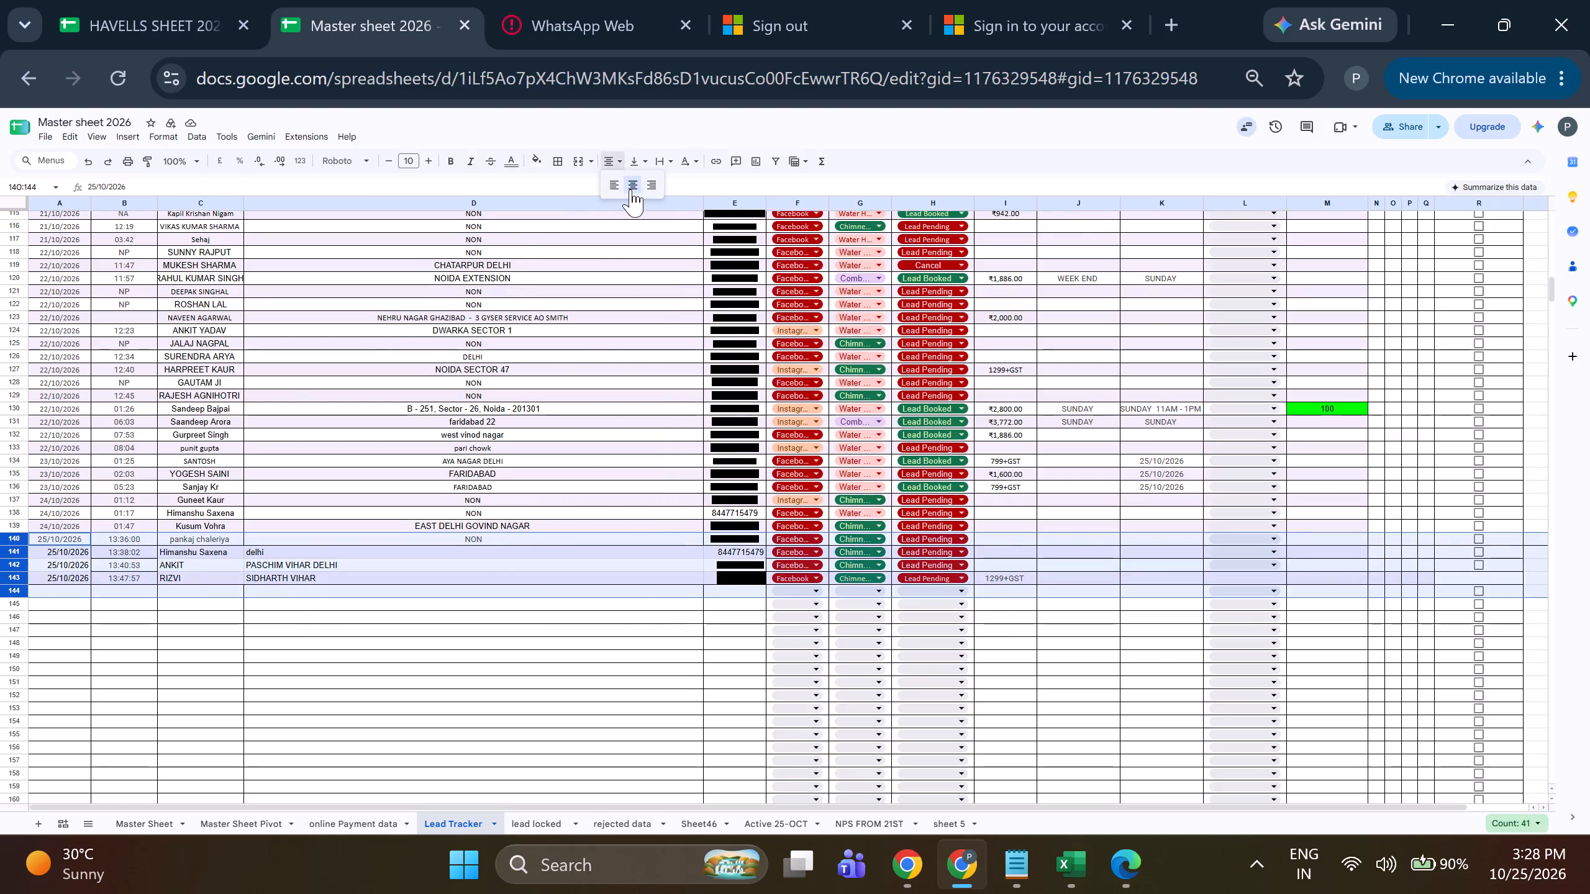
{"action": "left_click", "coordinate": [630, 189]}
Apply all borders to rows 140 to 144 of the Lead Tracker.
{"action": "left_click", "coordinate": [554, 165]}
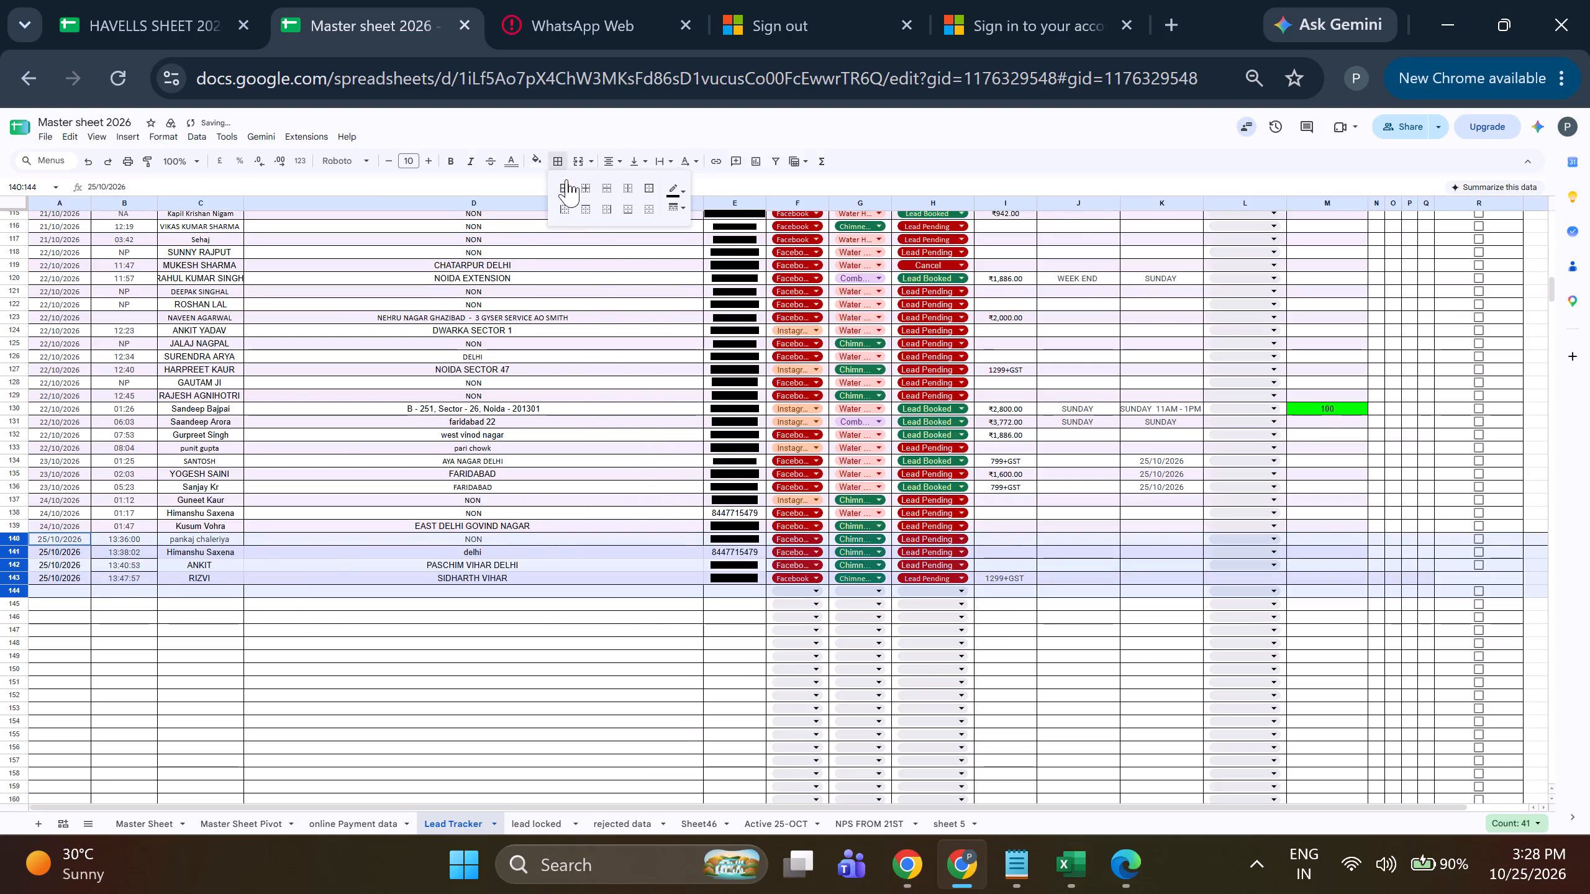
{"action": "left_click", "coordinate": [565, 179]}
{"action": "left_click", "coordinate": [611, 593]}
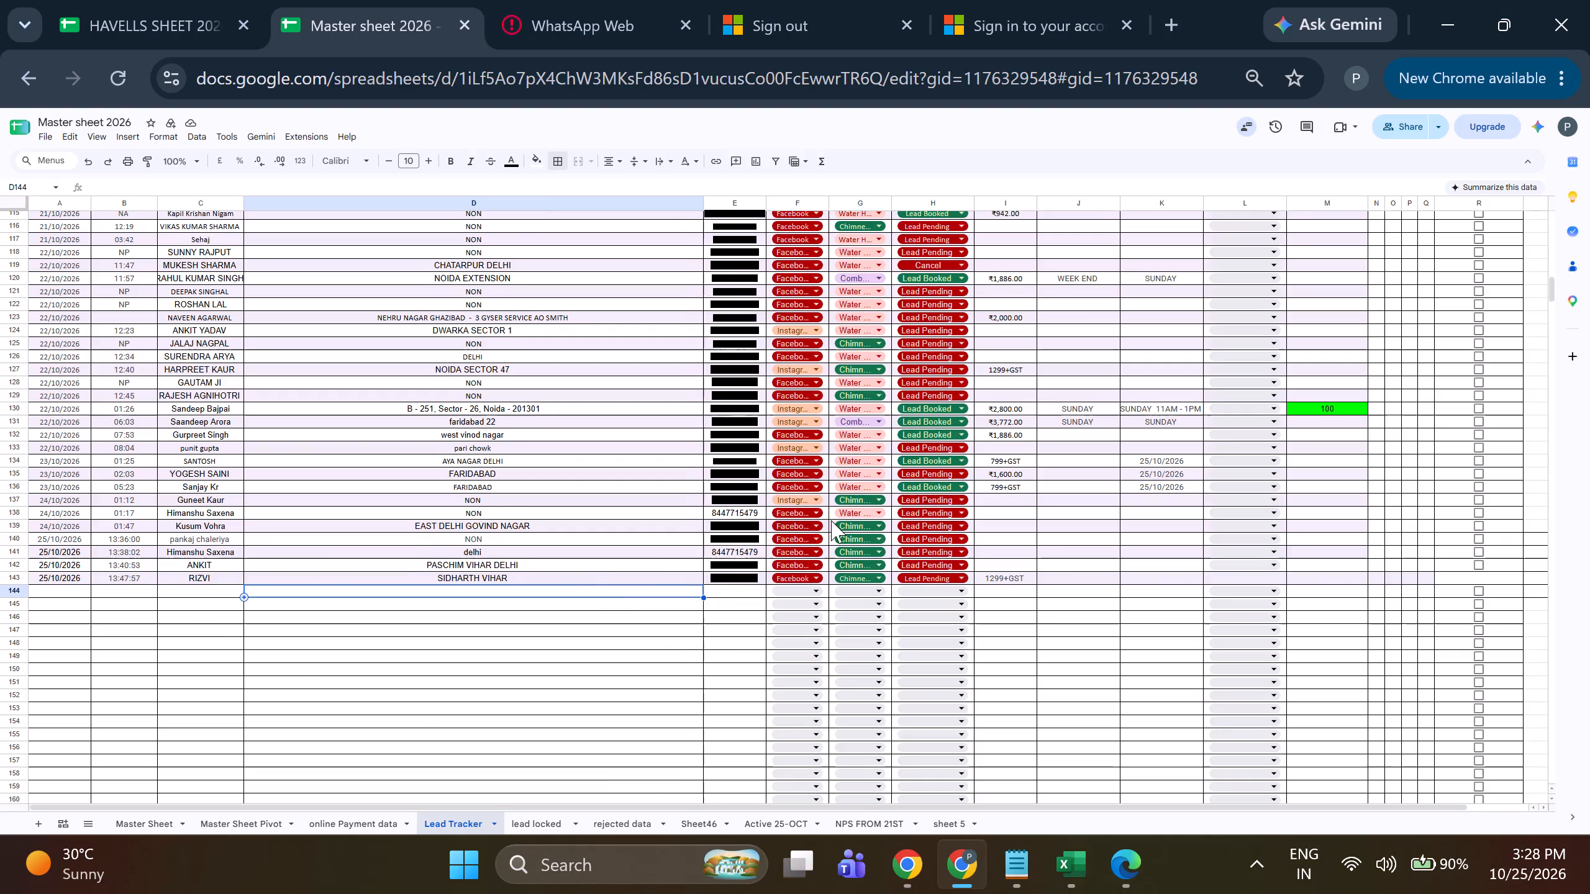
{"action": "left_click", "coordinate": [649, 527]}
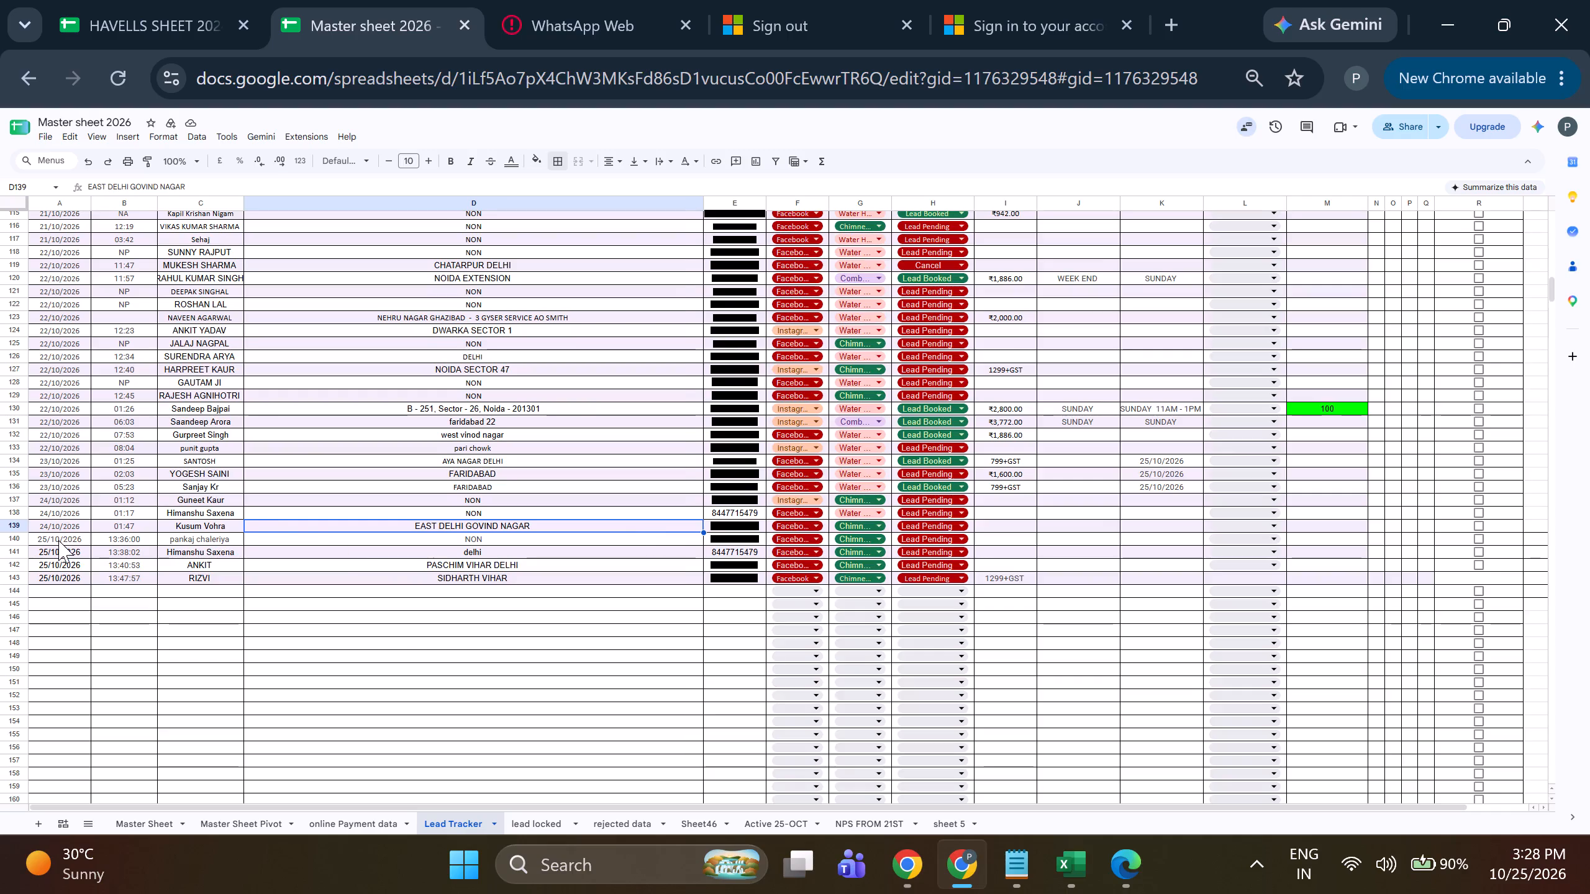
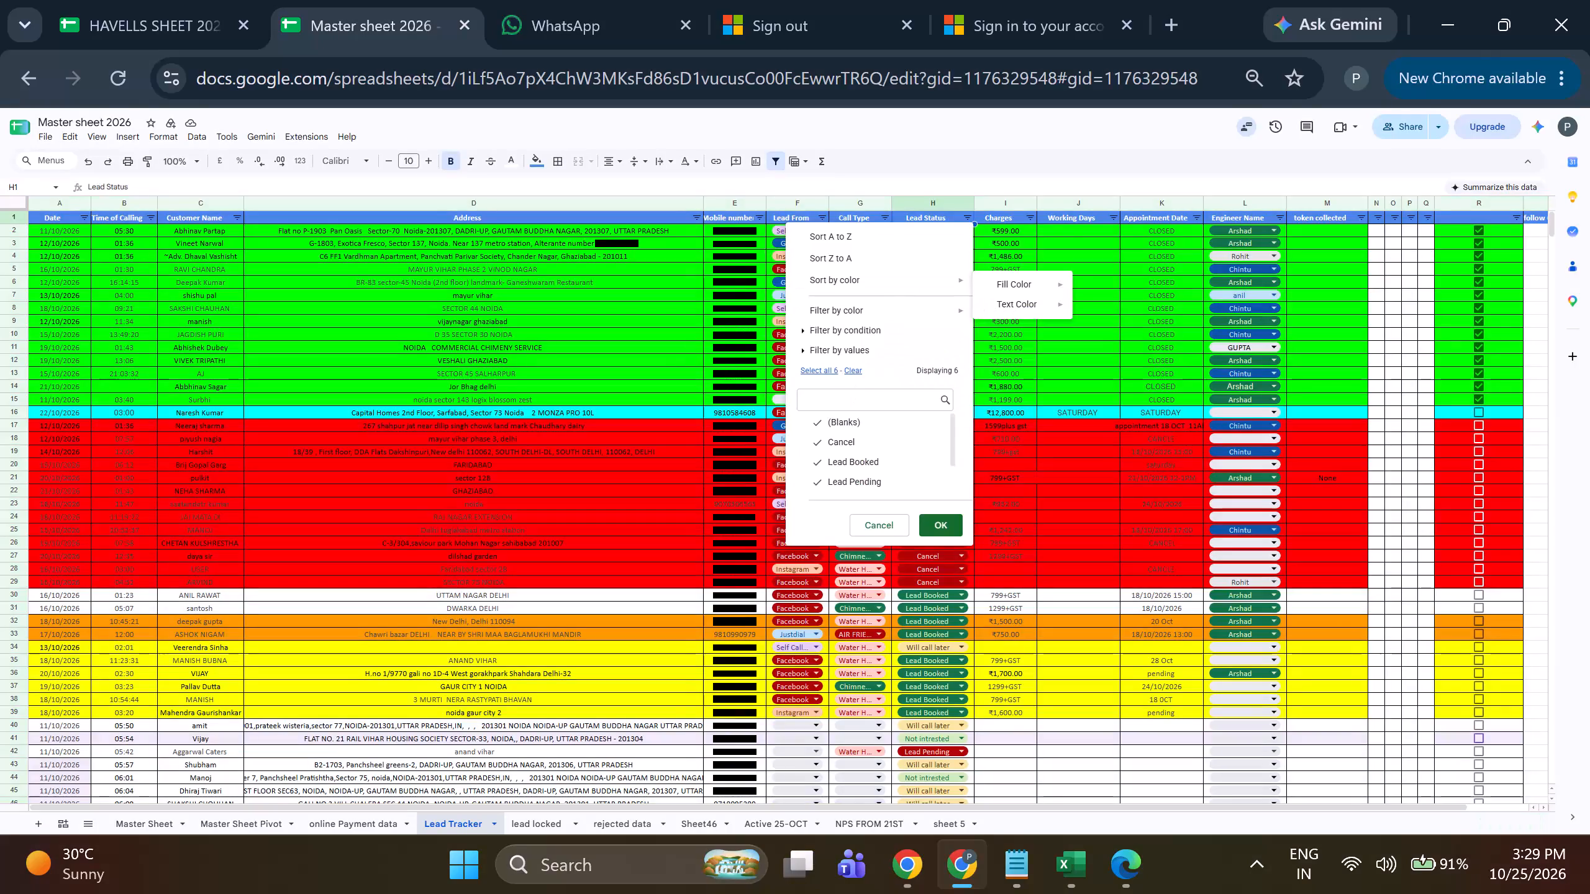
Filter the Lead Tracker's Lead Status column to show only the Lead Pending rows.
{"action": "left_click", "coordinate": [856, 369]}
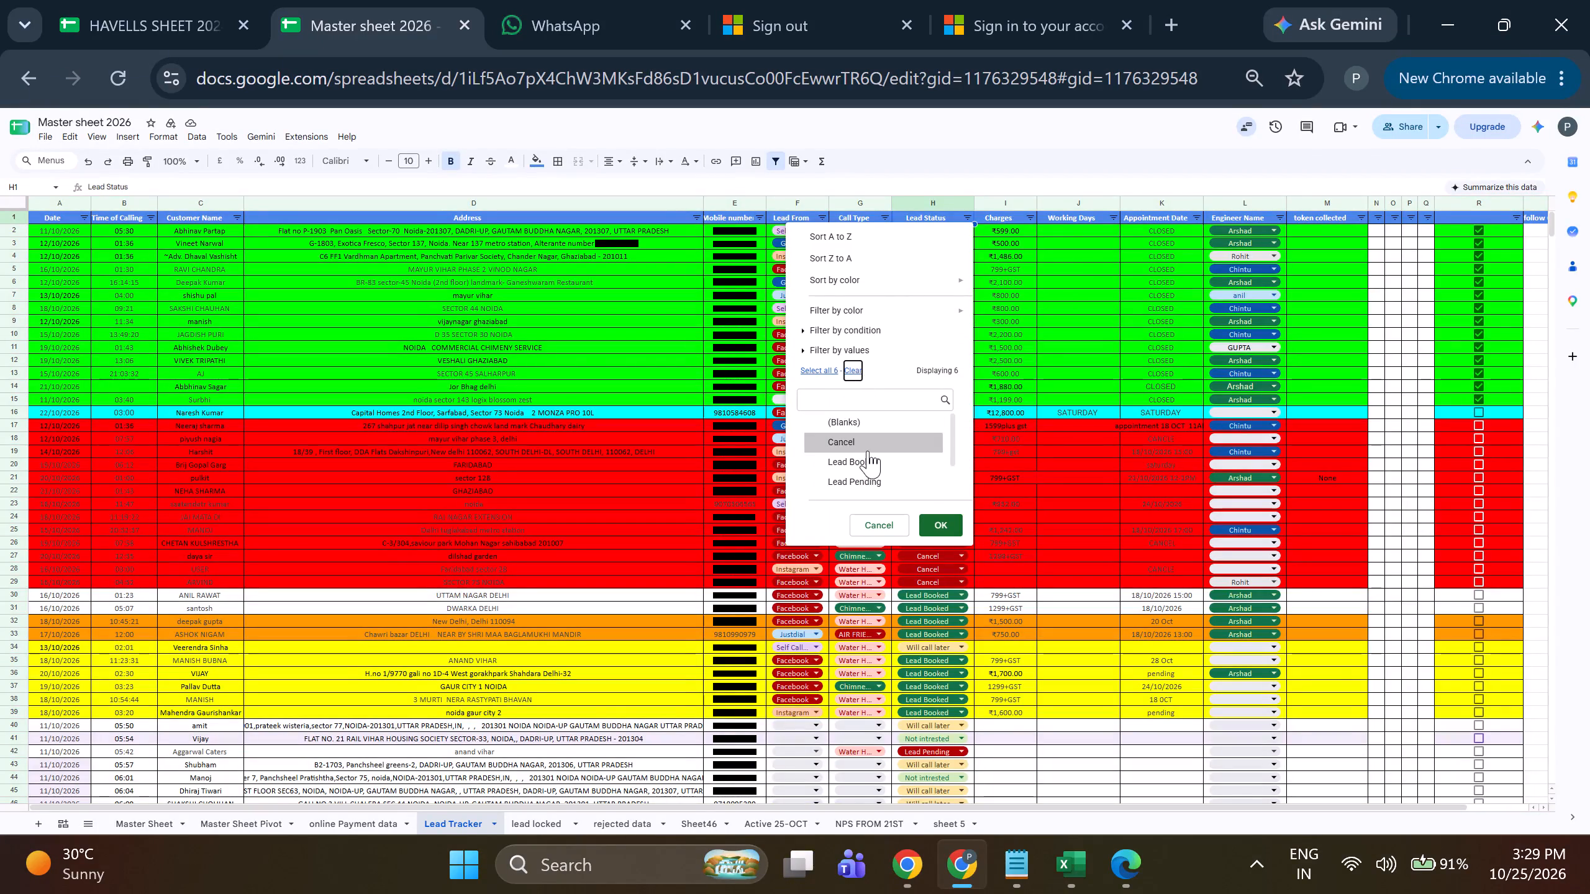
{"action": "left_click", "coordinate": [876, 479]}
{"action": "left_click", "coordinate": [927, 519]}
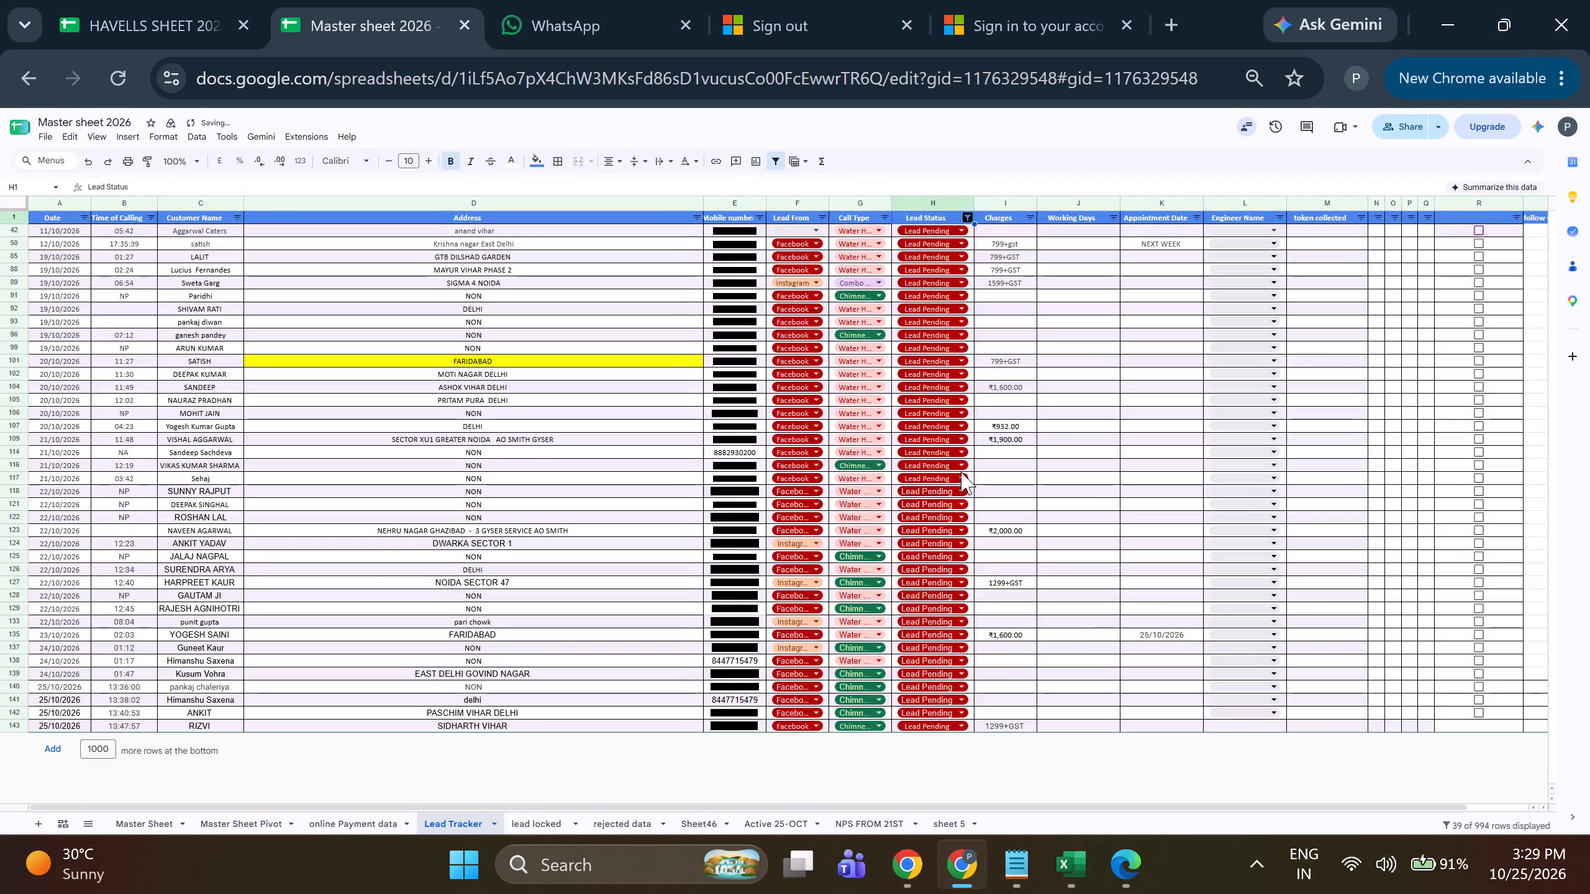
Check how many leads are pending by selecting the filtered Lead Status column, and look over the listed rows.
{"action": "scroll", "coordinate": [961, 472], "scroll_direction": "down", "scroll_amount": 4}
{"action": "scroll", "coordinate": [961, 472], "scroll_direction": "up", "scroll_amount": 5}
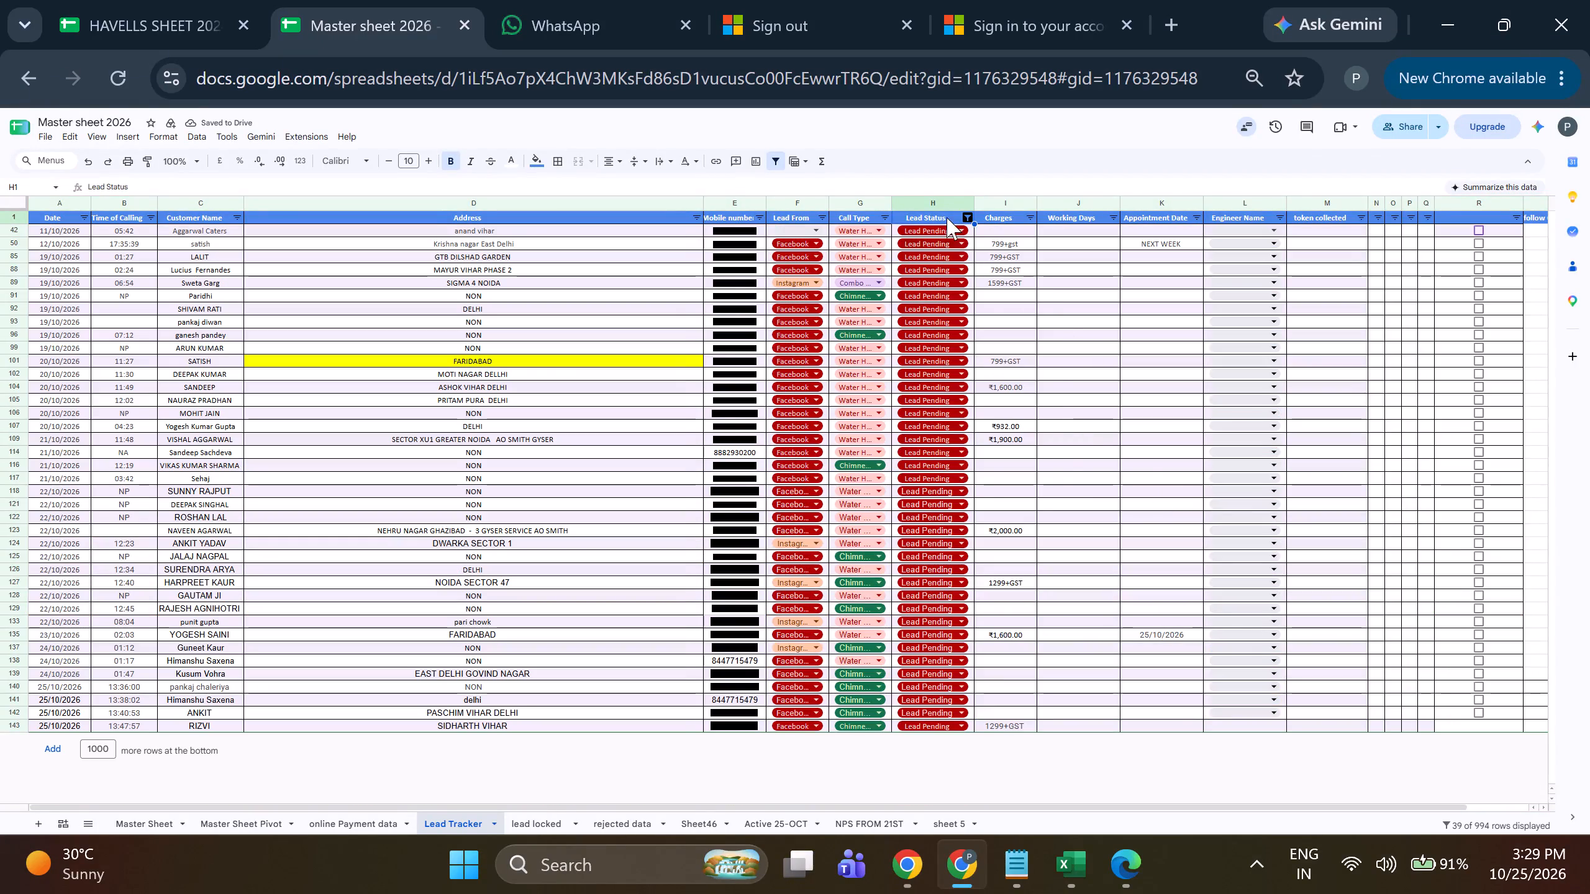
{"action": "left_click", "coordinate": [937, 204]}
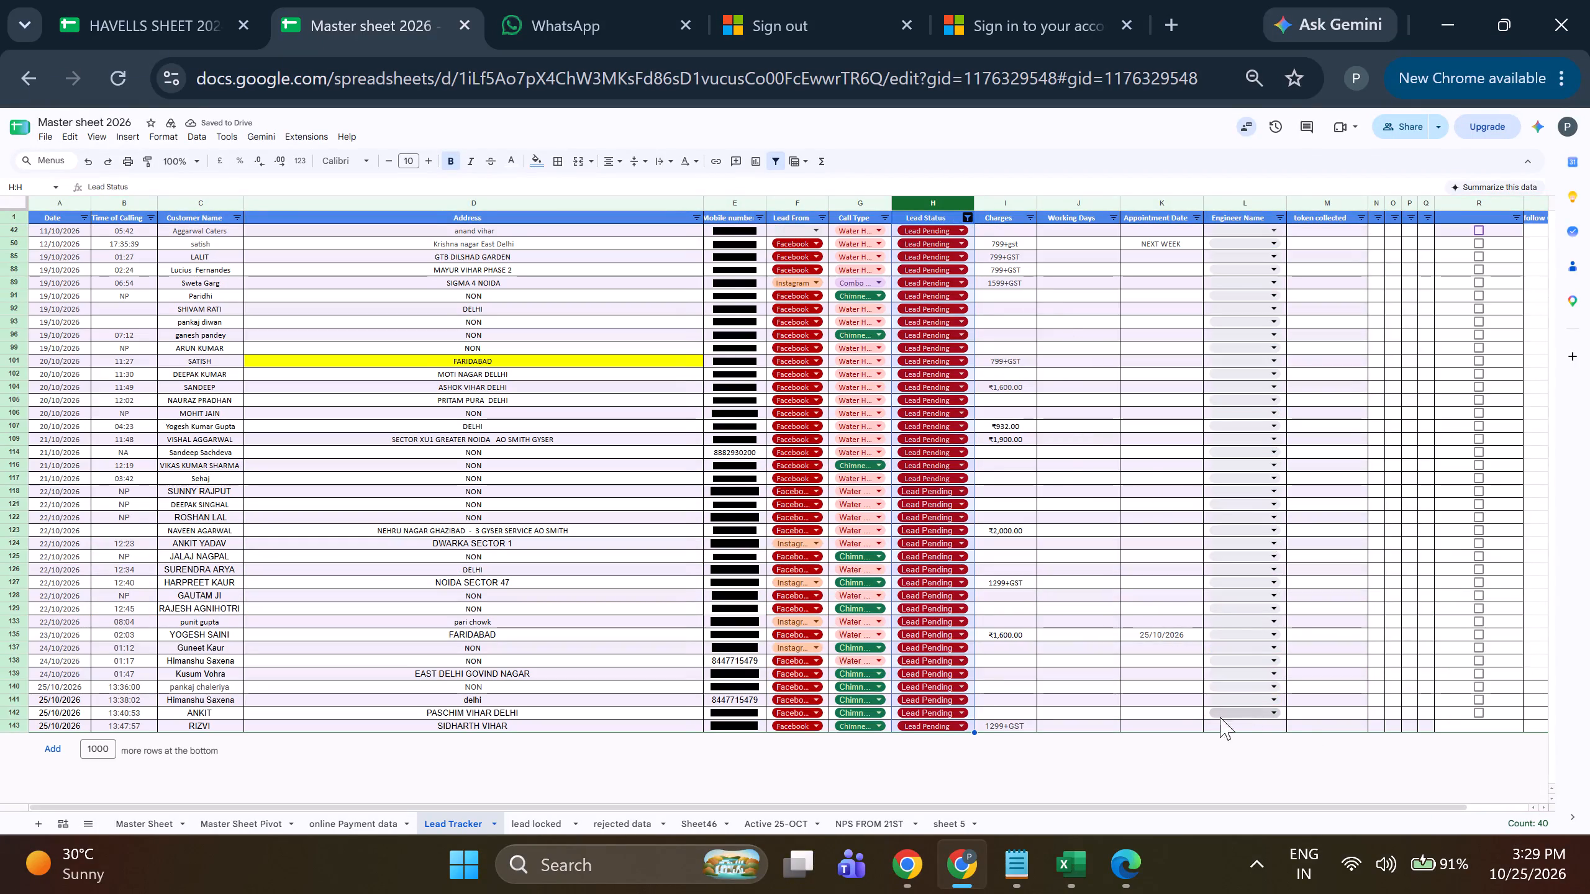
{"action": "left_click", "coordinate": [1124, 751]}
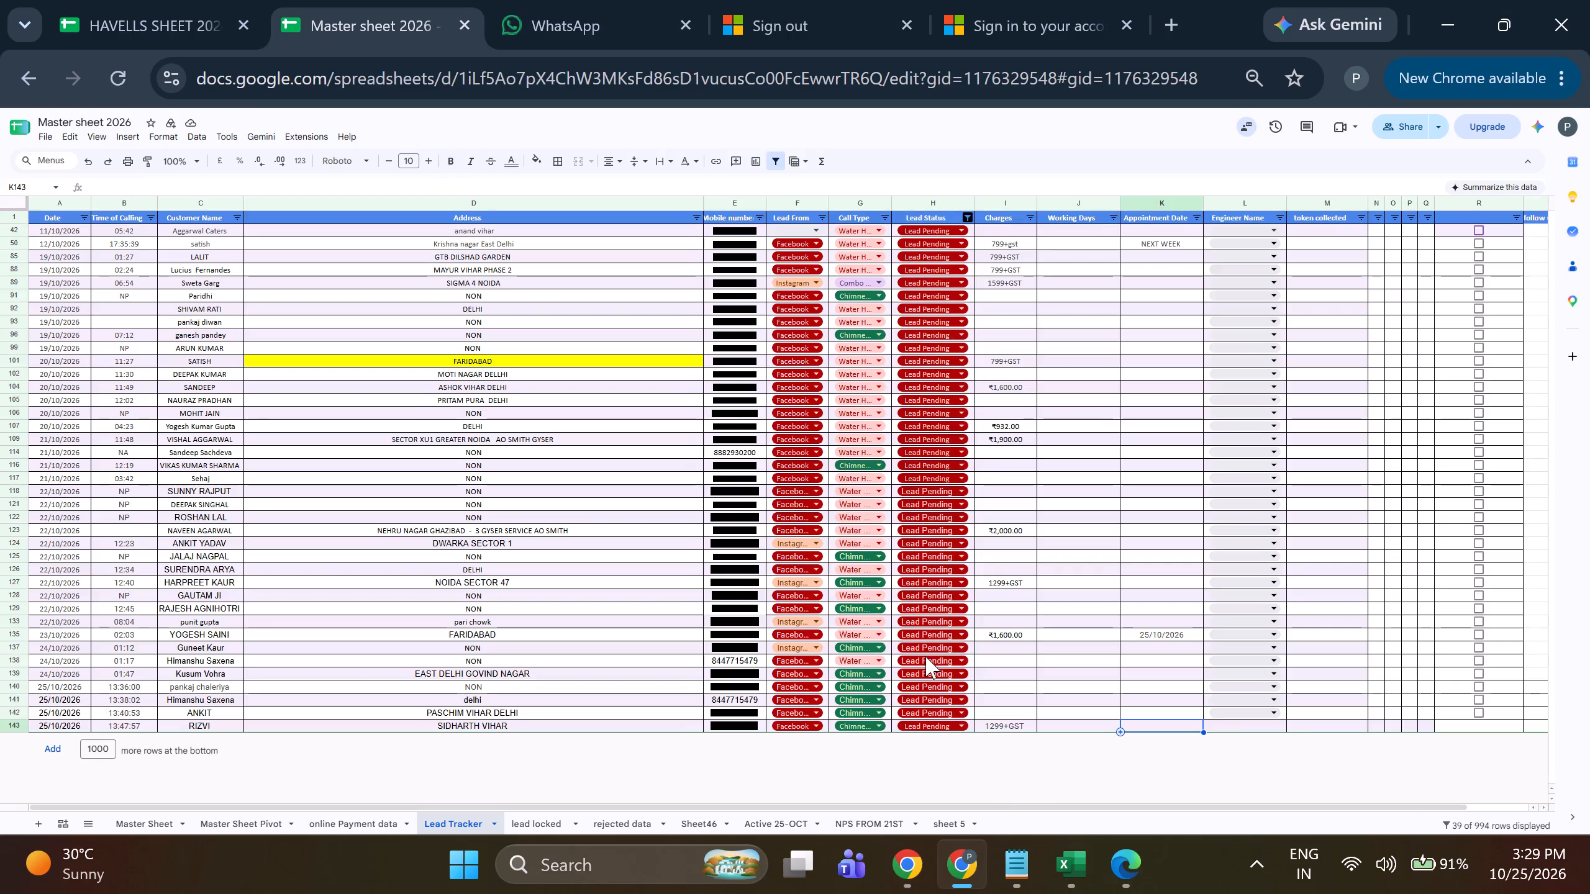
{"action": "scroll", "coordinate": [814, 616], "scroll_direction": "up", "scroll_amount": 1}
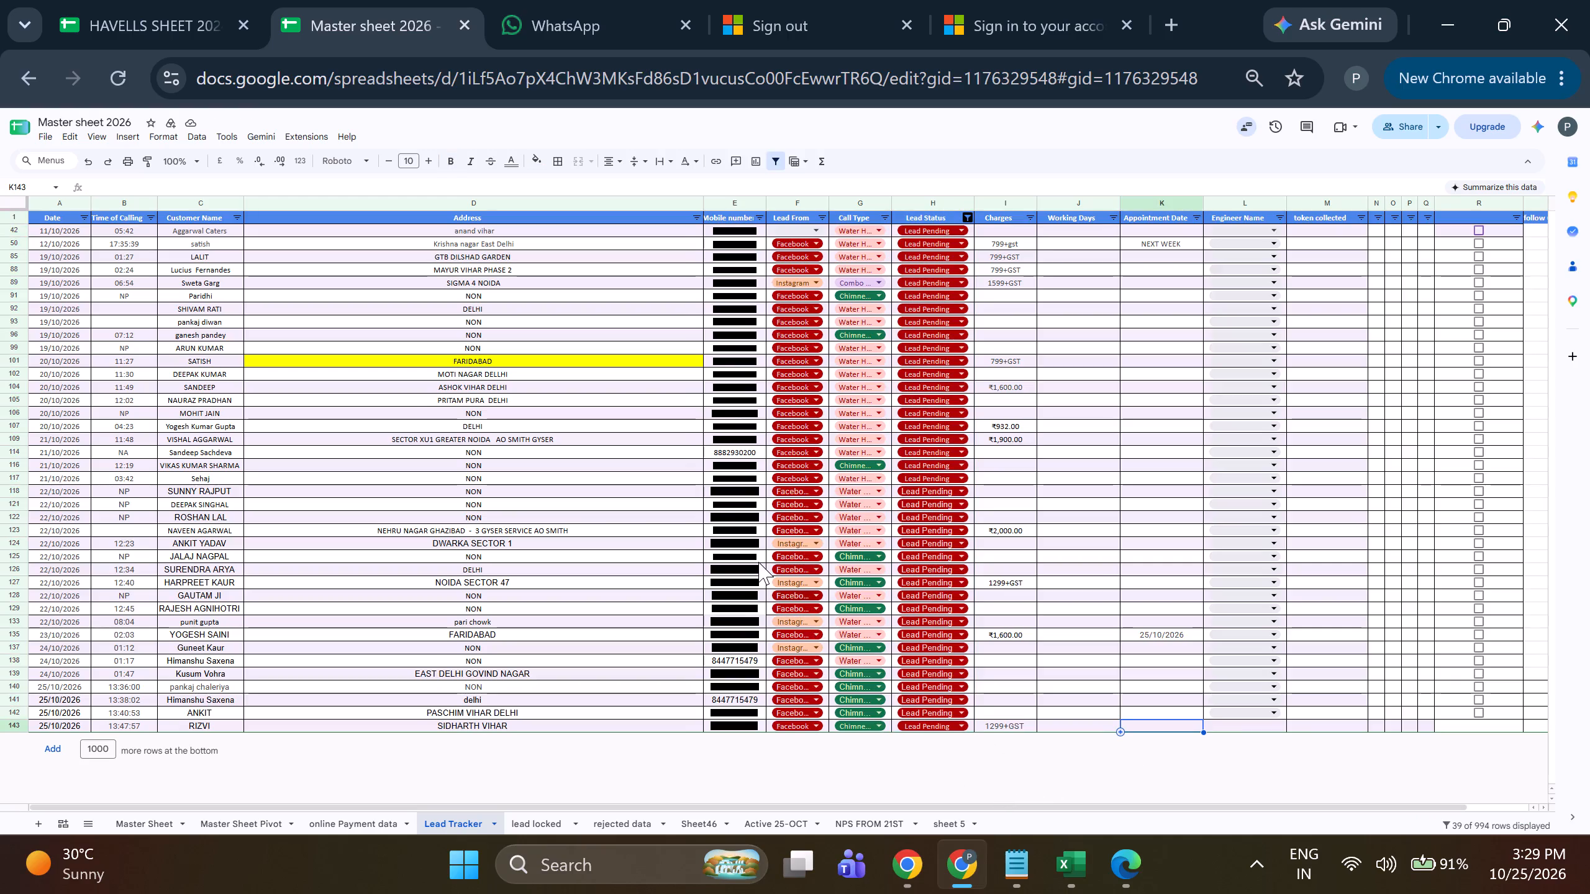
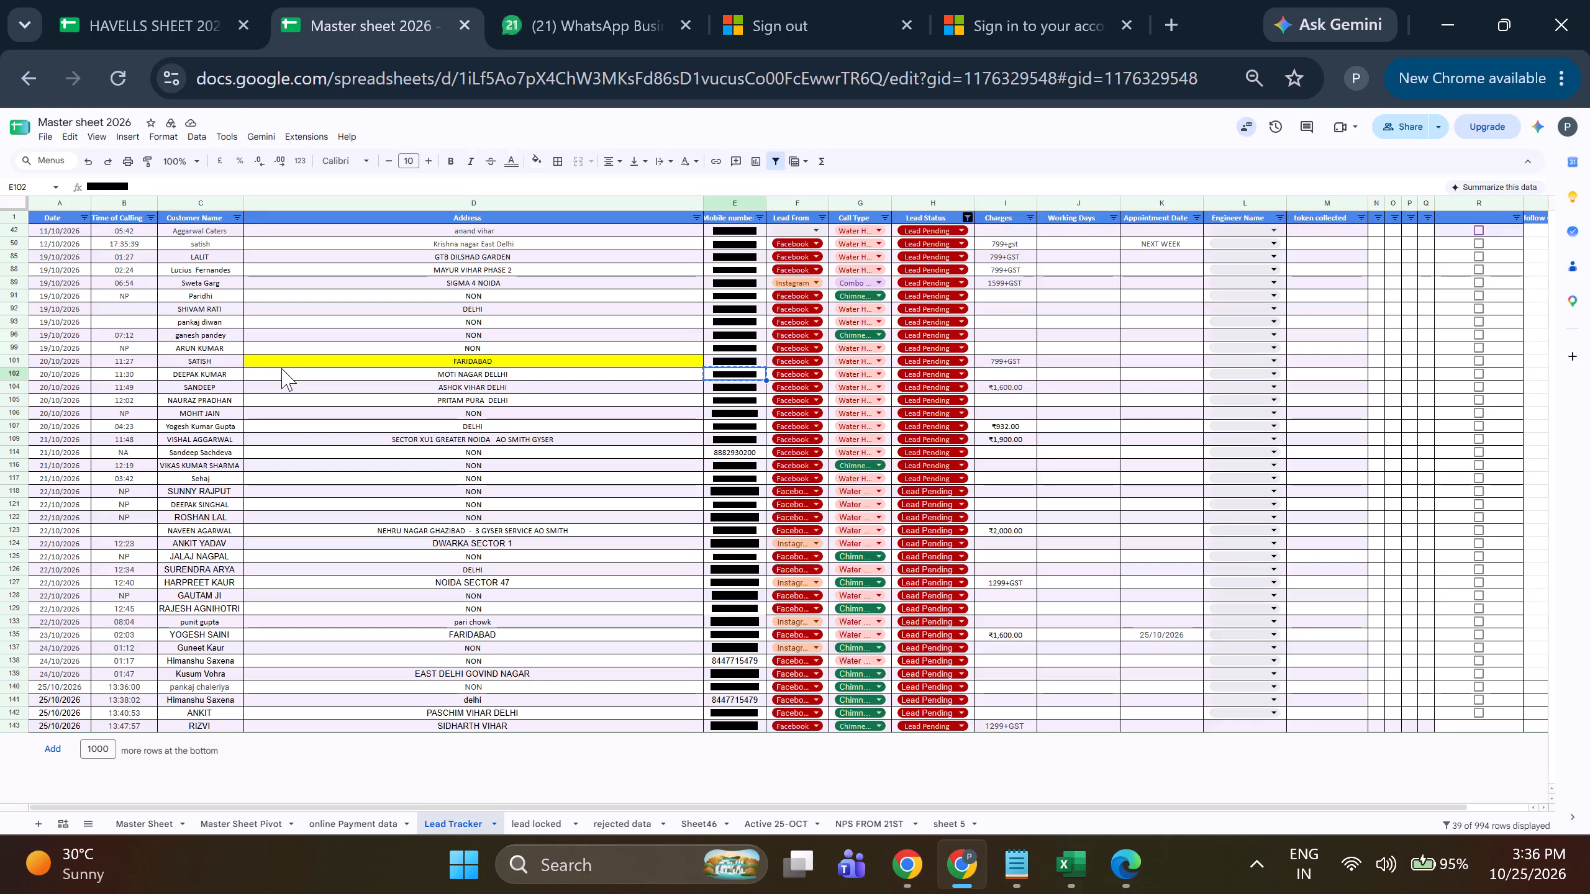
Open the lead locked sheet and go to the blank TIME cell of the Greater Noida AO Smith gyser lead in row 8.
{"action": "left_click", "coordinate": [532, 830]}
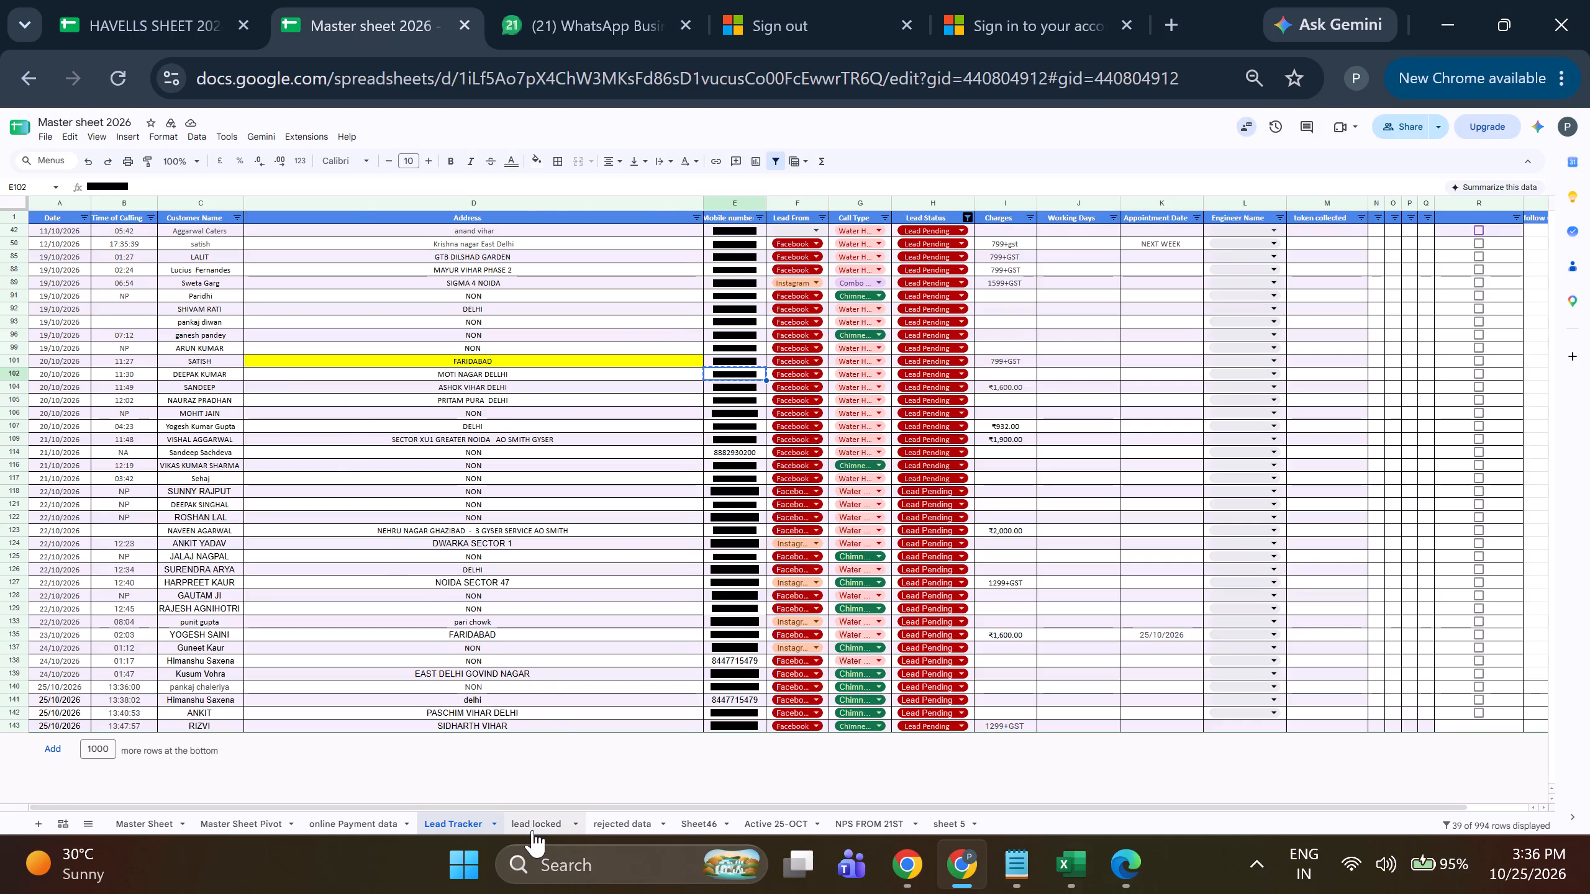
{"action": "left_click", "coordinate": [948, 444]}
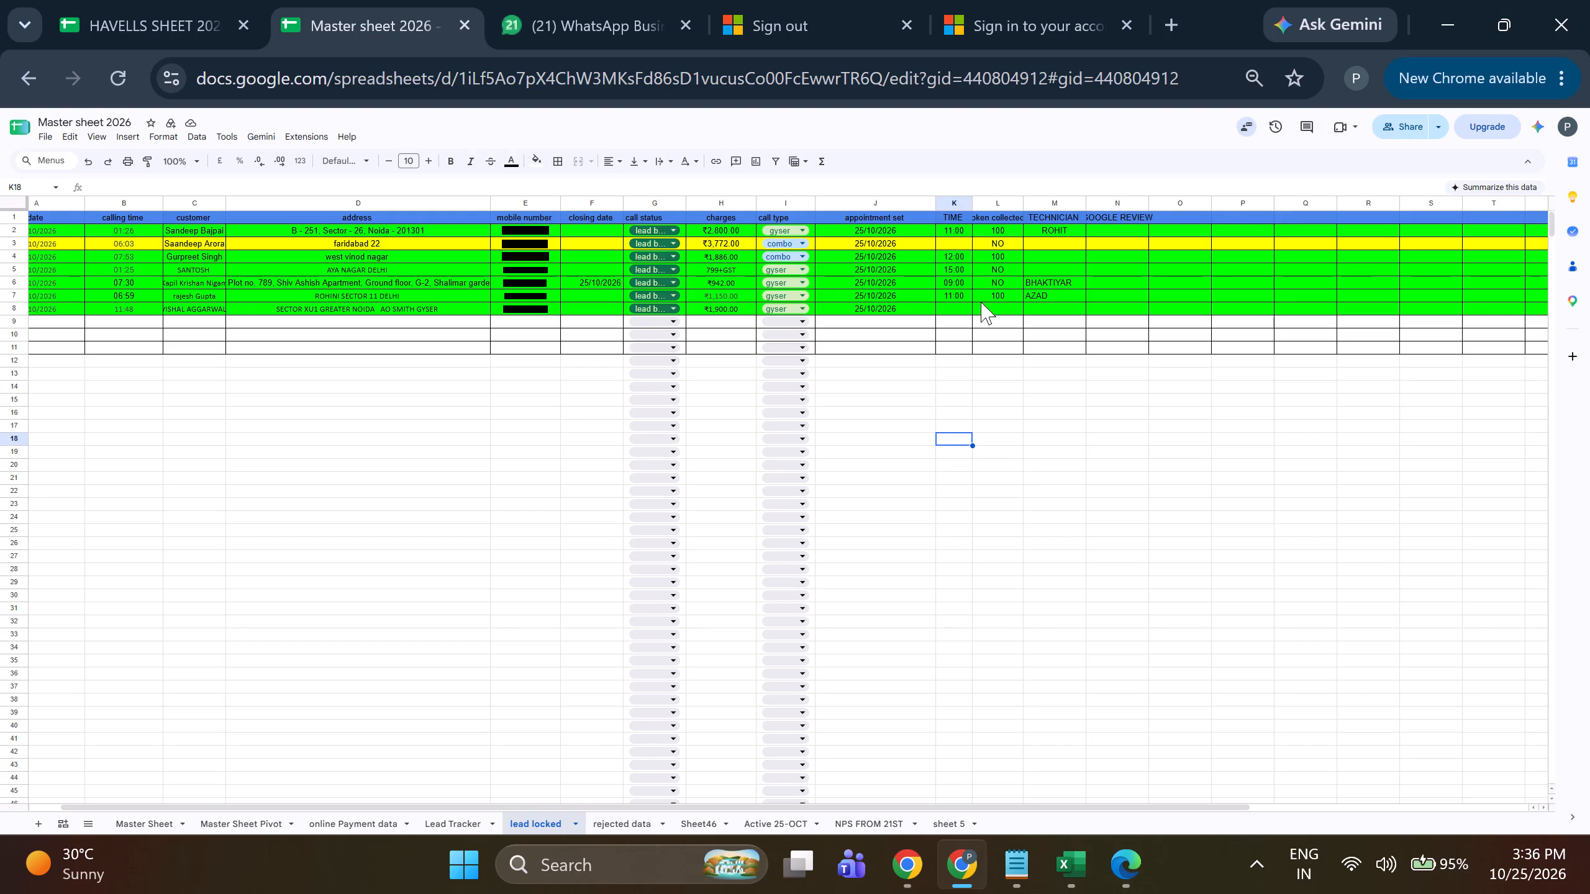
{"action": "left_click", "coordinate": [955, 308]}
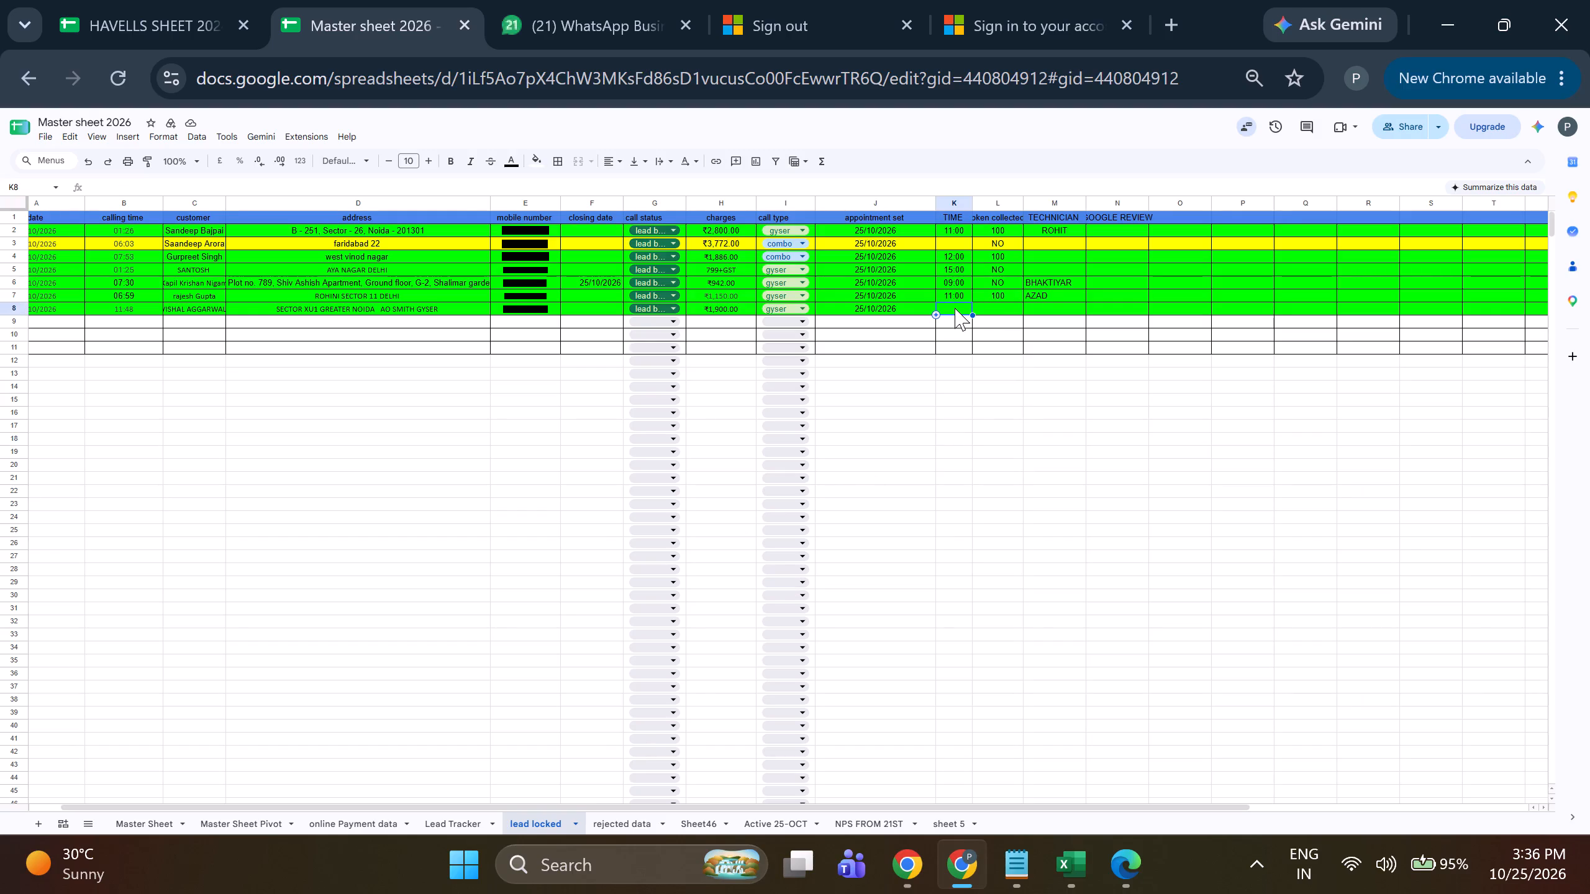
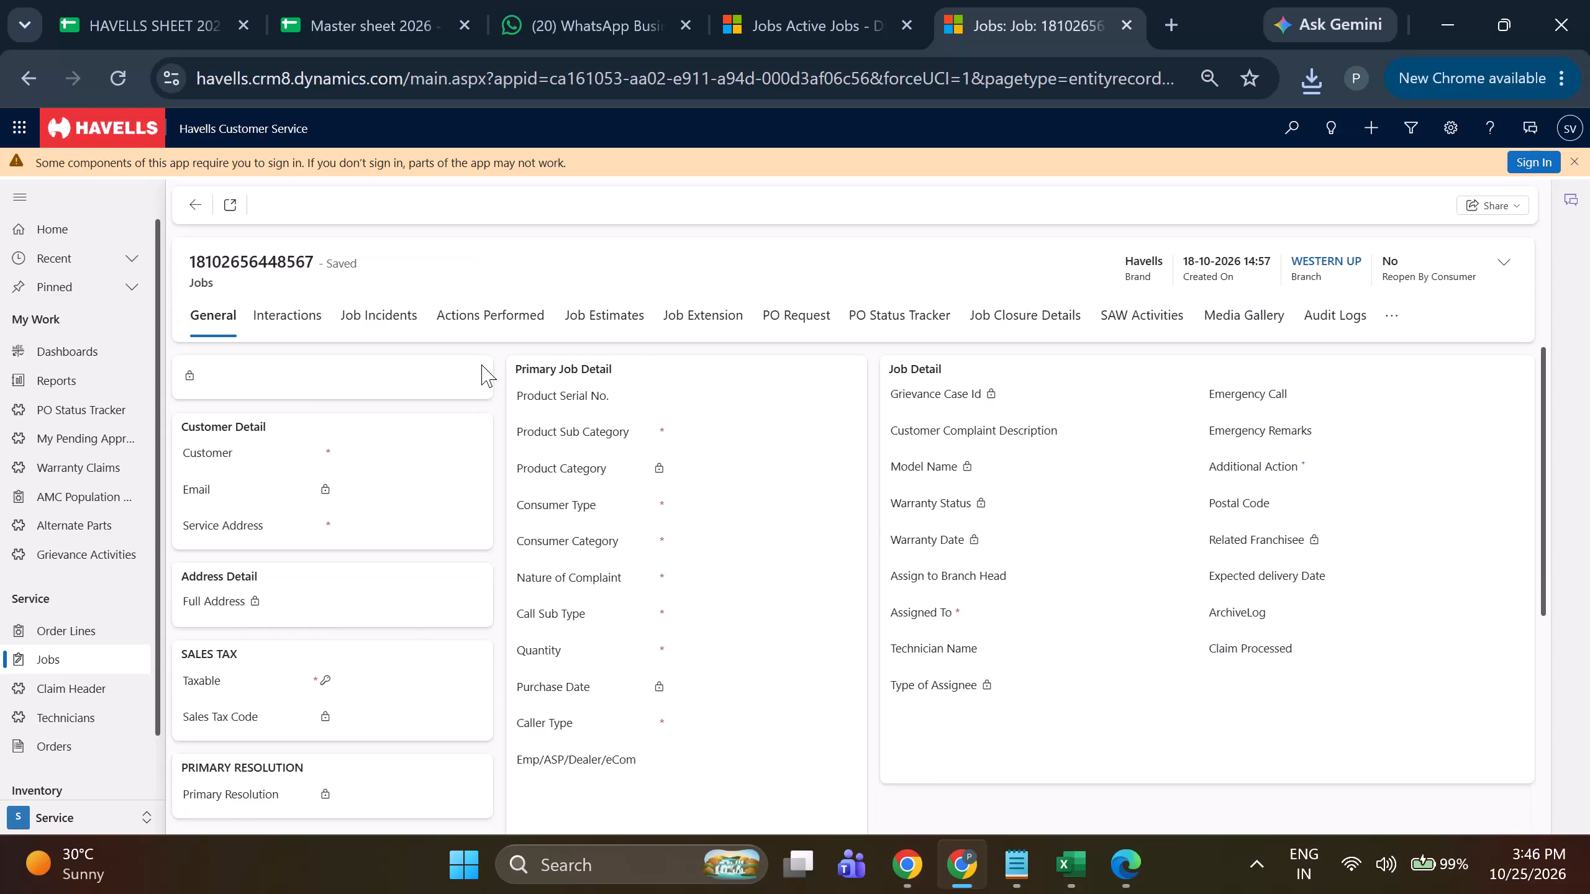
{"action": "left_click", "coordinate": [849, 402]}
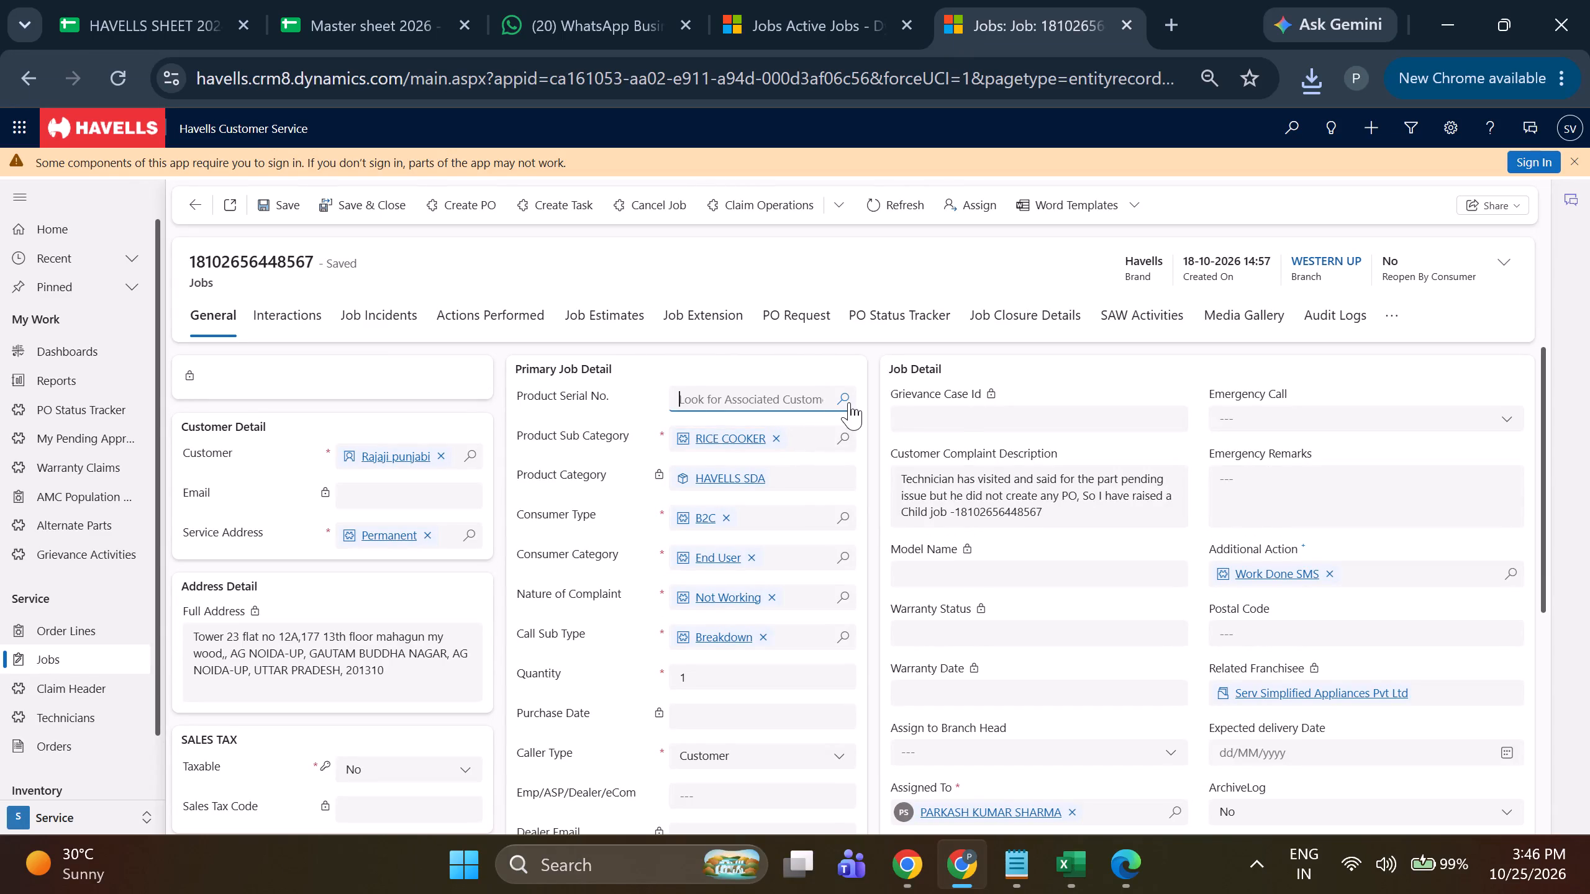
{"action": "scroll", "coordinate": [732, 559], "scroll_direction": "down", "scroll_amount": 4}
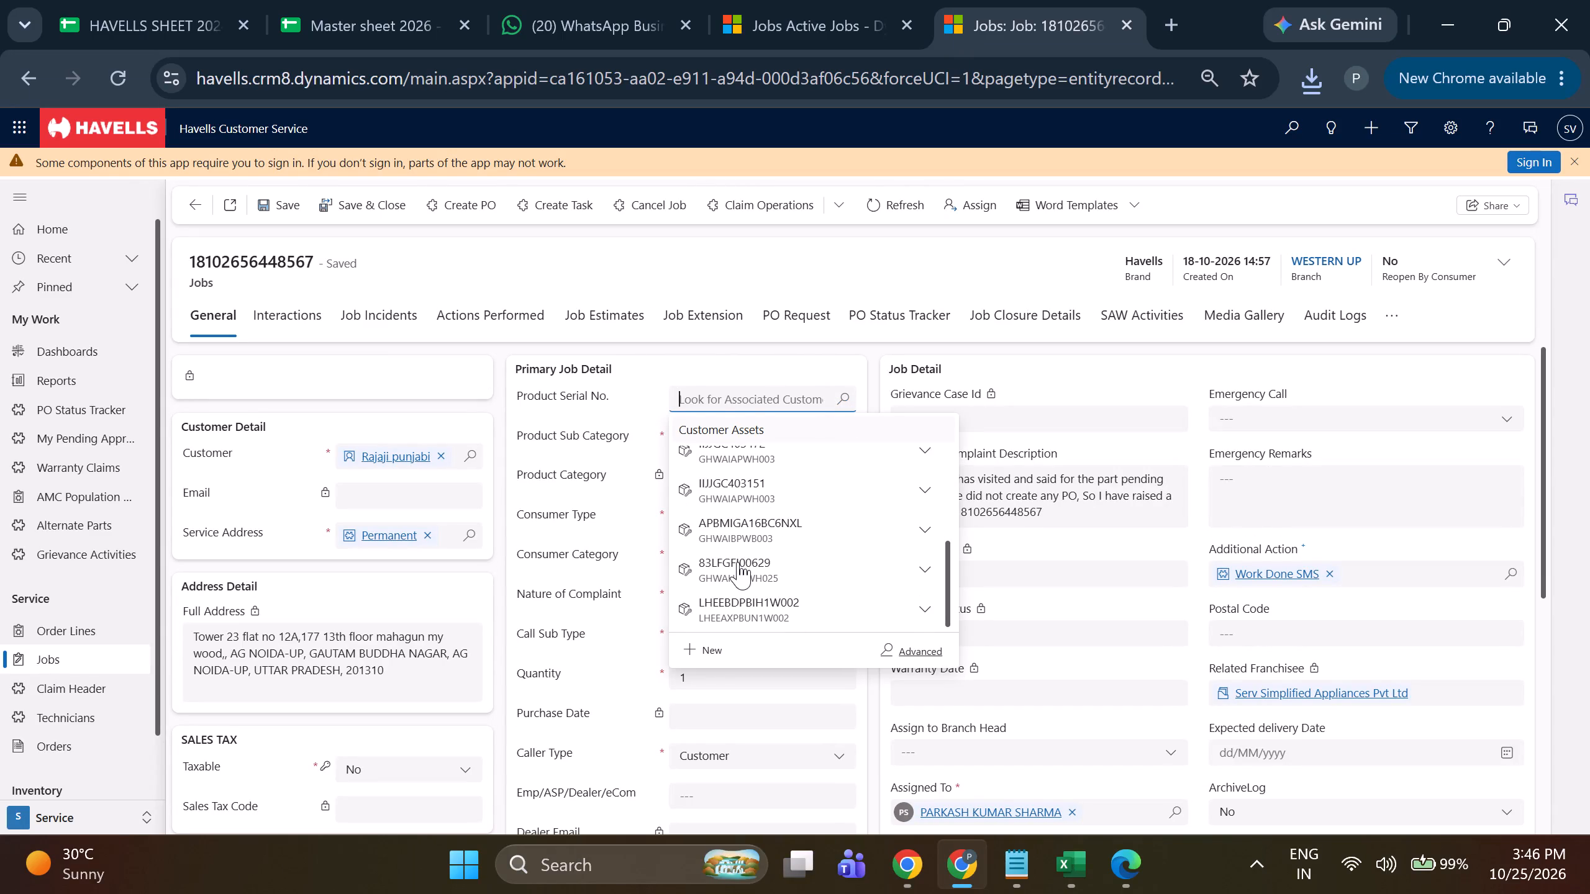
{"action": "left_click", "coordinate": [655, 394]}
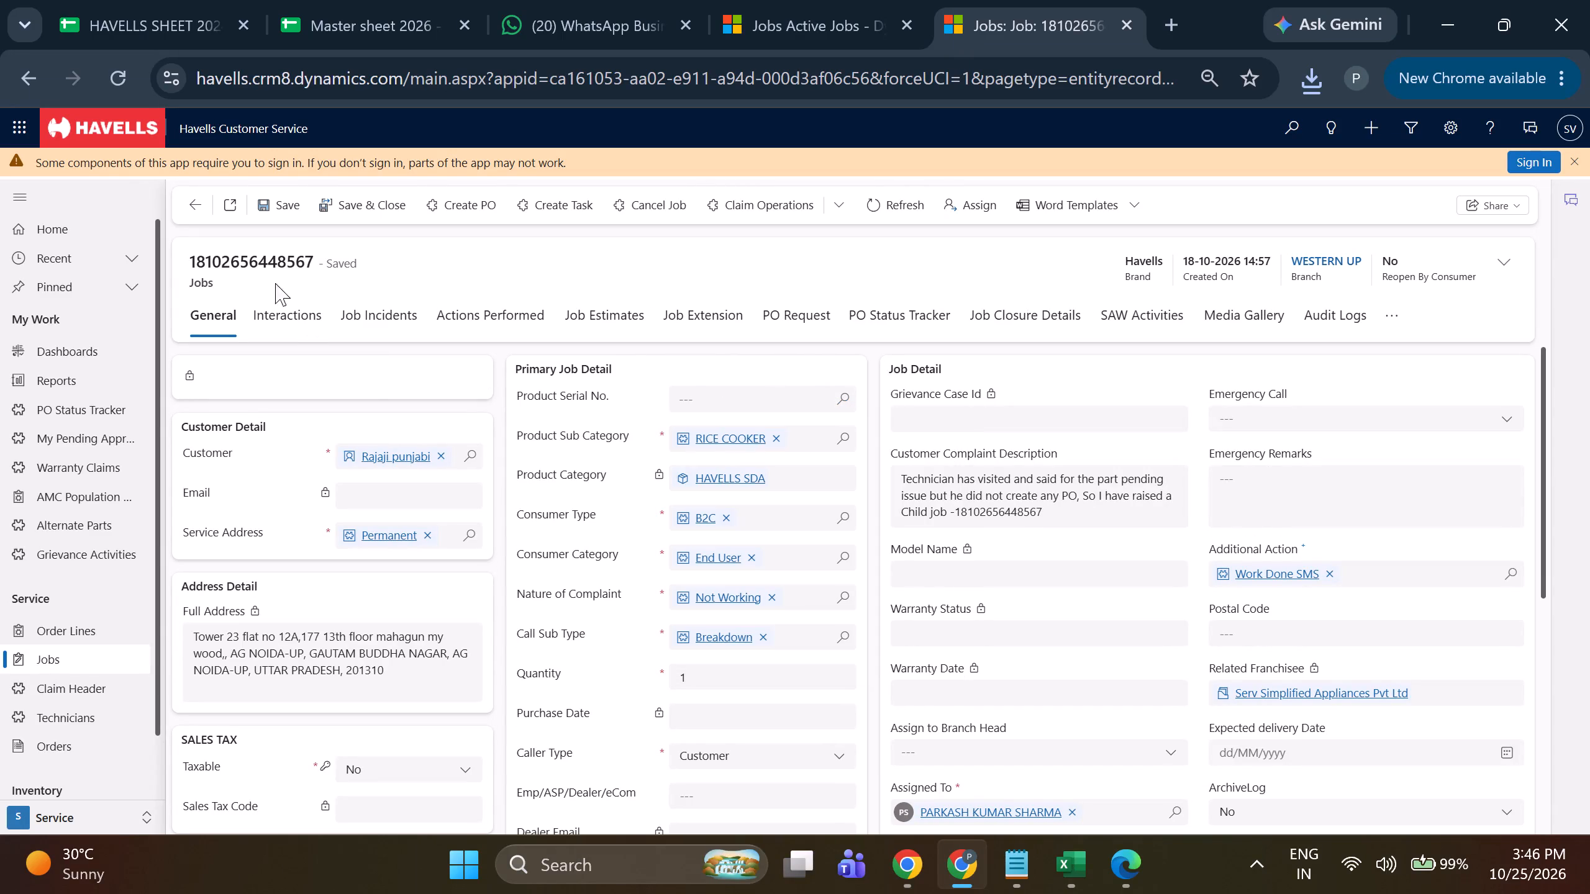
{"action": "left_click", "coordinate": [191, 205]}
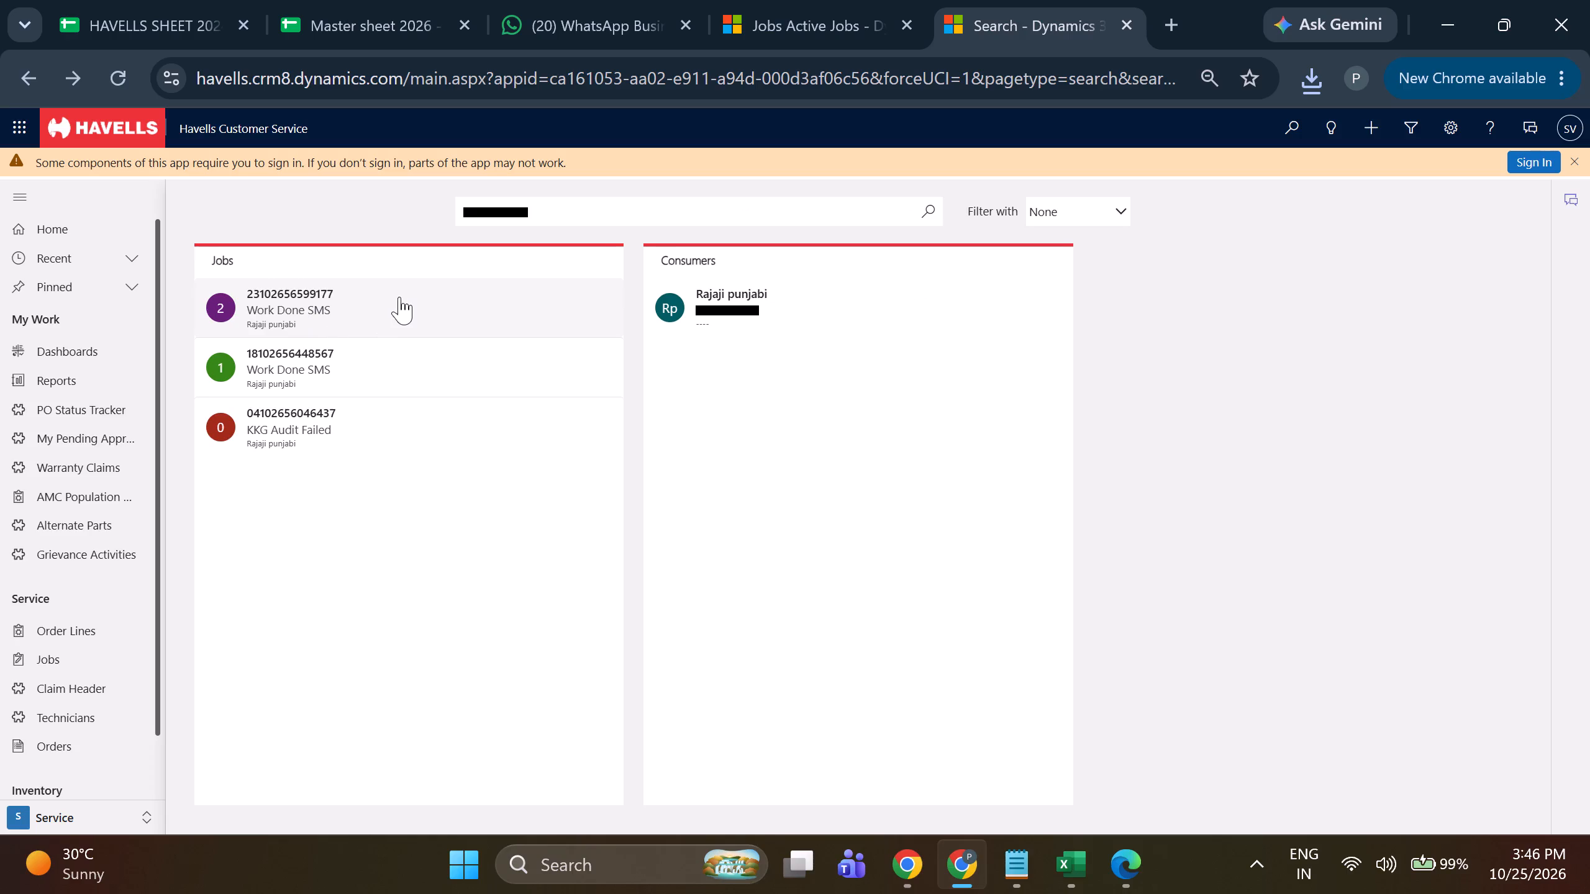
{"action": "left_click", "coordinate": [401, 293]}
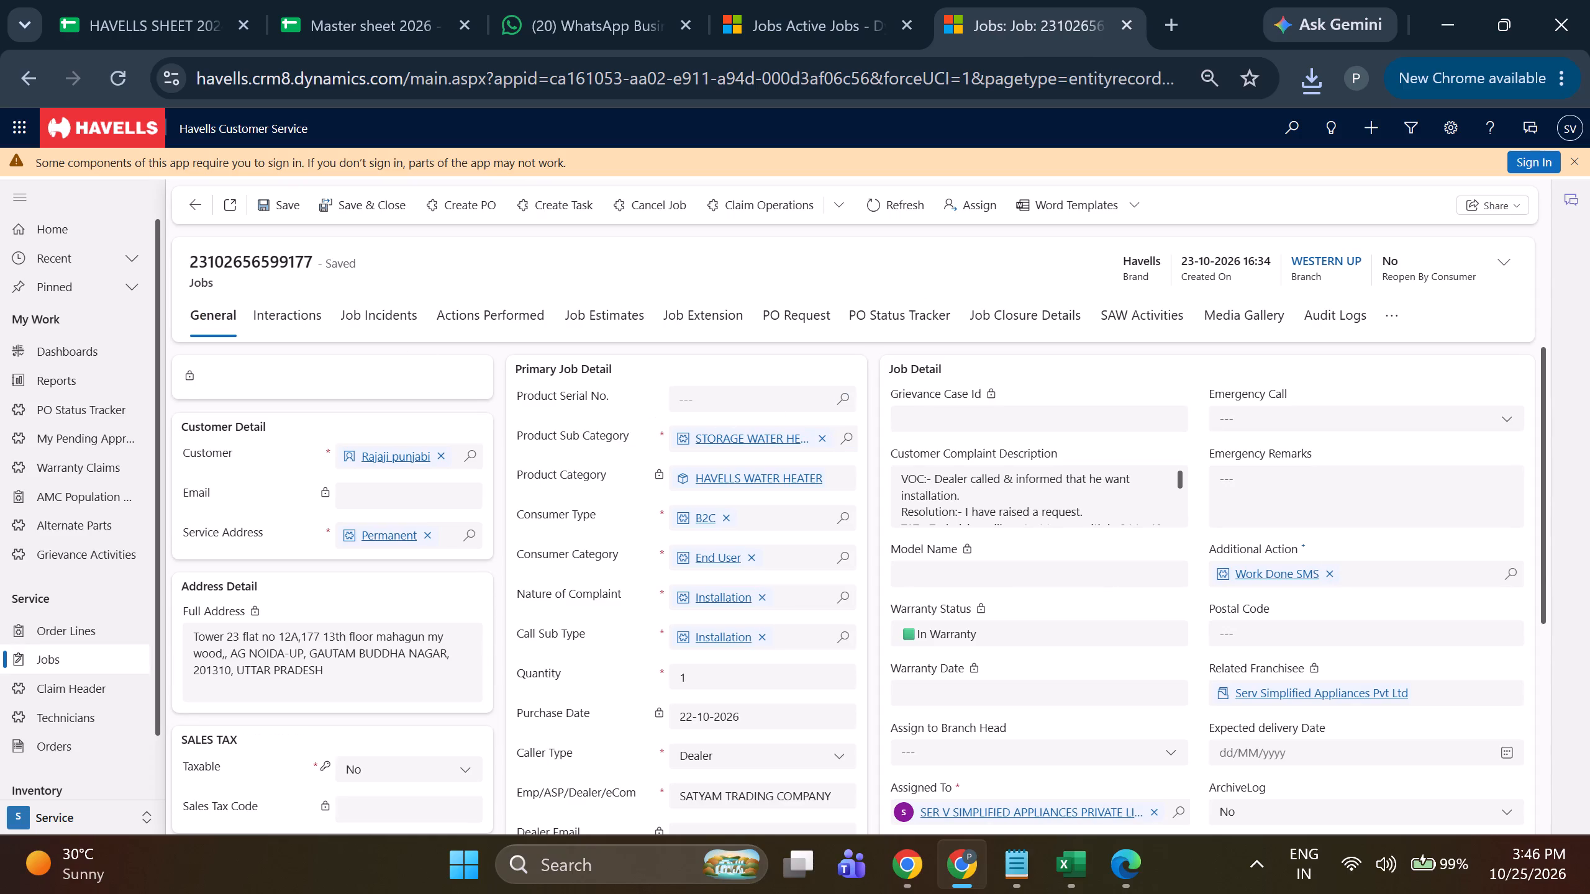
{"action": "left_click", "coordinate": [855, 396]}
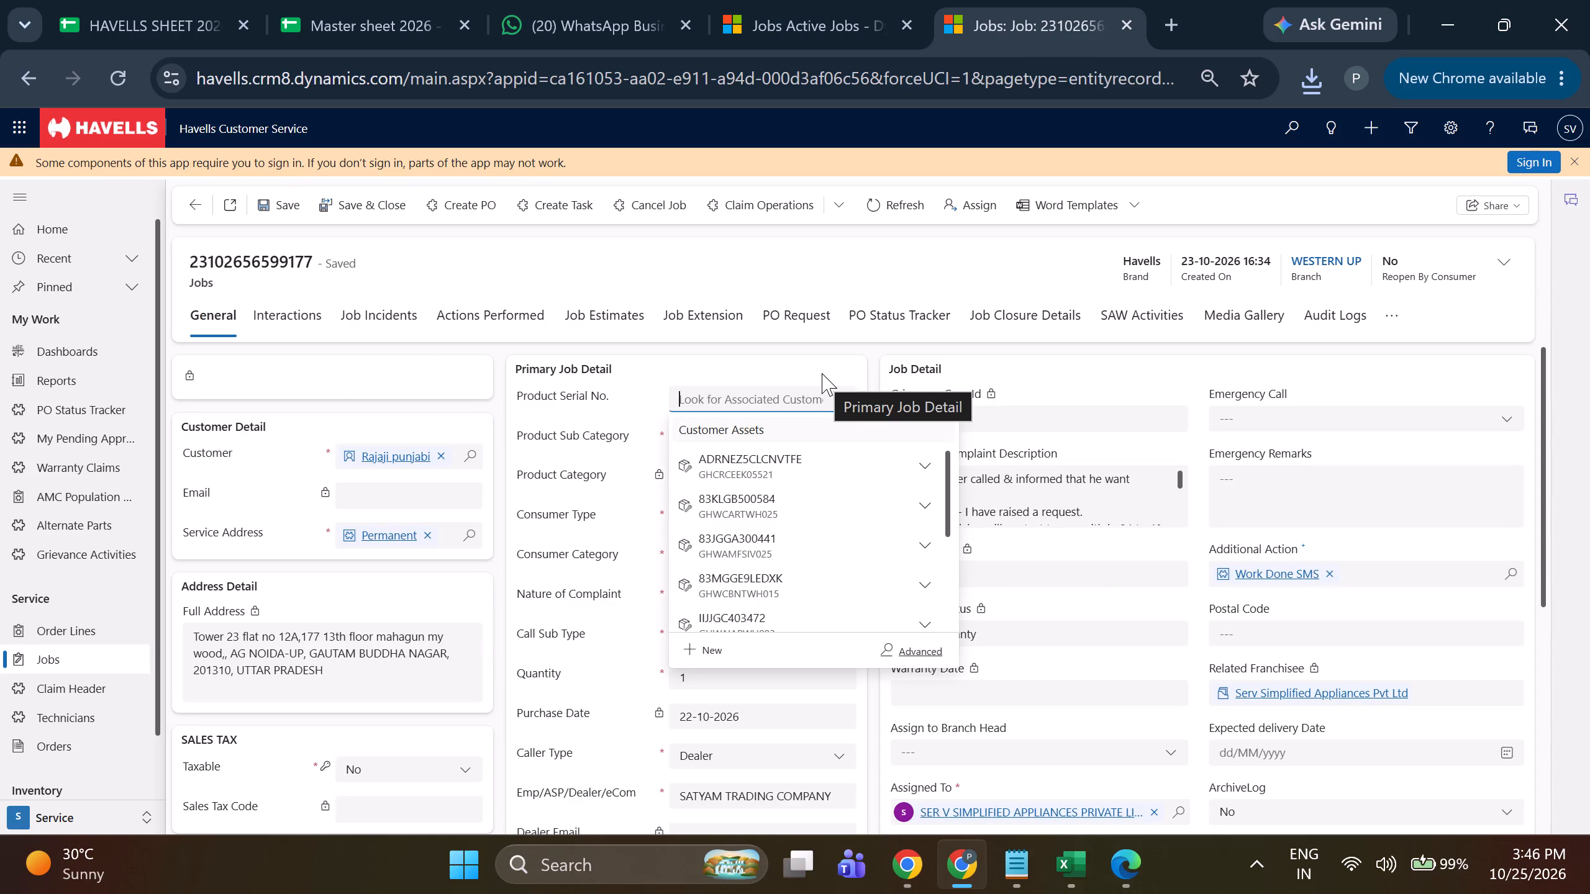
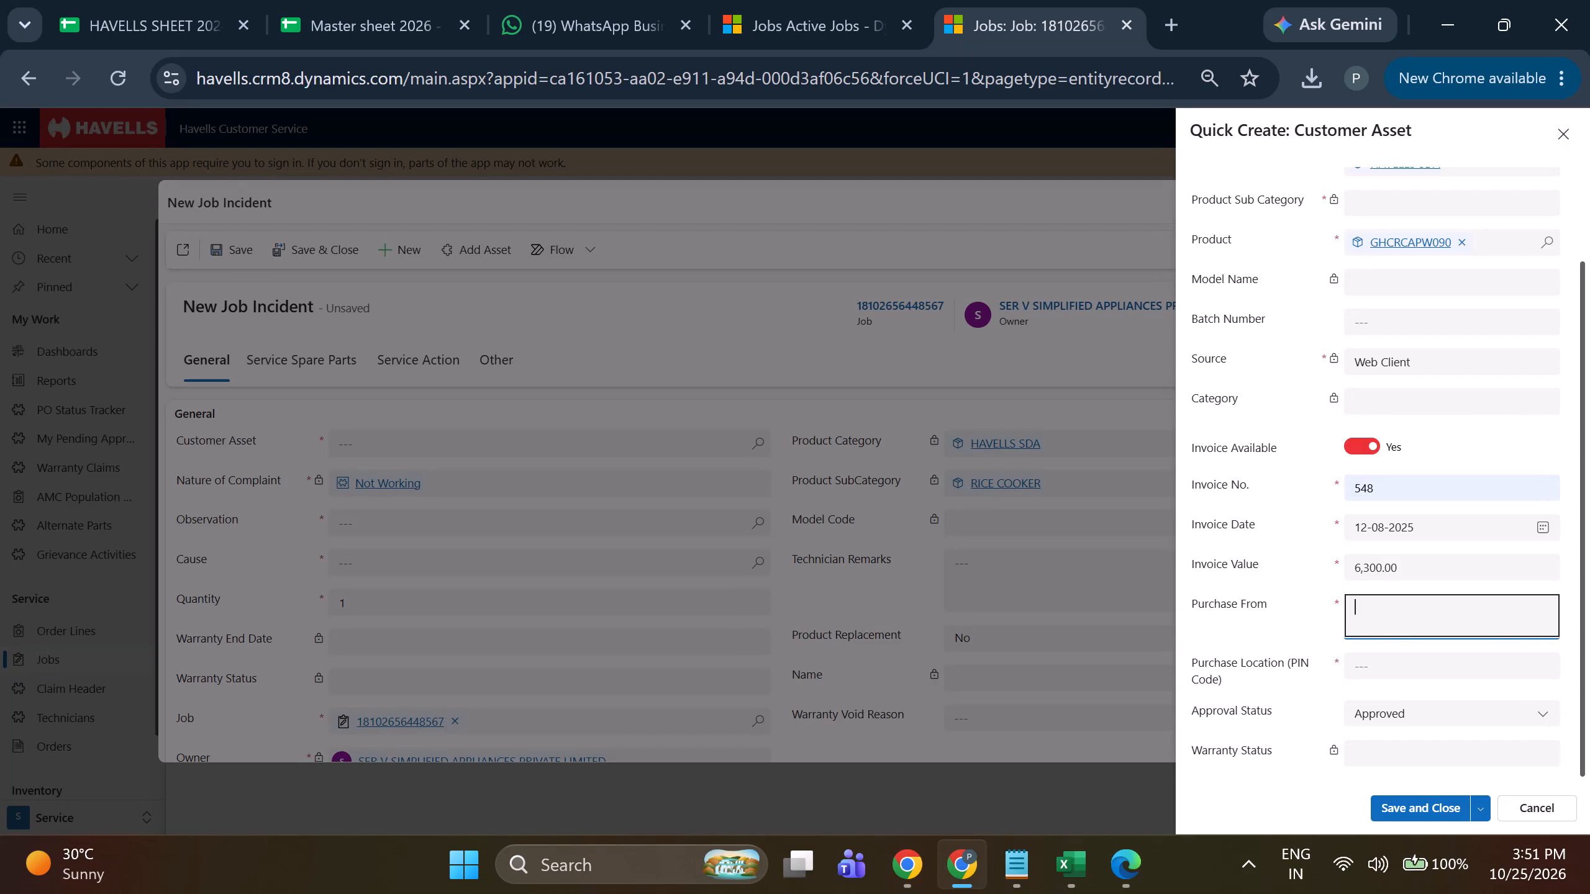
Complete the customer asset's purchase details with Purchase From NOIDA and Purchase Location PIN code 201301, and save the asset.
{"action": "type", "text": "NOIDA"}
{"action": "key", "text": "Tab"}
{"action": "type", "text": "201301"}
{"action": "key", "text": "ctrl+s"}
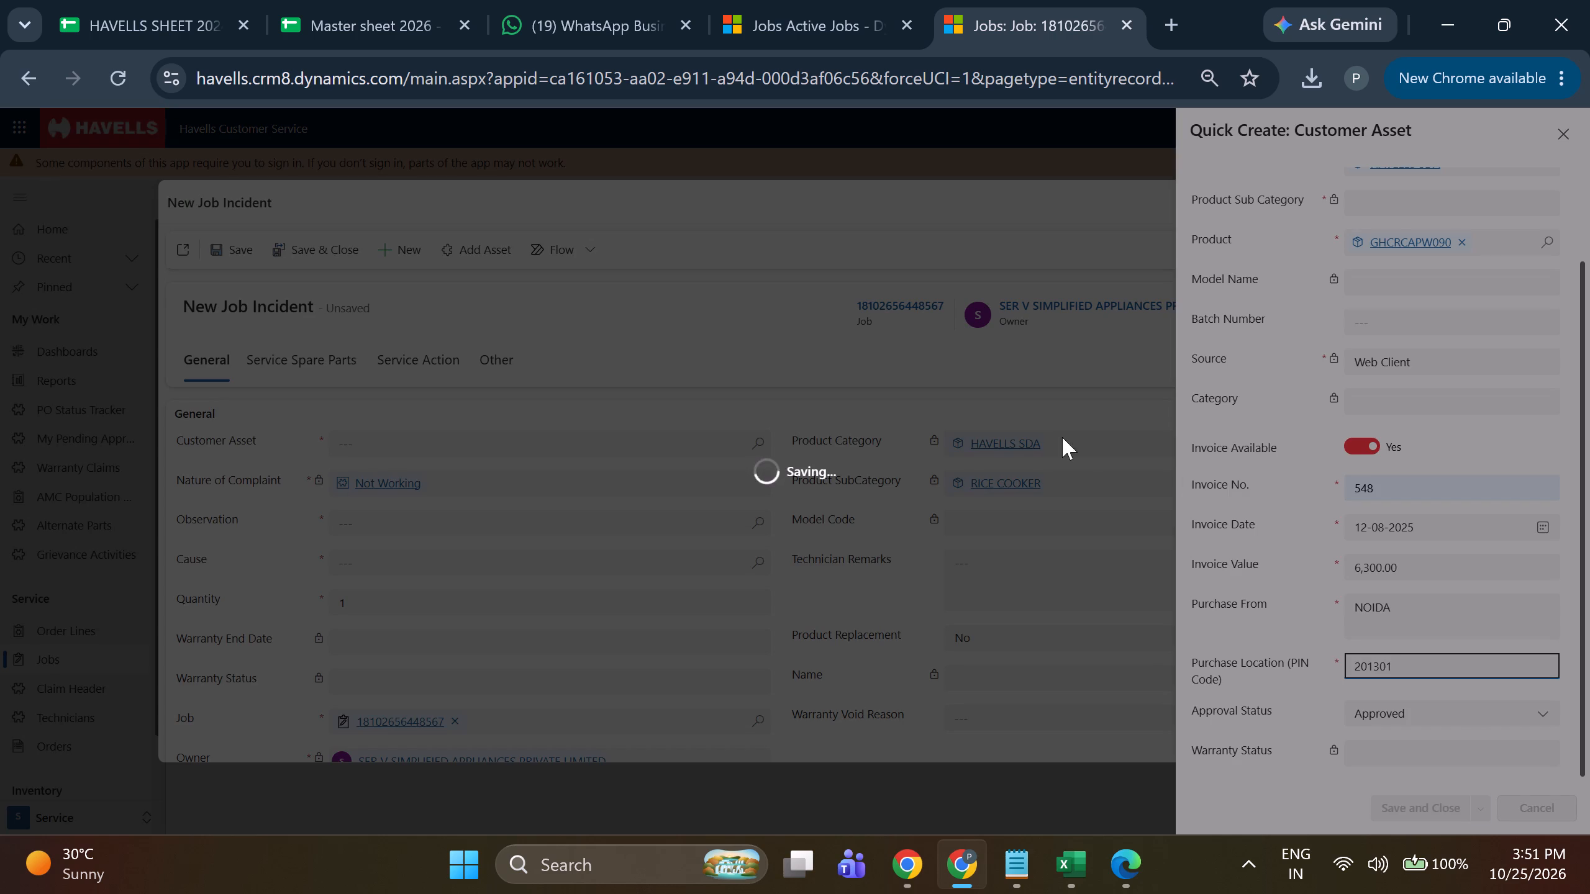
{"action": "left_click", "coordinate": [758, 450]}
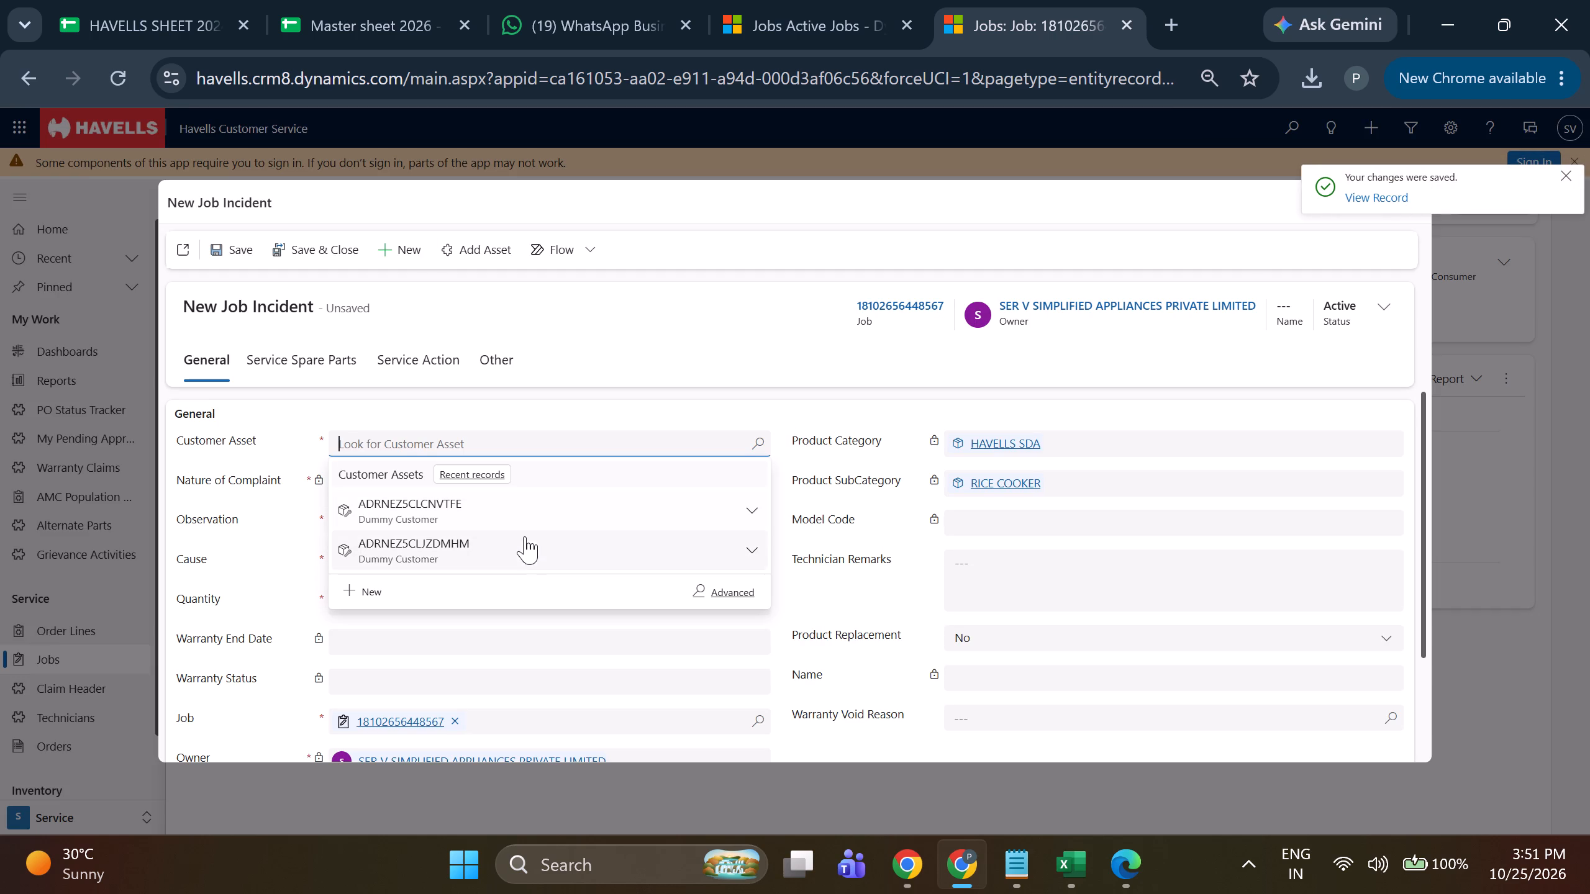
{"action": "left_click", "coordinate": [530, 545]}
{"action": "left_click", "coordinate": [762, 523]}
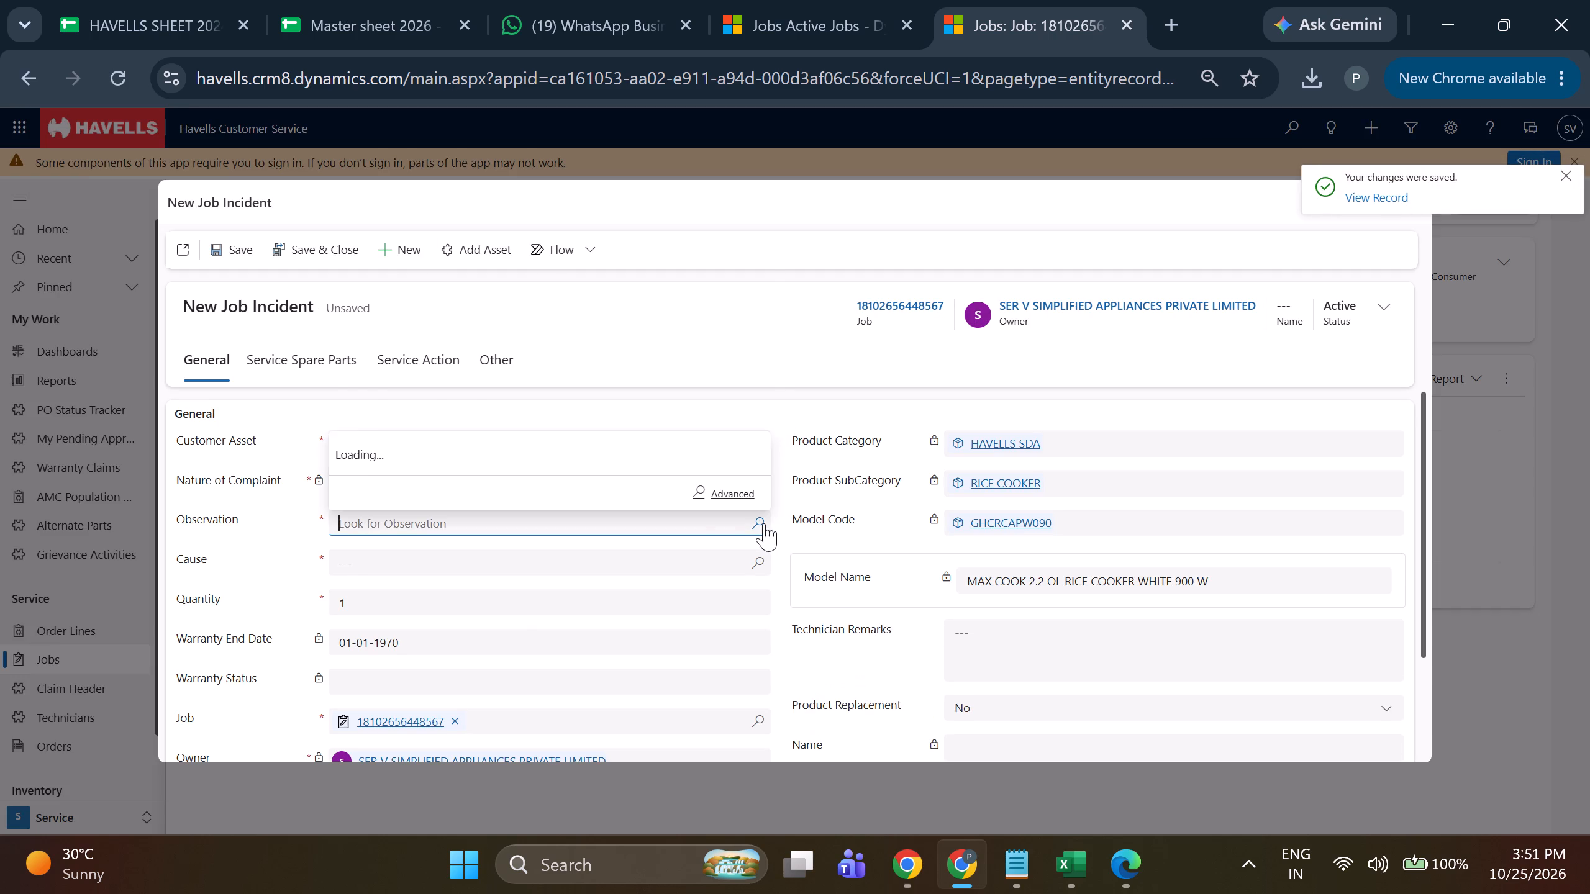
{"action": "scroll", "coordinate": [553, 401], "scroll_direction": "down", "scroll_amount": 2}
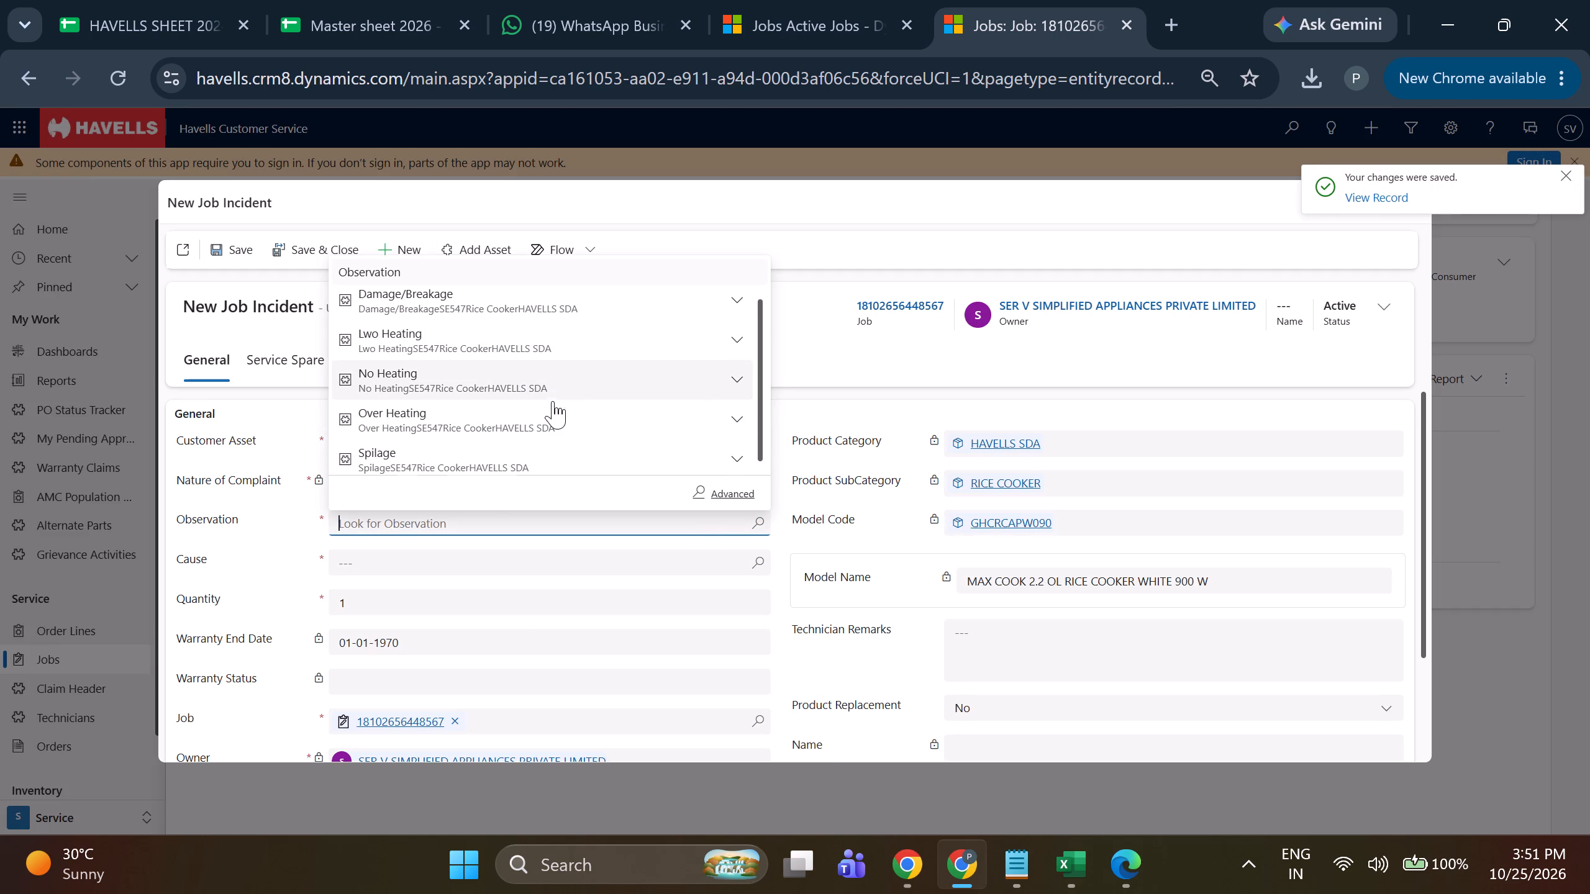
{"action": "scroll", "coordinate": [555, 413], "scroll_direction": "up", "scroll_amount": 3}
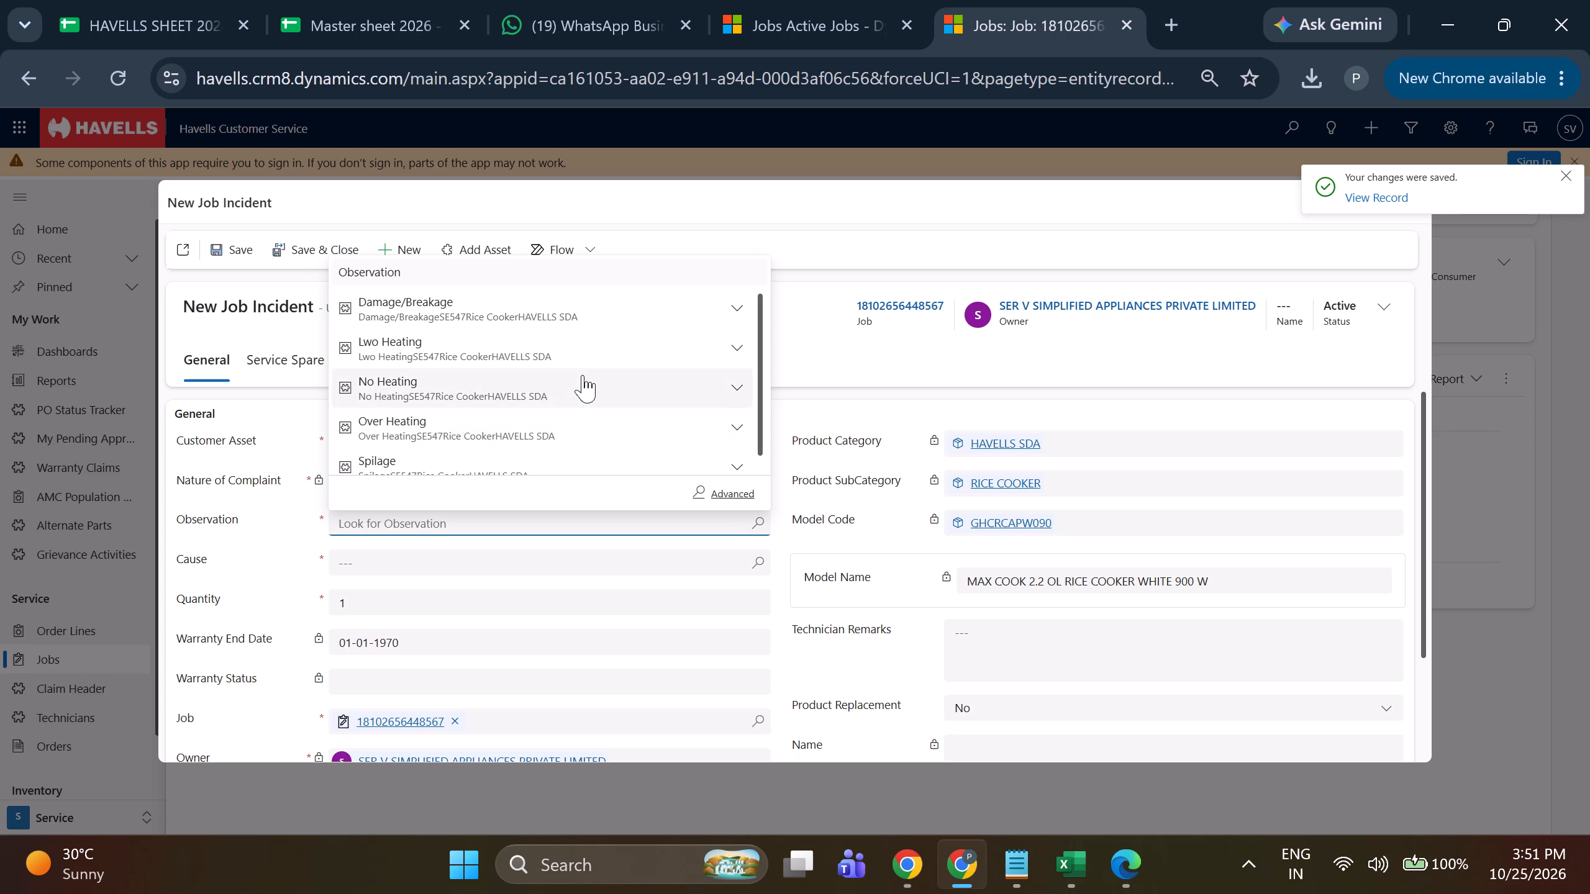
{"action": "left_click", "coordinate": [583, 375]}
Try Fuse as the incident's cause, clear it, and bring up the available rice cooker causes again.
{"action": "left_click", "coordinate": [753, 573]}
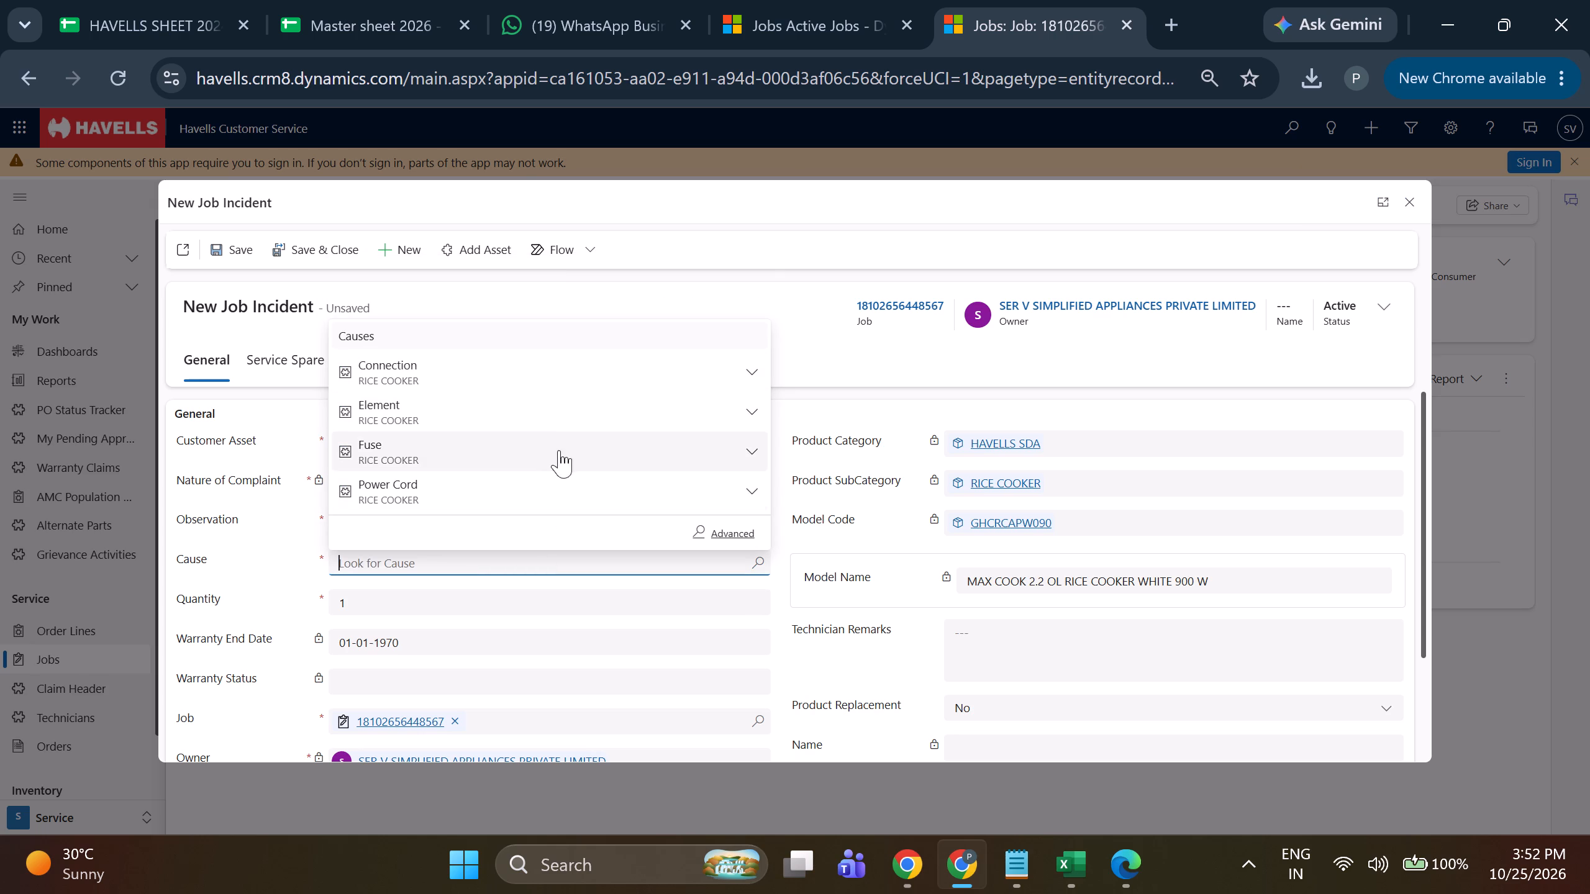
{"action": "left_click", "coordinate": [559, 434]}
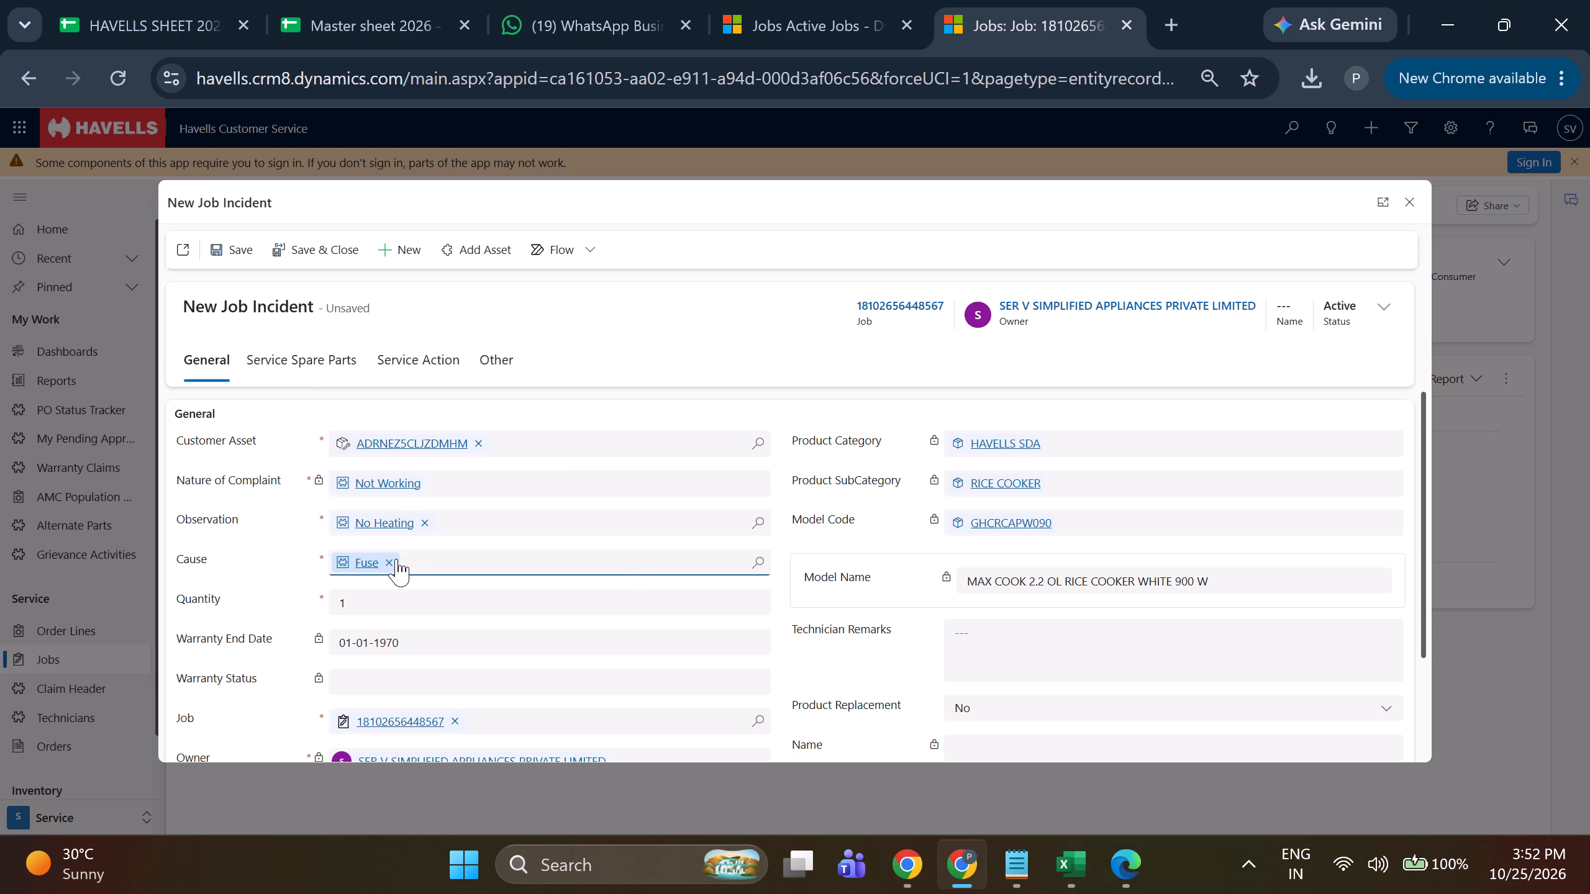
{"action": "left_click", "coordinate": [396, 559]}
{"action": "left_click", "coordinate": [748, 572]}
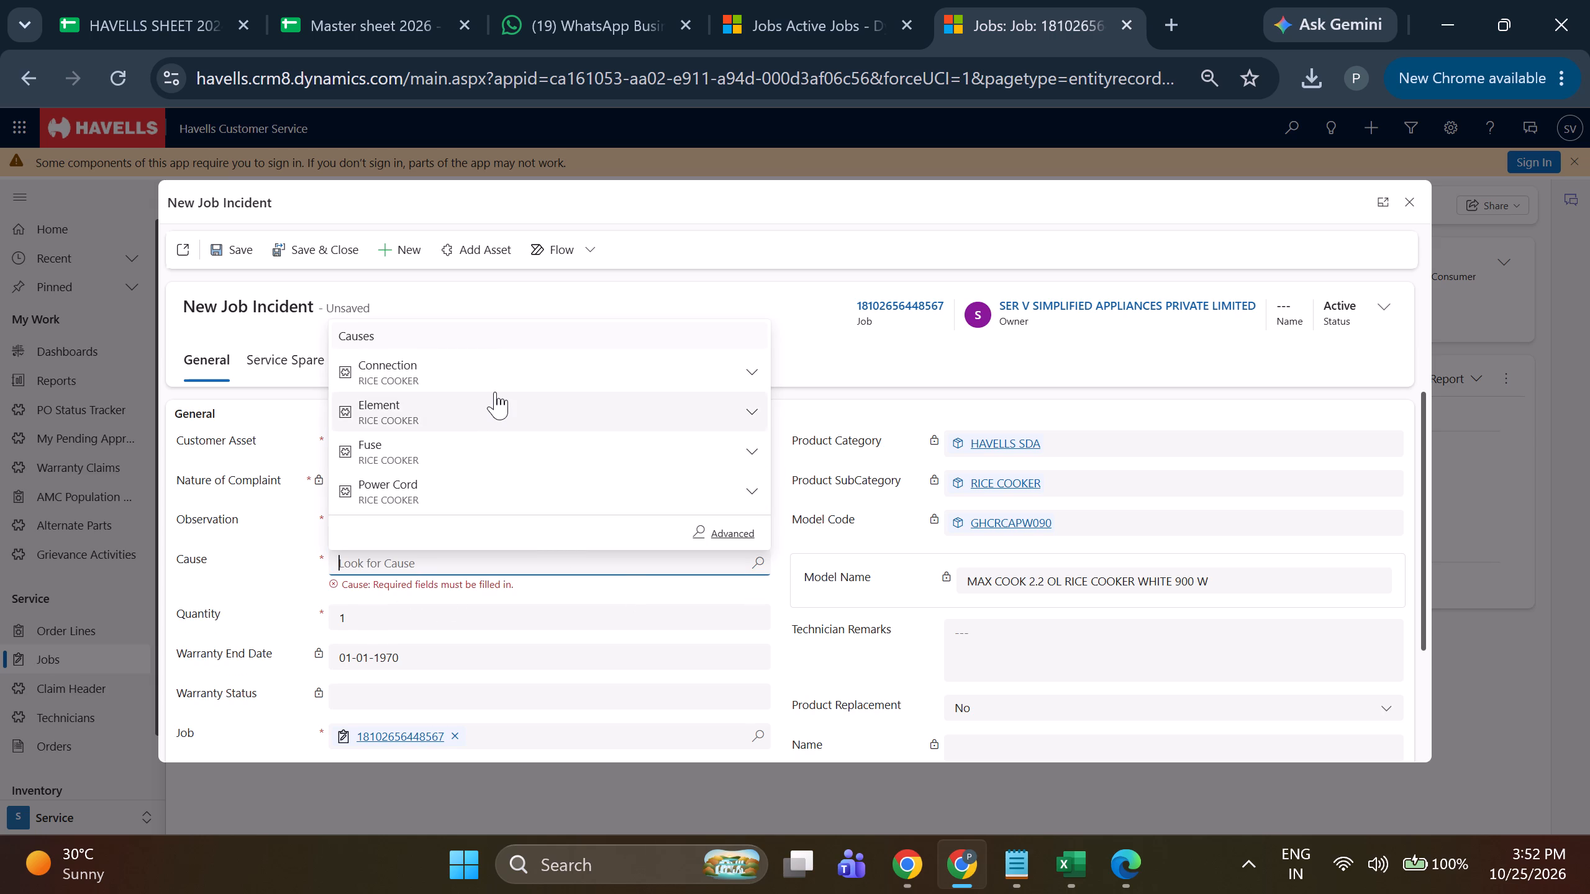
Choose Element as the rice cooker incident's cause and save the new job incident.
{"action": "left_click", "coordinate": [495, 392]}
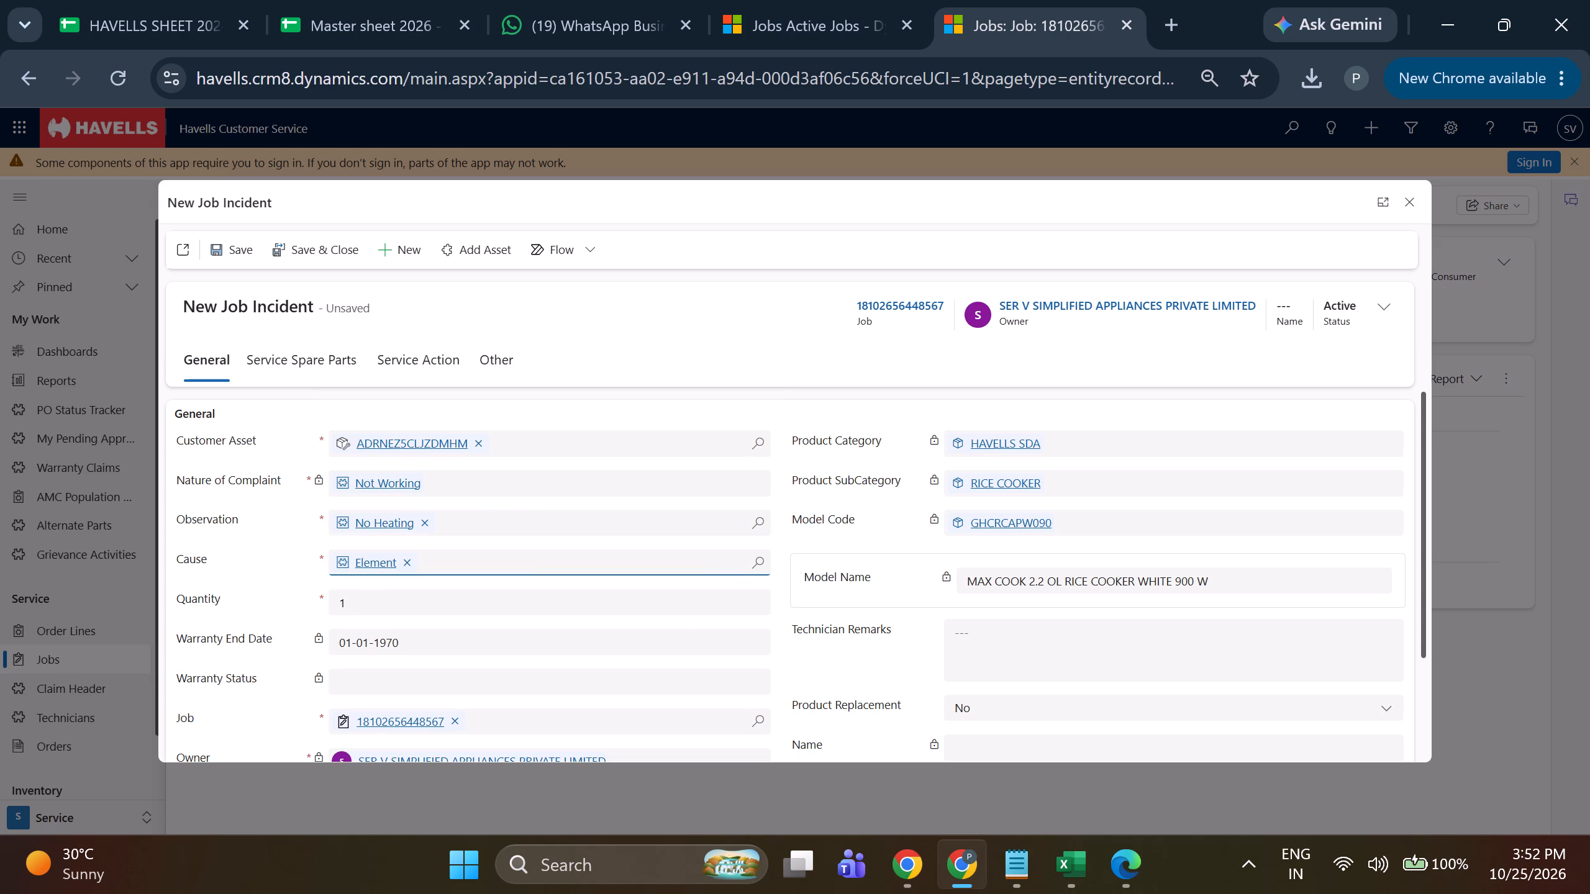
{"action": "left_click", "coordinate": [215, 238]}
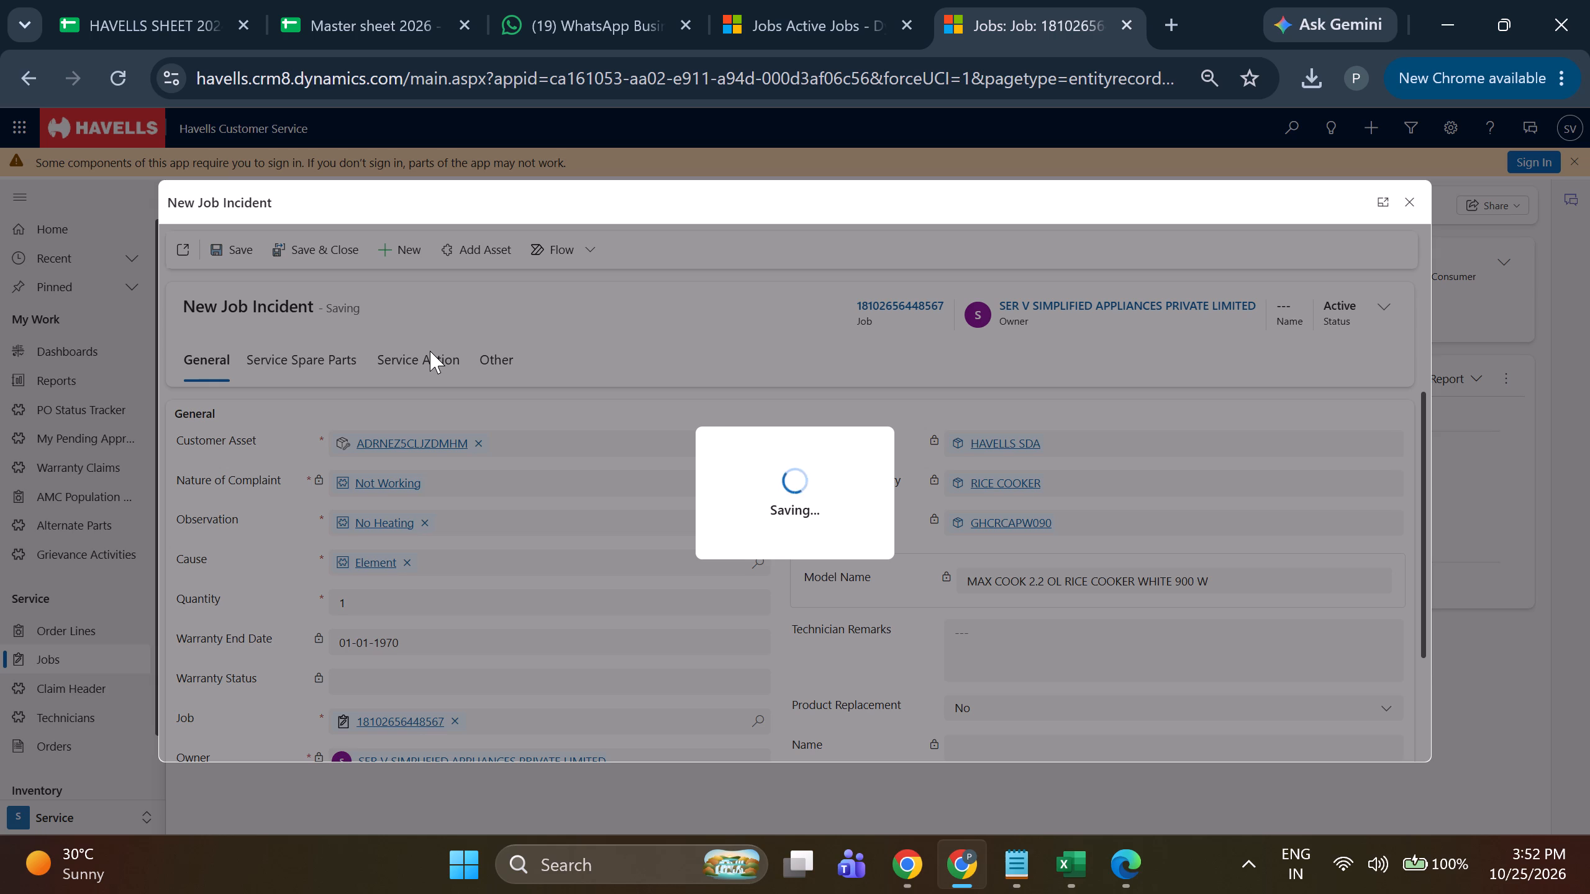
{"action": "left_click", "coordinate": [430, 351]}
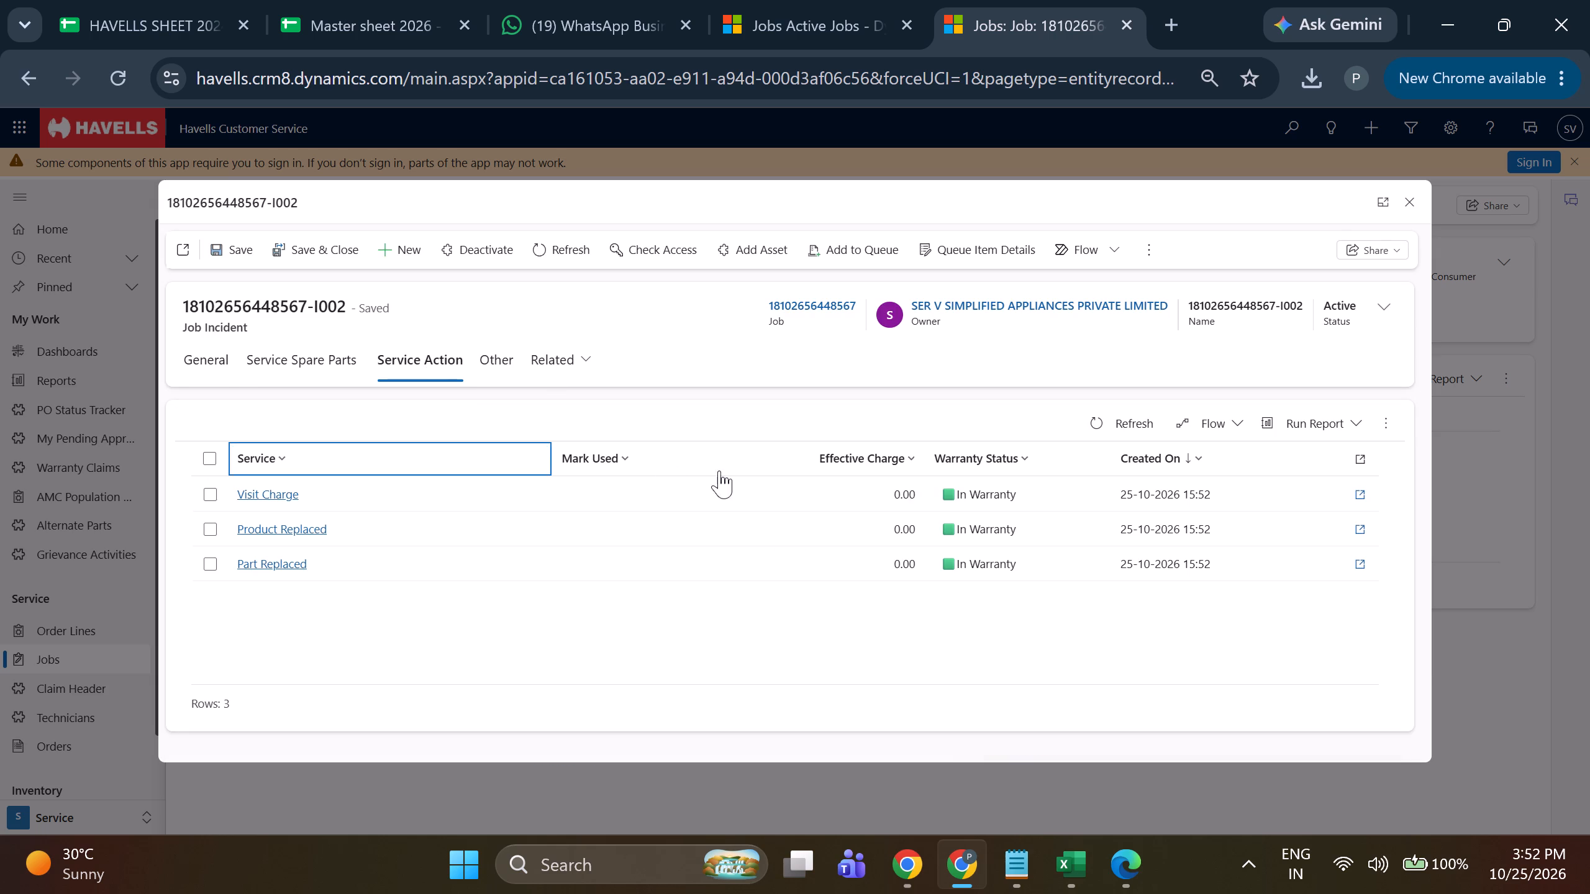
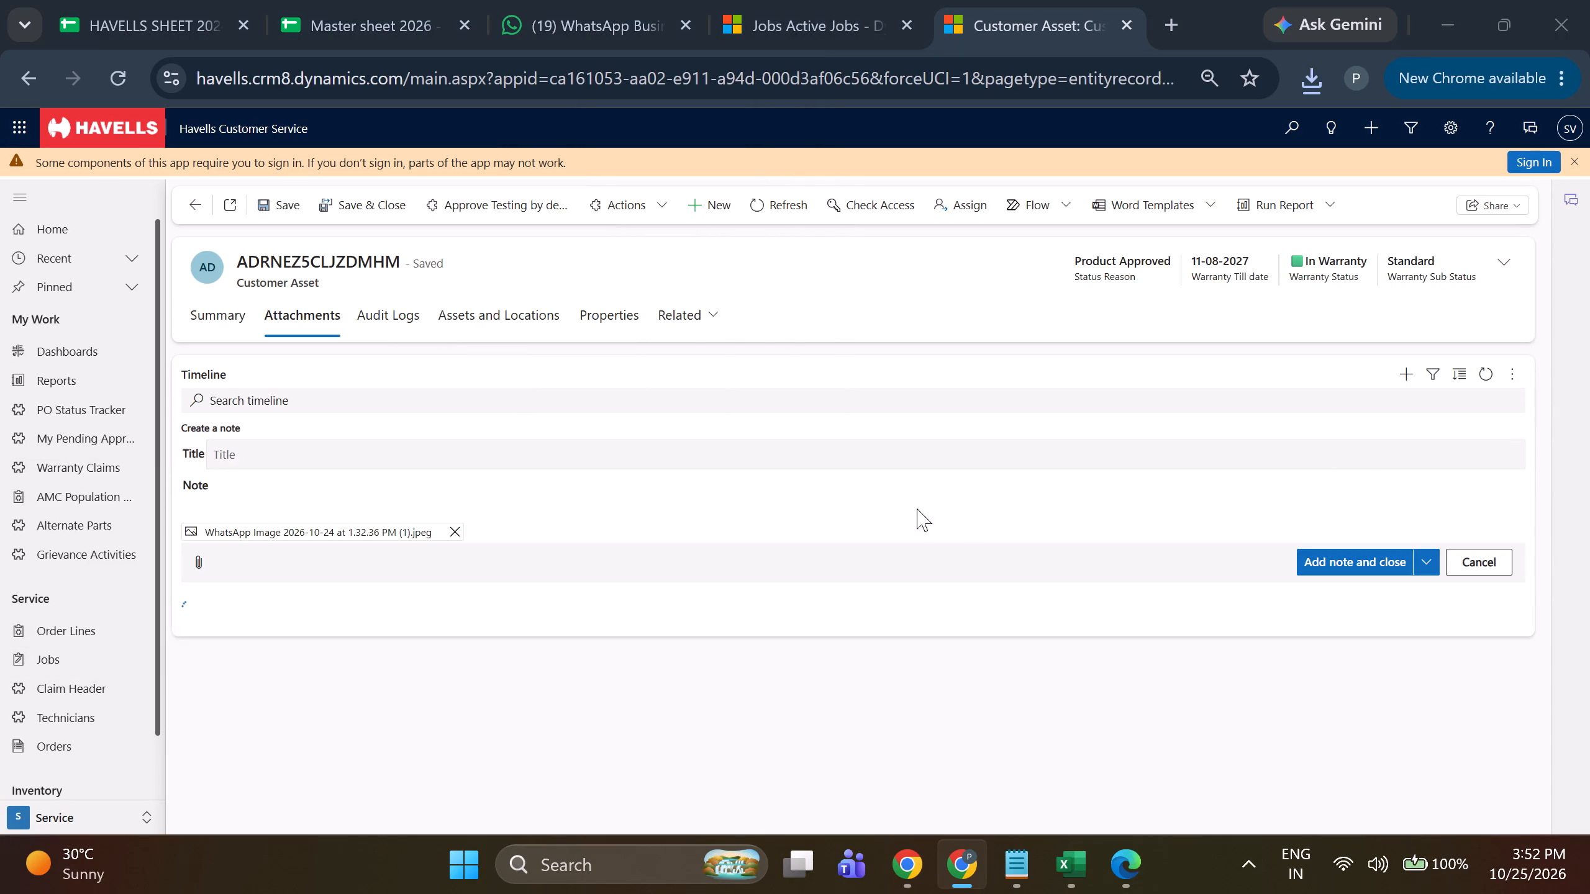
Try to save and close the customer asset record with its attached WhatsApp image, and start reloading the record.
{"action": "double_click", "coordinate": [439, 259]}
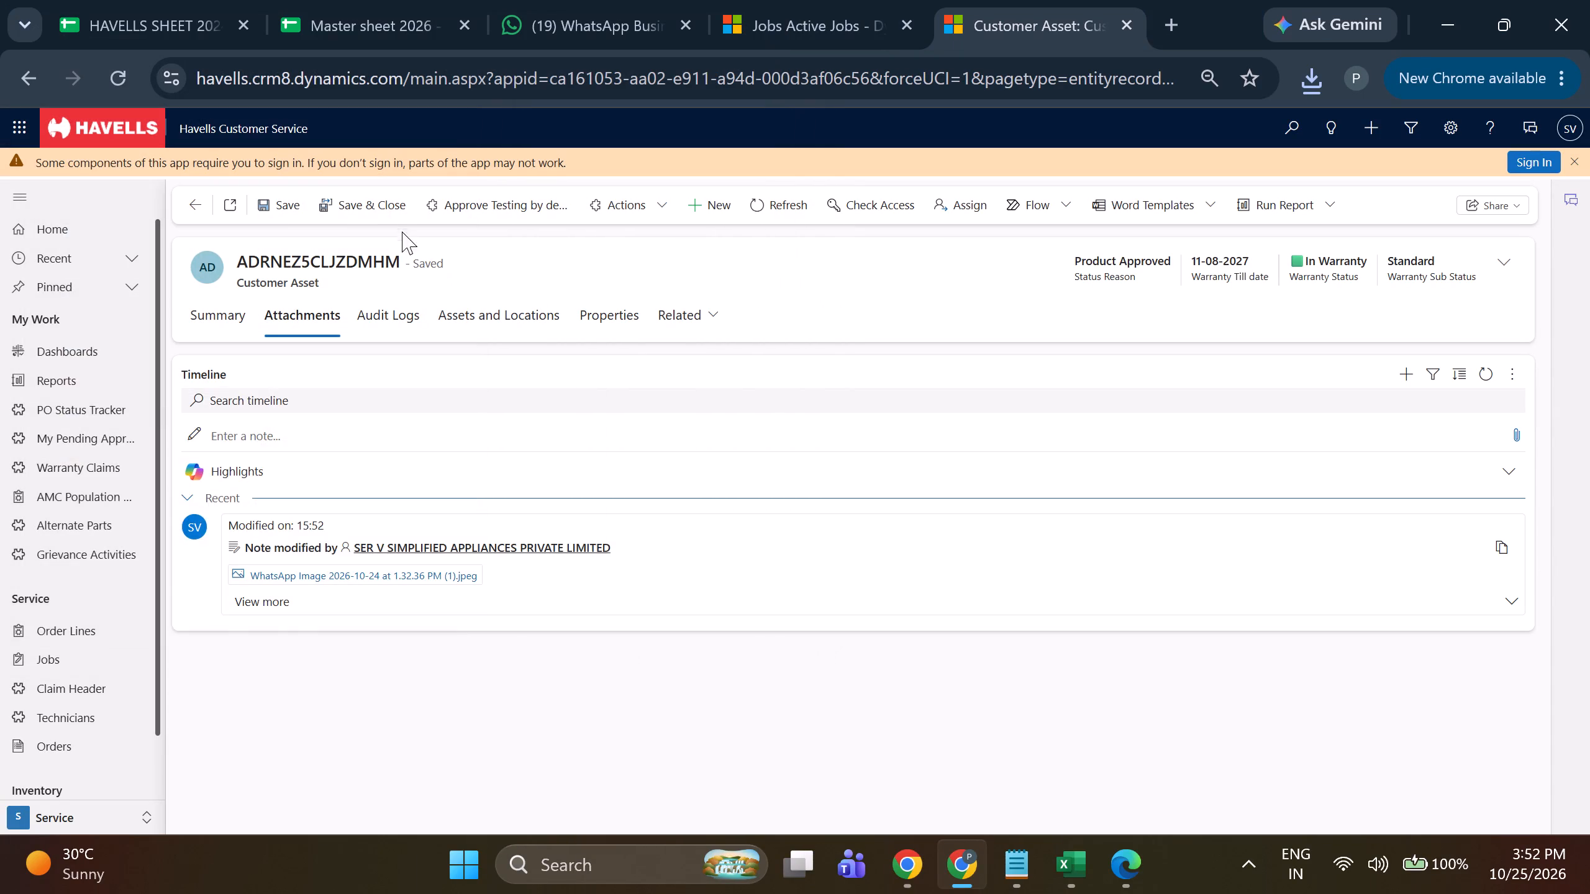
{"action": "left_click", "coordinate": [386, 211]}
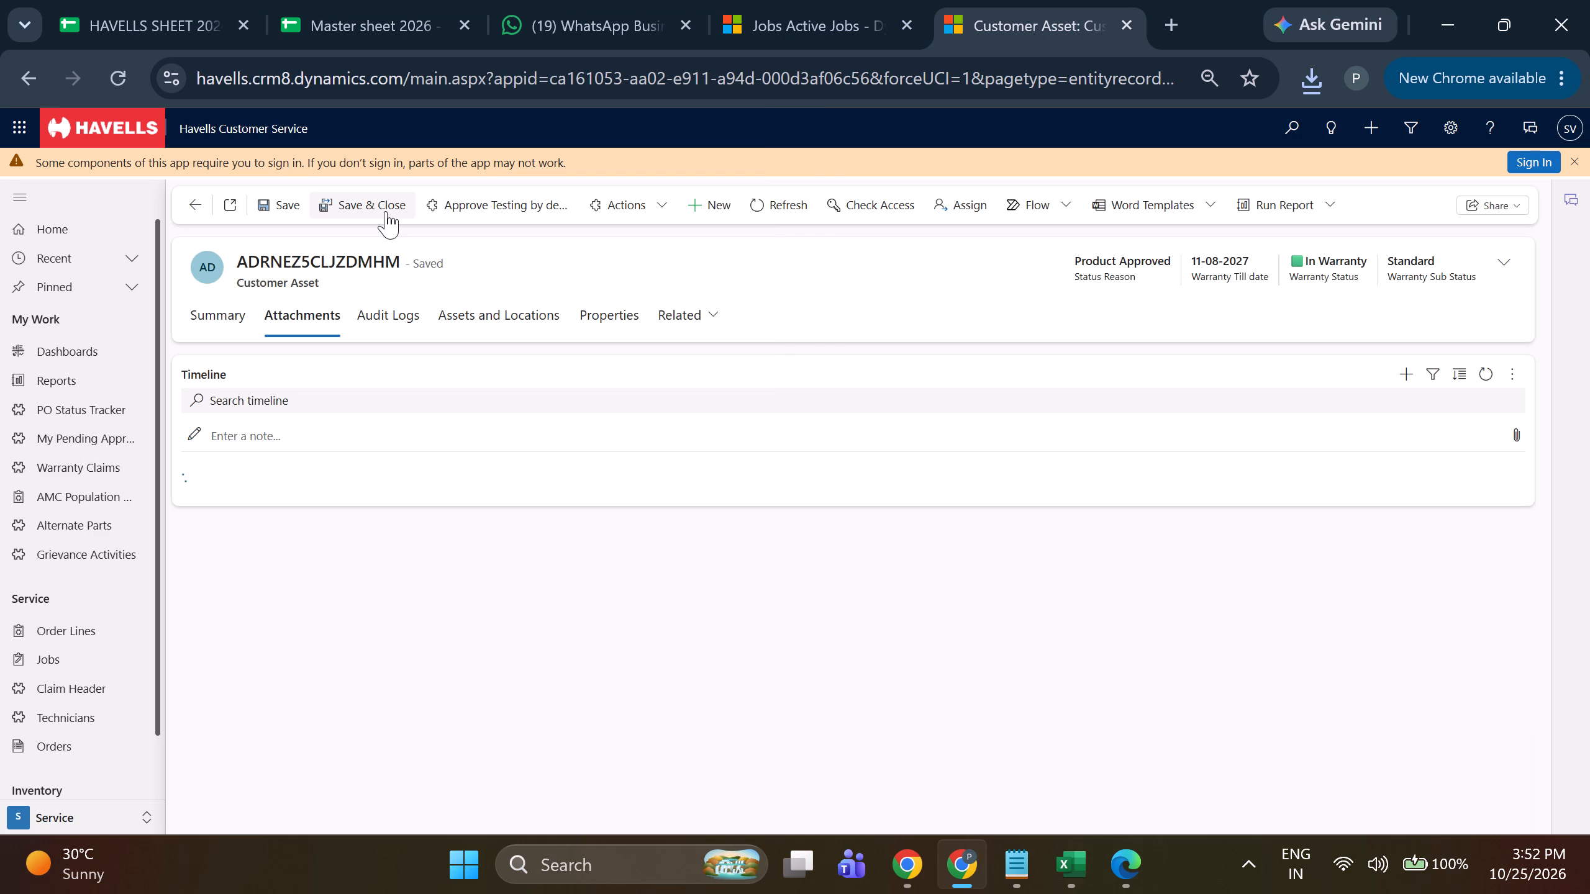
{"action": "left_click", "coordinate": [112, 92]}
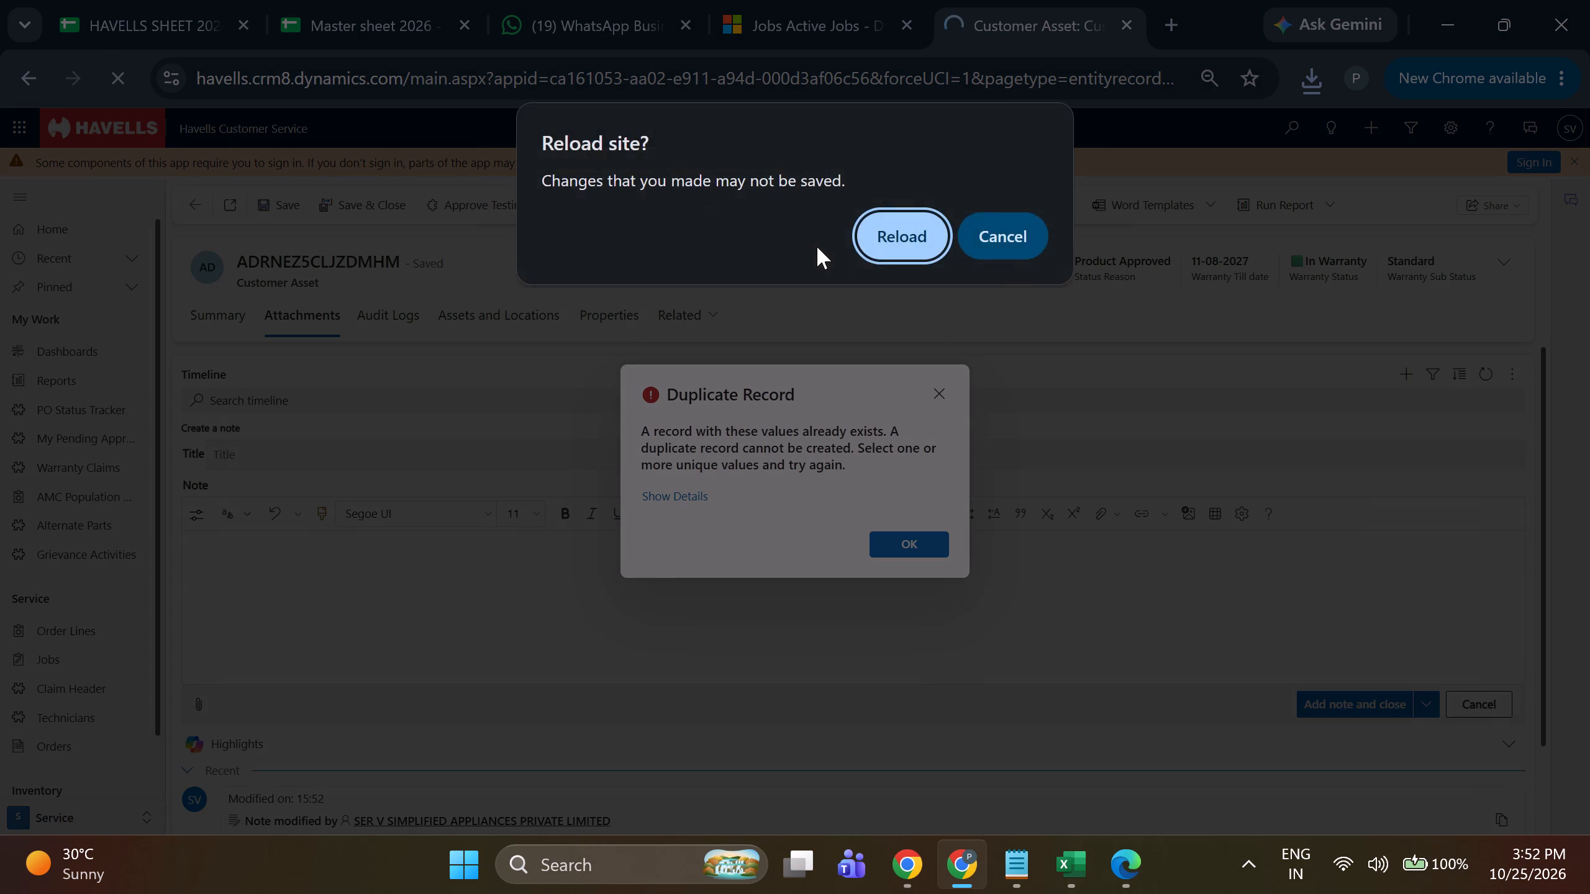
{"action": "left_click", "coordinate": [873, 240]}
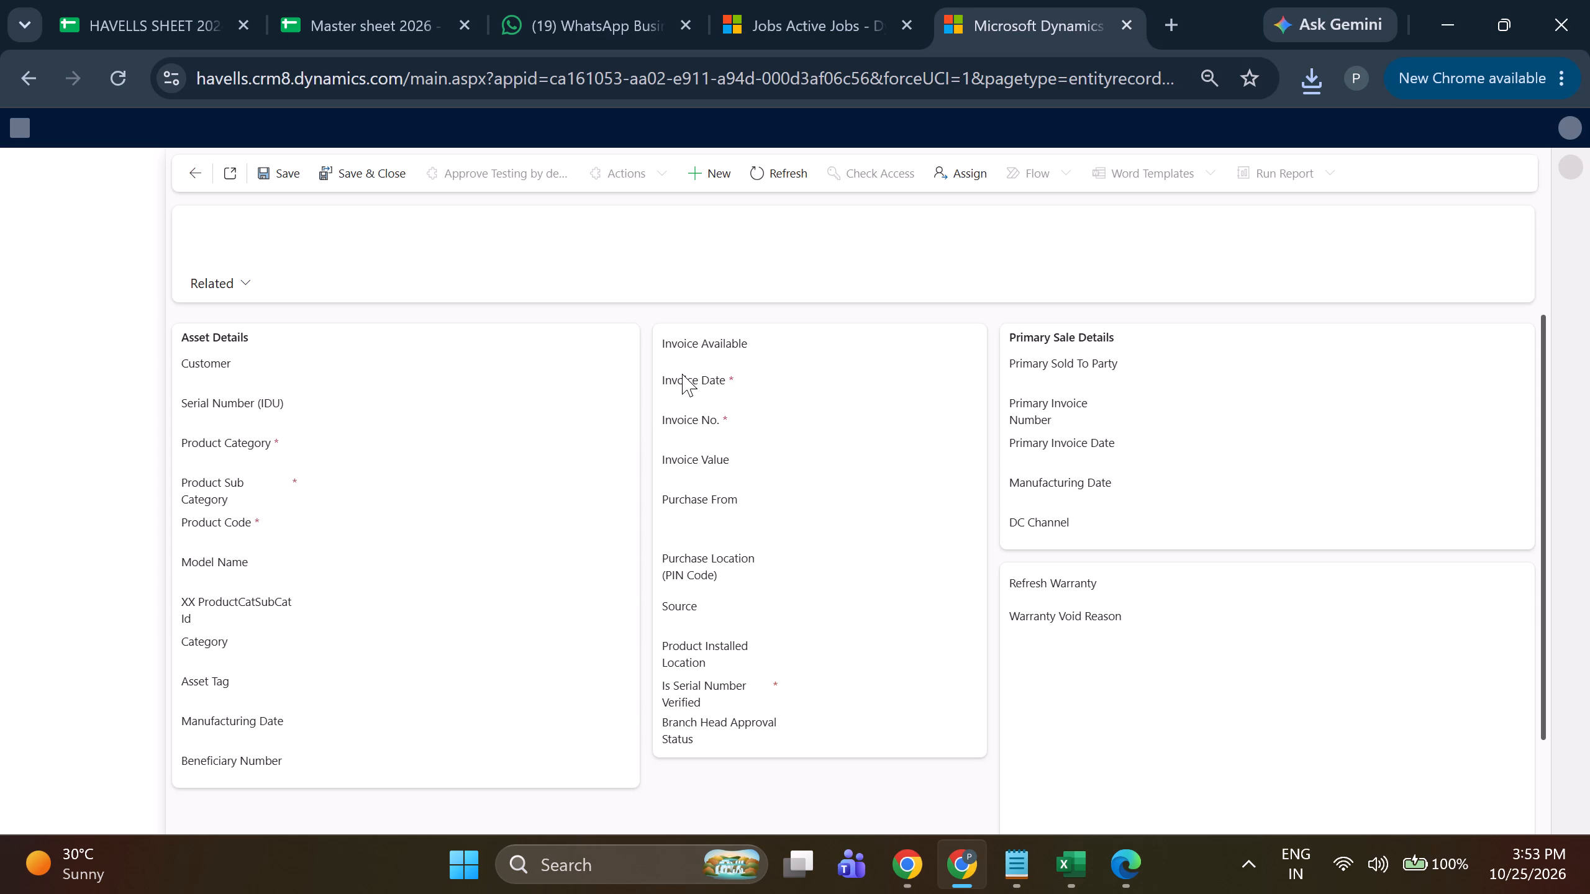
{"action": "left_click", "coordinate": [296, 298]}
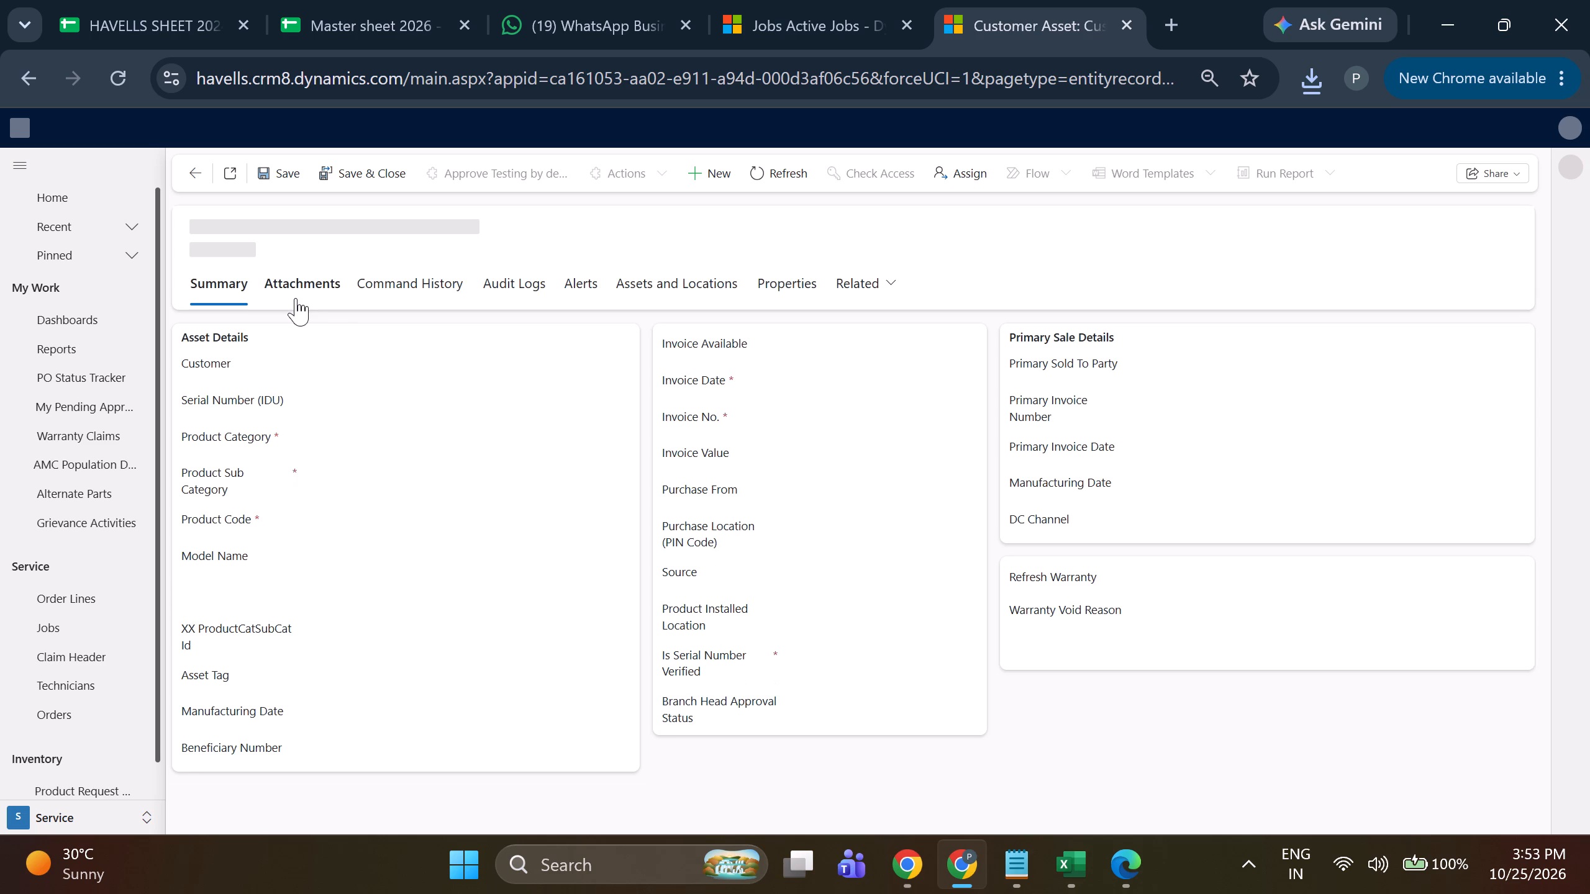
{"action": "left_click", "coordinate": [296, 298]}
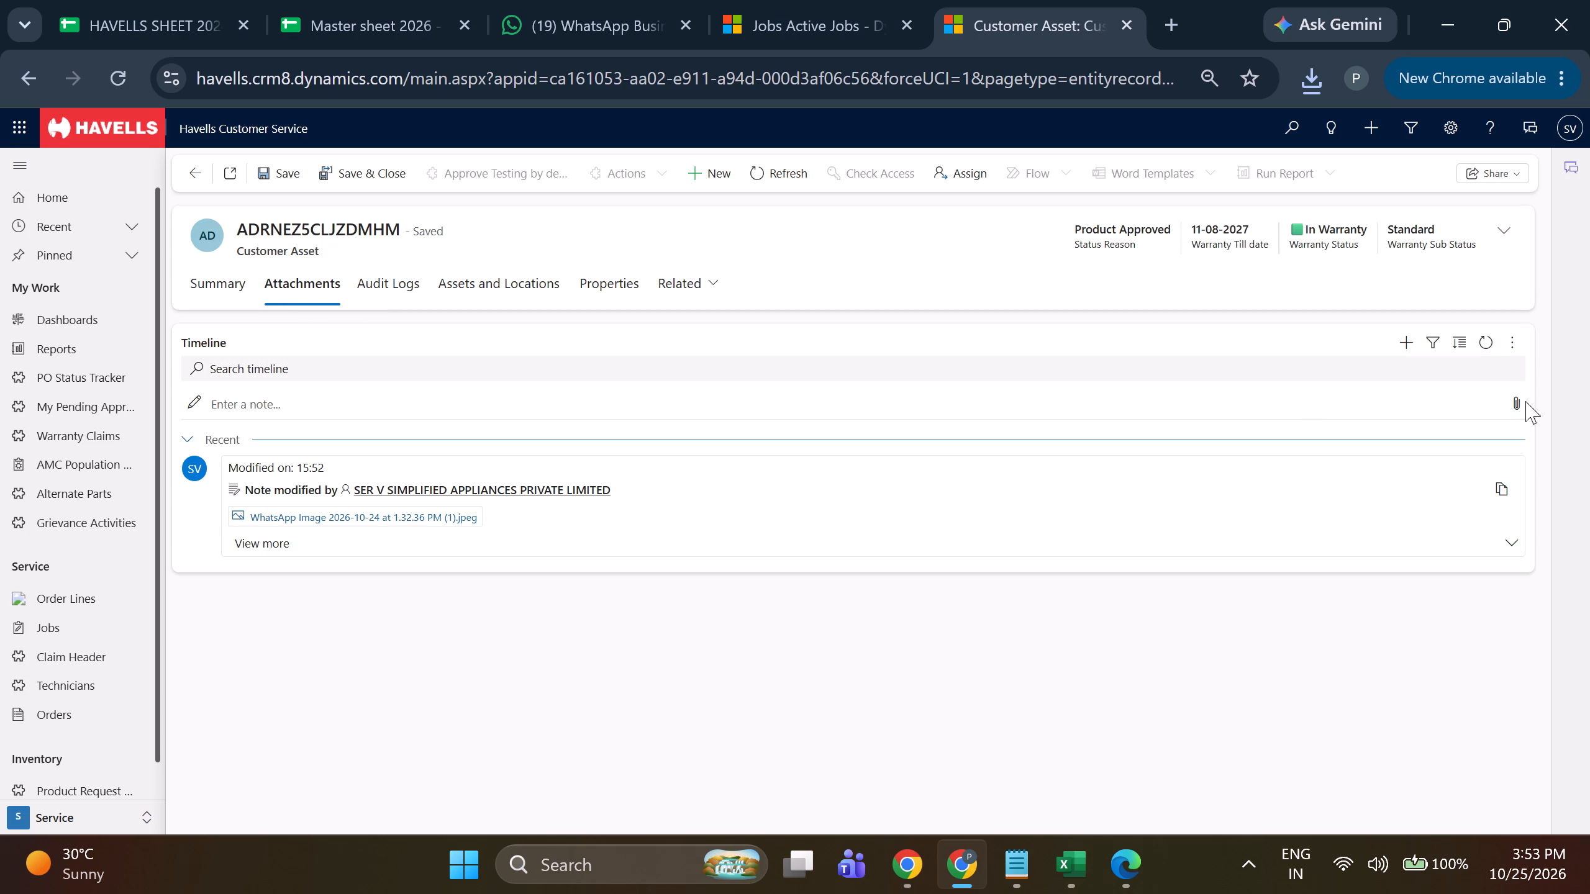
{"action": "left_click", "coordinate": [1512, 404]}
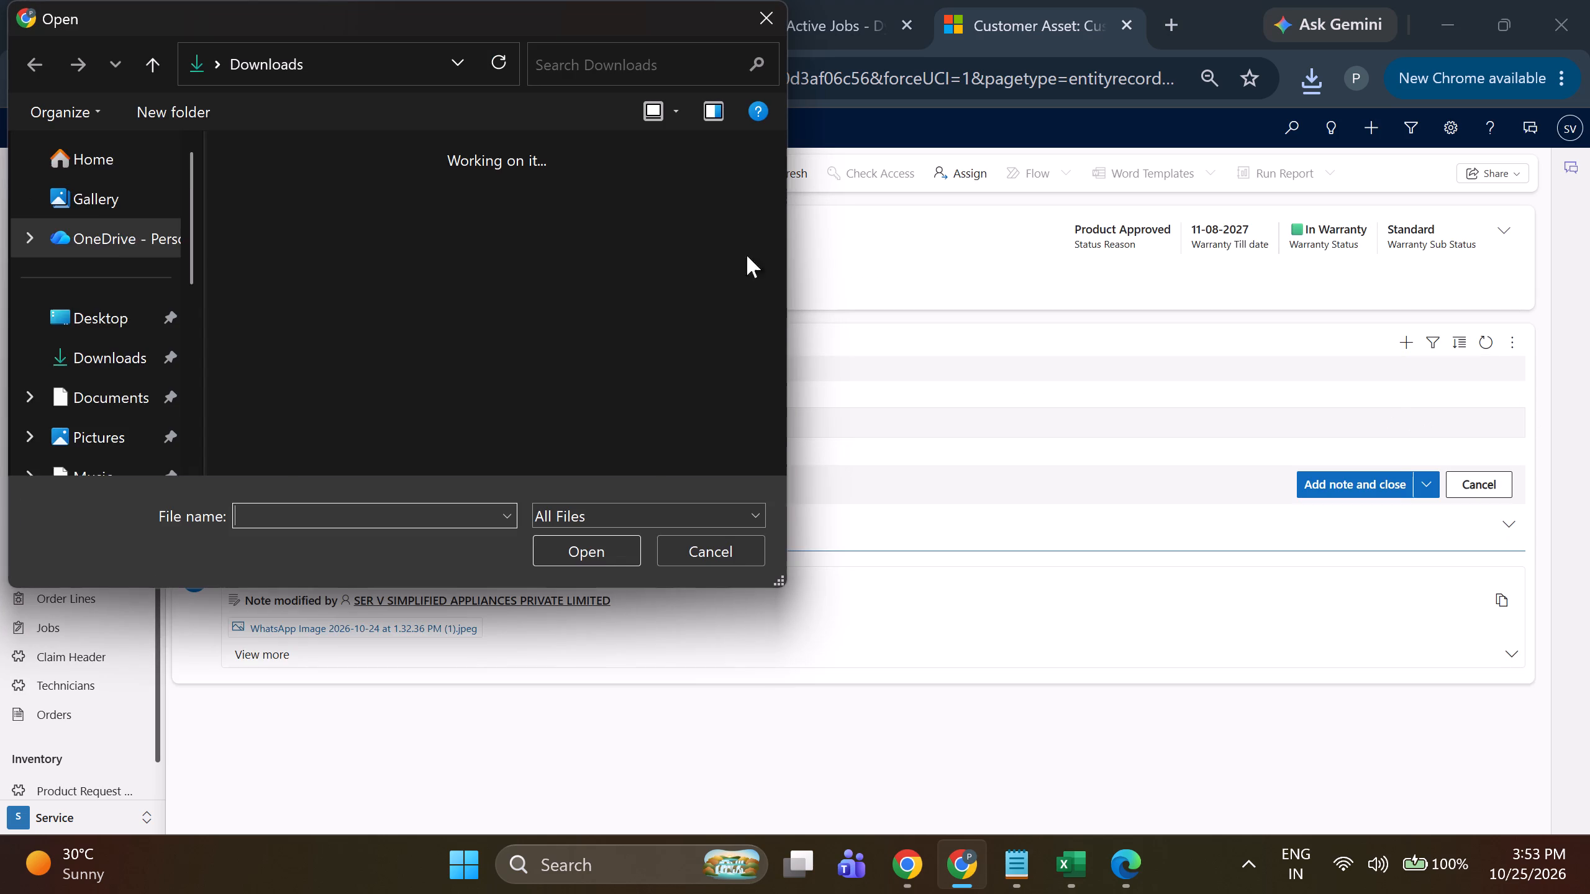
{"action": "double_click", "coordinate": [476, 260]}
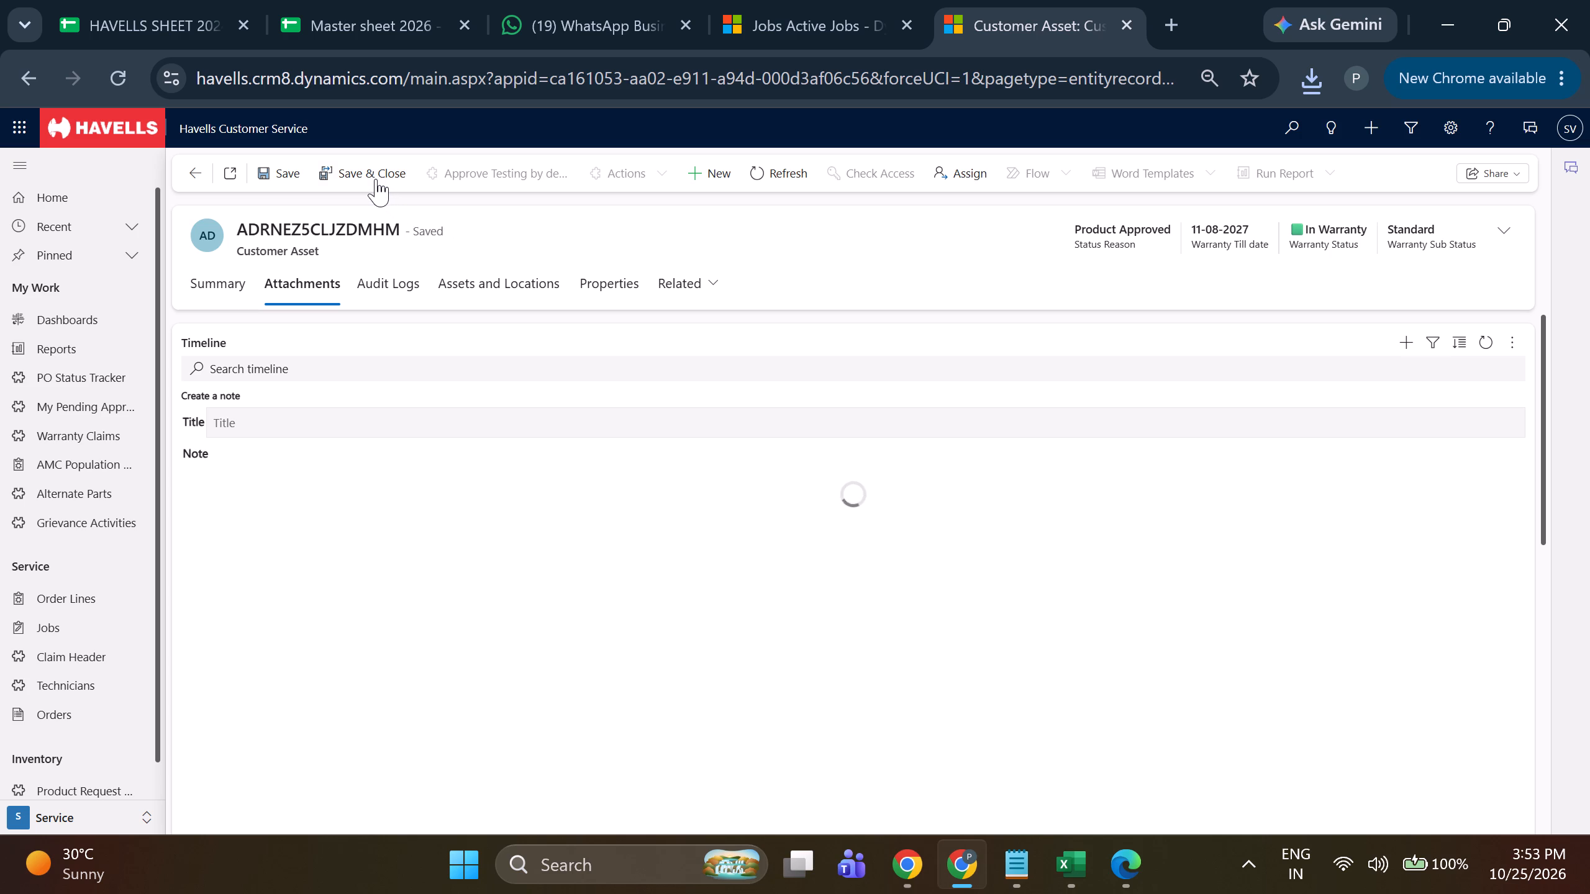
{"action": "left_click", "coordinate": [376, 179]}
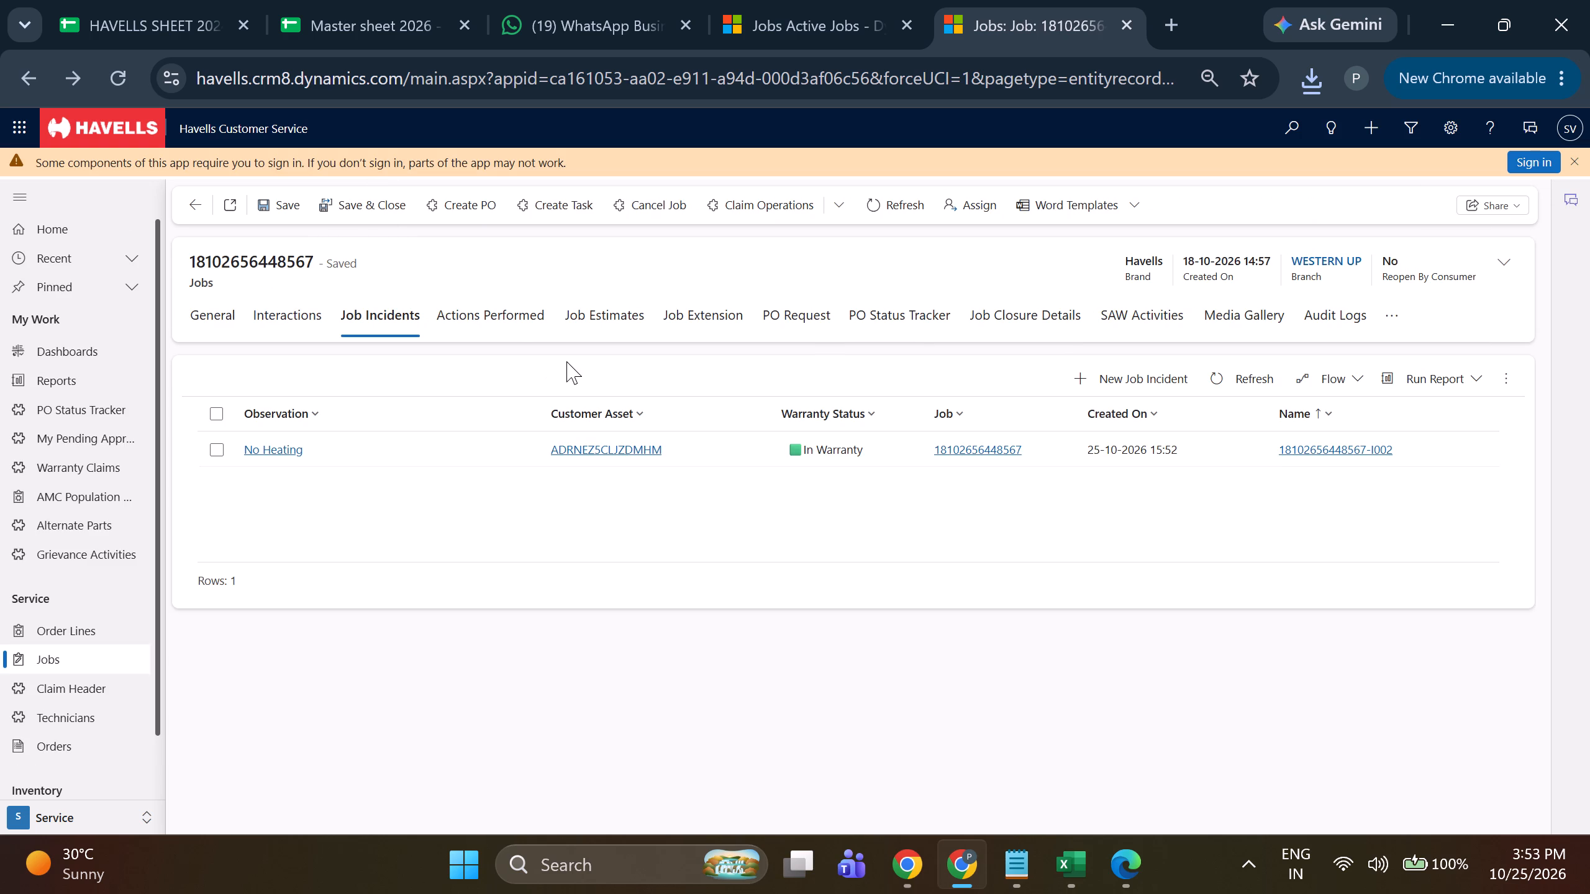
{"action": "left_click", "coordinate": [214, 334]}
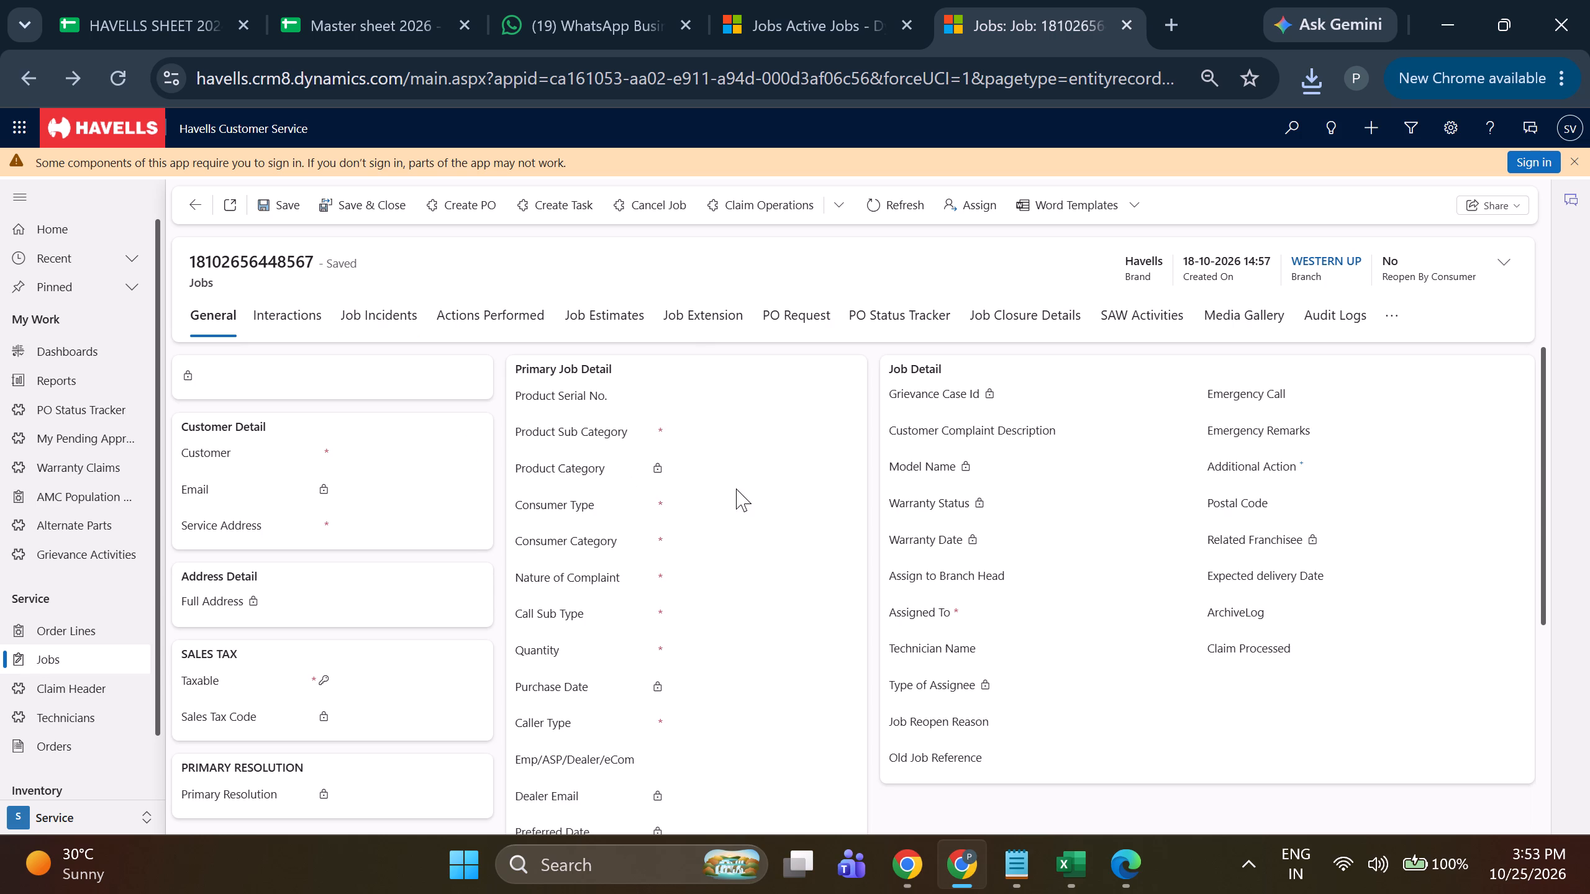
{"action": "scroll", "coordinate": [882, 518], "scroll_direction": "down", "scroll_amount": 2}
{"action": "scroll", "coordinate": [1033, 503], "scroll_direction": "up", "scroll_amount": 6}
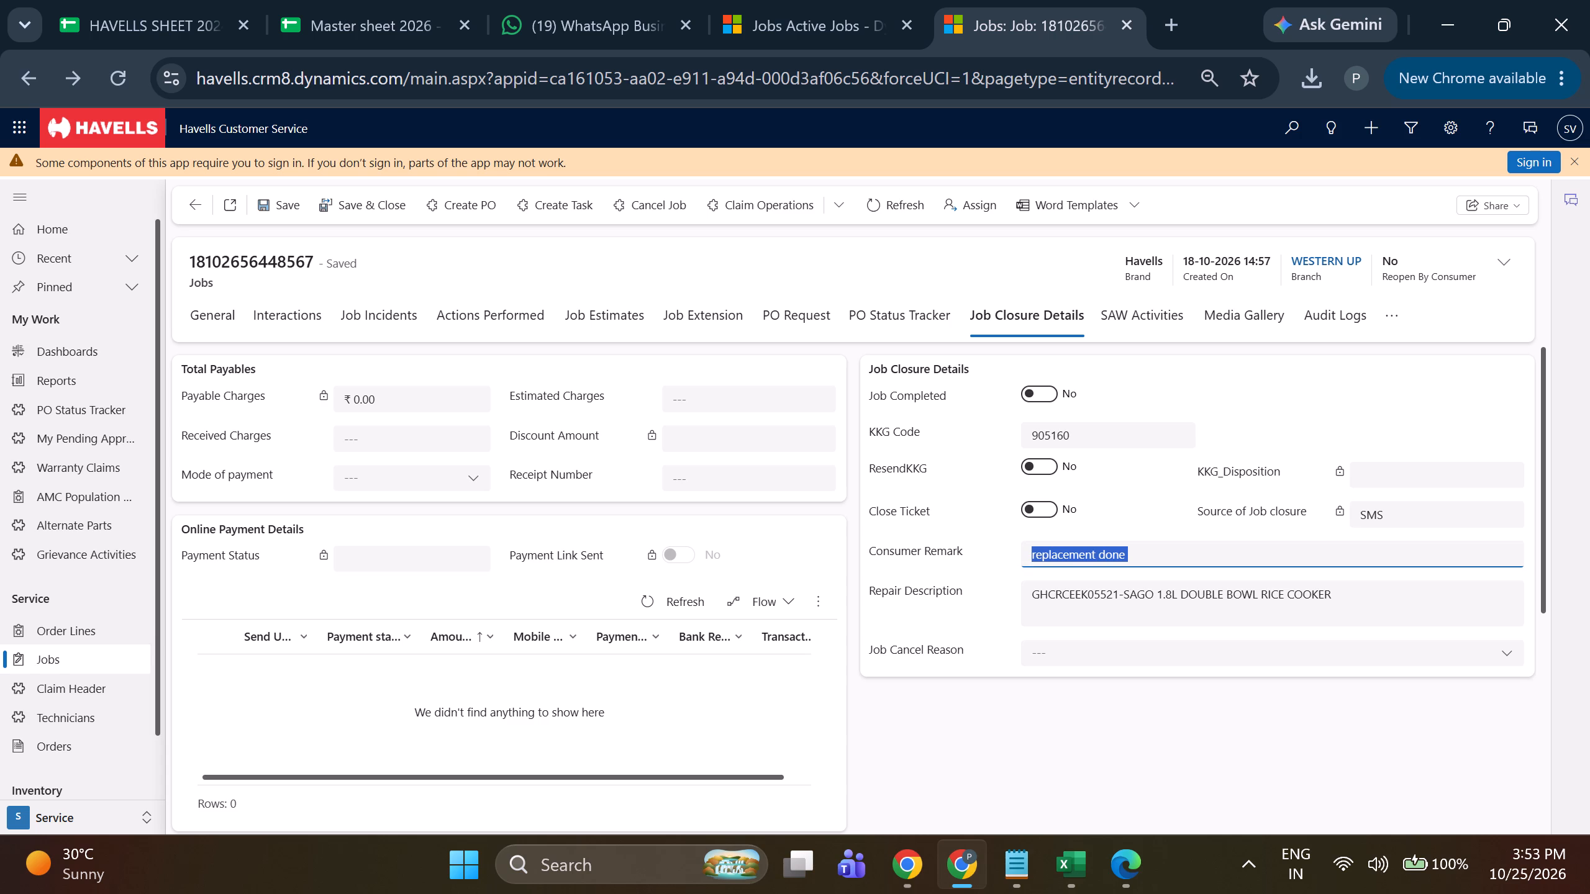
{"action": "key", "text": "ctrl+c"}
{"action": "triple_click", "coordinate": [1140, 608]}
{"action": "left_click", "coordinate": [1140, 608]}
{"action": "key", "text": "ctrl+v"}
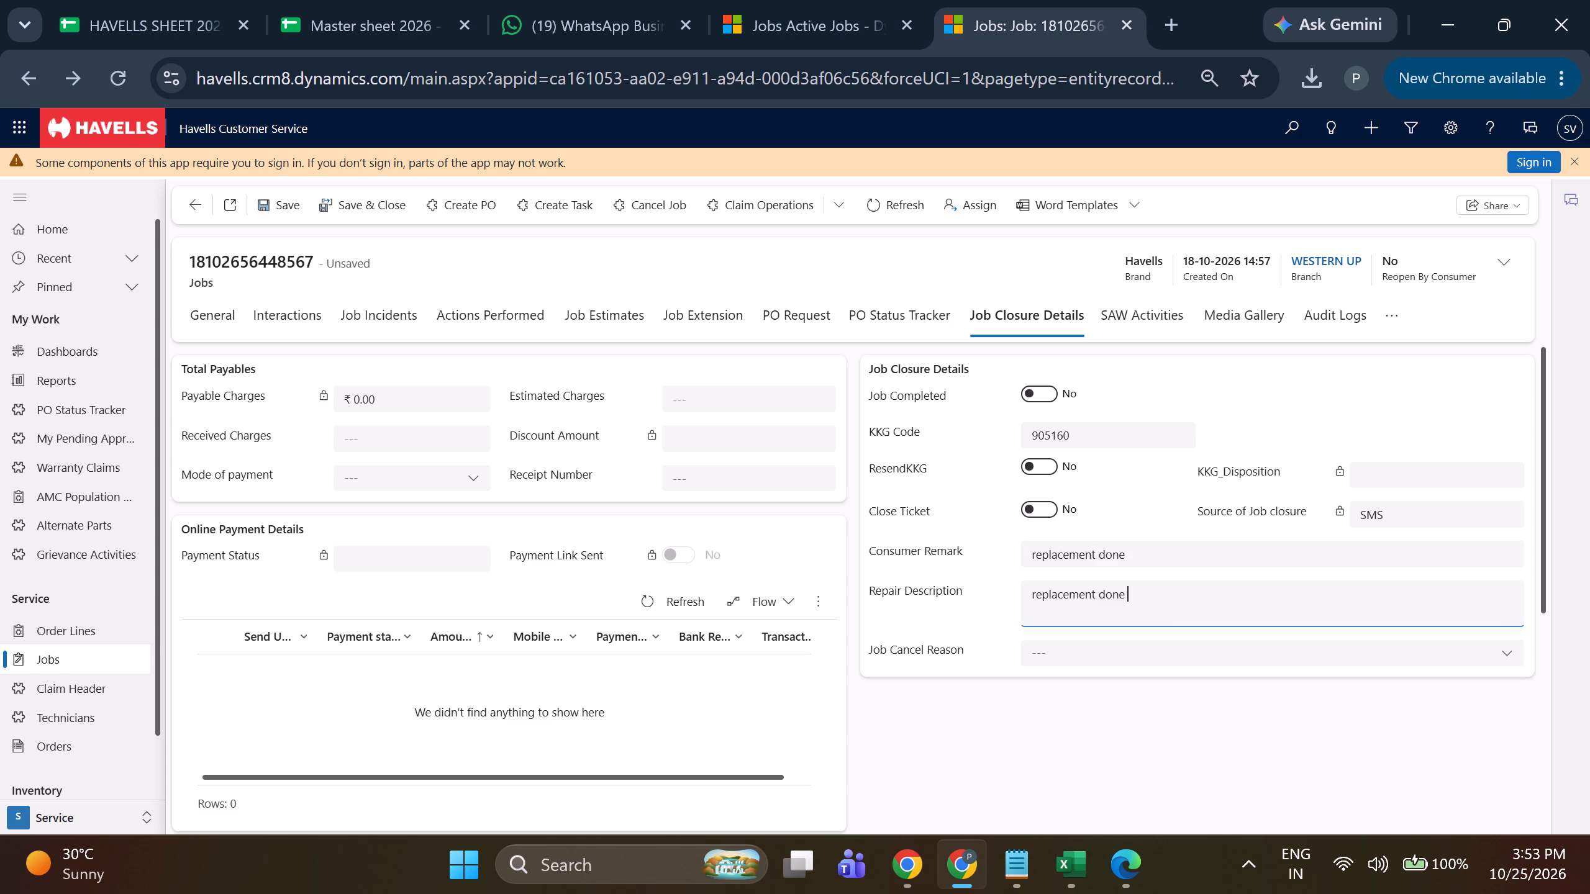
{"action": "left_click", "coordinate": [1038, 398]}
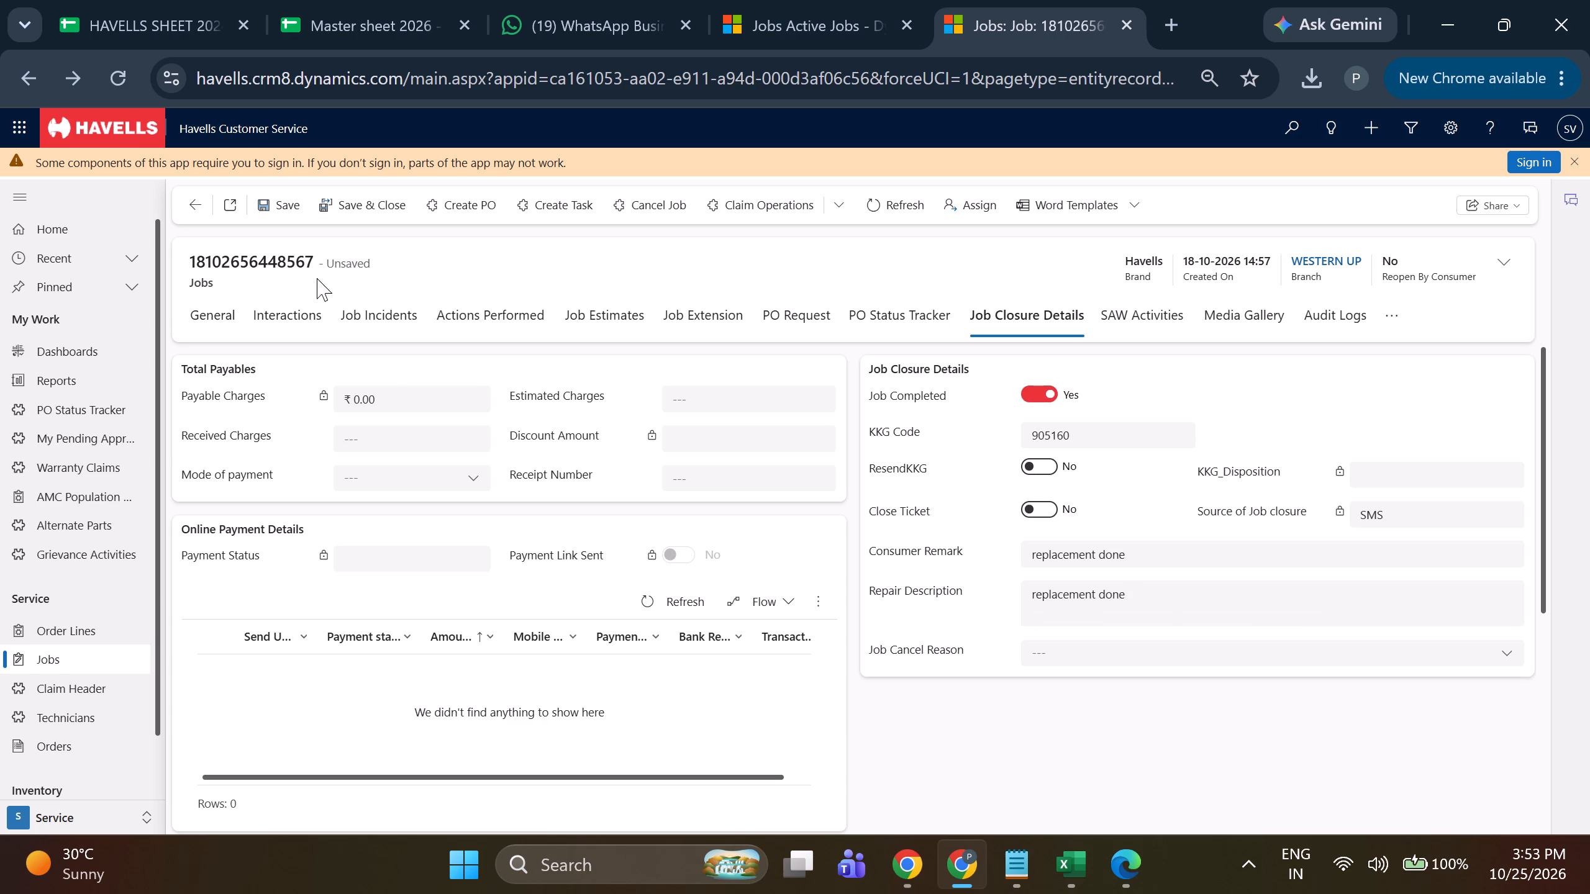
{"action": "left_click", "coordinate": [255, 208]}
{"action": "left_click", "coordinate": [352, 209]}
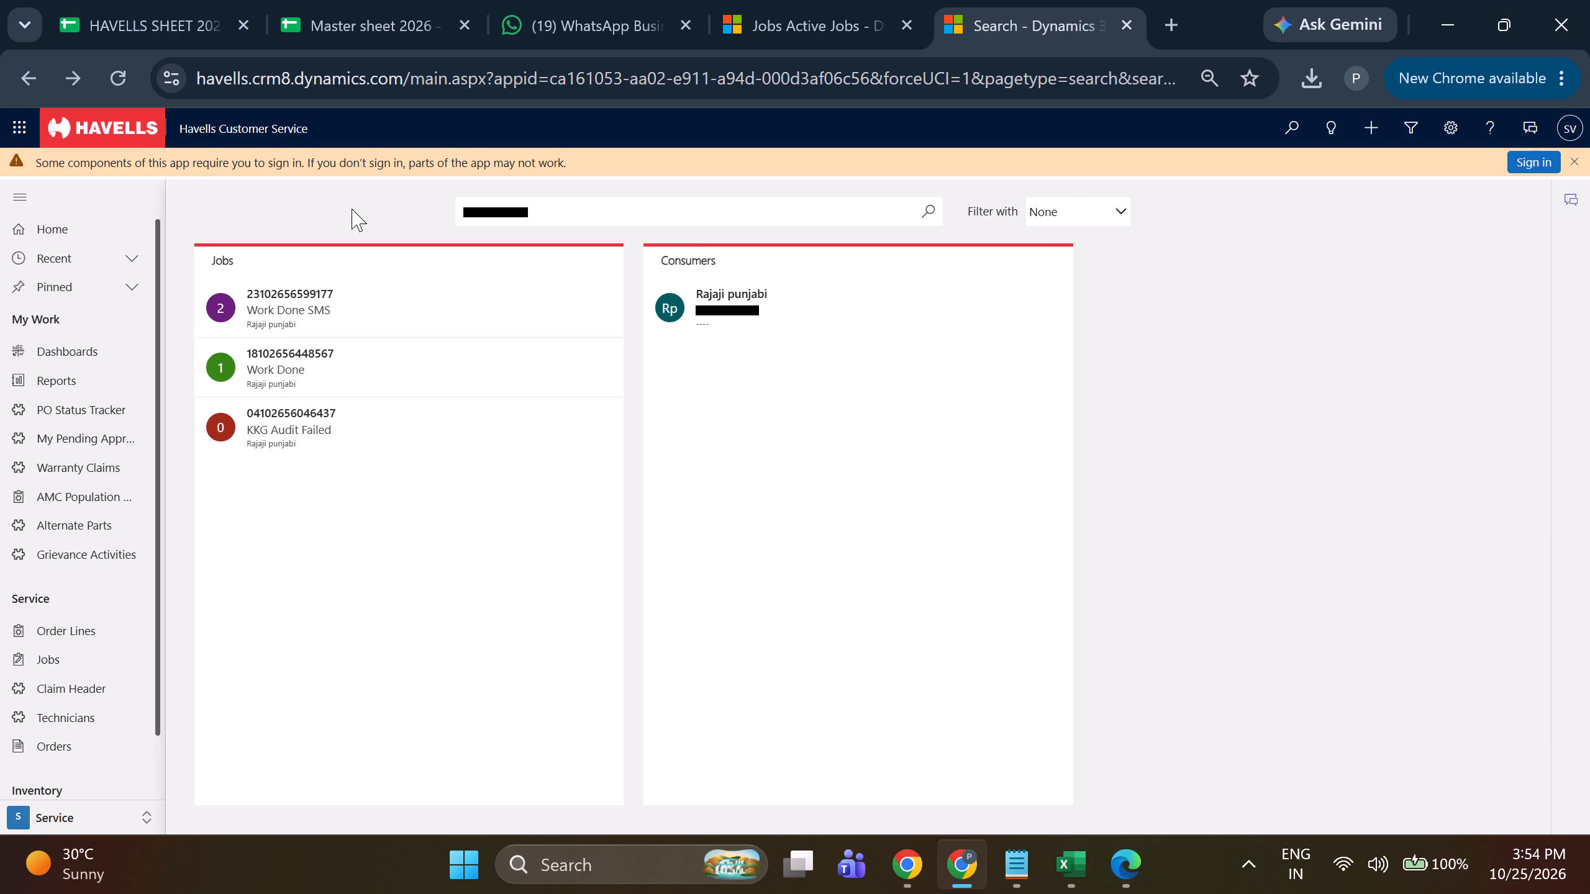
{"action": "triple_click", "coordinate": [930, 214]}
{"action": "double_click", "coordinate": [930, 214]}
{"action": "left_click", "coordinate": [438, 362]}
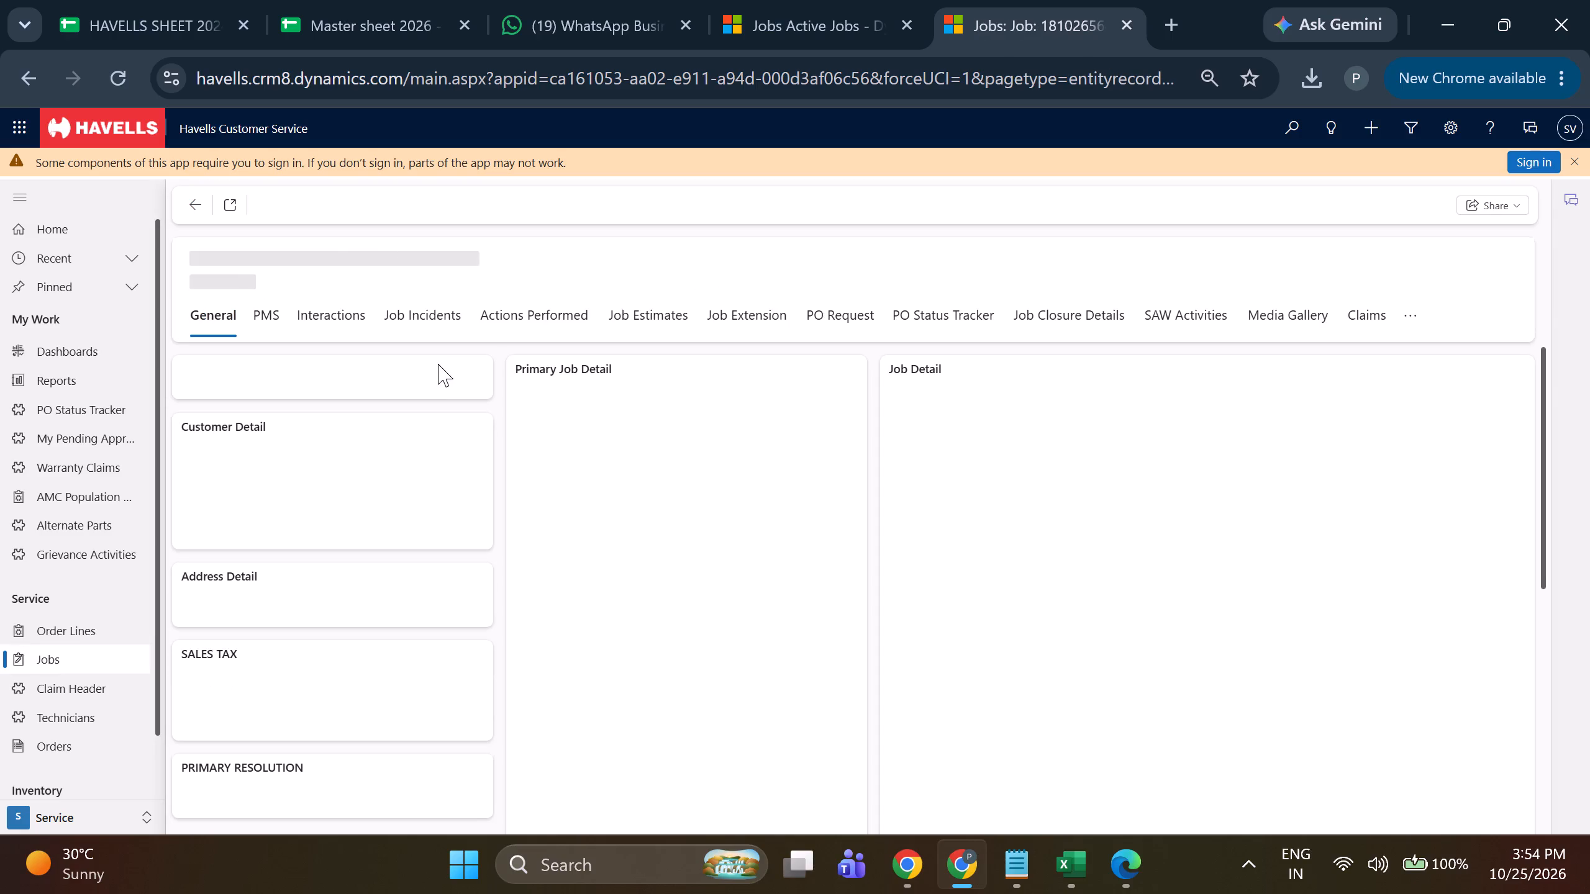
Look over the job's general details and bring up the customer assets available for its Product Serial No.
{"action": "scroll", "coordinate": [743, 455], "scroll_direction": "down", "scroll_amount": 1}
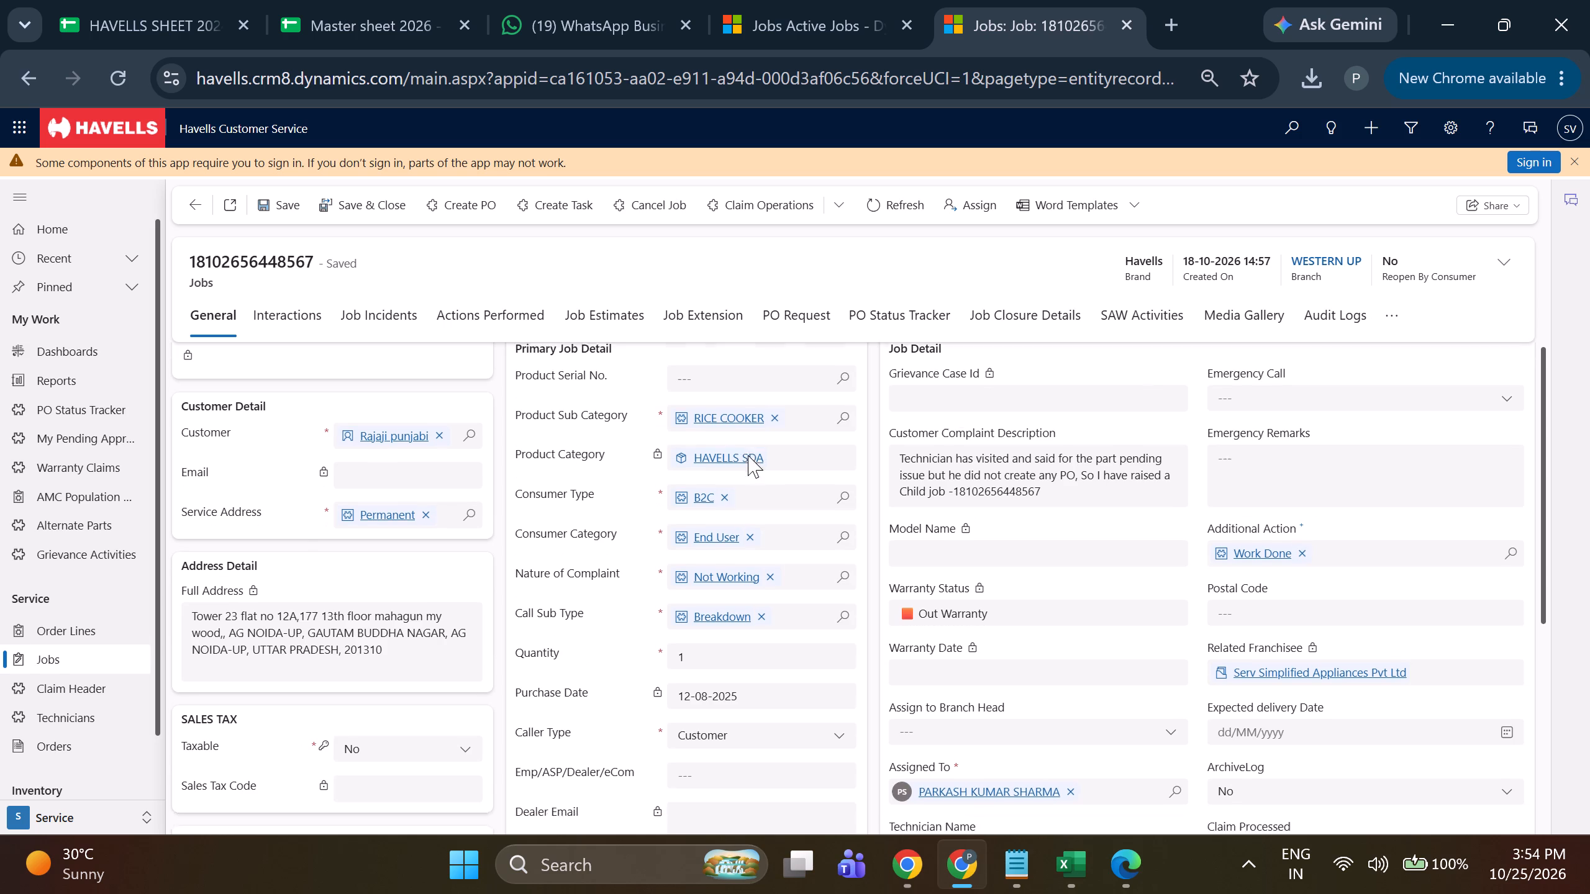
{"action": "scroll", "coordinate": [811, 489], "scroll_direction": "up", "scroll_amount": 3}
{"action": "scroll", "coordinate": [836, 487], "scroll_direction": "down", "scroll_amount": 2}
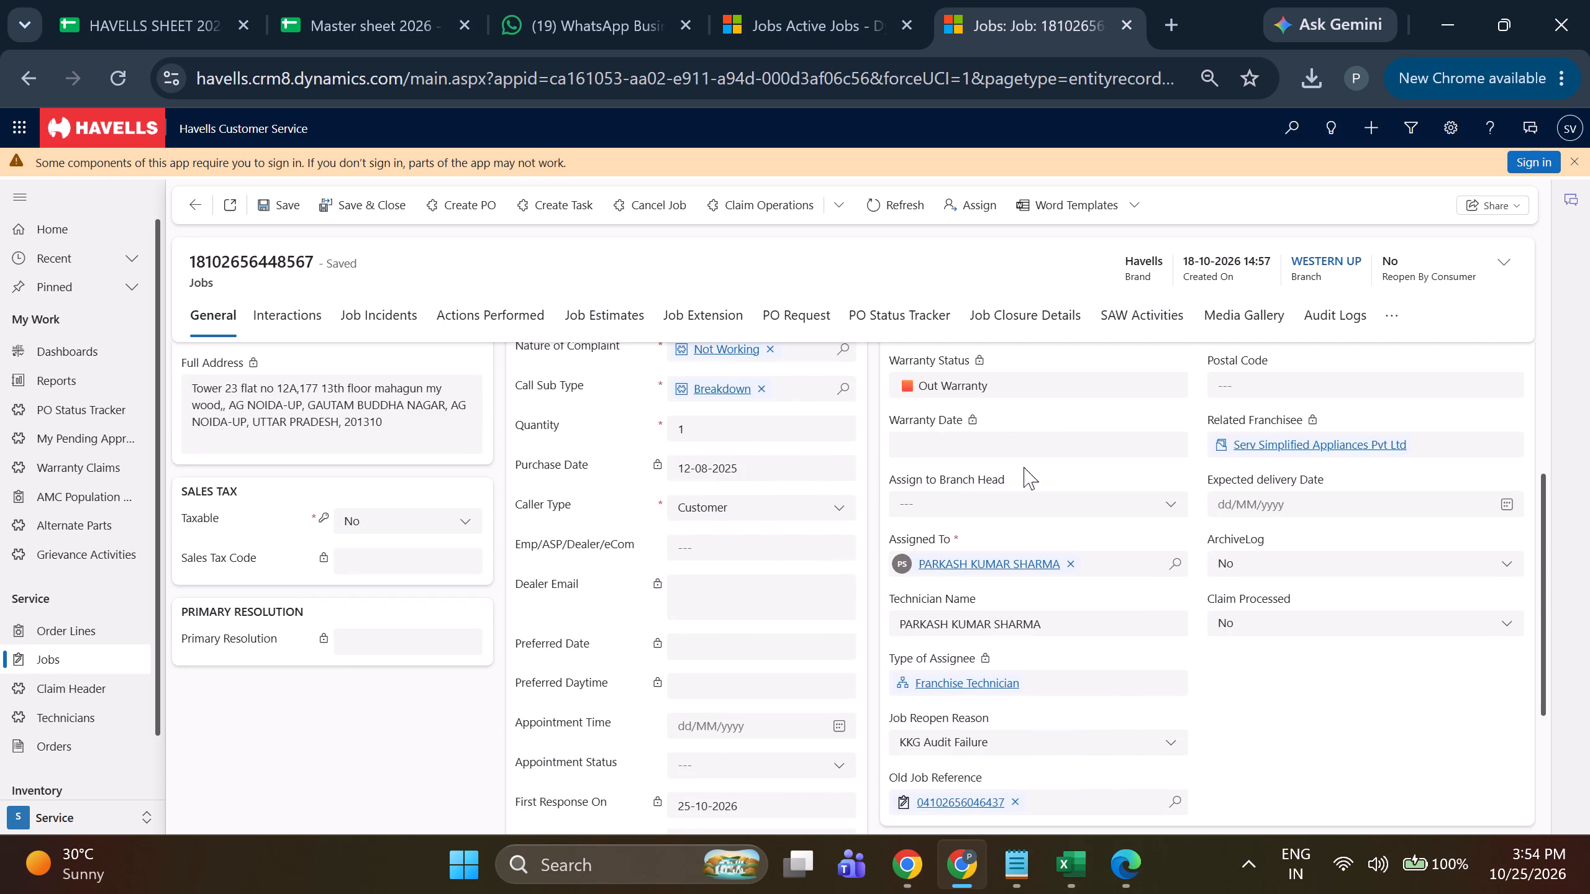
{"action": "scroll", "coordinate": [1045, 452], "scroll_direction": "up", "scroll_amount": 3}
{"action": "left_click", "coordinate": [845, 403]}
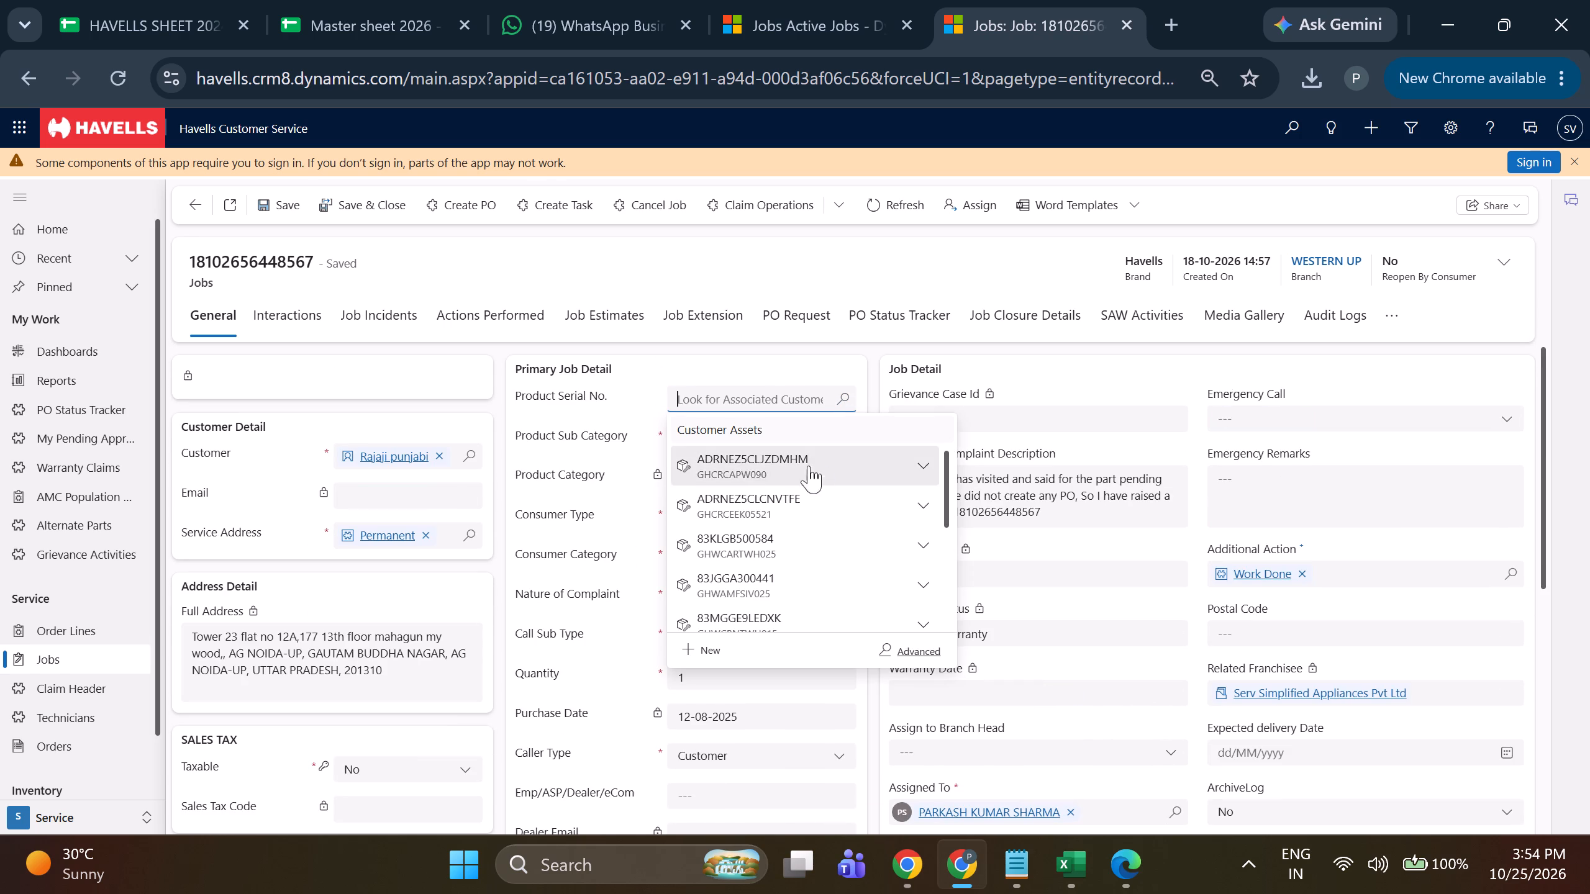
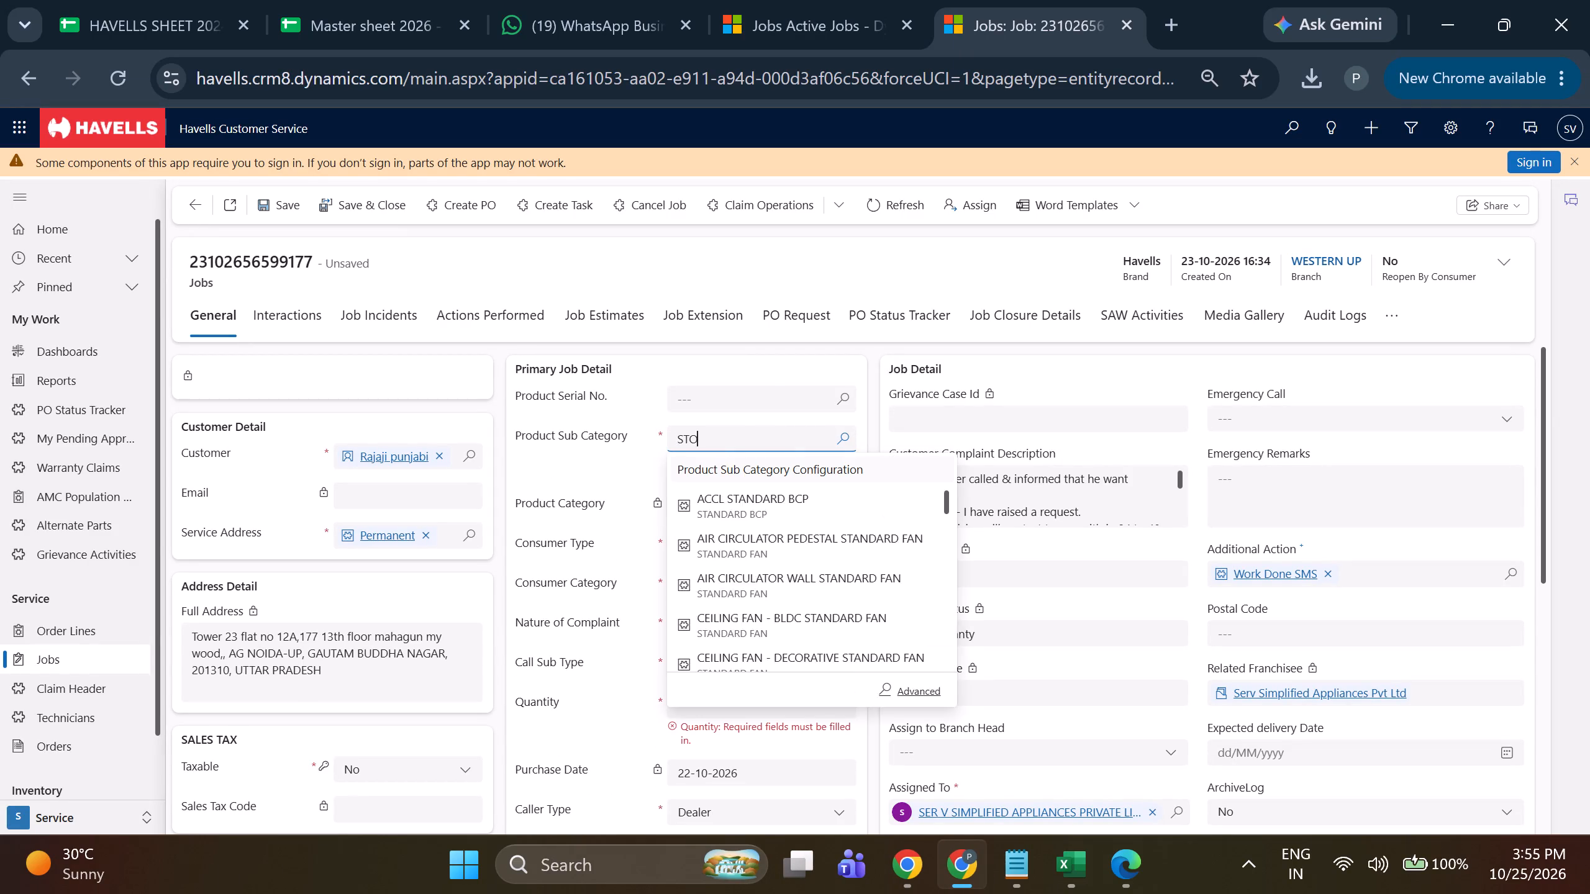
Set the job's Product Sub Category to STORAGE WATER HEATER HAVELLS.
{"action": "left_click", "coordinate": [801, 529]}
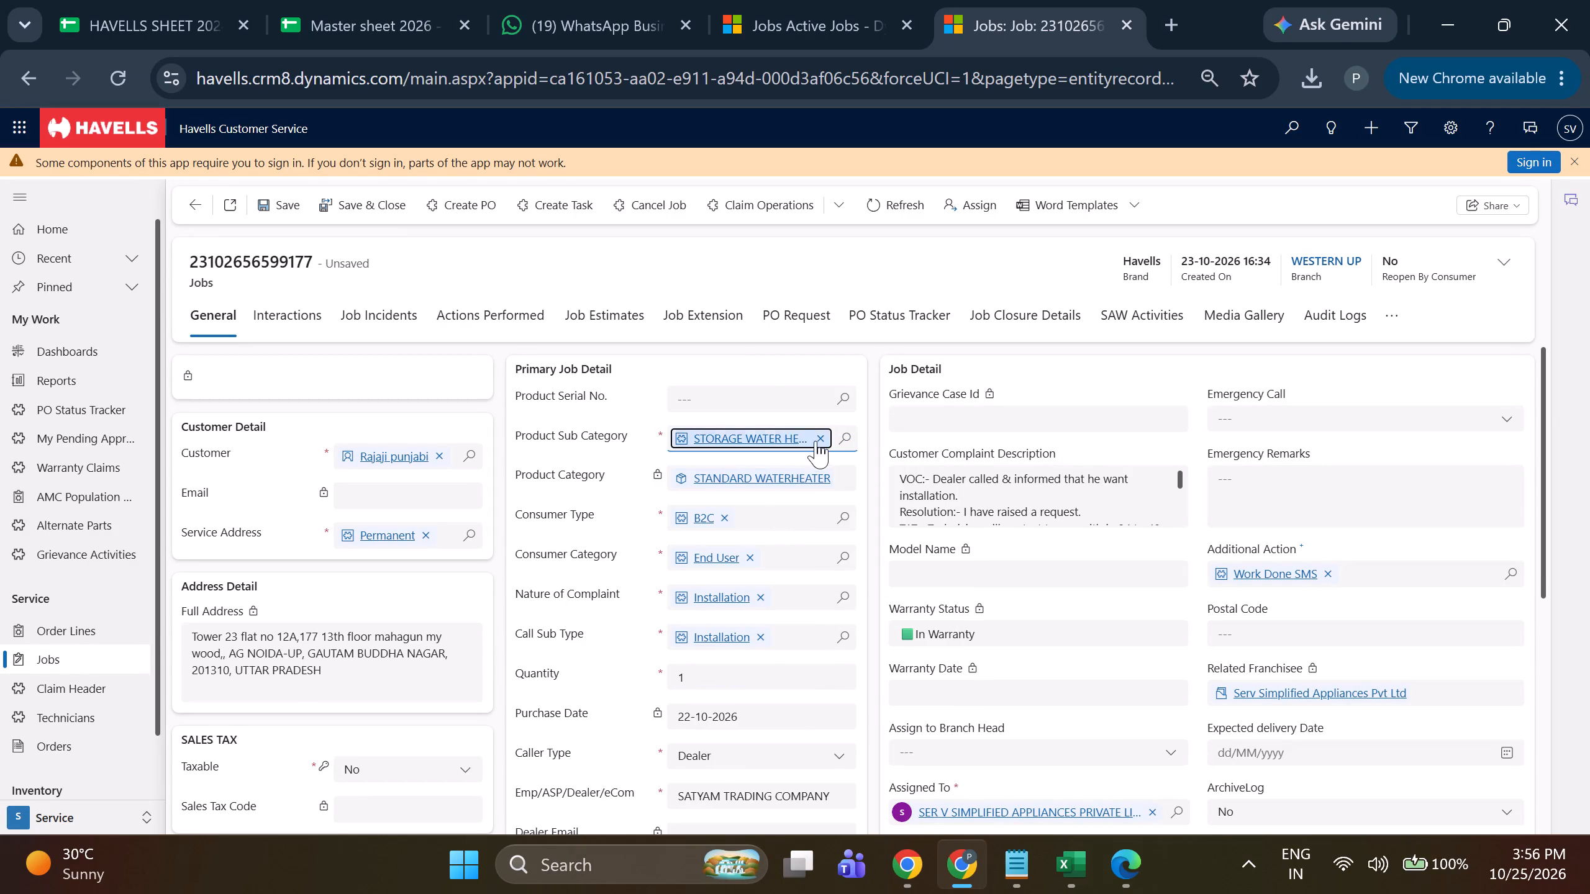
{"action": "left_click", "coordinate": [822, 438]}
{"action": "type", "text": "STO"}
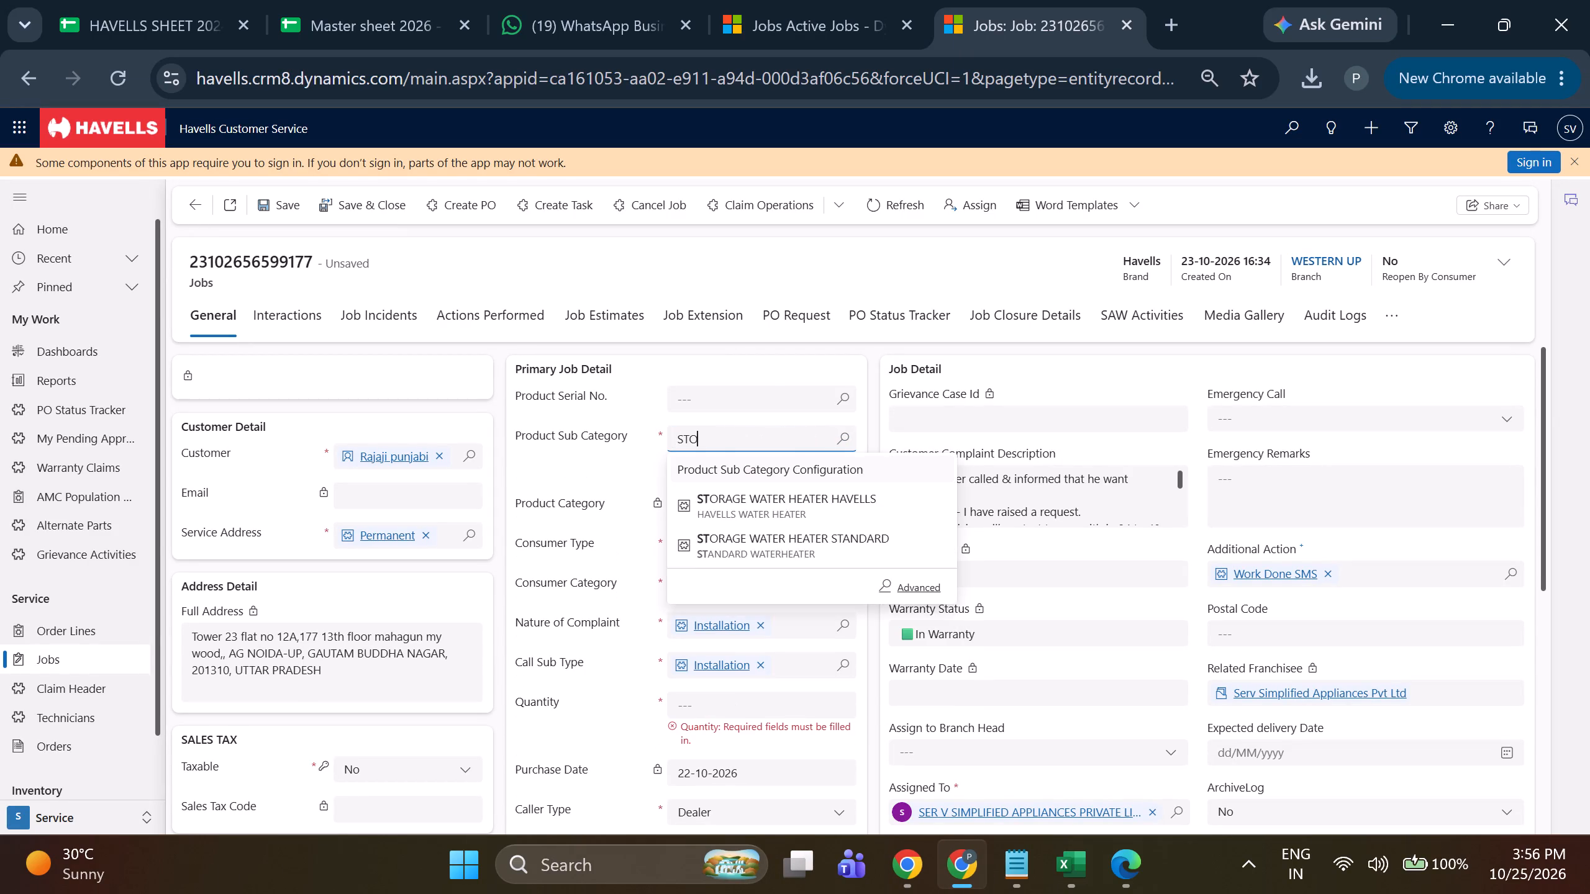
{"action": "left_click", "coordinate": [818, 502]}
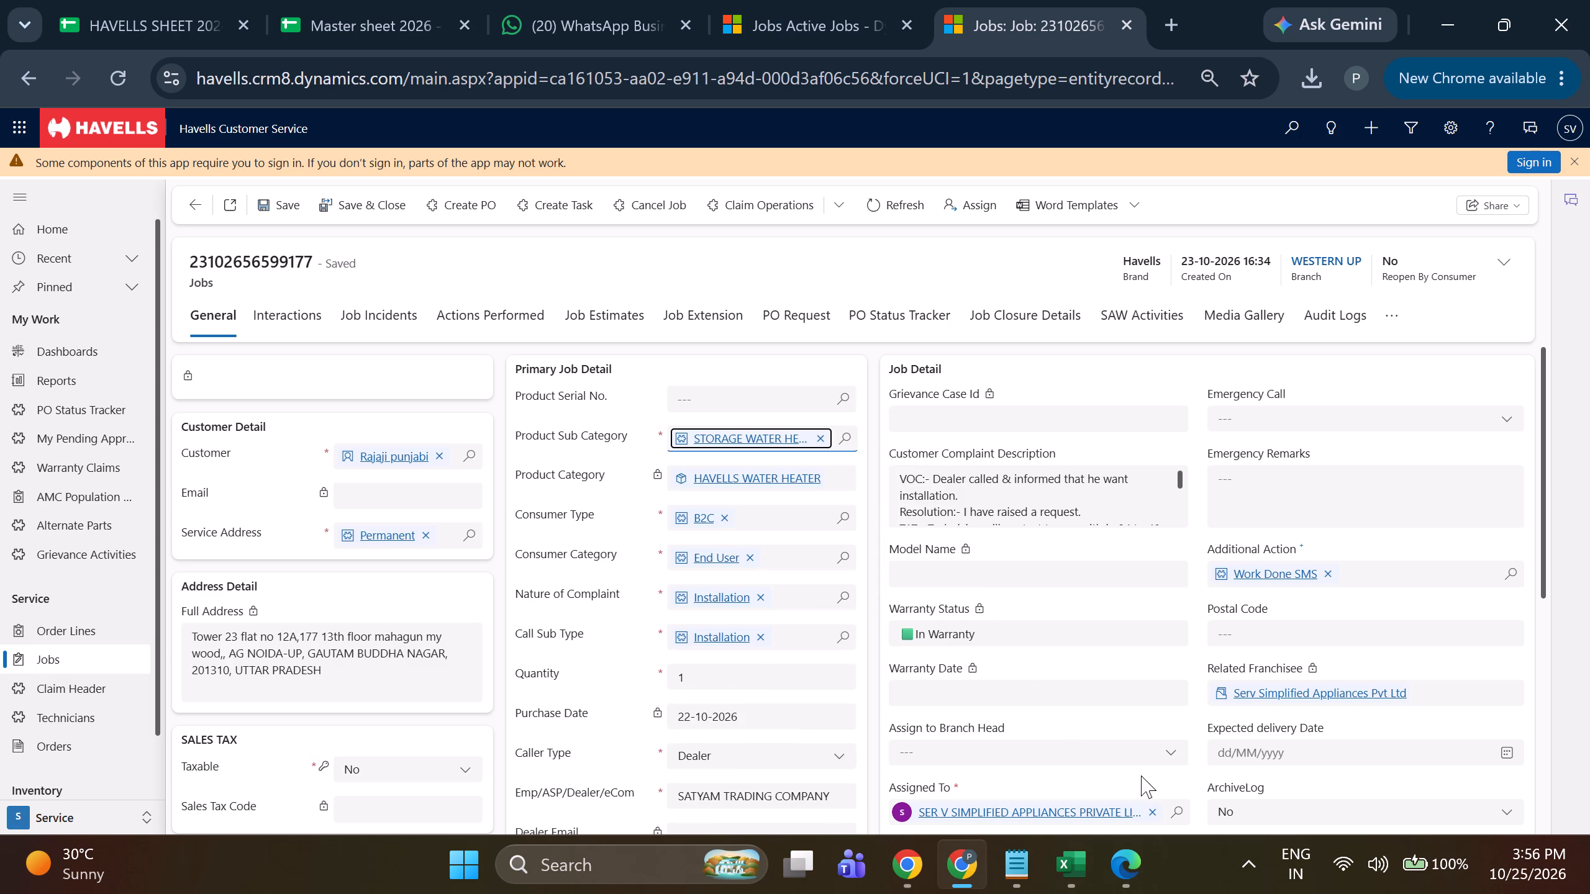
Change the job's Assigned To from the service franchise to the franchise technician Parkash and save the job.
{"action": "left_click", "coordinate": [1168, 815]}
{"action": "scroll", "coordinate": [1042, 716], "scroll_direction": "down", "scroll_amount": 2}
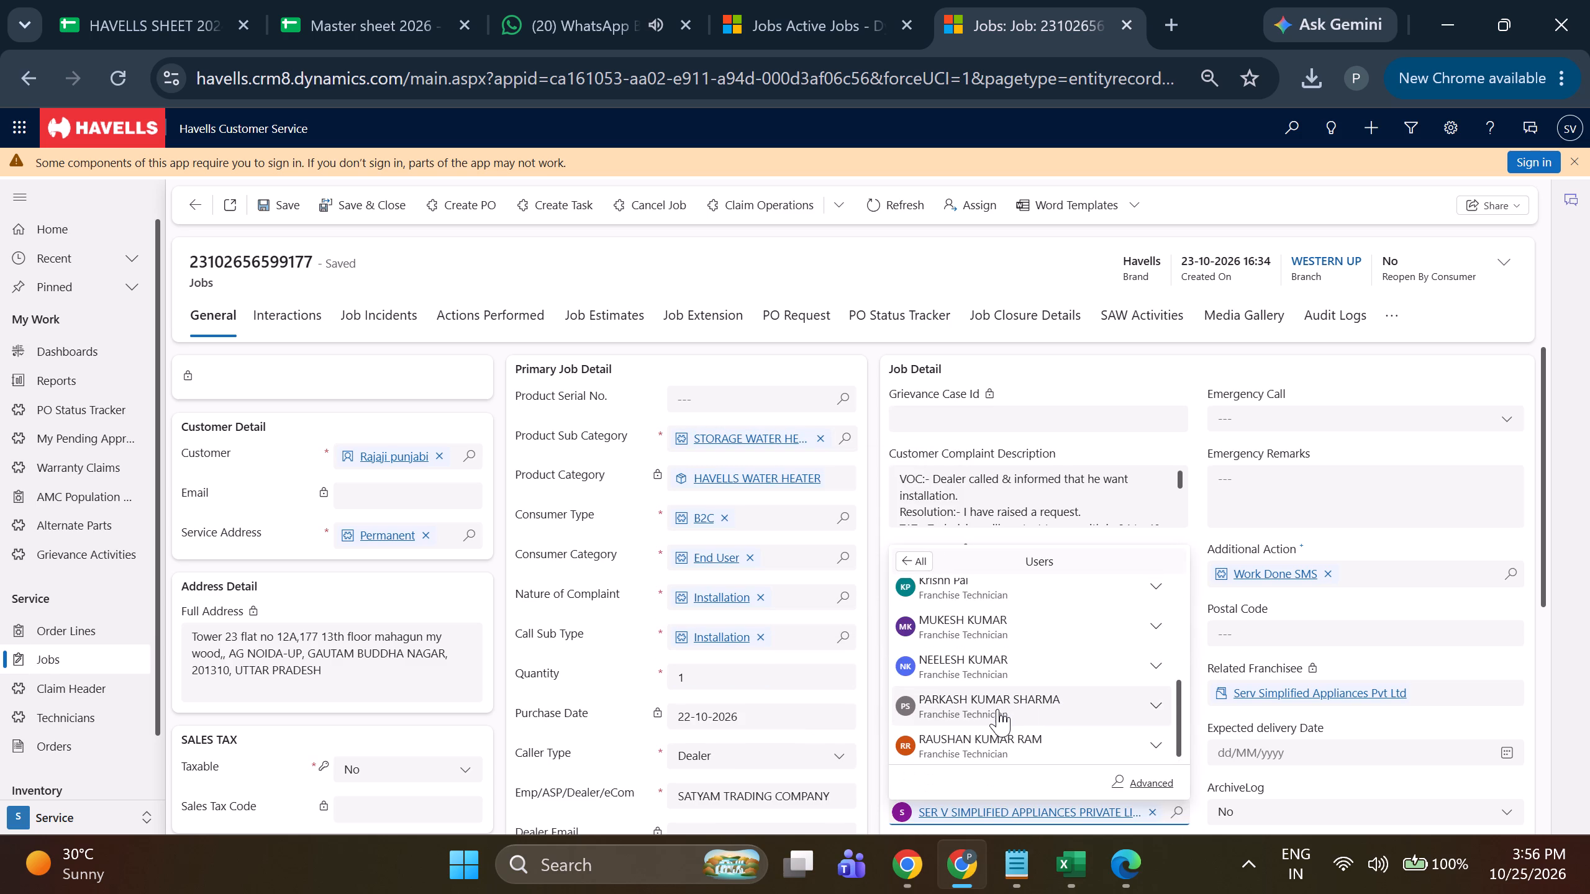
{"action": "left_click", "coordinate": [997, 709]}
{"action": "left_click", "coordinate": [278, 210]}
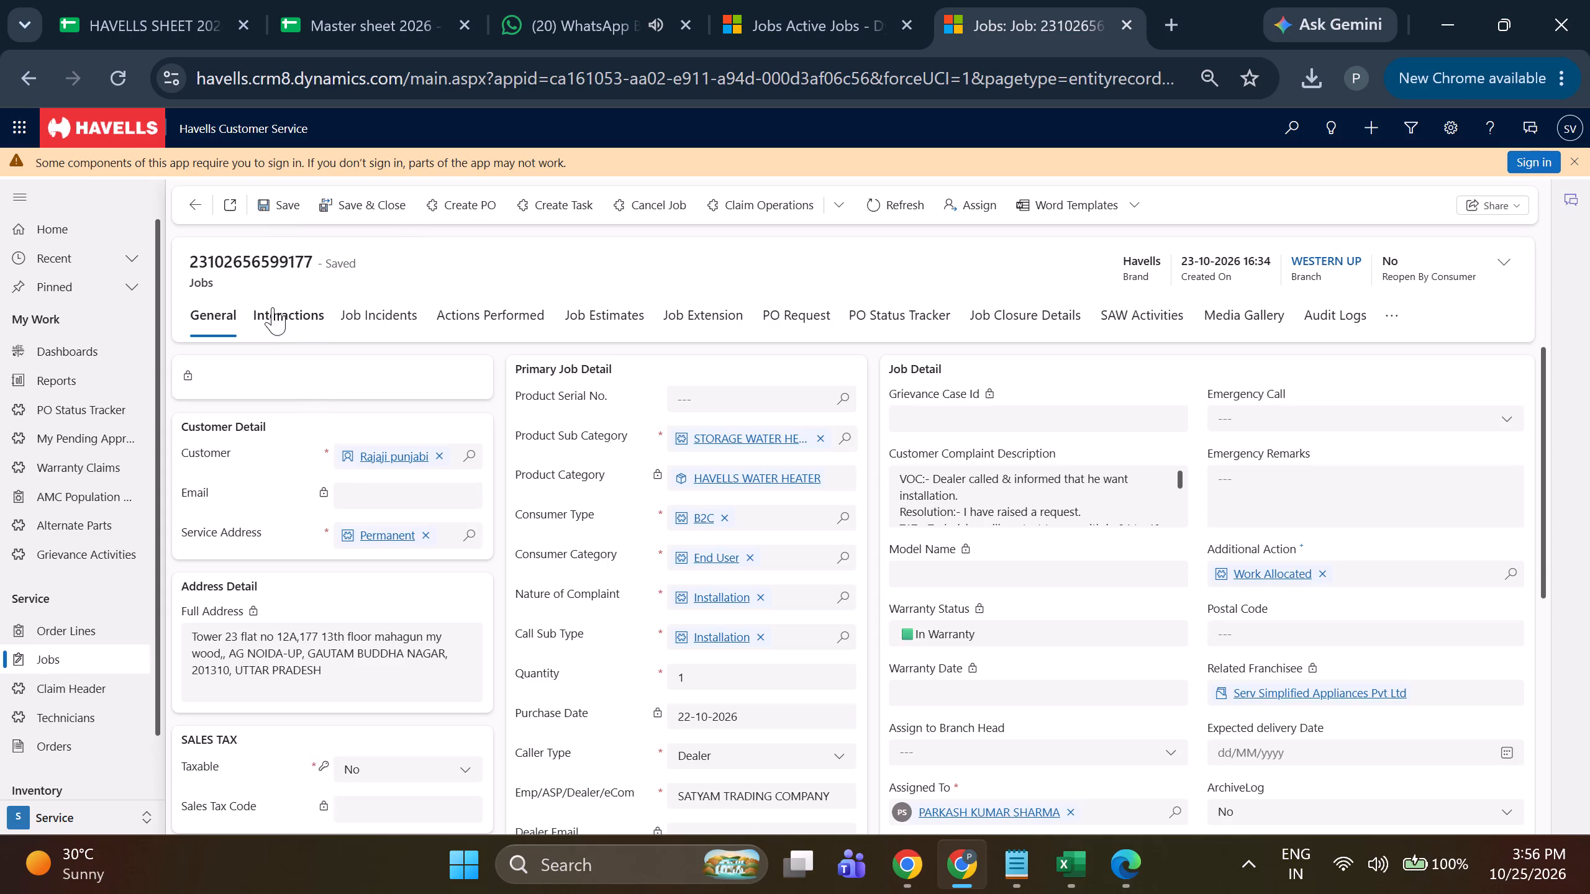
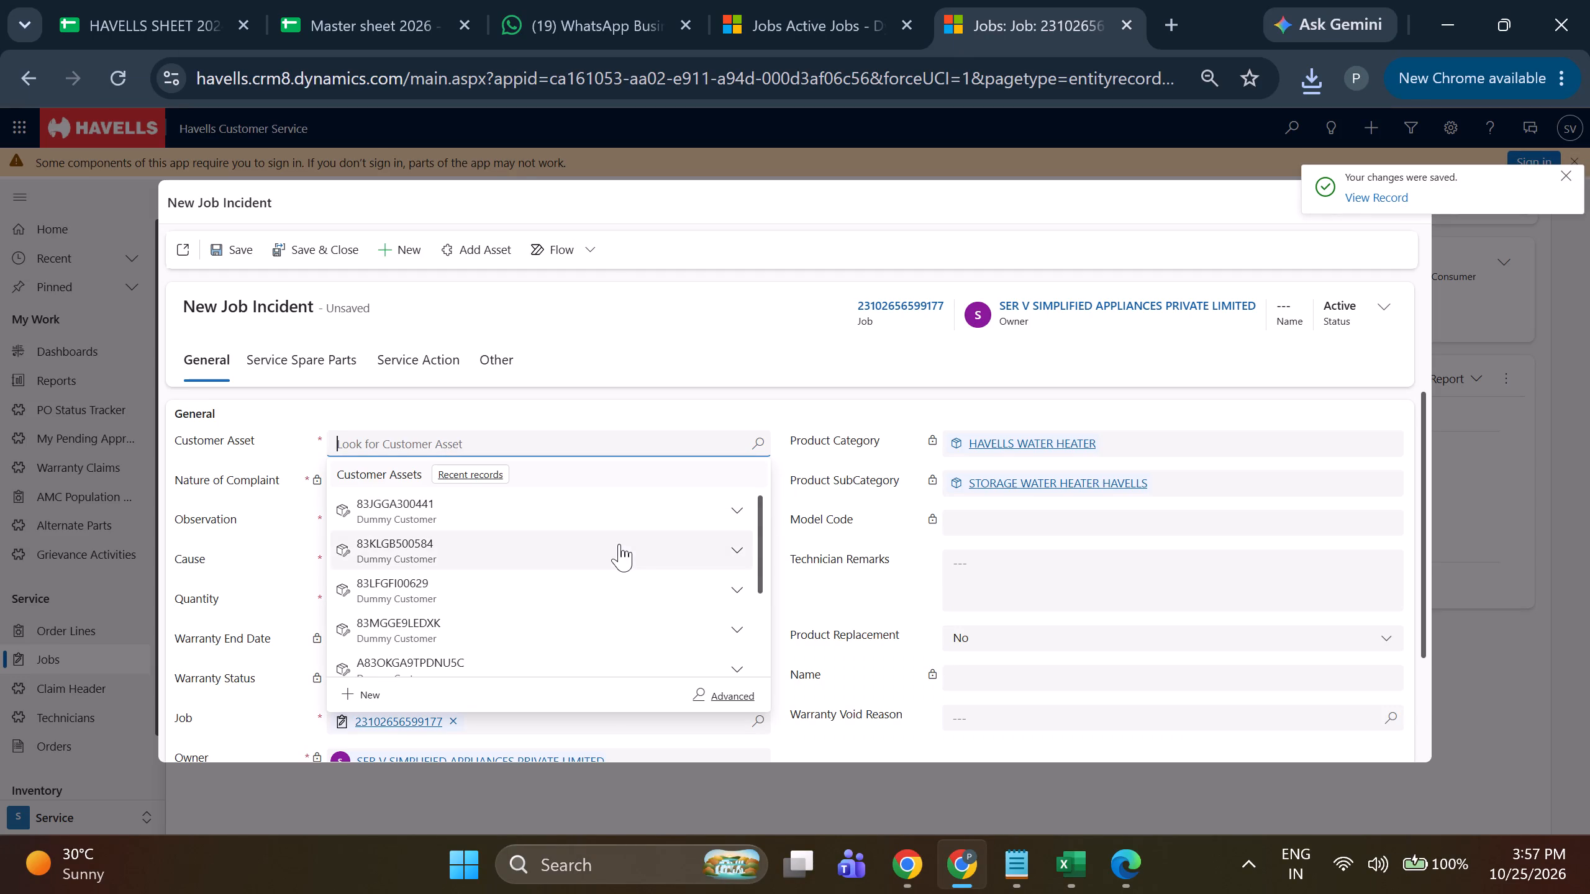
{"action": "scroll", "coordinate": [637, 595], "scroll_direction": "down", "scroll_amount": 1}
{"action": "scroll", "coordinate": [687, 588], "scroll_direction": "down", "scroll_amount": 4}
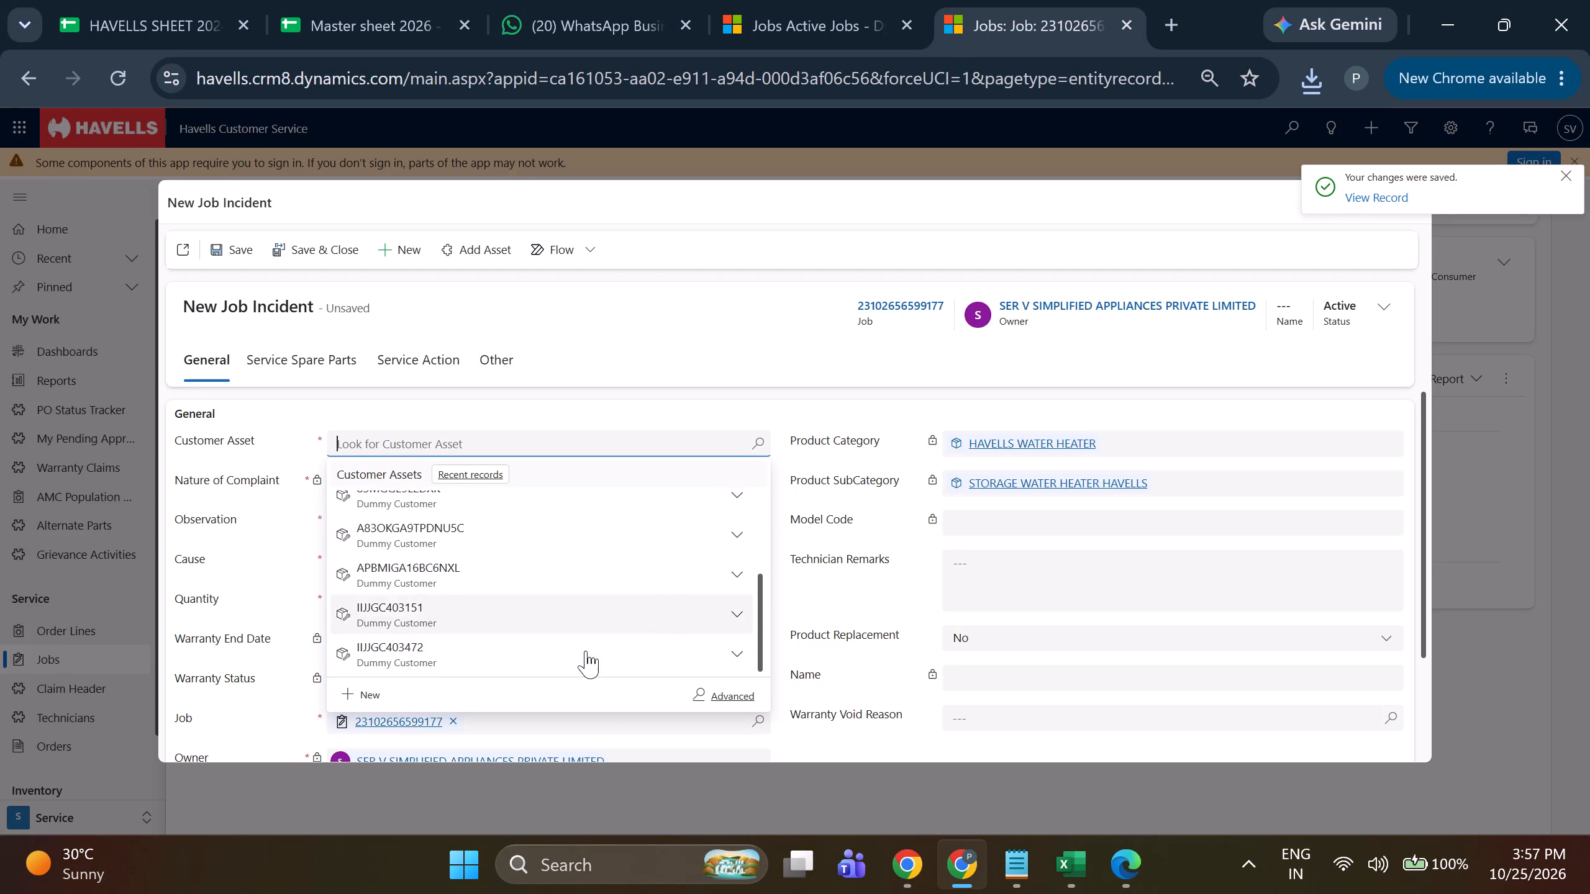
{"action": "scroll", "coordinate": [585, 651], "scroll_direction": "up", "scroll_amount": 6}
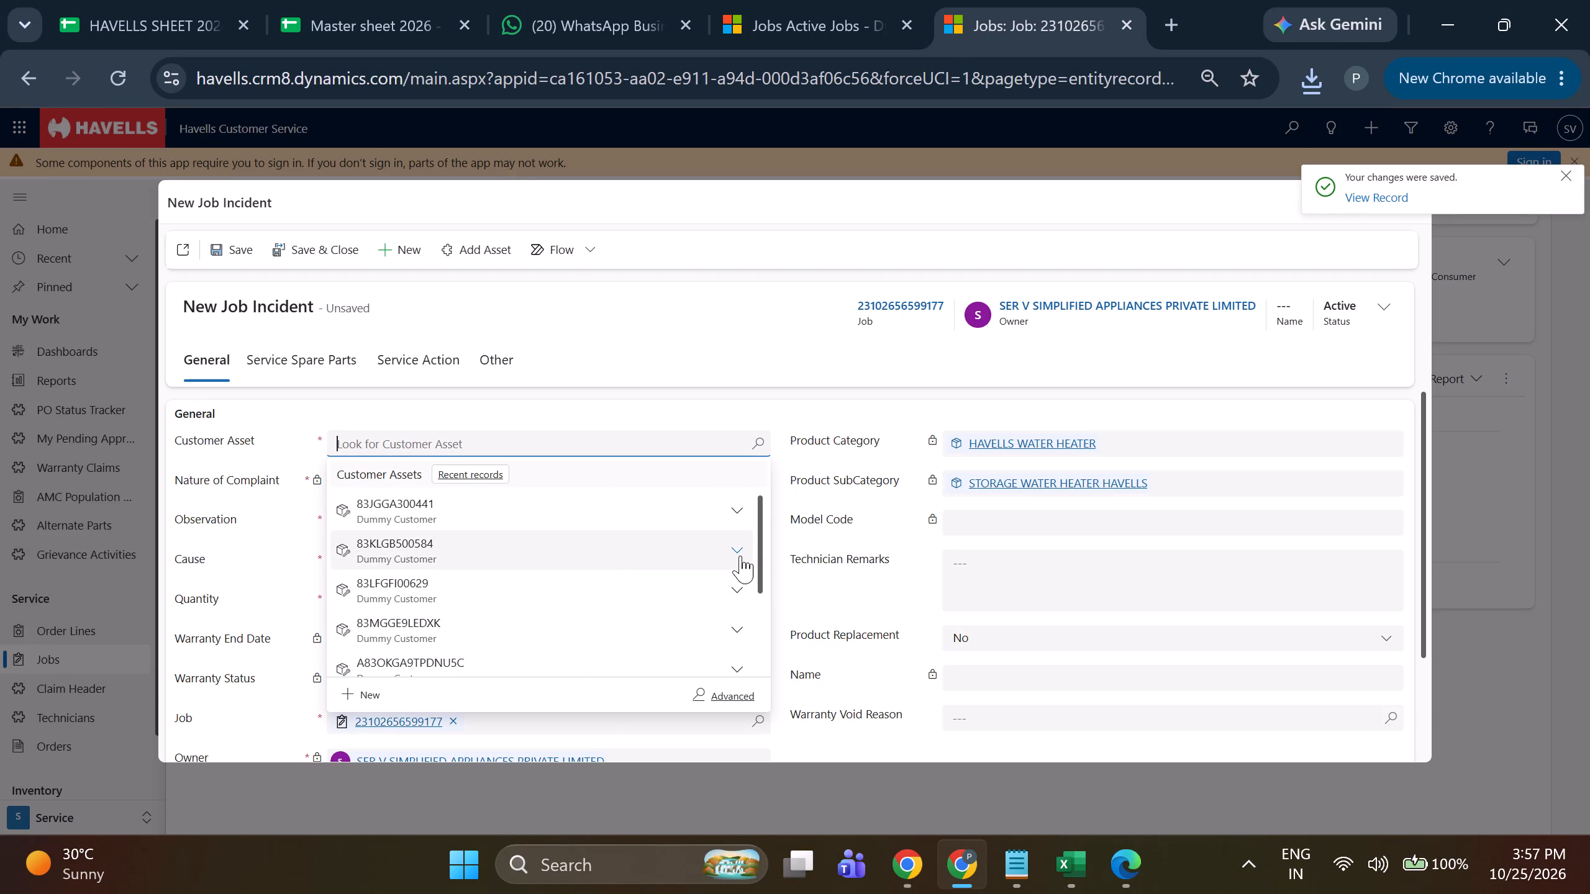
{"action": "left_click", "coordinate": [592, 674]}
Bring up the observations available for the new water heater job incident.
{"action": "left_click", "coordinate": [750, 520]}
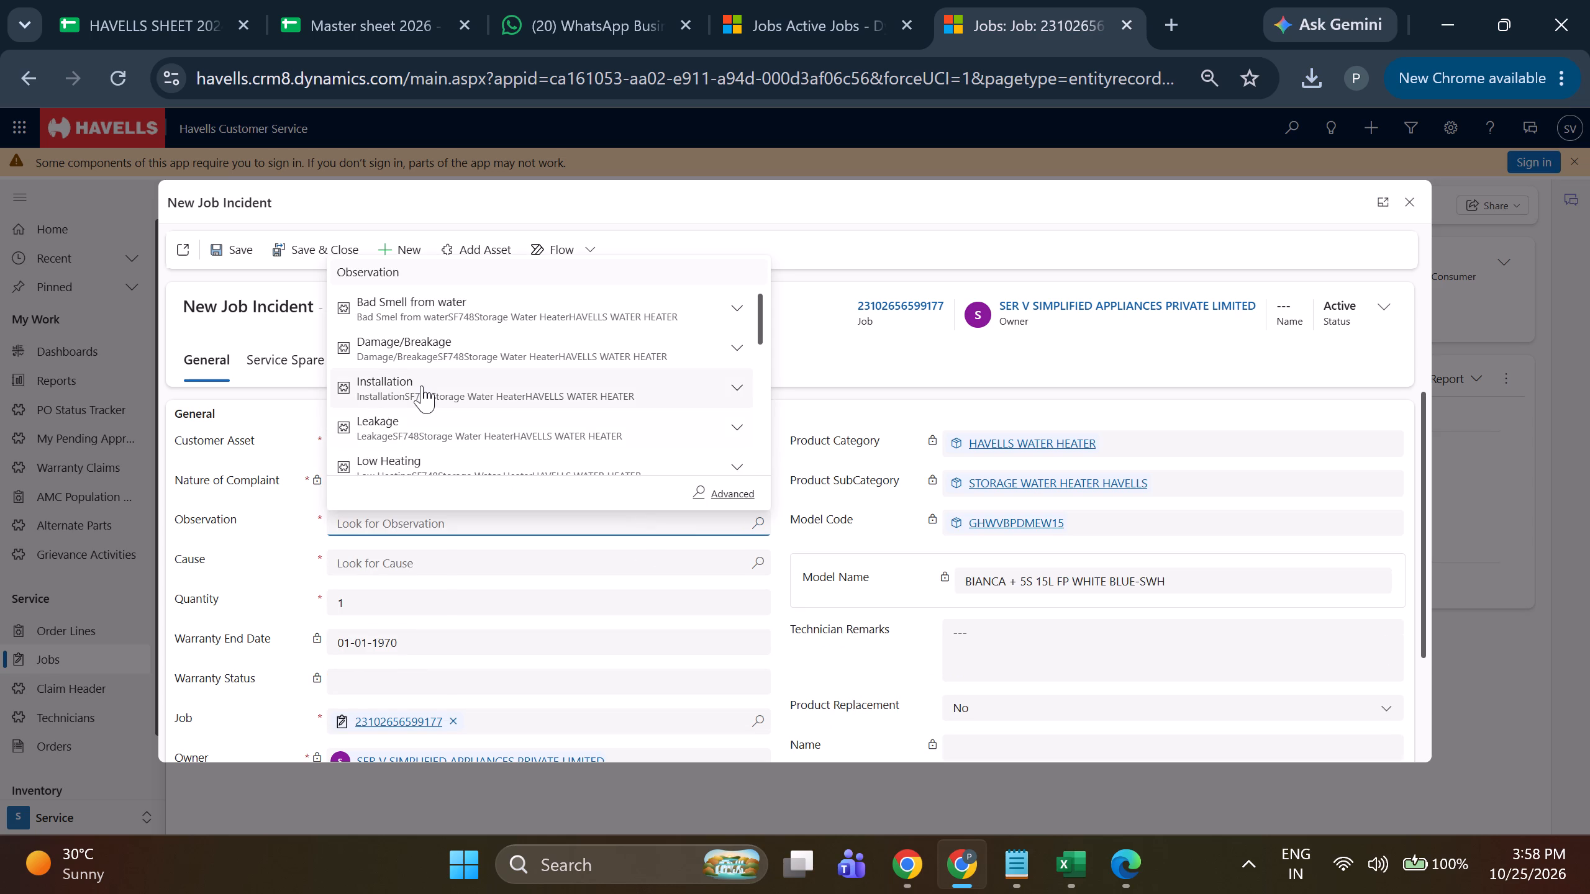
{"action": "left_click", "coordinate": [422, 384]}
{"action": "left_click", "coordinate": [744, 550]}
{"action": "left_click", "coordinate": [746, 564]}
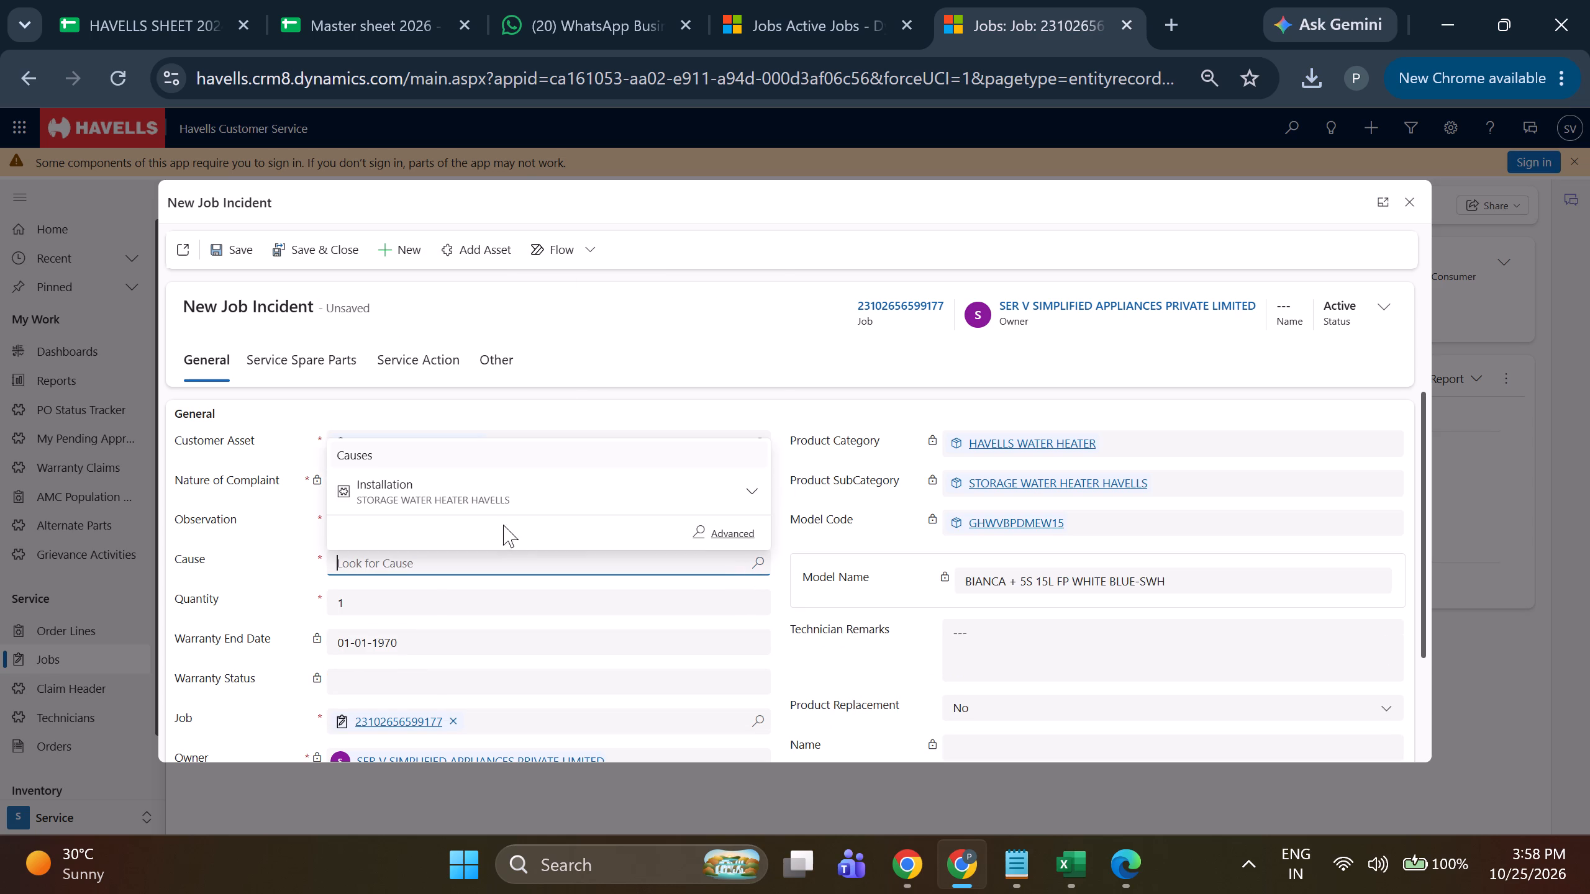
{"action": "left_click", "coordinate": [471, 504]}
{"action": "left_click", "coordinate": [238, 245]}
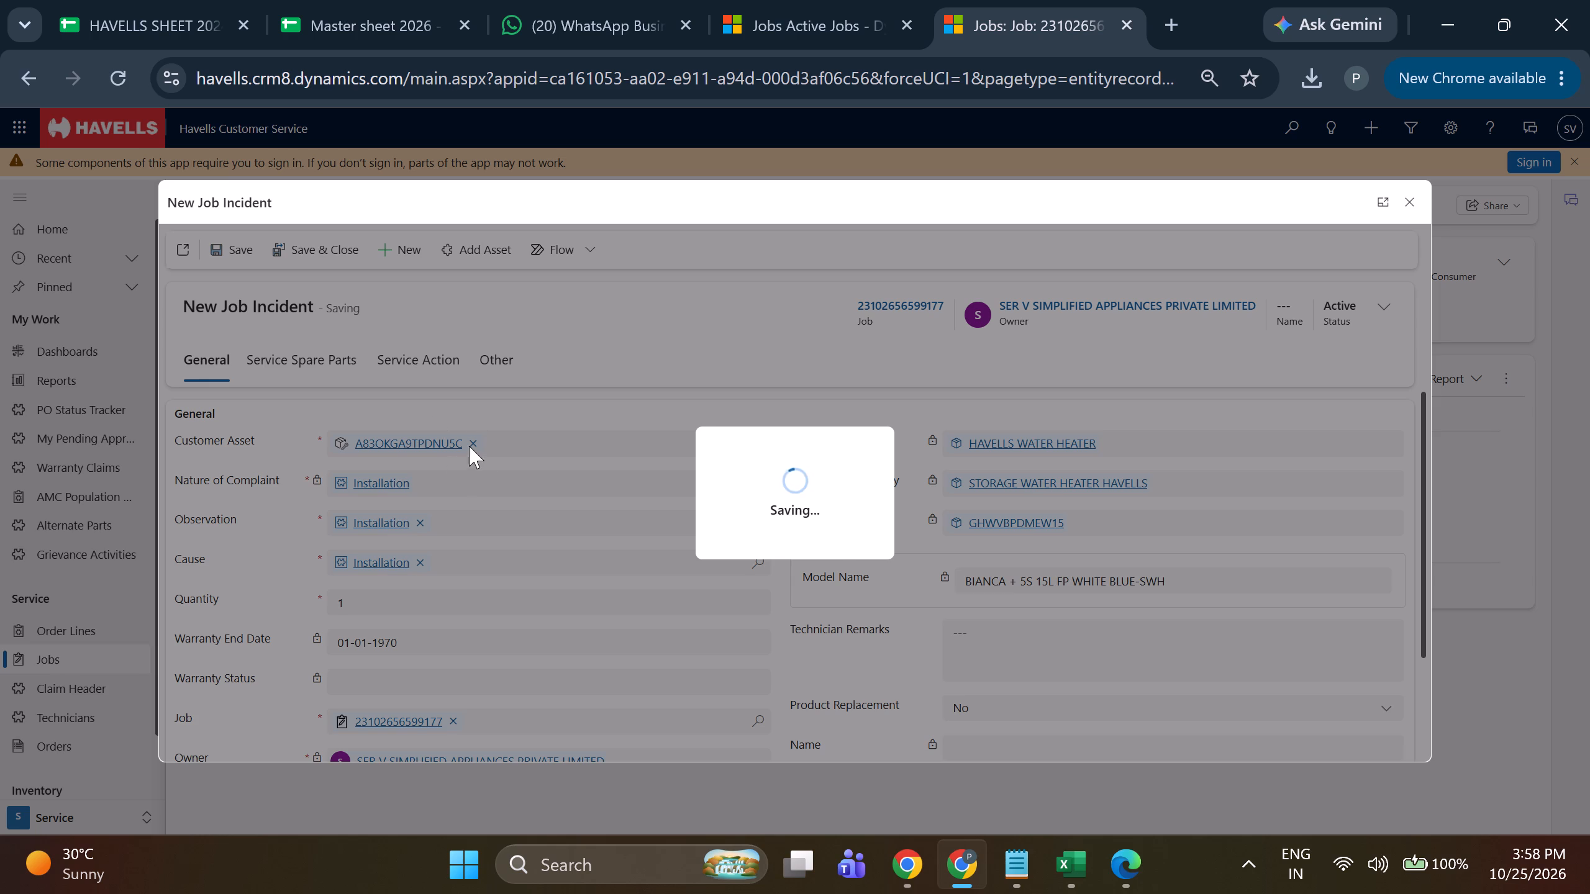
Mark the incident's Installation Done service action as Used, then save and close both the service and the incident.
{"action": "left_click", "coordinate": [427, 368]}
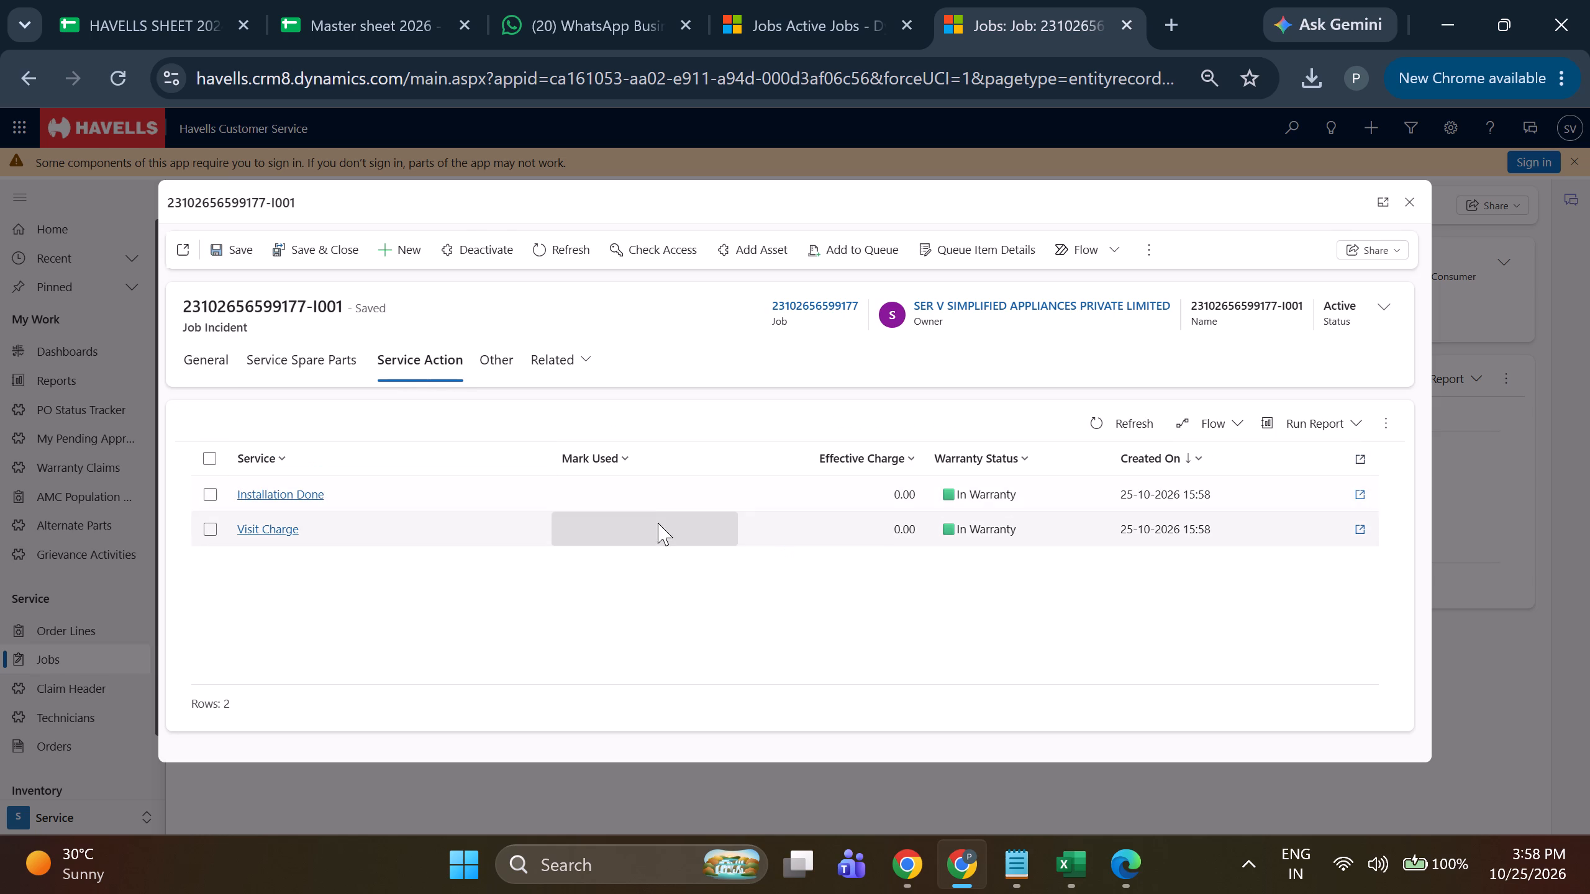
{"action": "triple_click", "coordinate": [657, 508]}
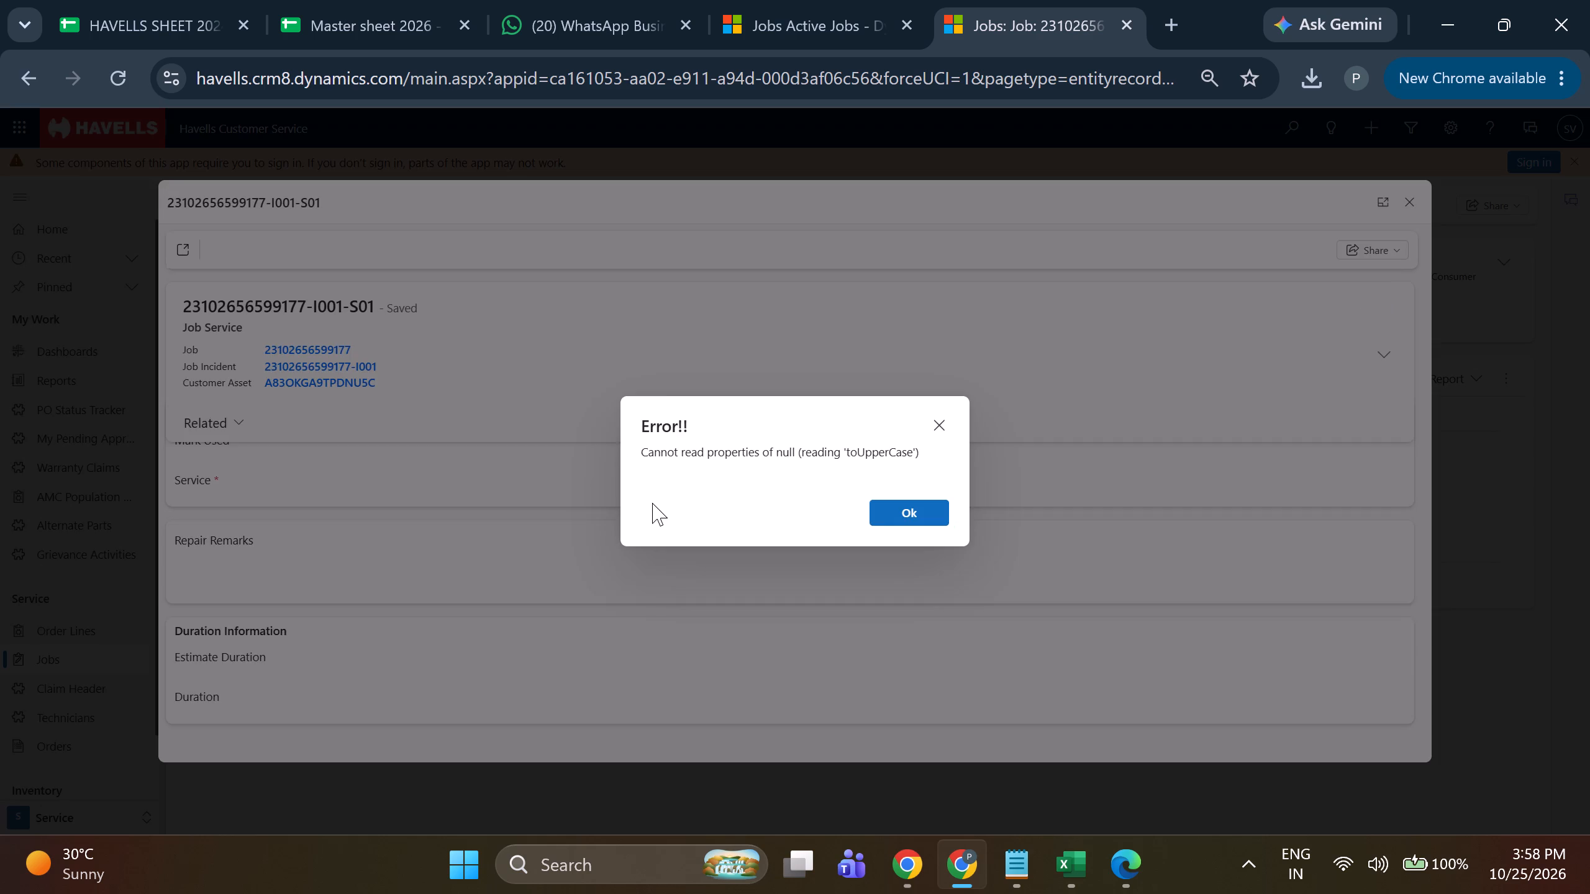
{"action": "left_click", "coordinate": [878, 512]}
{"action": "left_click", "coordinate": [704, 450]}
{"action": "left_click", "coordinate": [709, 523]}
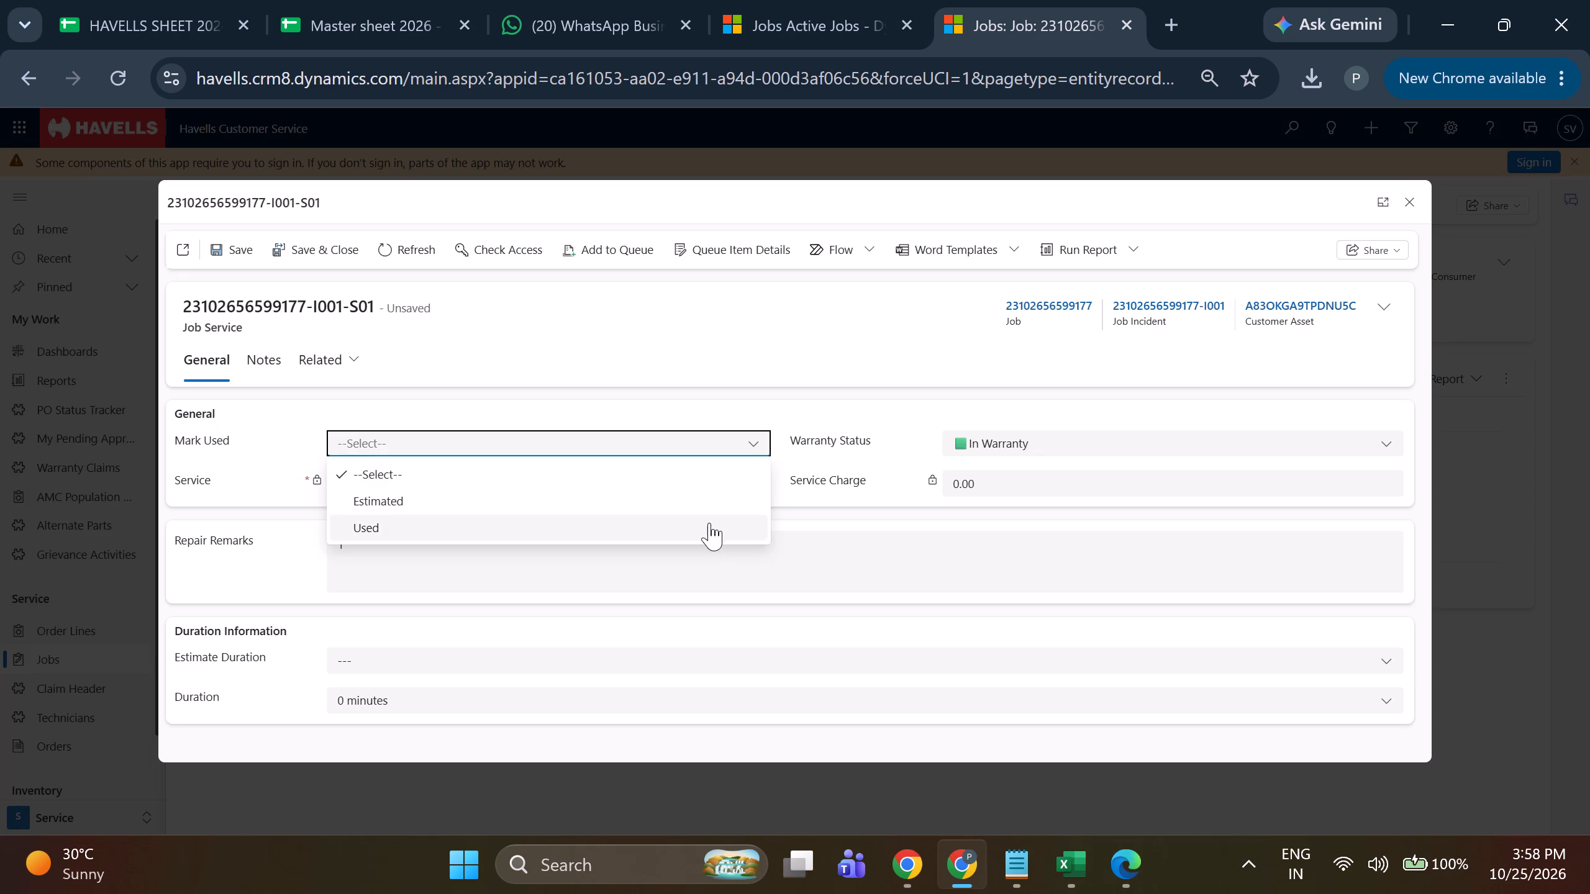
{"action": "left_click", "coordinate": [306, 251]}
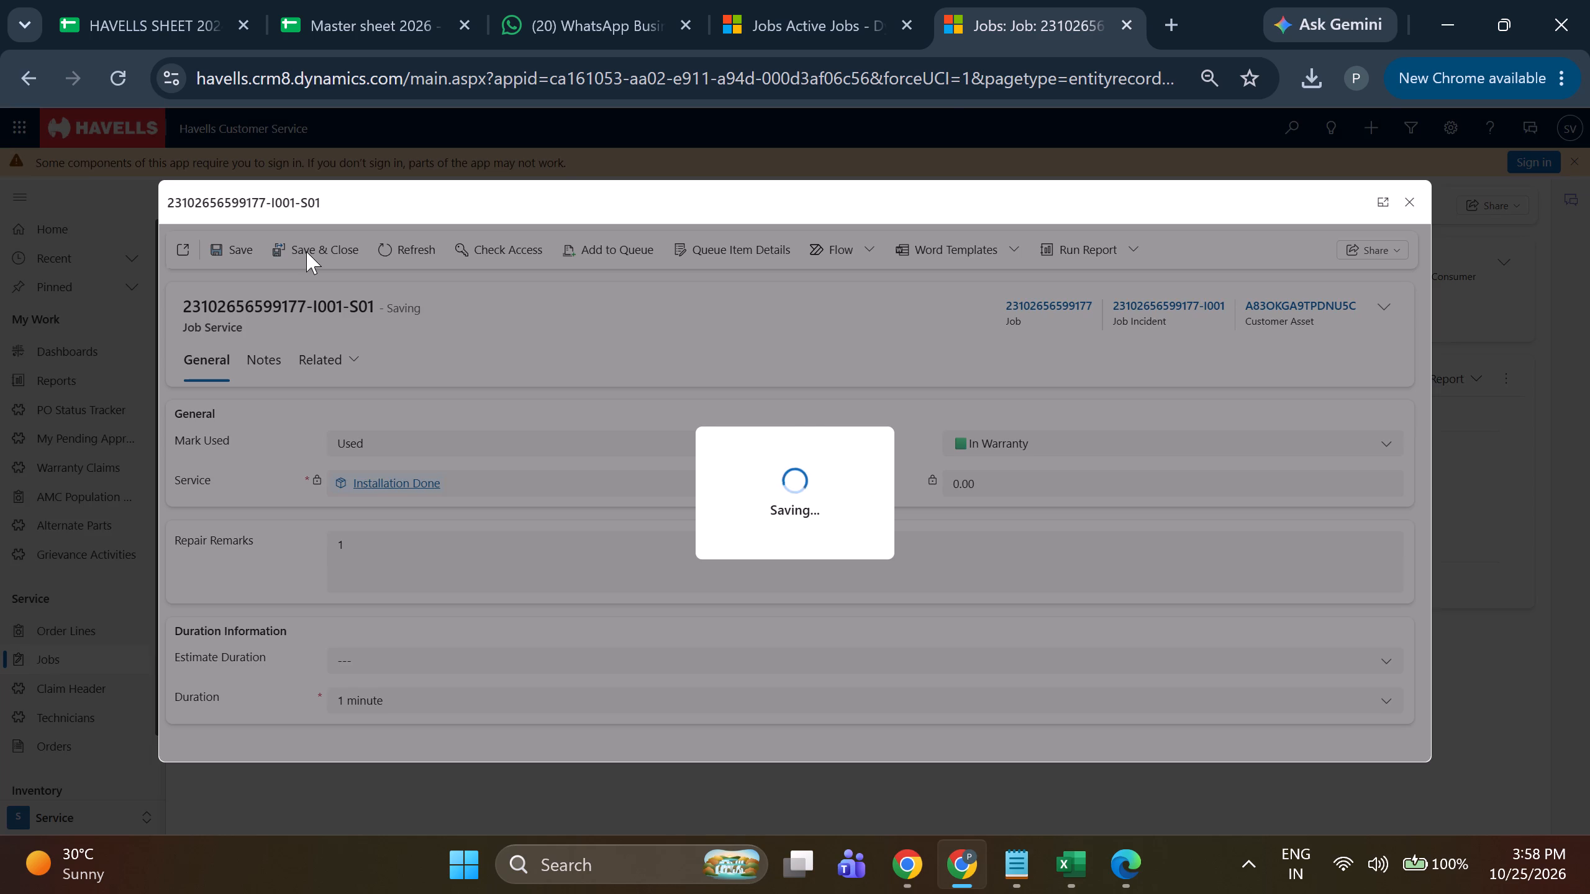
{"action": "left_click", "coordinate": [306, 251]}
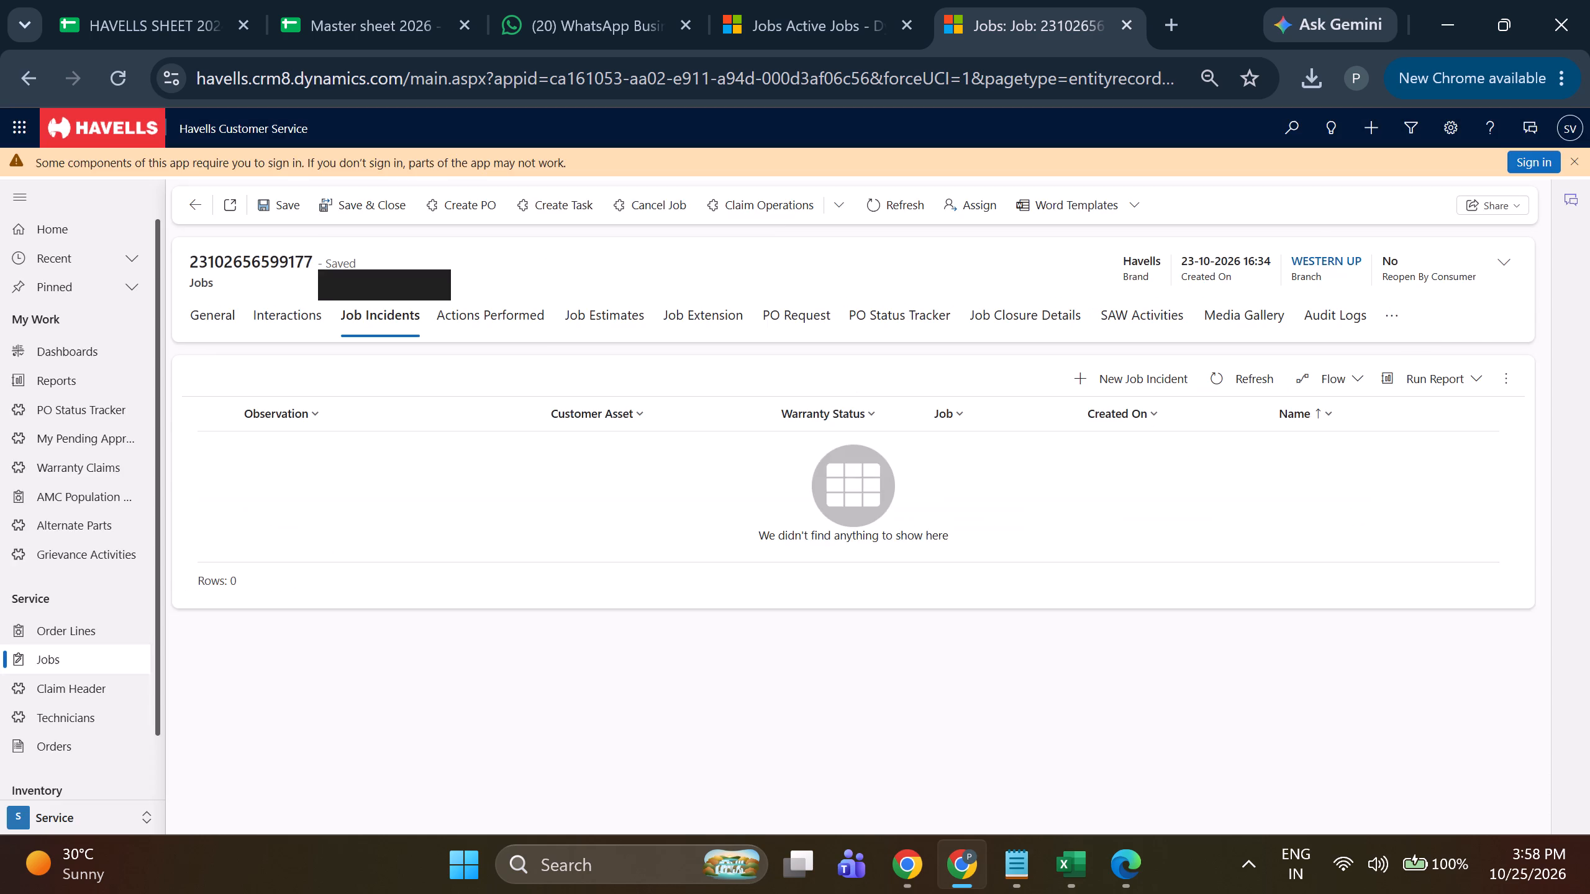
{"action": "left_click", "coordinate": [896, 510]}
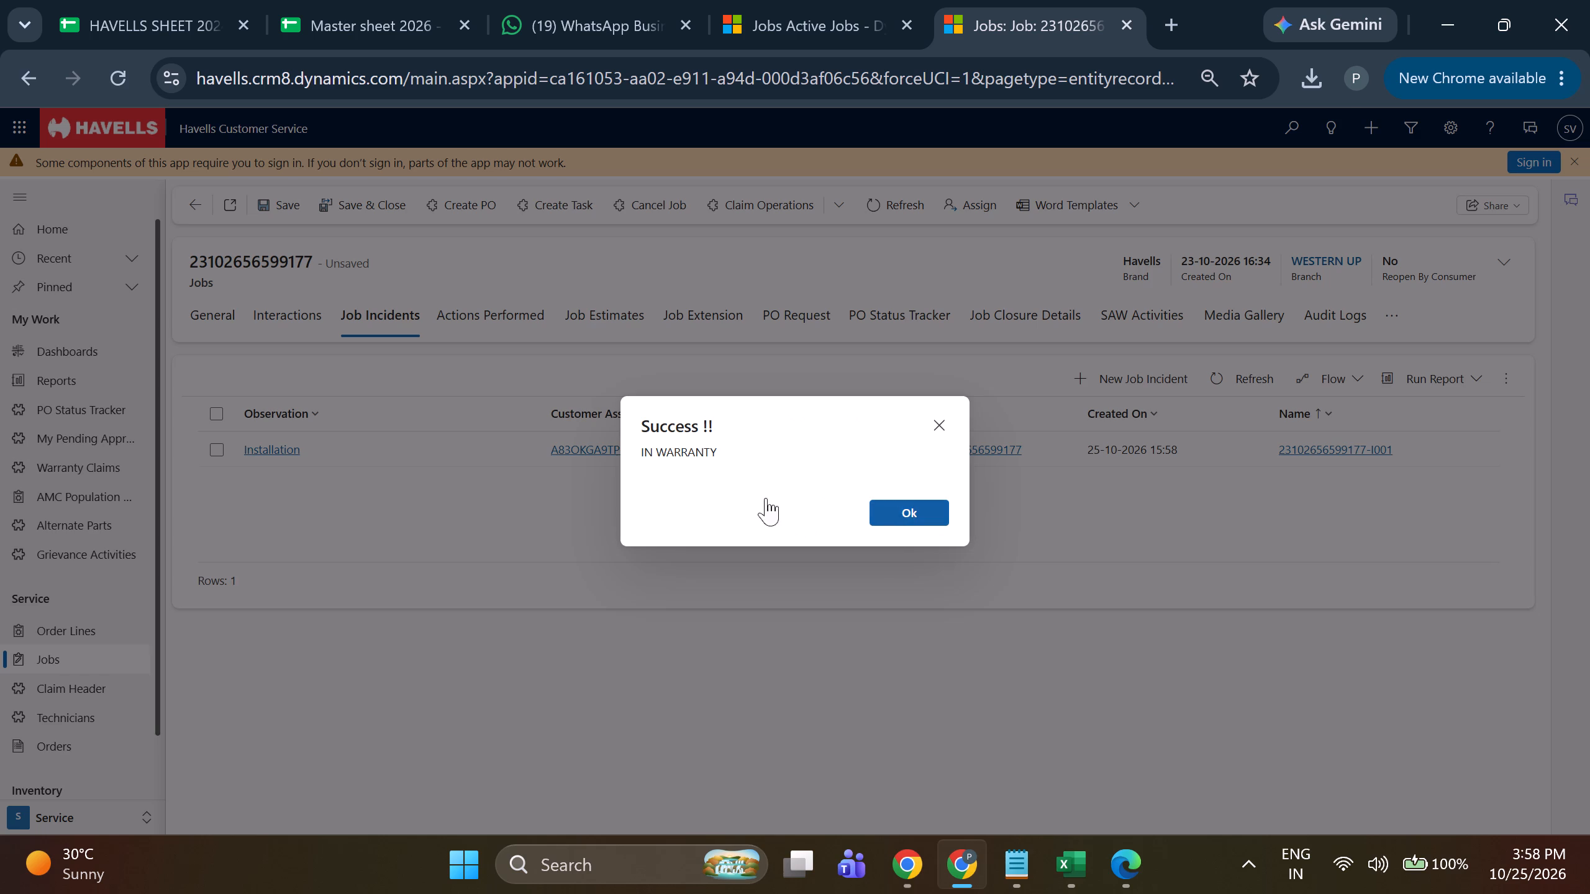
{"action": "left_click", "coordinate": [245, 332]}
{"action": "left_click", "coordinate": [227, 329]}
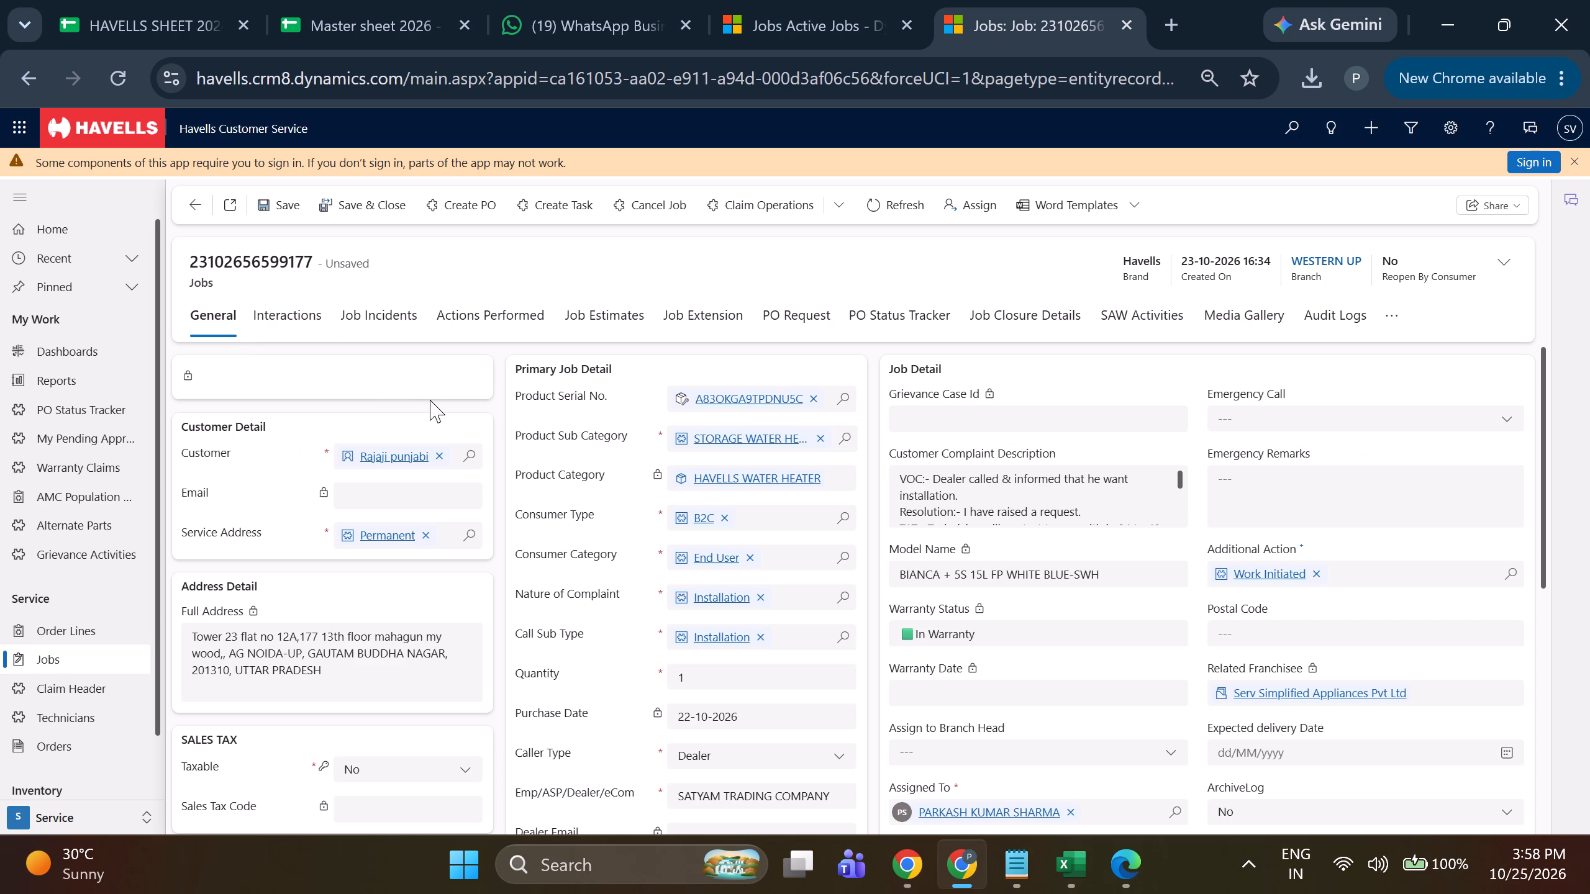
Add a note with the image "WhatsApp Image 2026-10-24 at 12.02.00 PM" to the job's customer asset, then save and close the asset.
{"action": "left_click", "coordinate": [748, 398]}
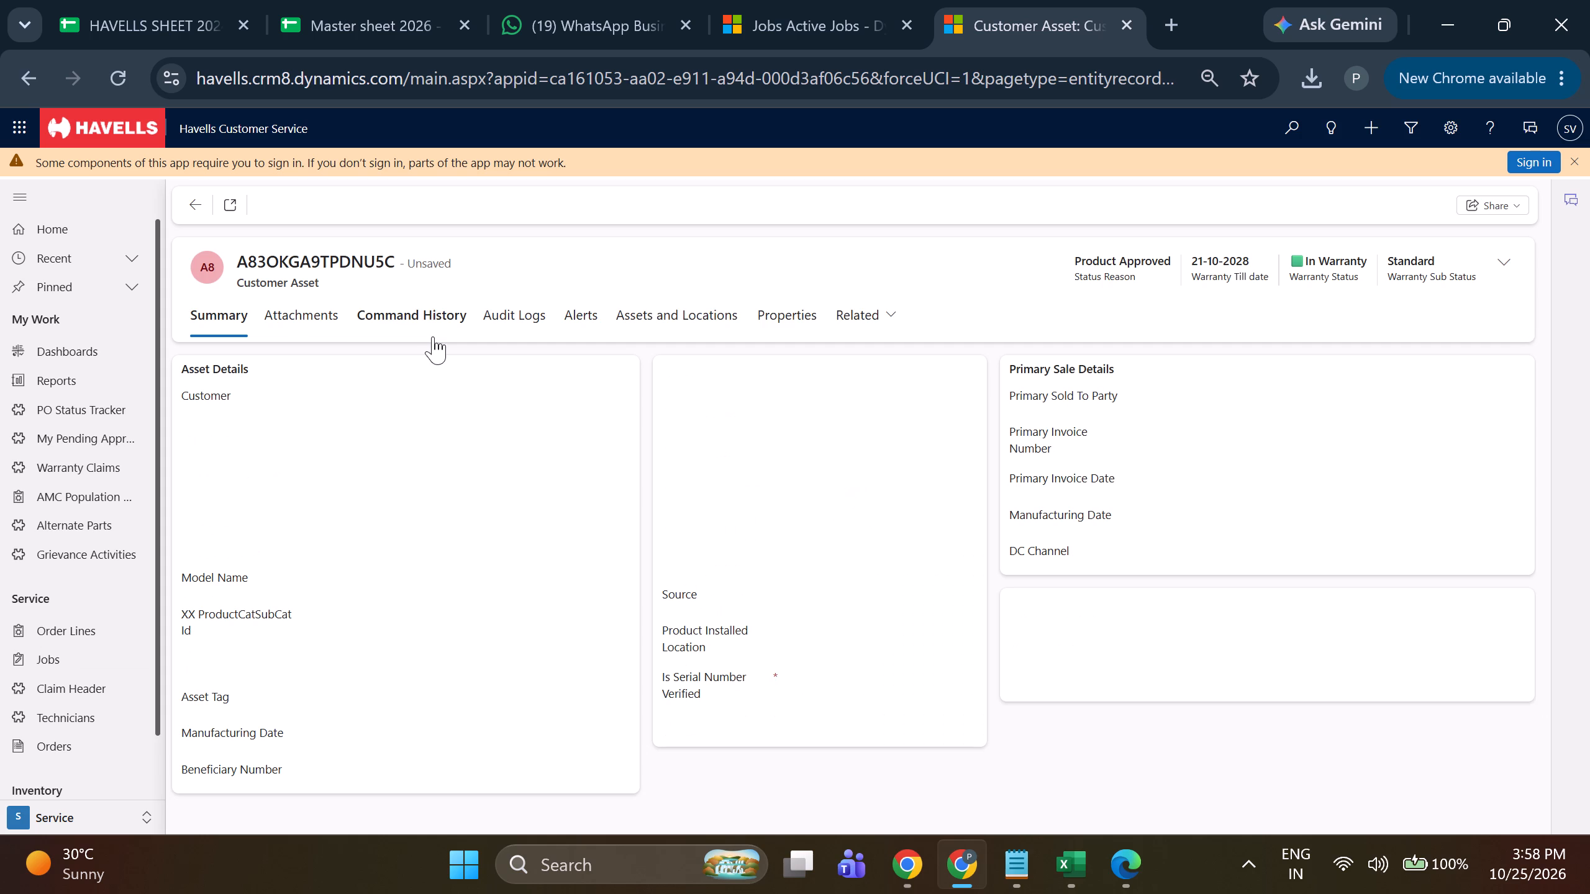
{"action": "left_click", "coordinate": [301, 325]}
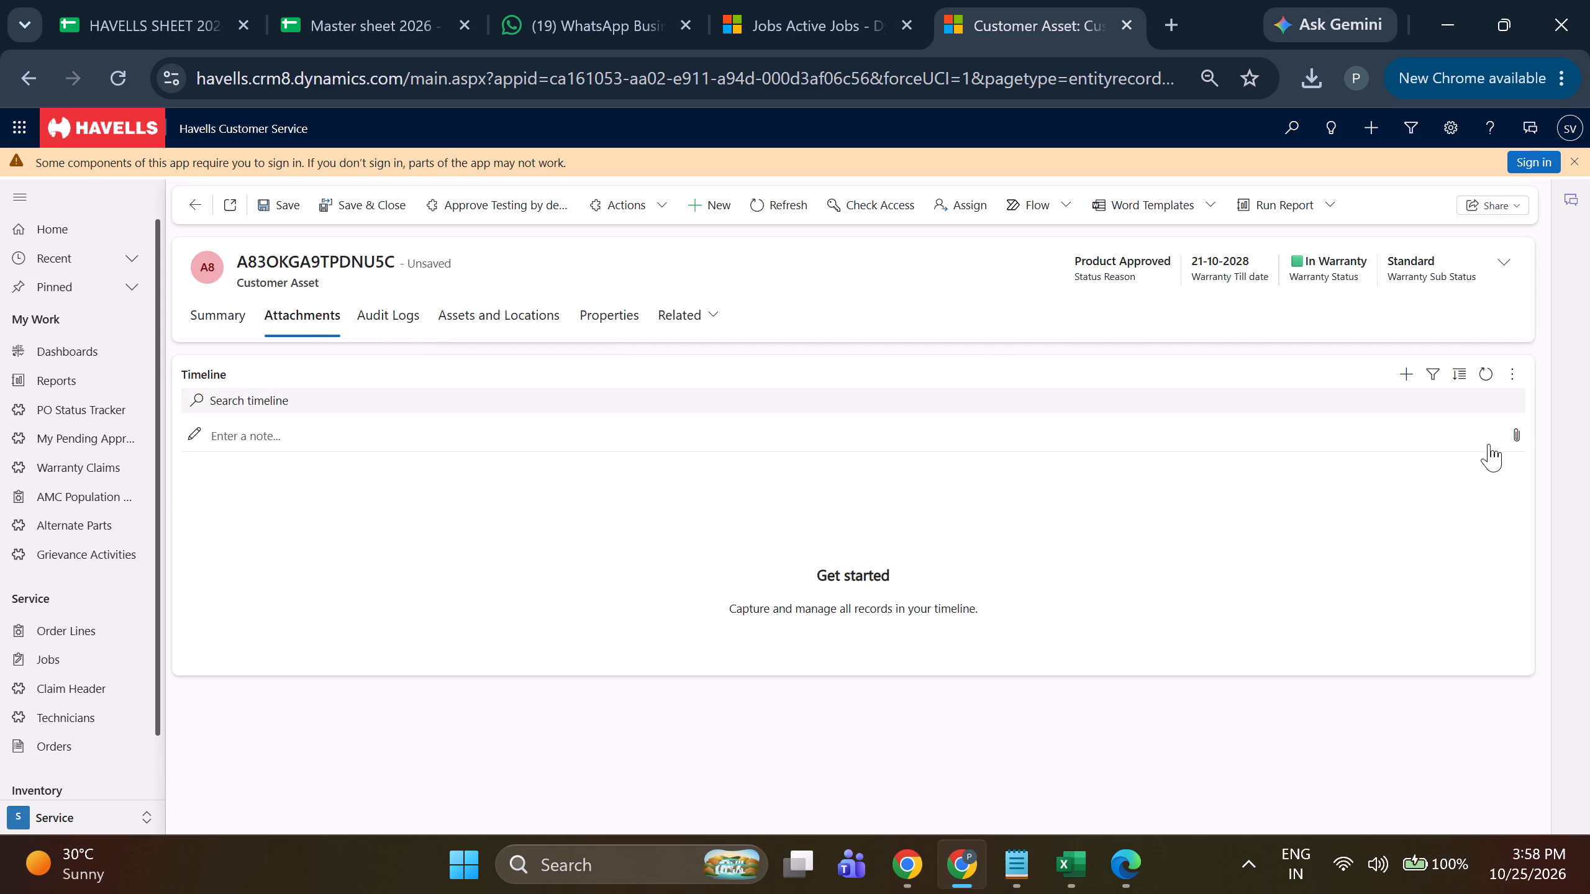
{"action": "left_click", "coordinate": [1518, 438]}
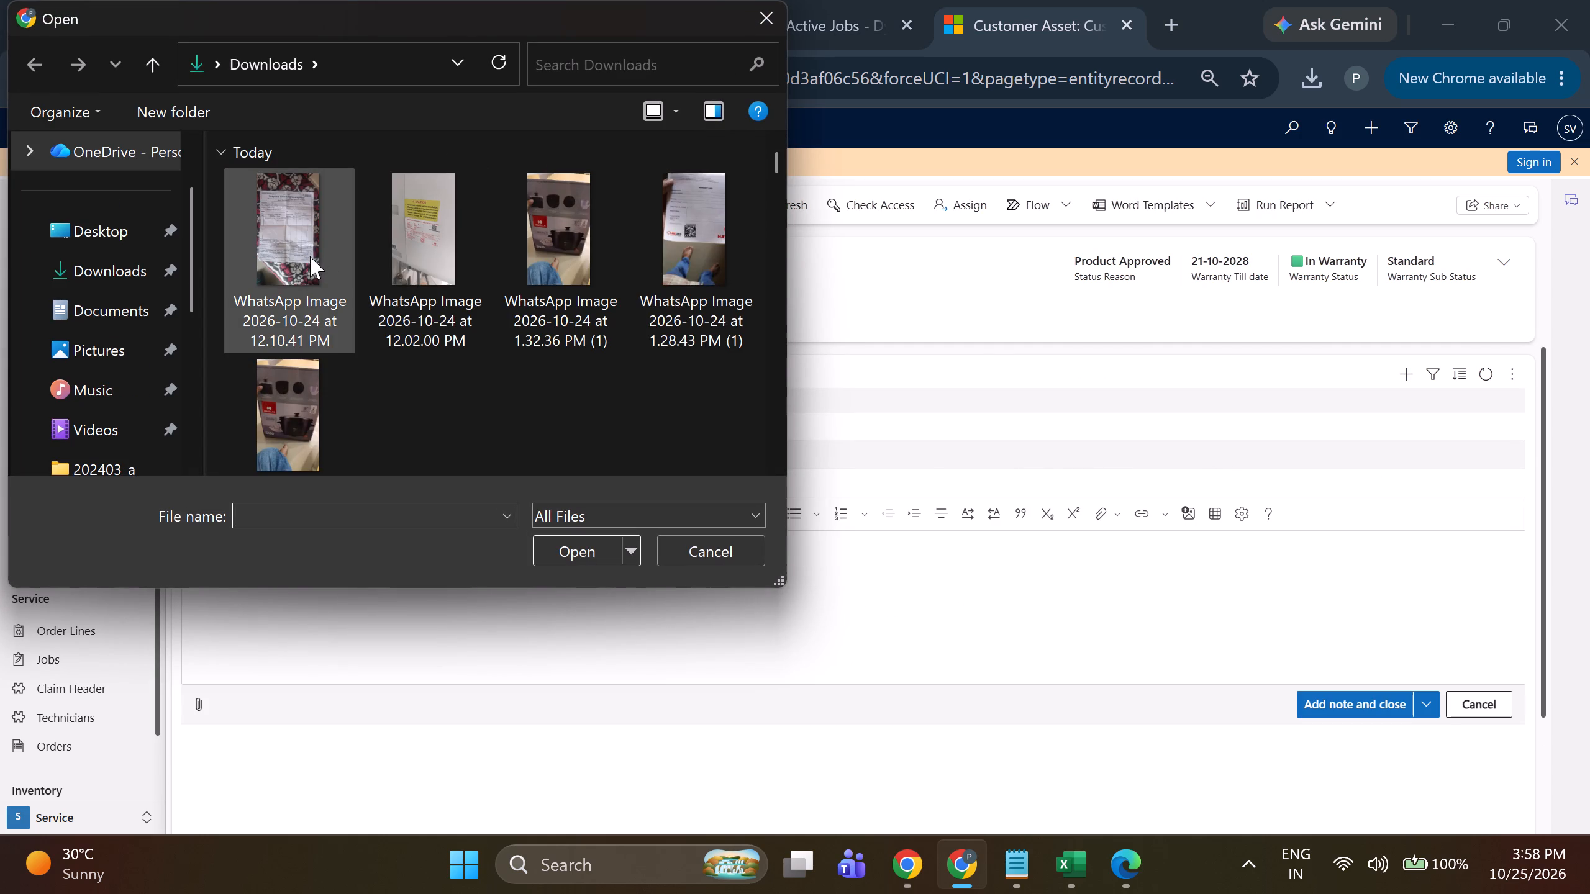
{"action": "double_click", "coordinate": [434, 233]}
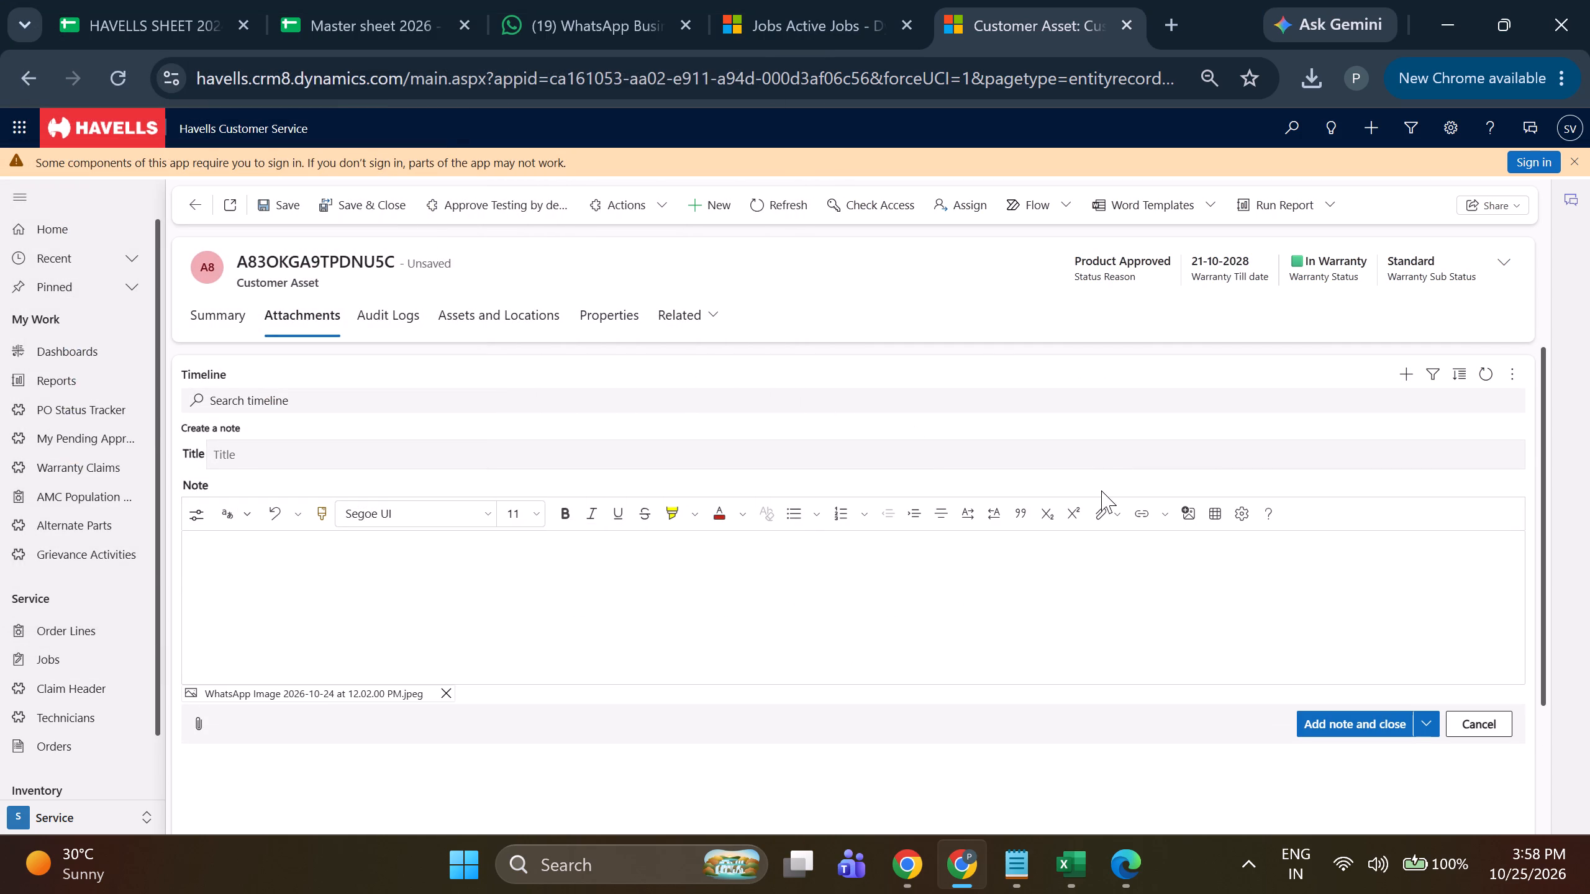
{"action": "left_click", "coordinate": [1306, 720]}
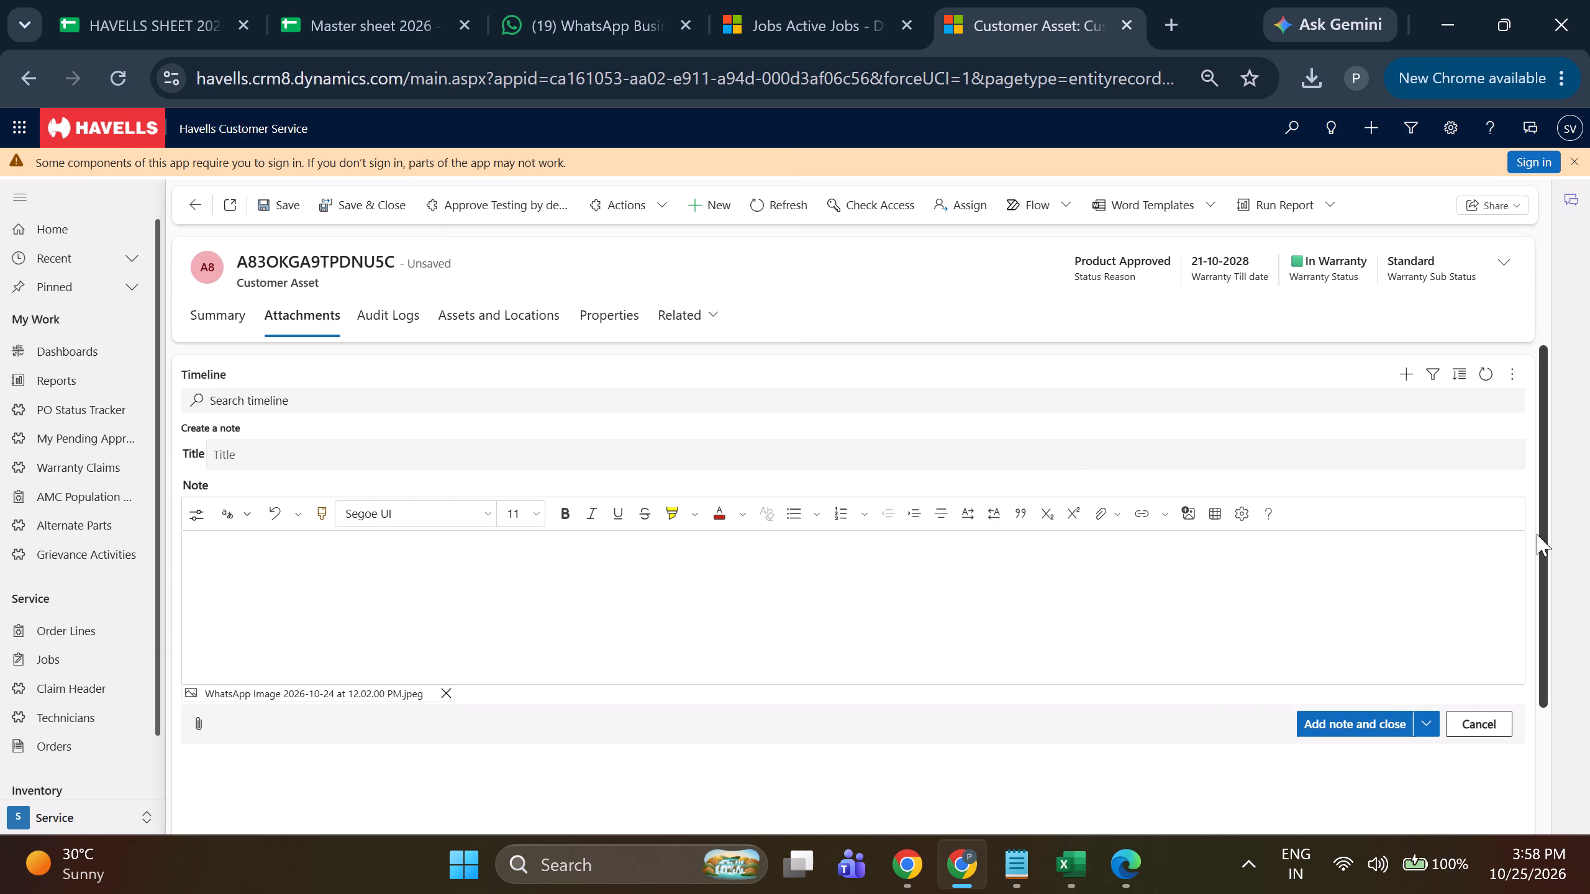
{"action": "left_click", "coordinate": [1519, 436]}
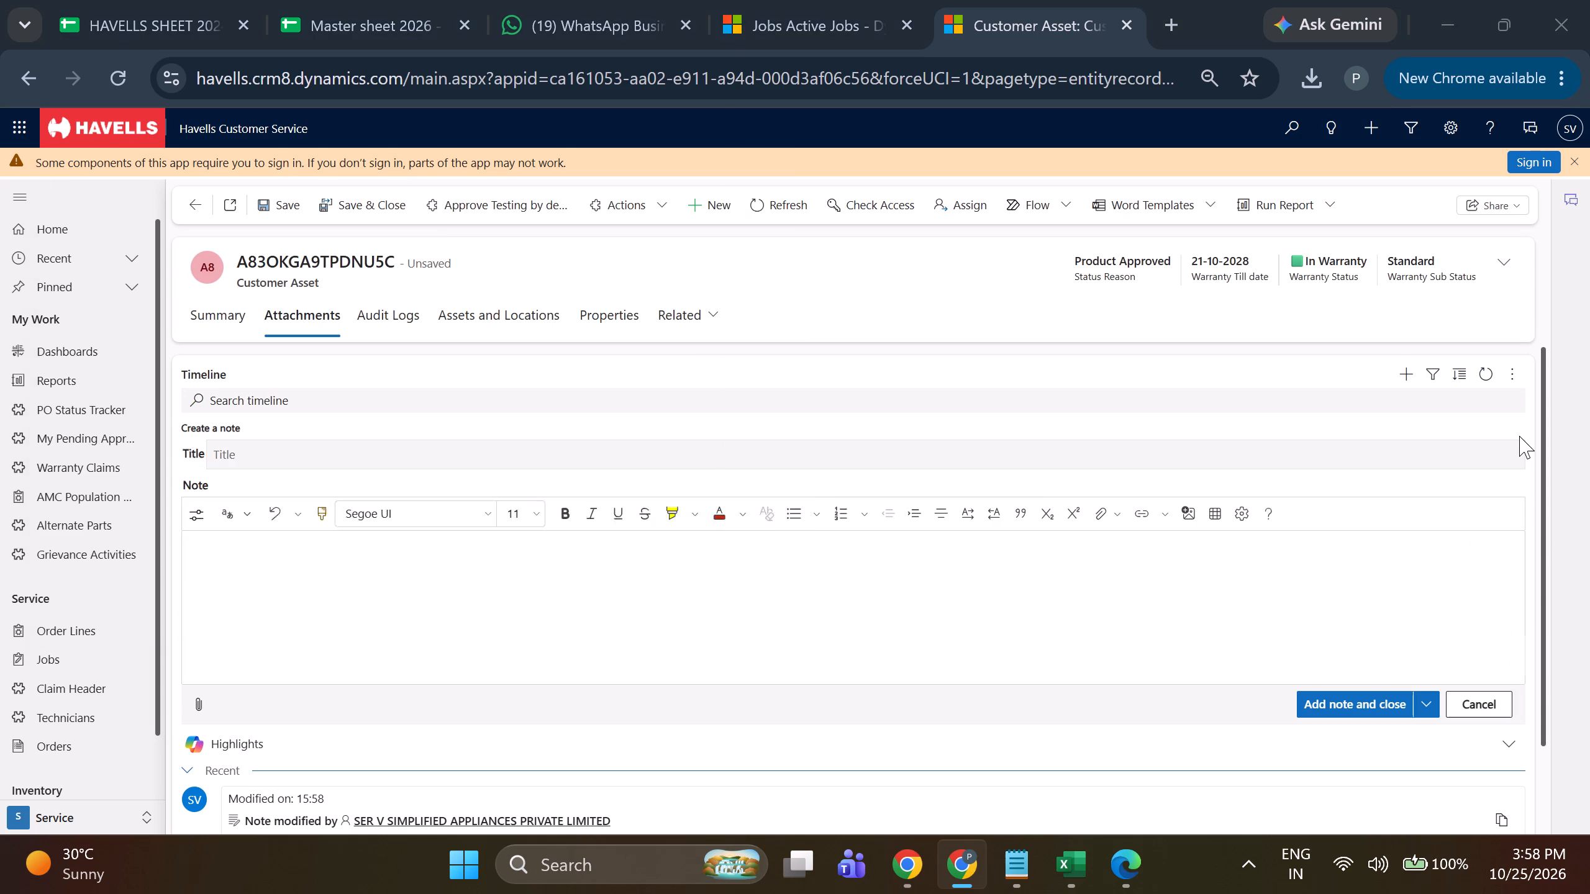
{"action": "double_click", "coordinate": [278, 261]}
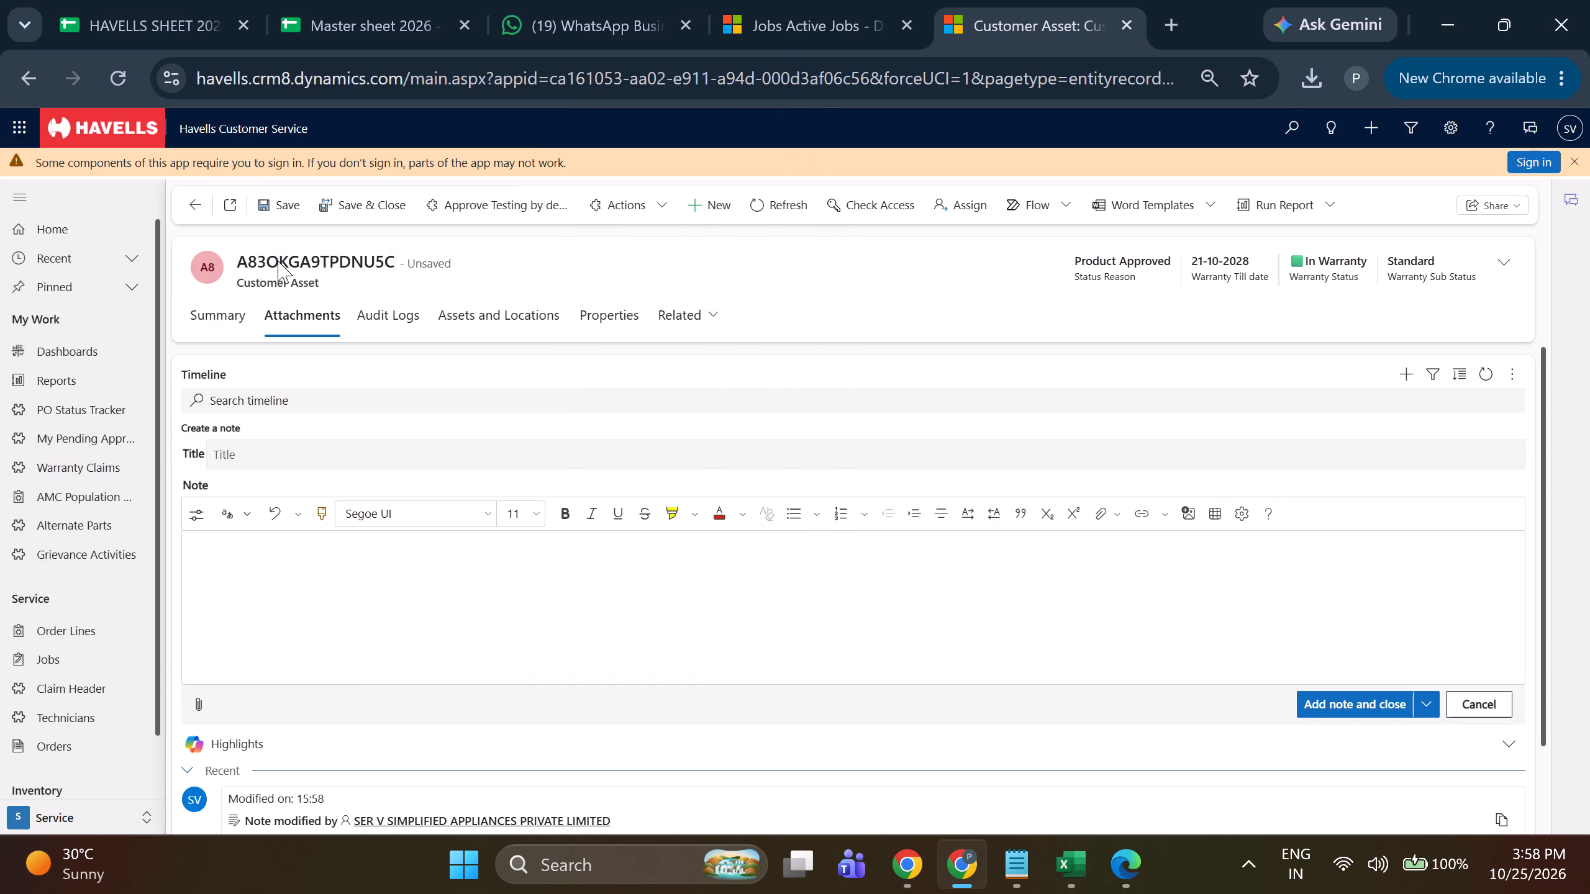
{"action": "left_click", "coordinate": [357, 204]}
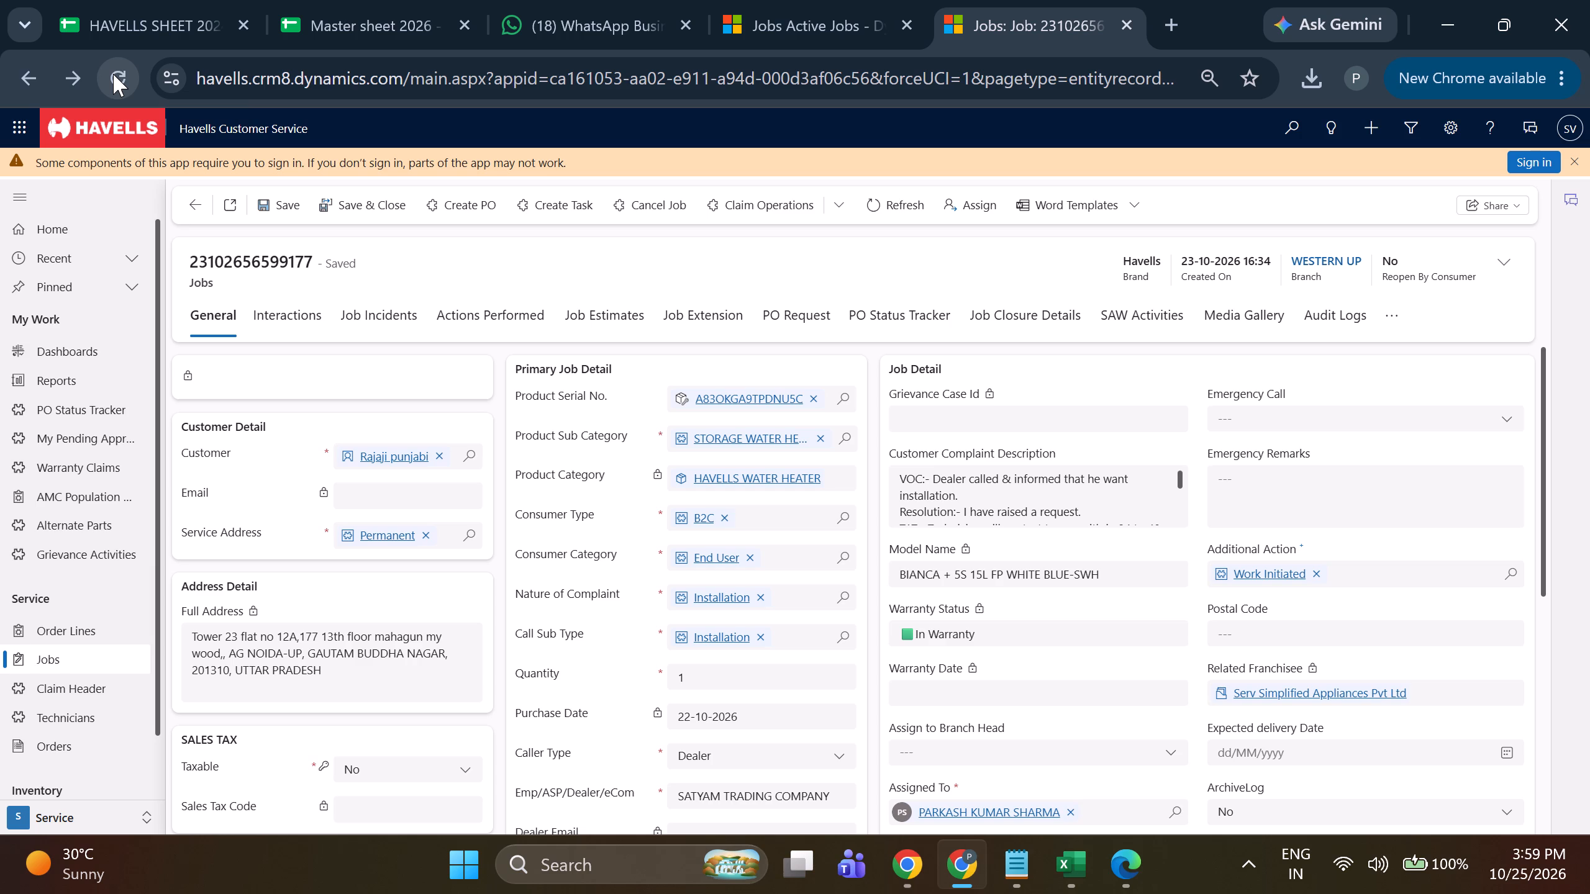
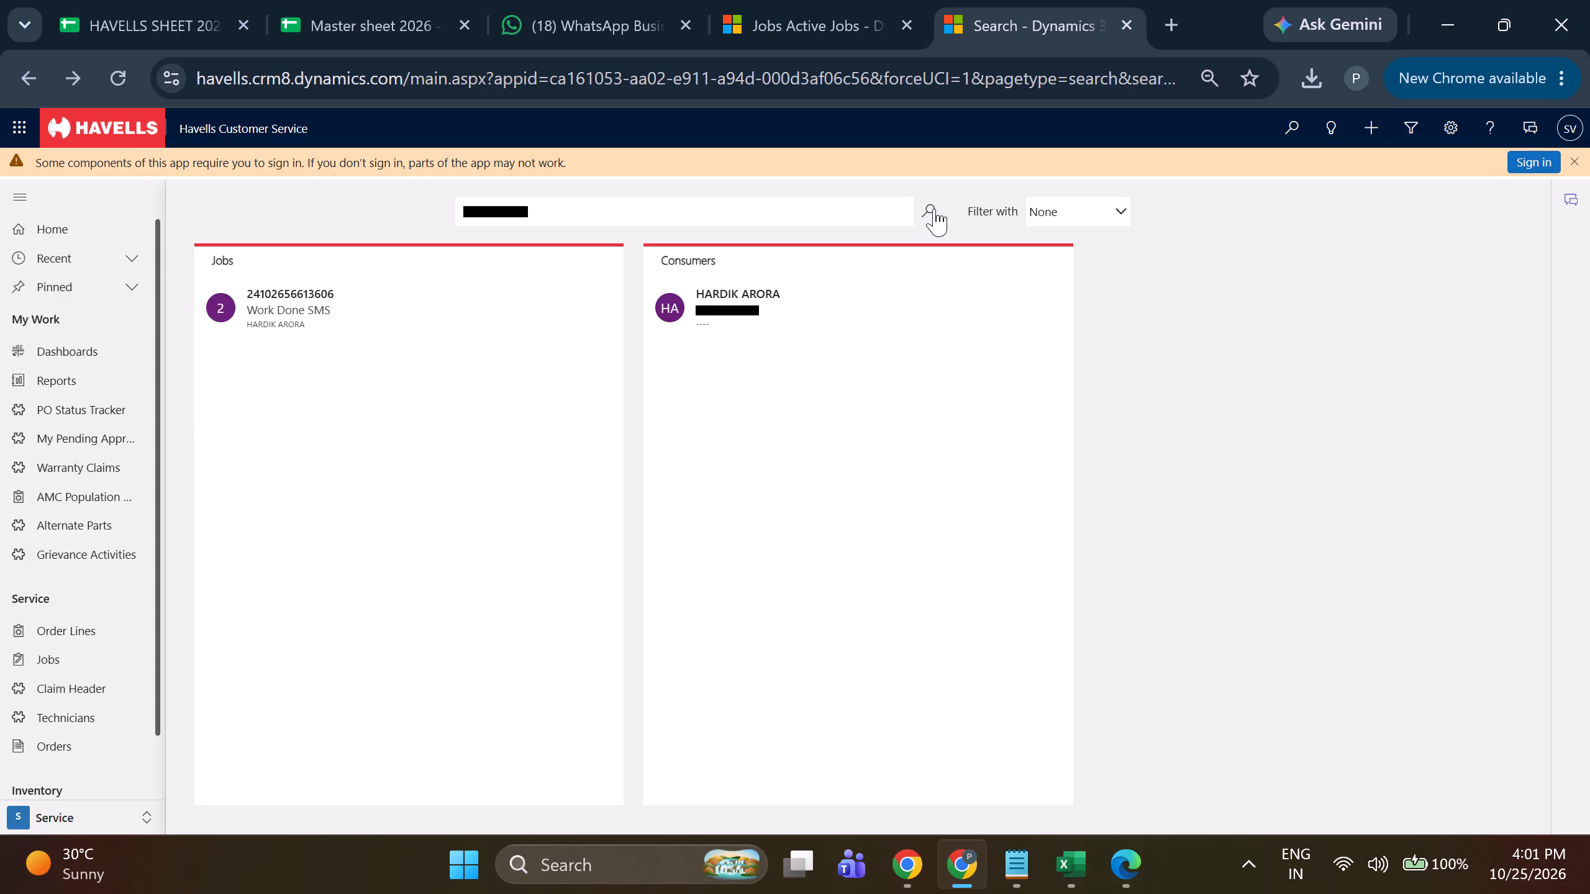
{"action": "left_click", "coordinate": [504, 317]}
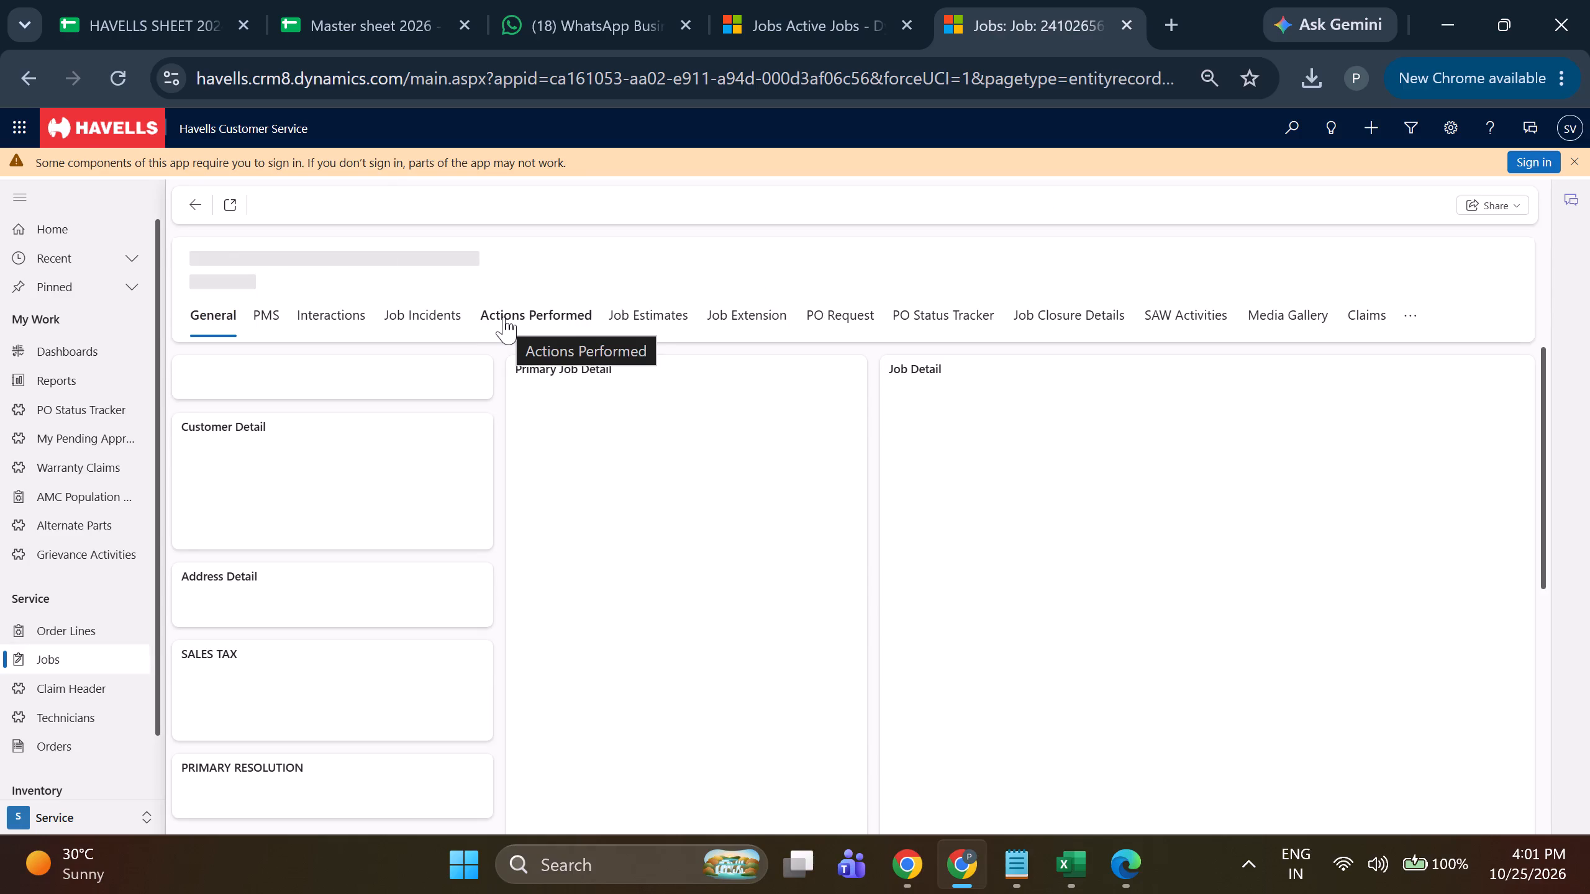
{"action": "left_click", "coordinate": [840, 395]}
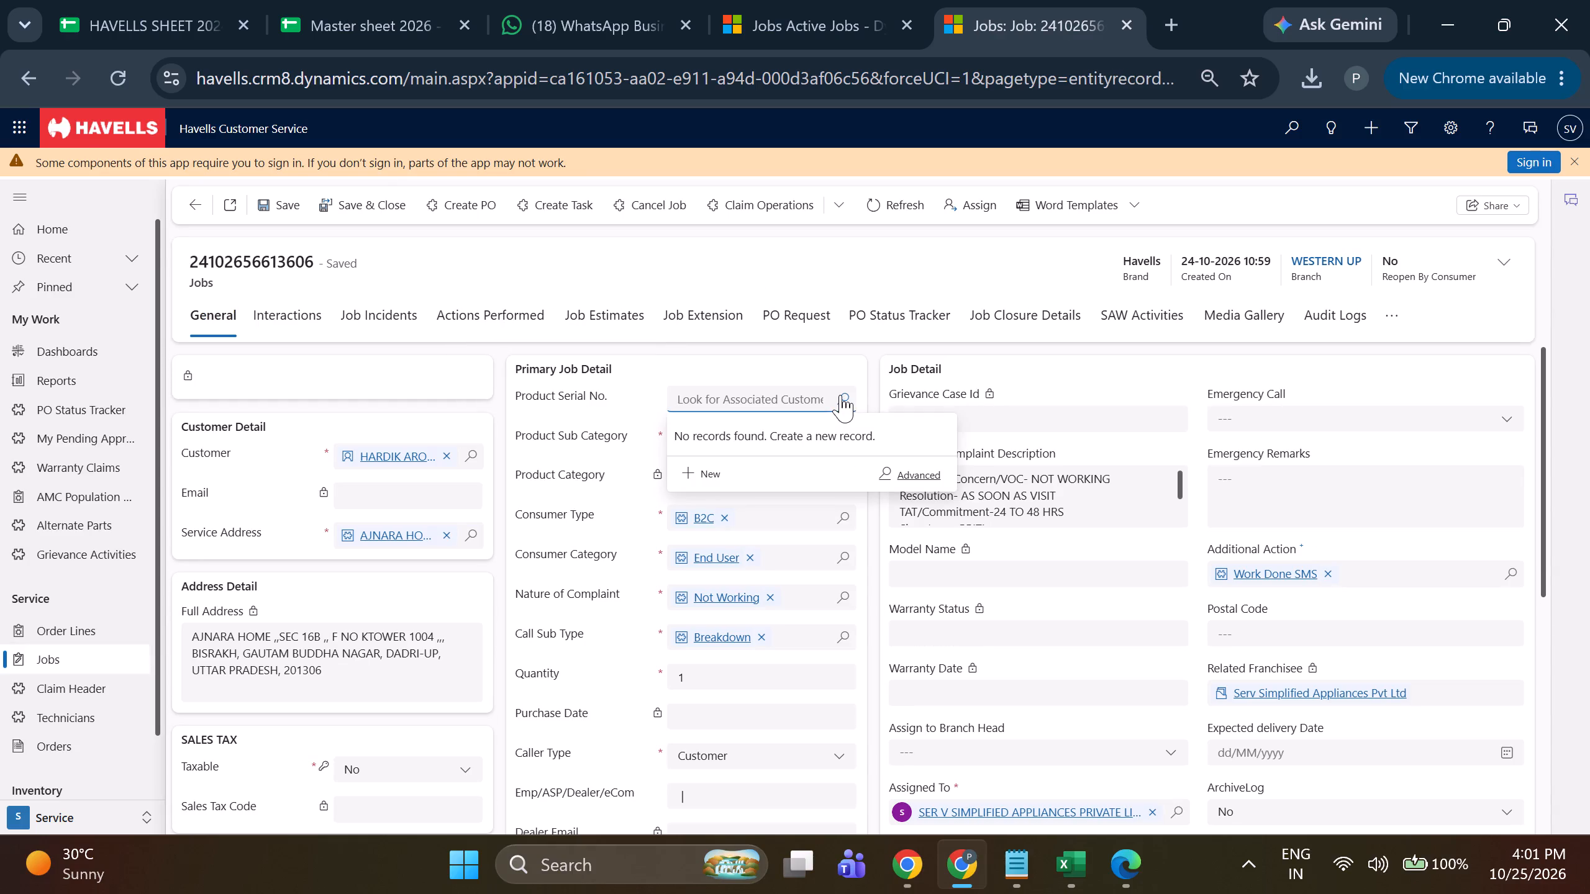
{"action": "left_click", "coordinate": [815, 373]}
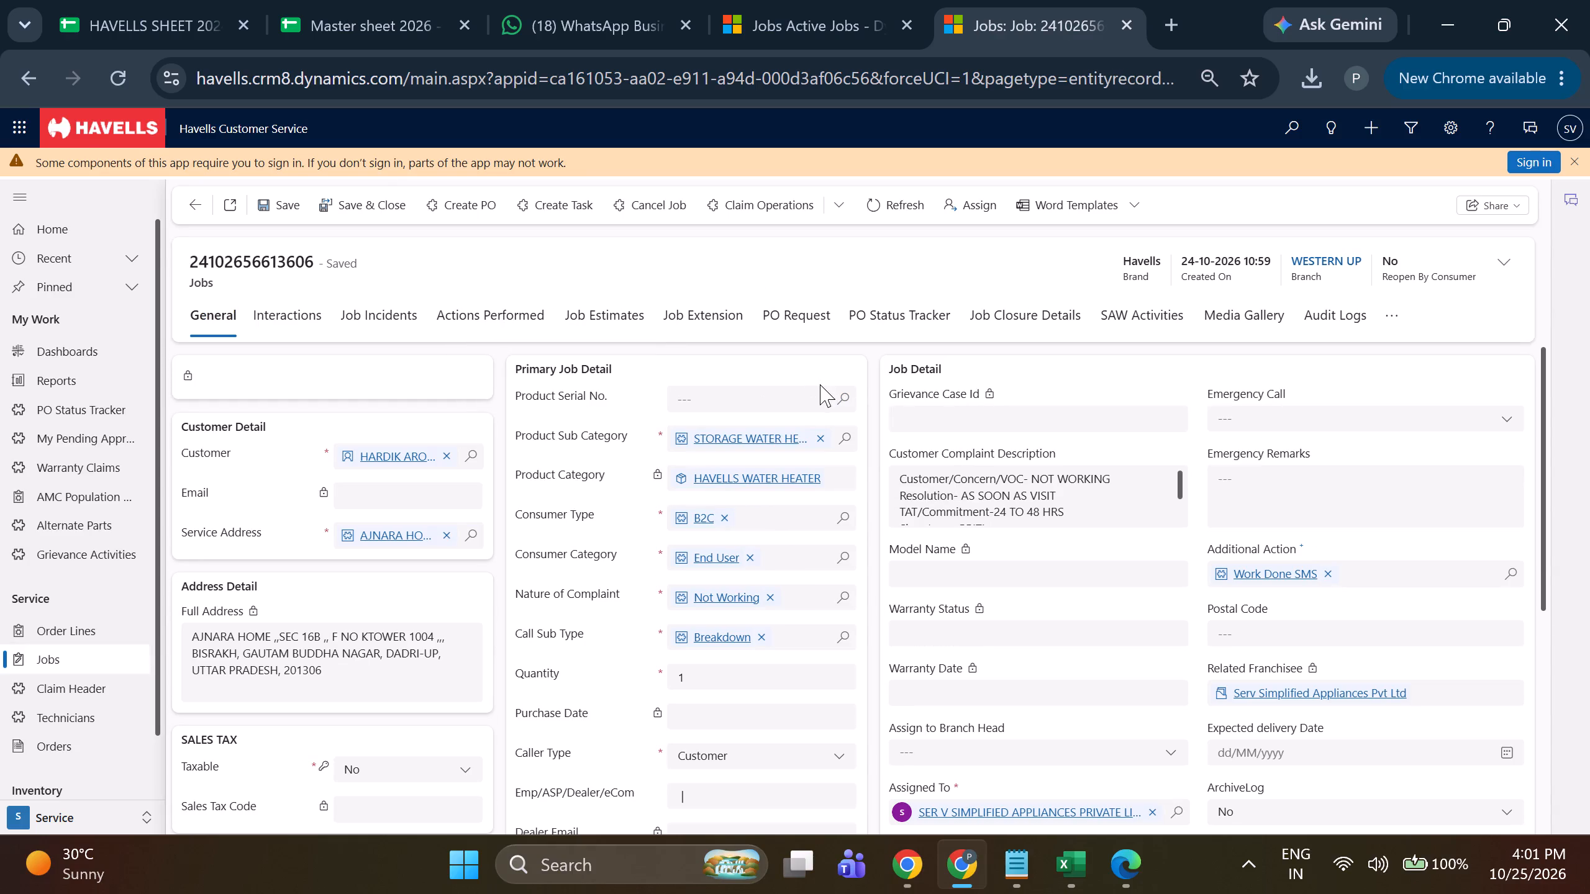
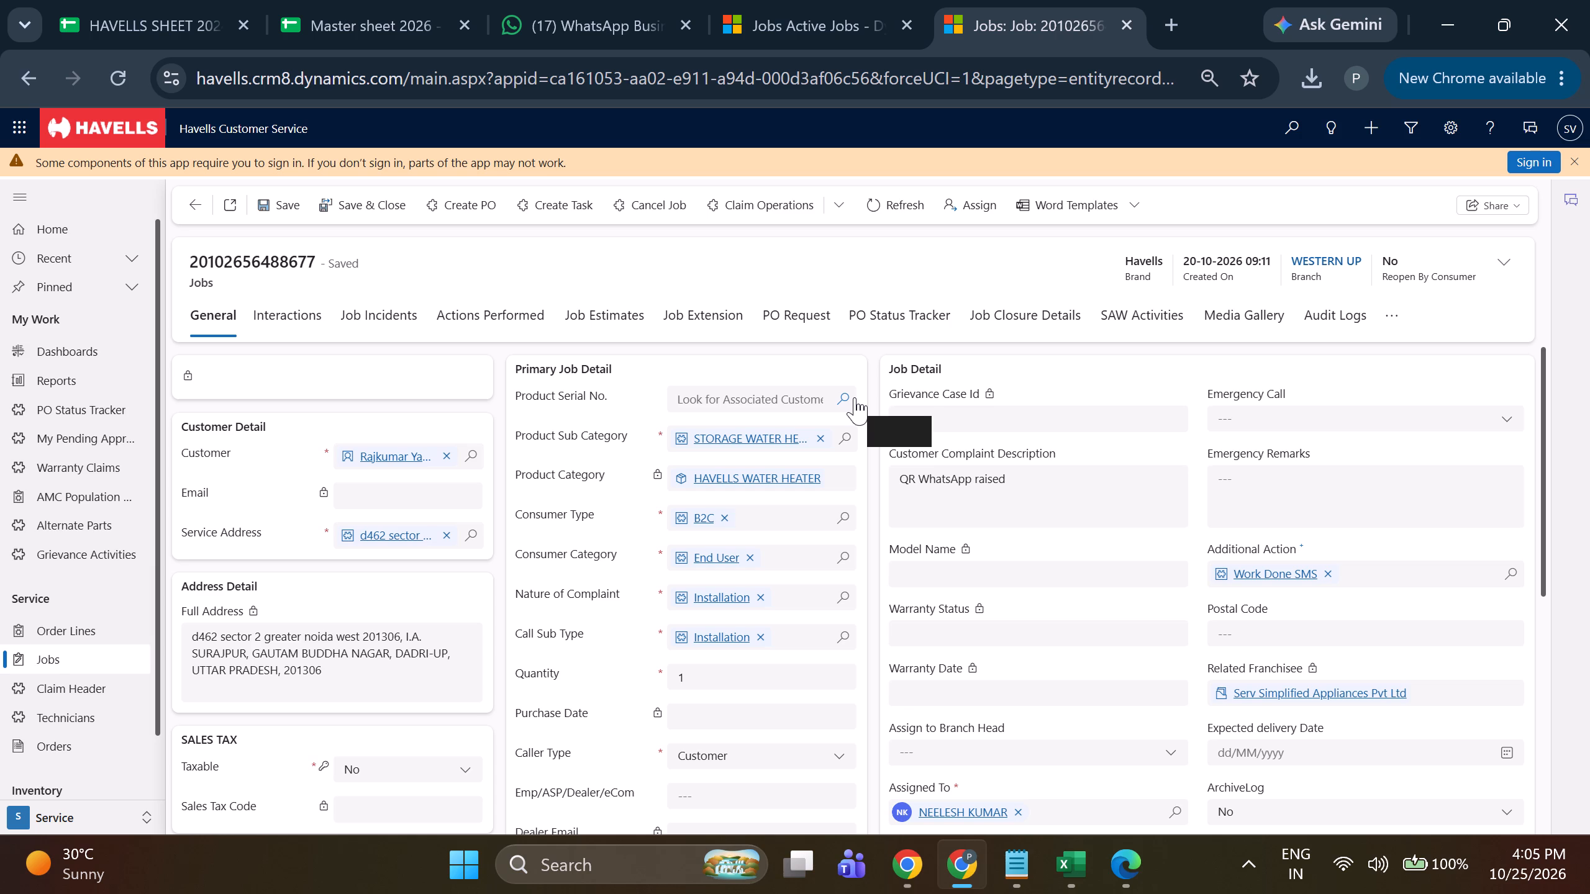
{"action": "left_click", "coordinate": [855, 397]}
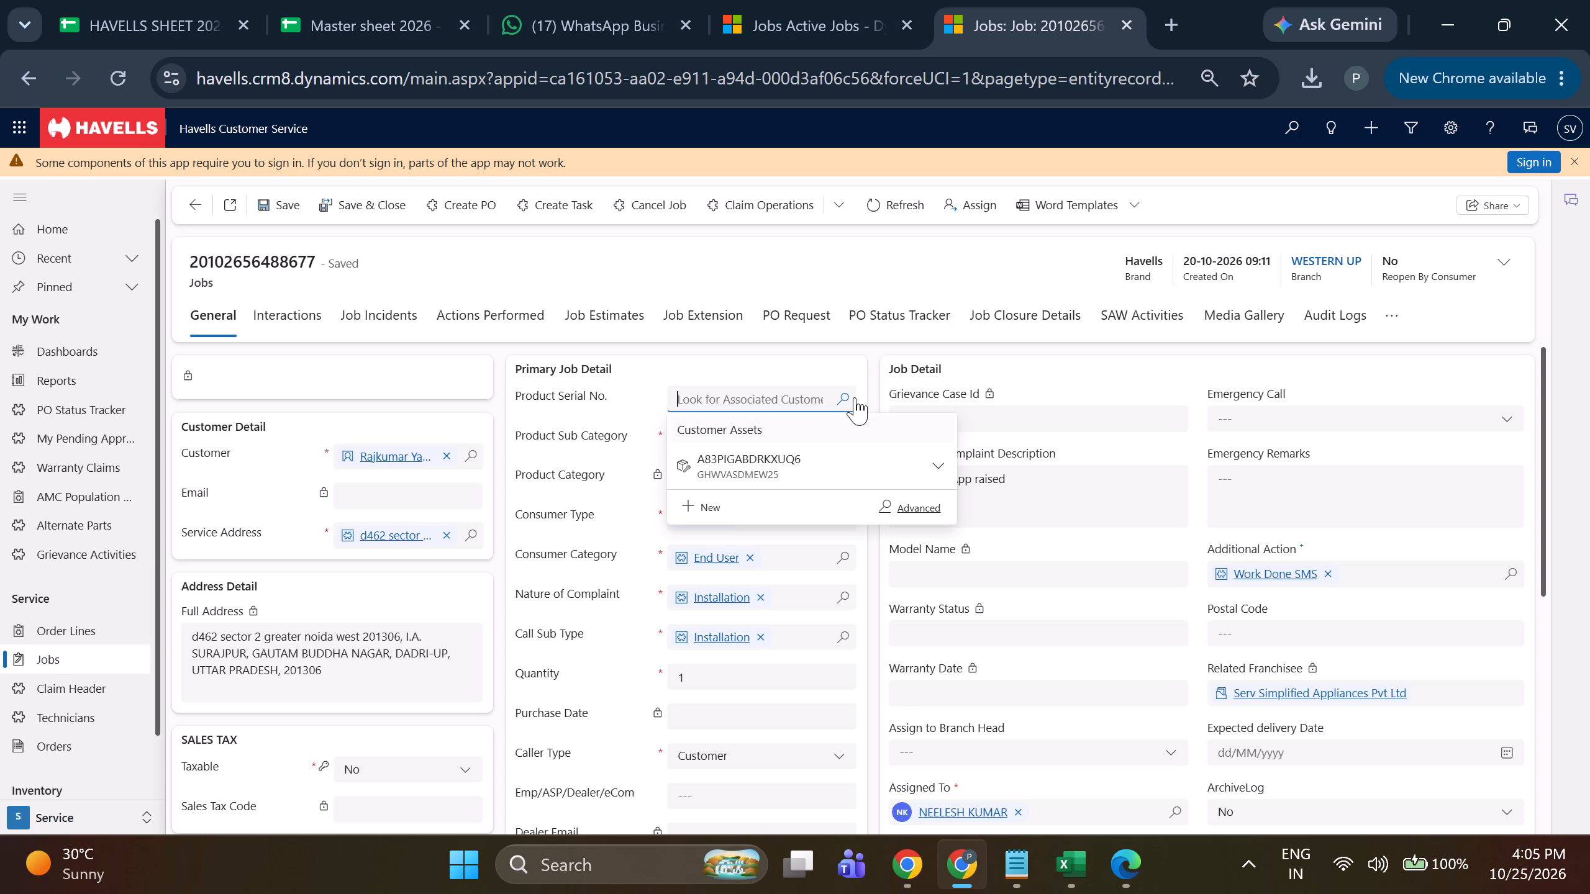
{"action": "left_click", "coordinate": [778, 473]}
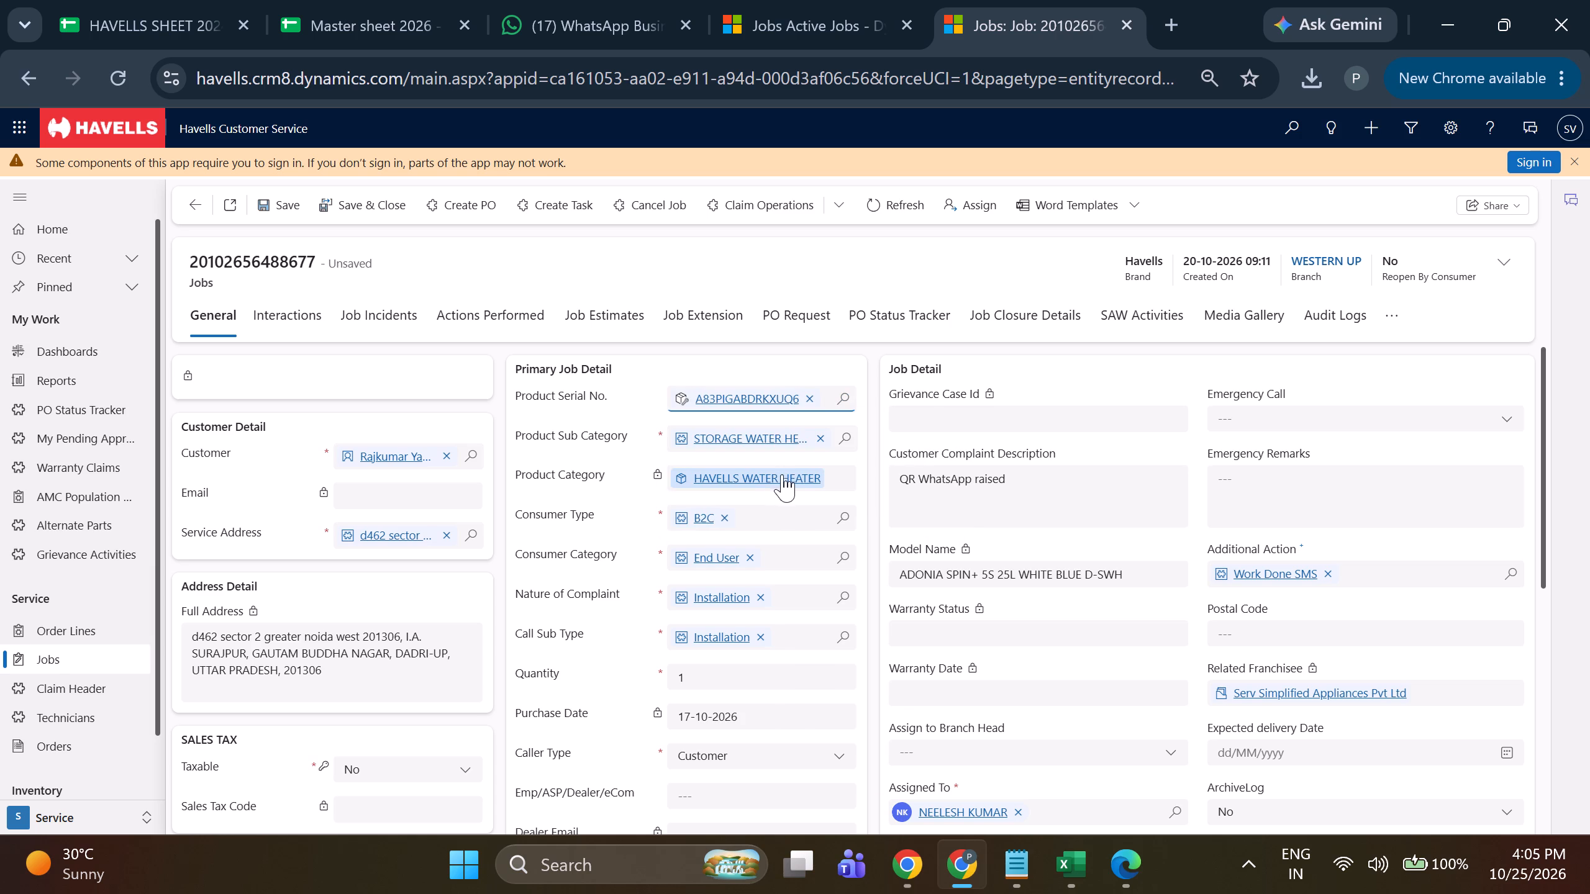
{"action": "left_click", "coordinate": [1182, 813]}
{"action": "scroll", "coordinate": [1029, 661], "scroll_direction": "down", "scroll_amount": 2}
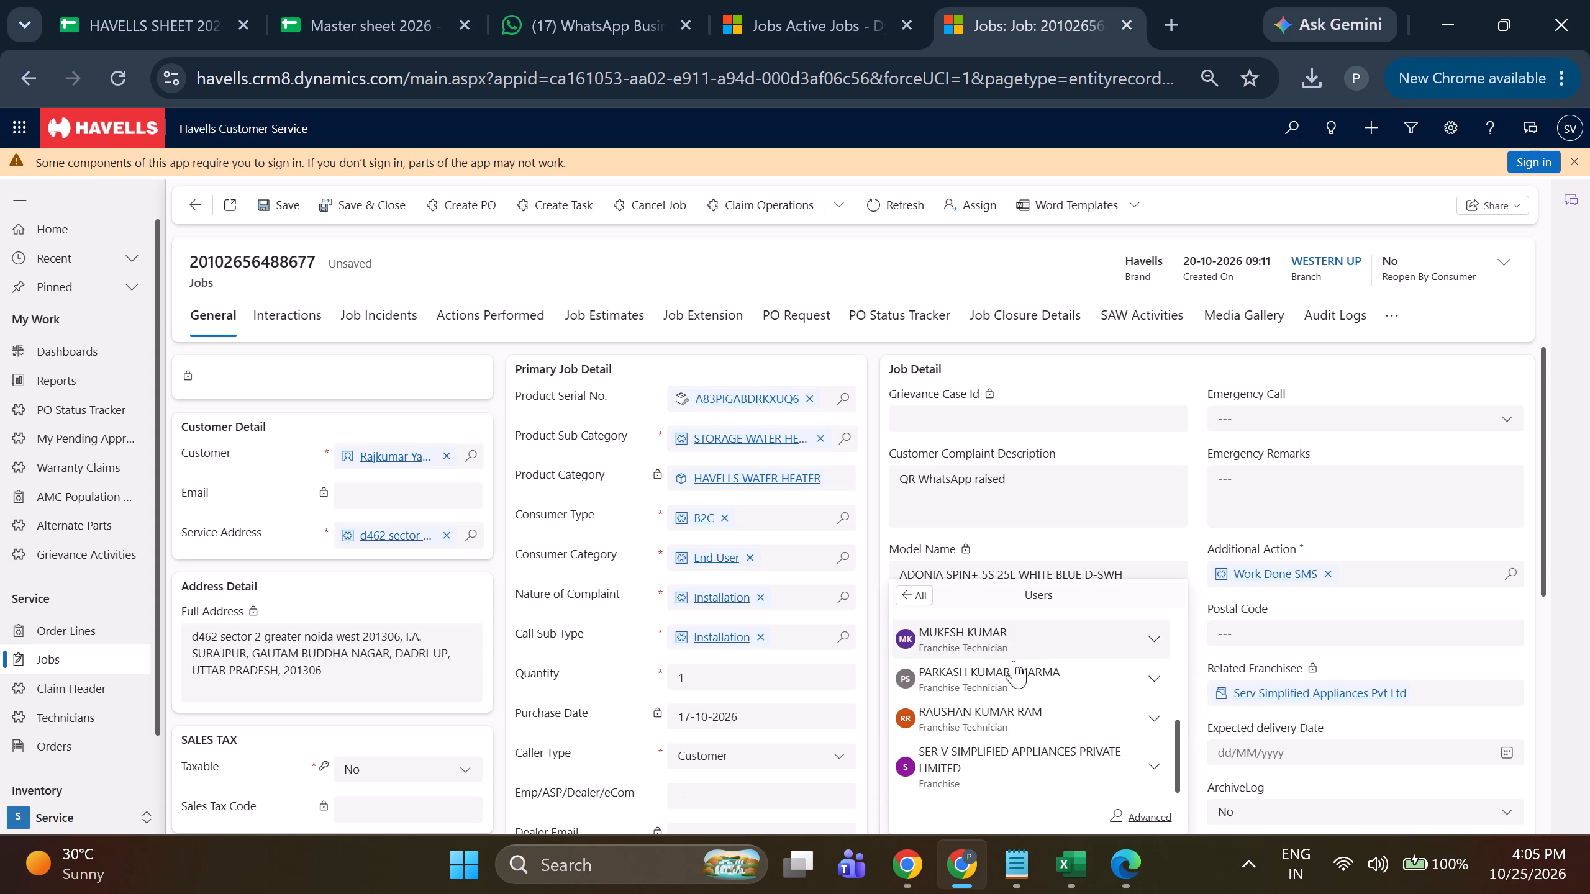
{"action": "left_click", "coordinate": [1004, 679]}
{"action": "left_click", "coordinate": [1045, 809]}
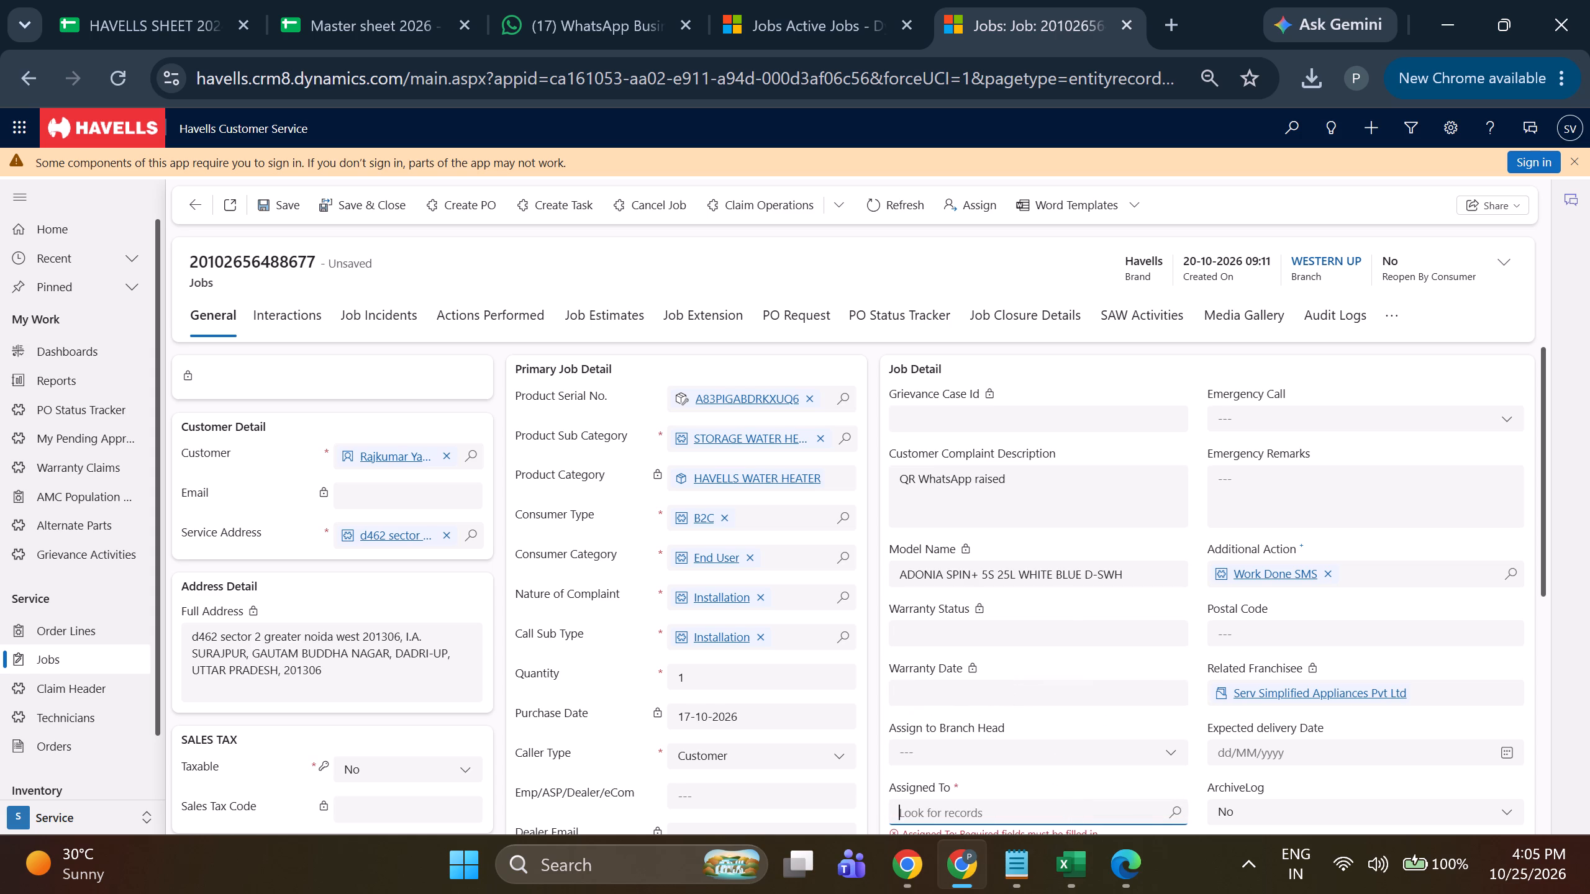
{"action": "left_click", "coordinate": [1176, 816]}
{"action": "scroll", "coordinate": [1052, 695], "scroll_direction": "down", "scroll_amount": 3}
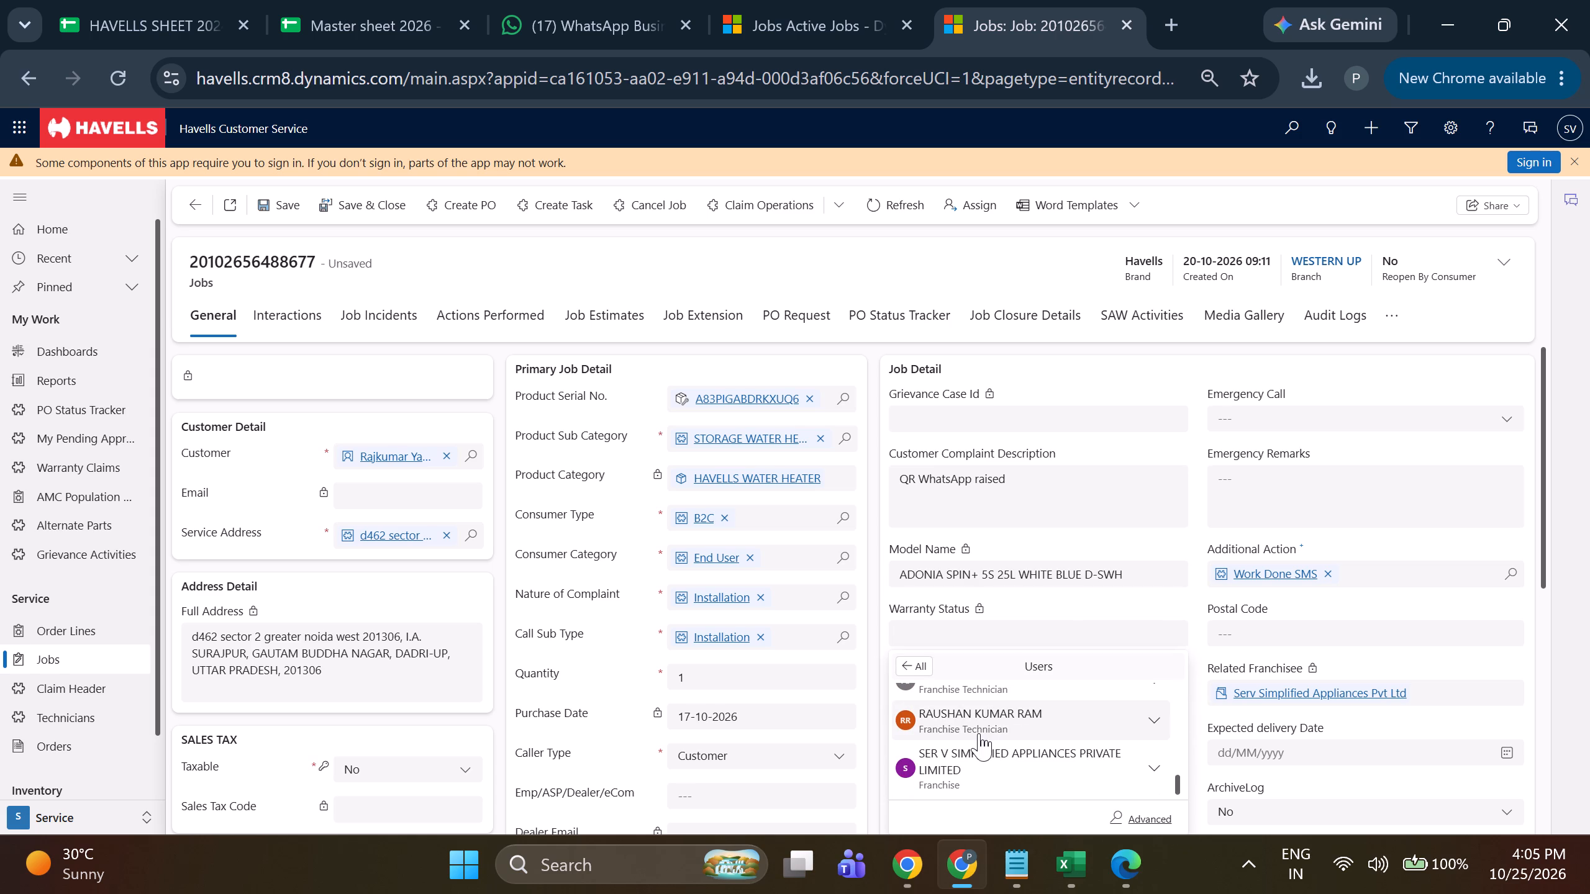
{"action": "left_click", "coordinate": [961, 681]}
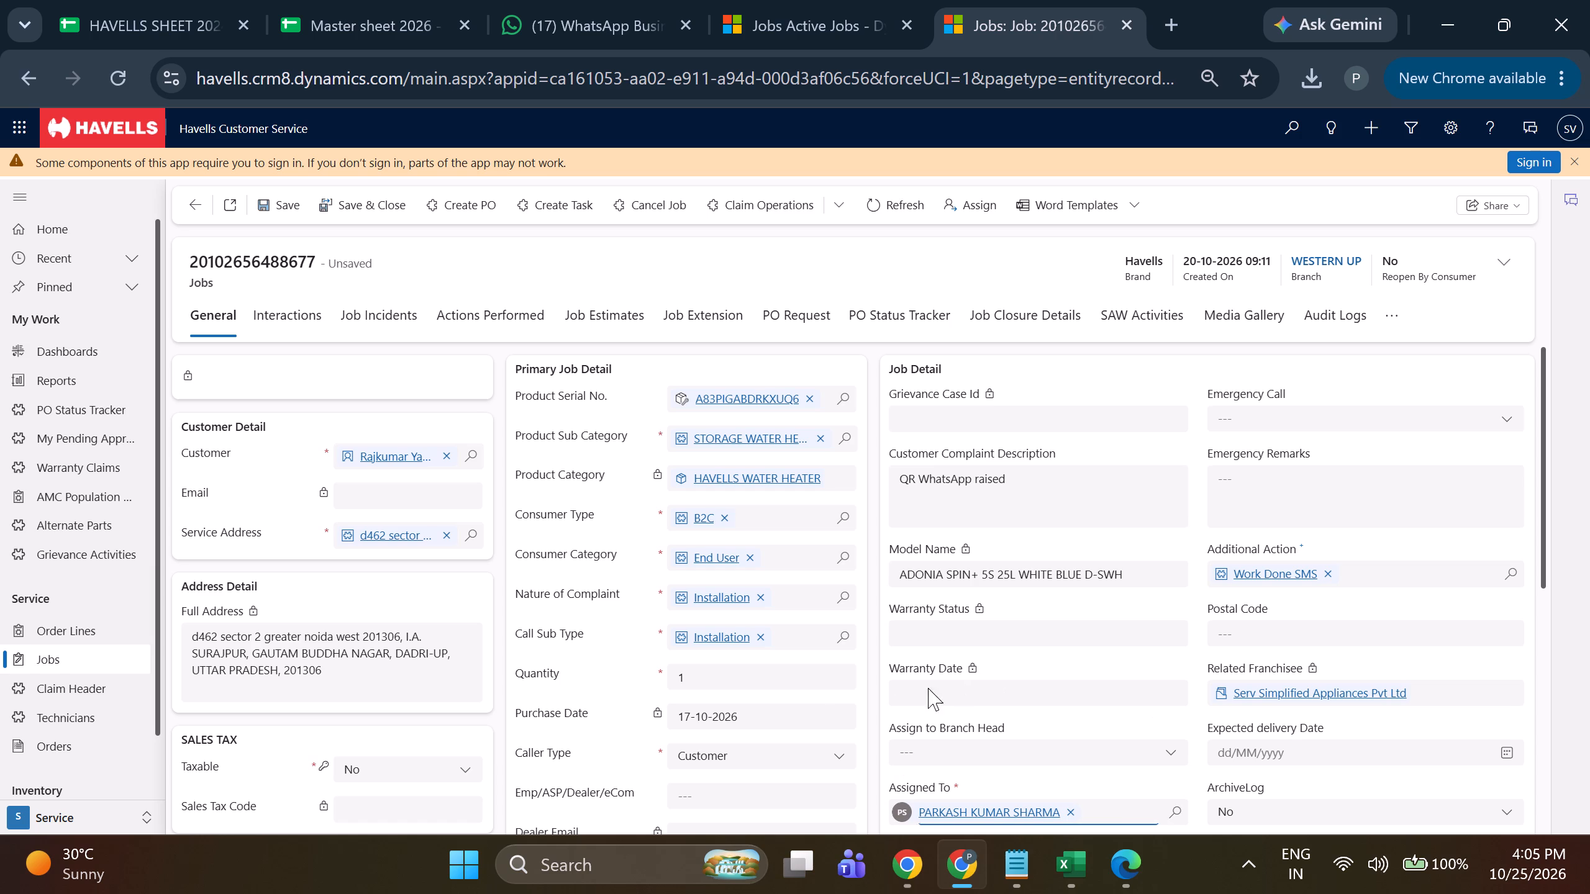
{"action": "left_click", "coordinate": [265, 204]}
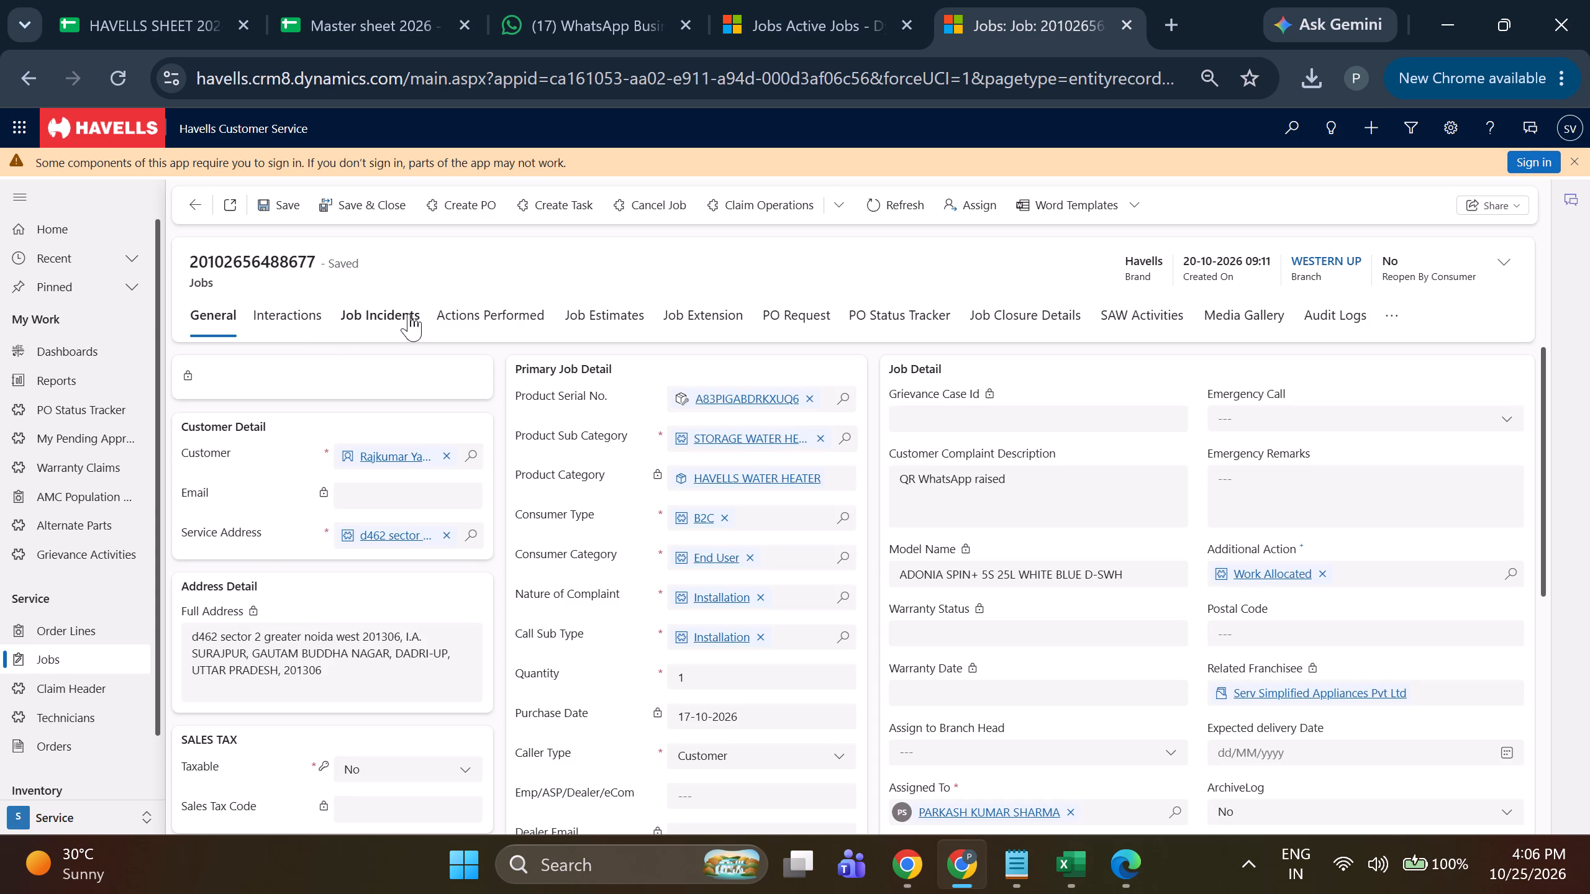
{"action": "left_click", "coordinate": [276, 332]}
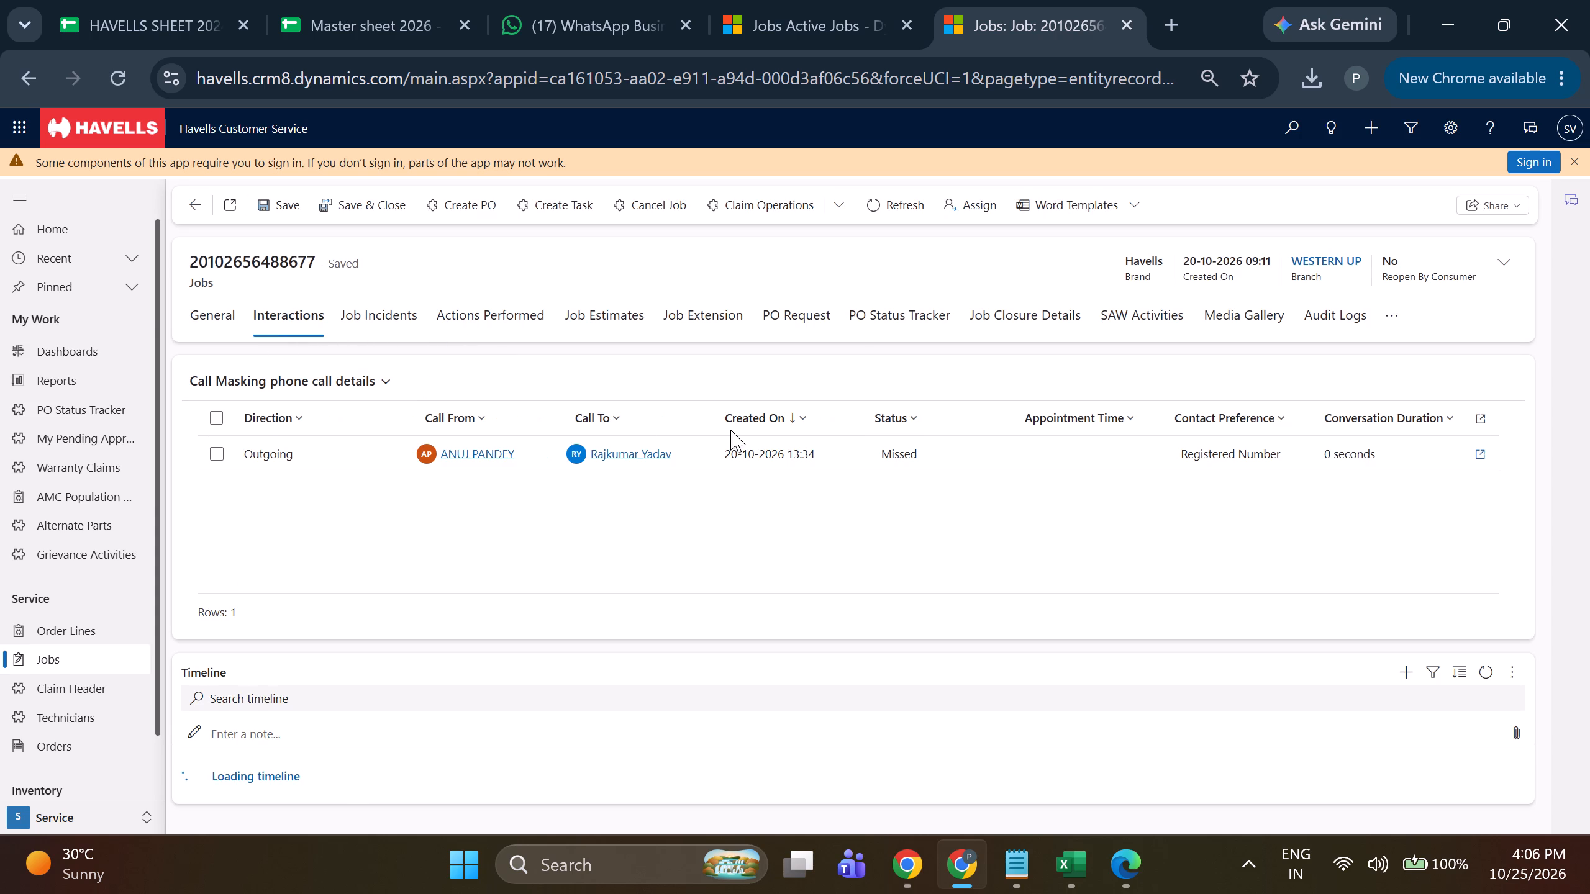
{"action": "left_click", "coordinate": [347, 330]}
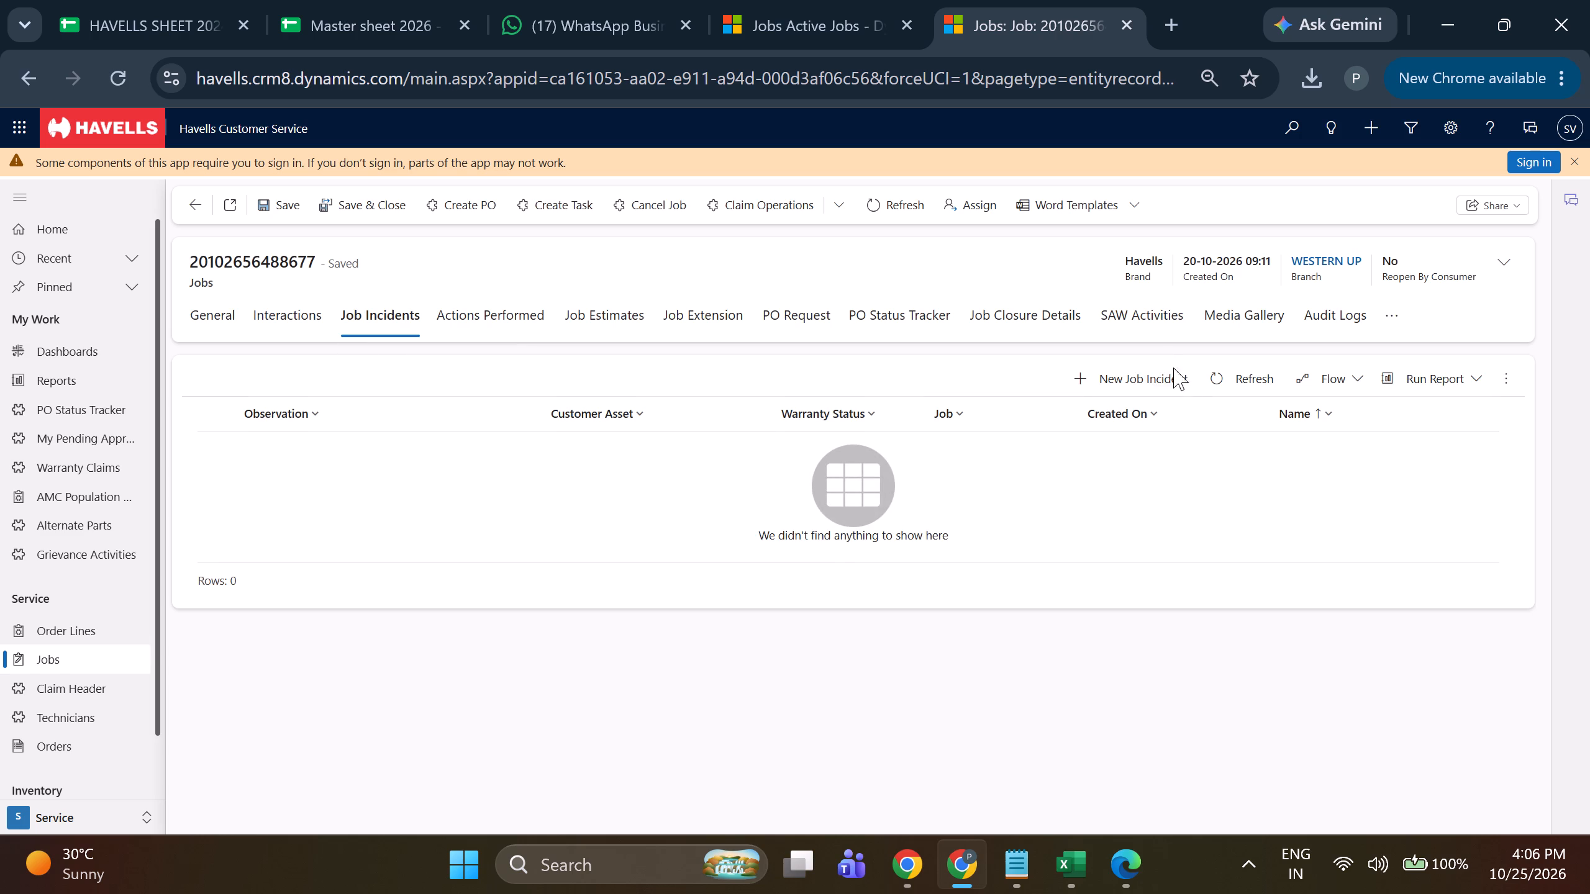
{"action": "left_click", "coordinate": [1118, 377]}
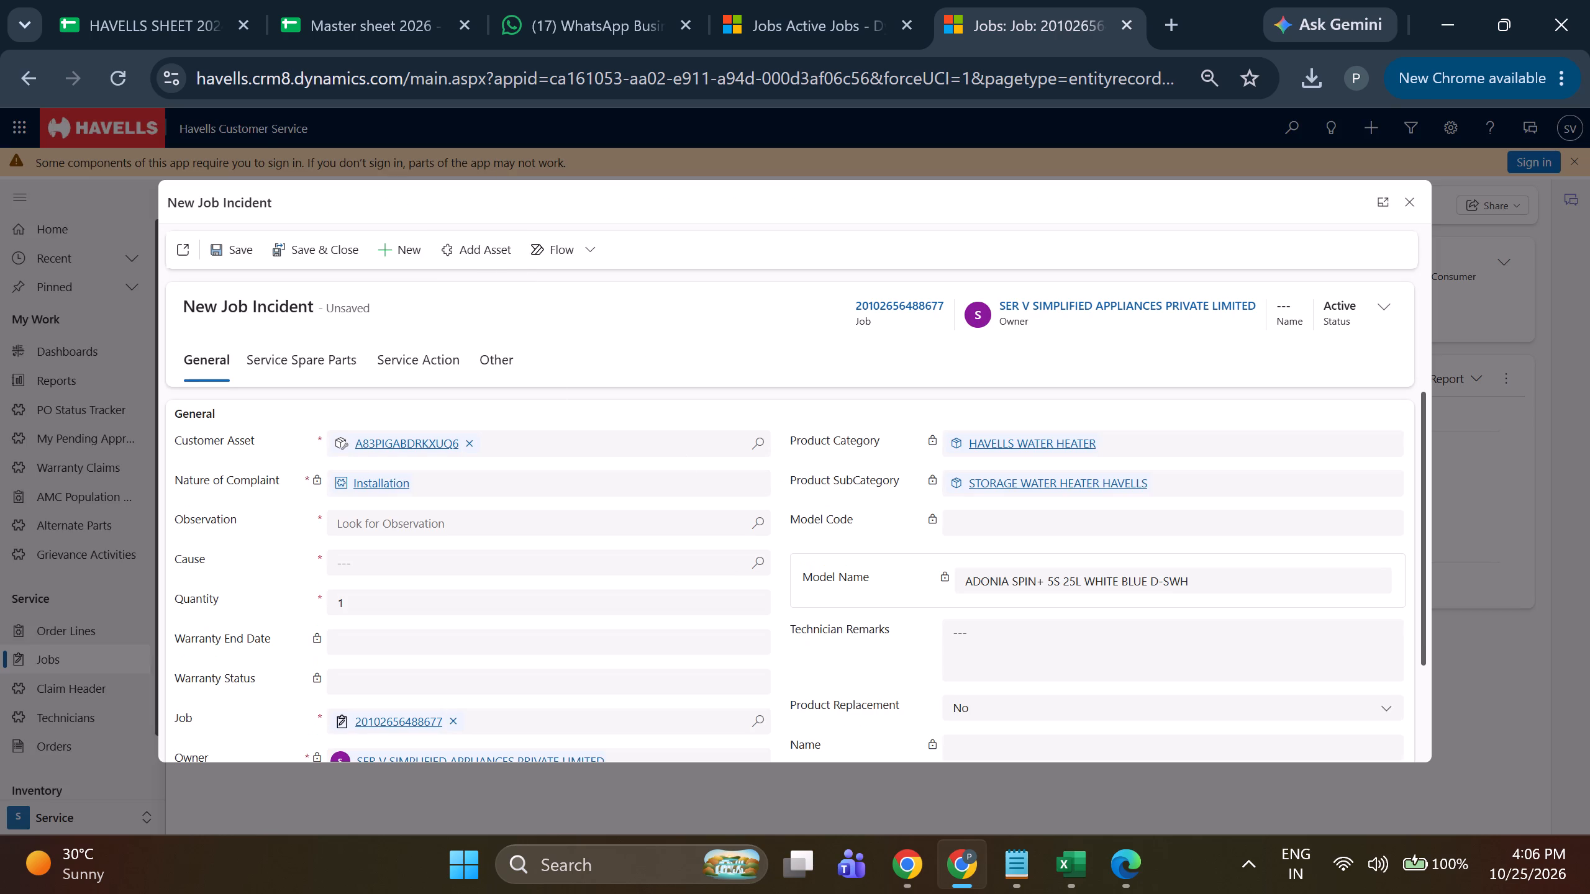
{"action": "left_click", "coordinate": [757, 521]}
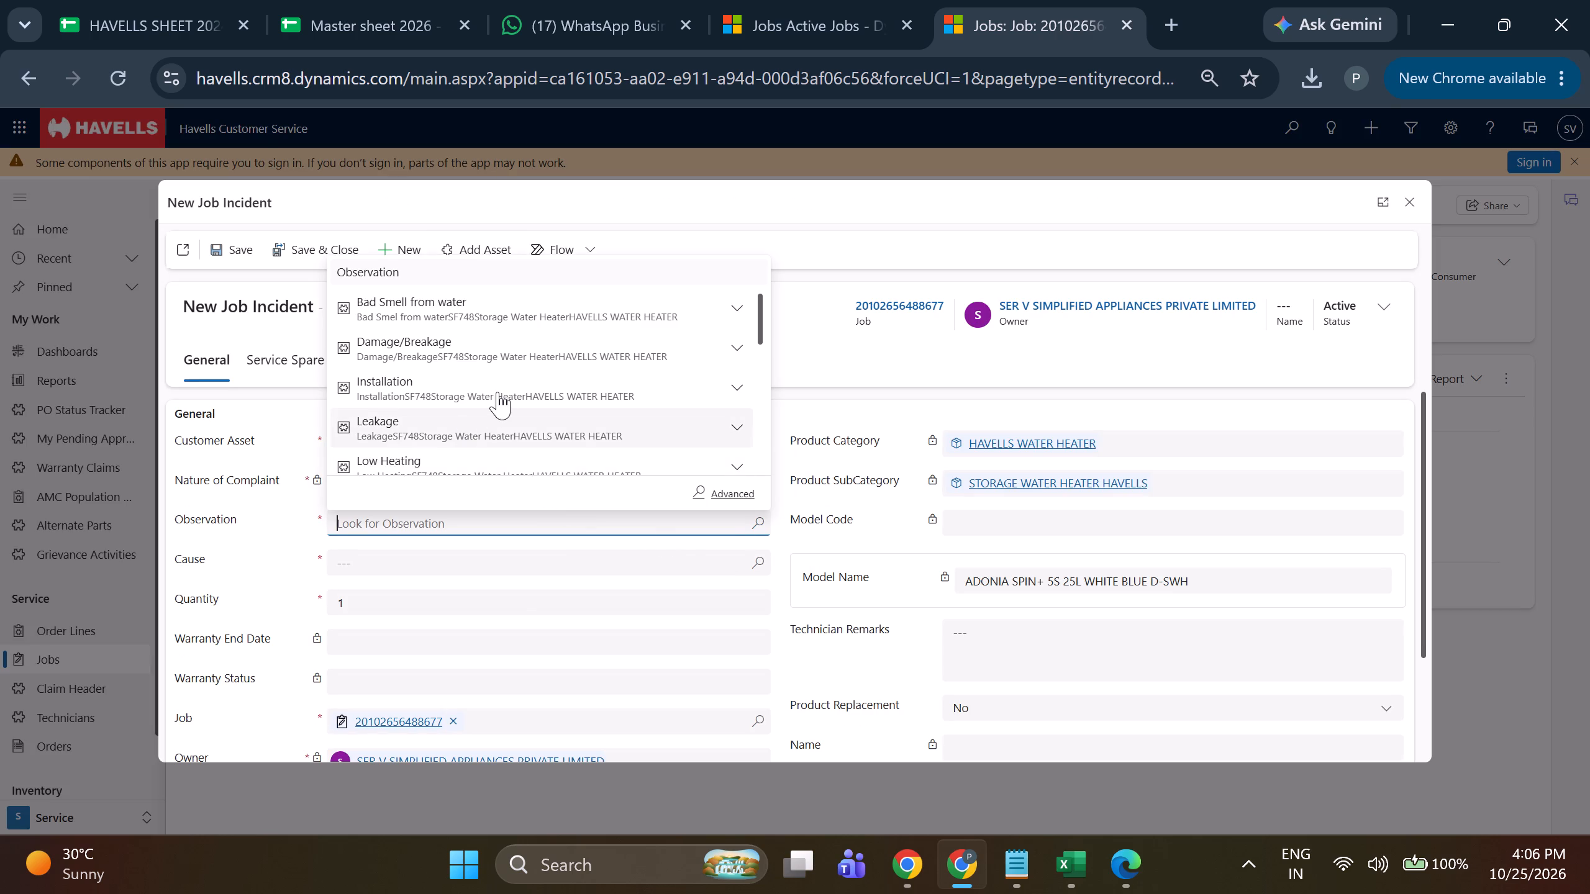
{"action": "left_click", "coordinate": [497, 392]}
{"action": "left_click", "coordinate": [760, 574]}
{"action": "left_click", "coordinate": [463, 506]}
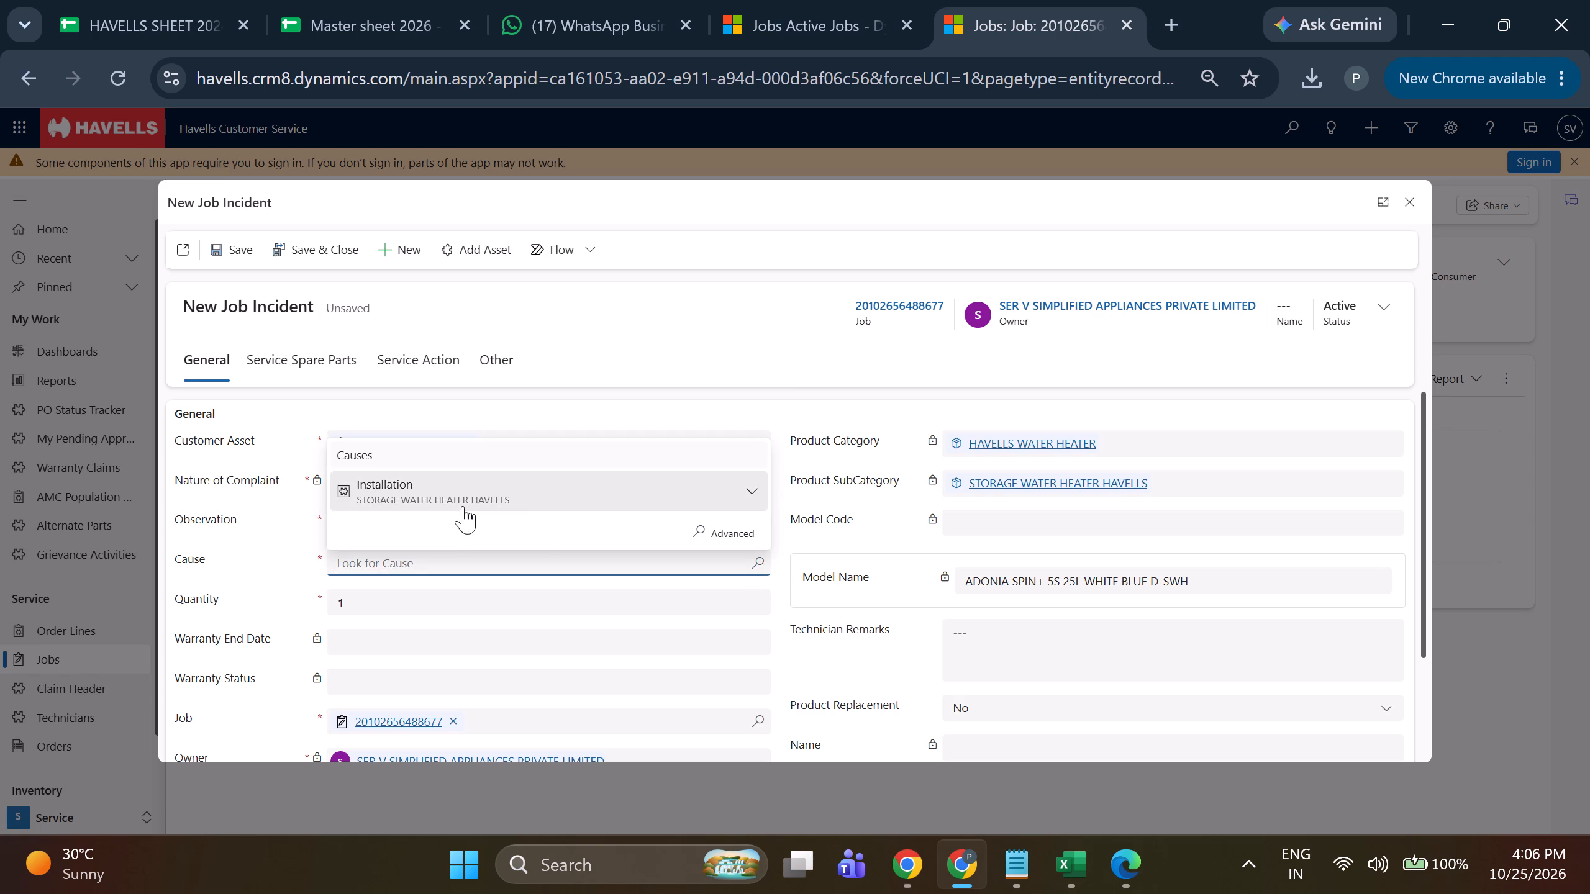
{"action": "left_click", "coordinate": [240, 249]}
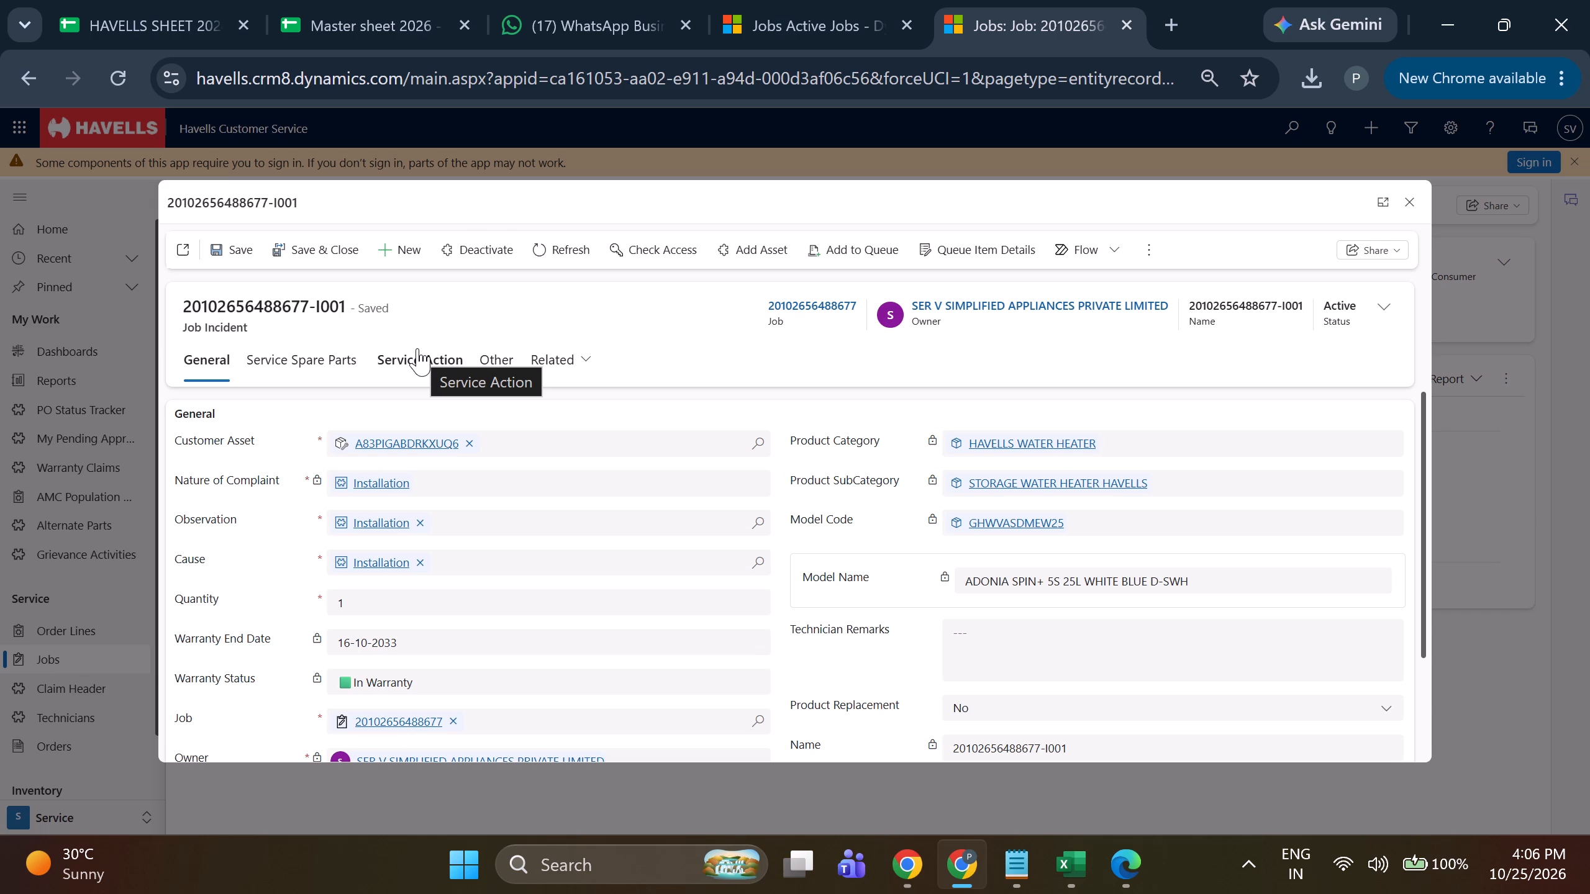
{"action": "left_click", "coordinate": [417, 348]}
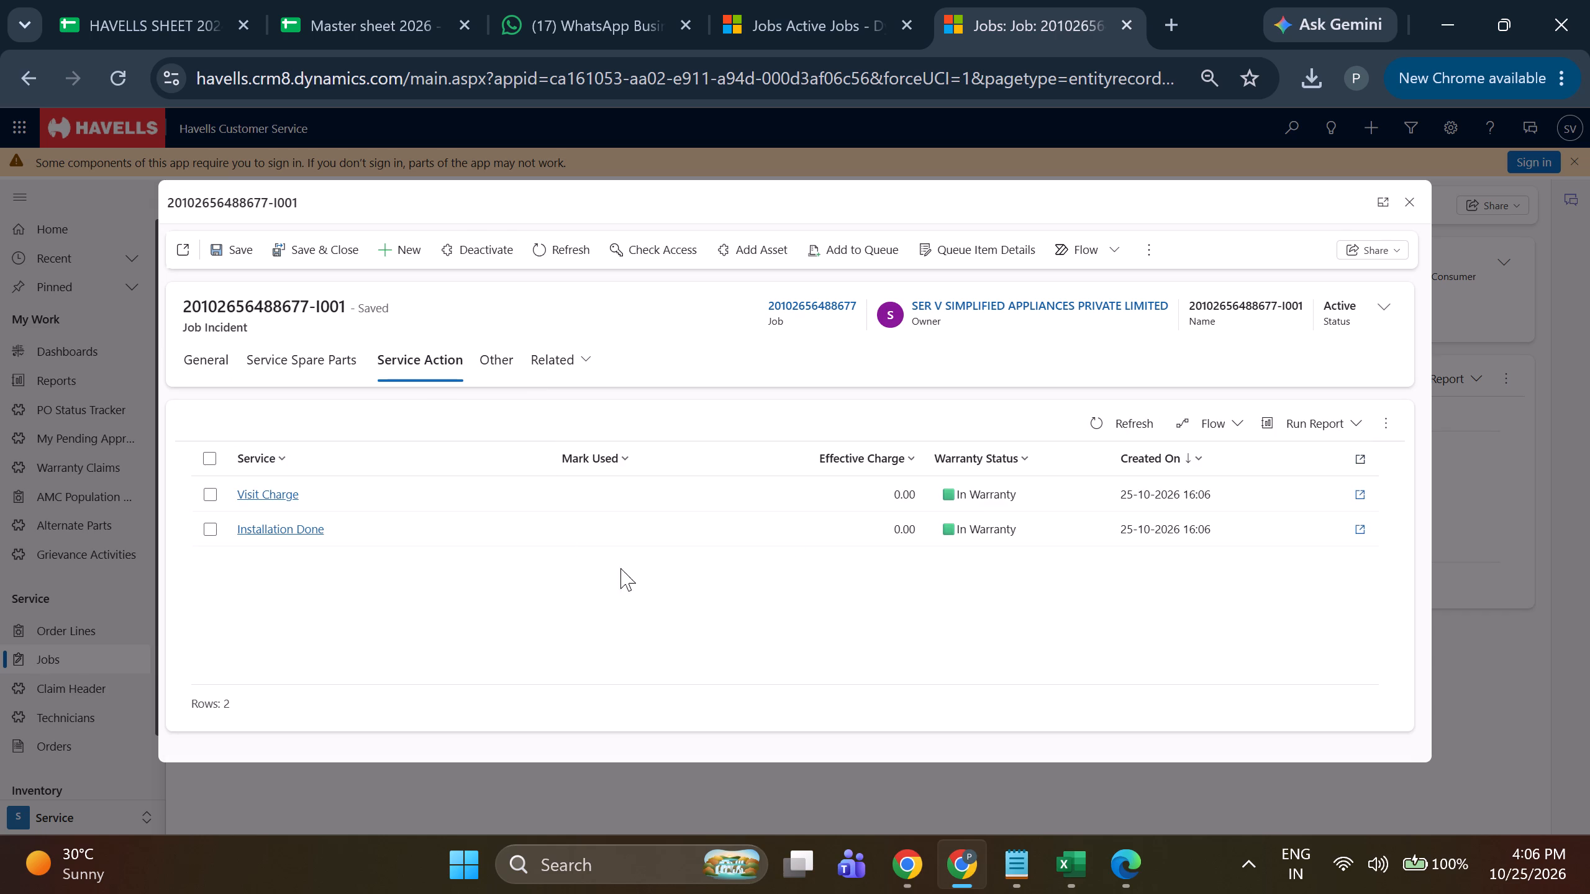
{"action": "double_click", "coordinate": [653, 537]}
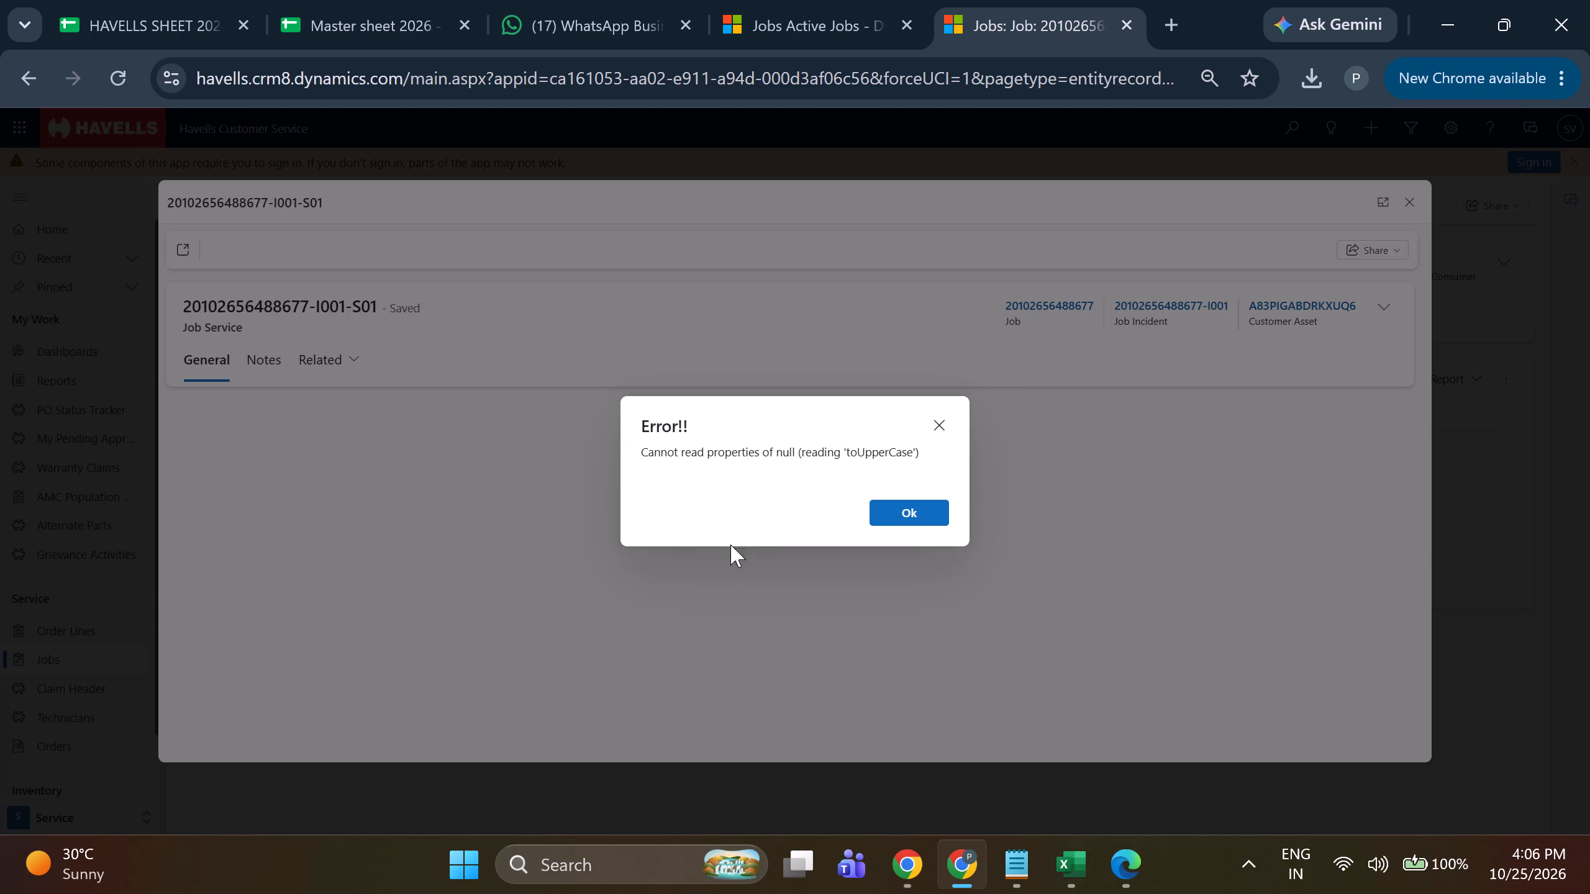
{"action": "left_click", "coordinate": [868, 517]}
{"action": "left_click", "coordinate": [894, 510]}
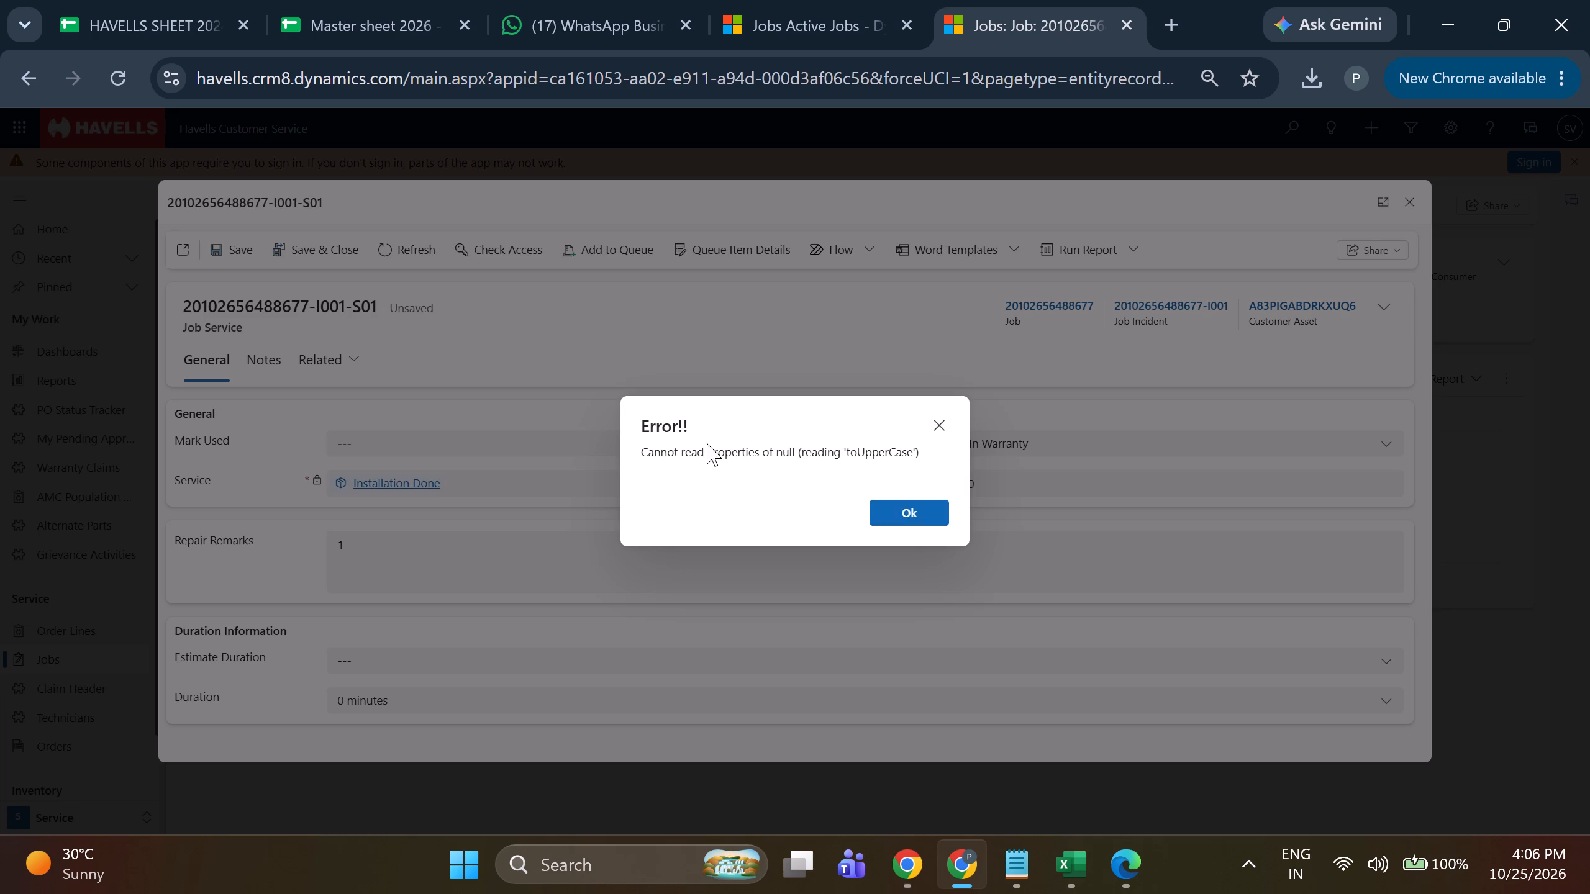
{"action": "left_click", "coordinate": [690, 455]}
{"action": "left_click", "coordinate": [696, 530]}
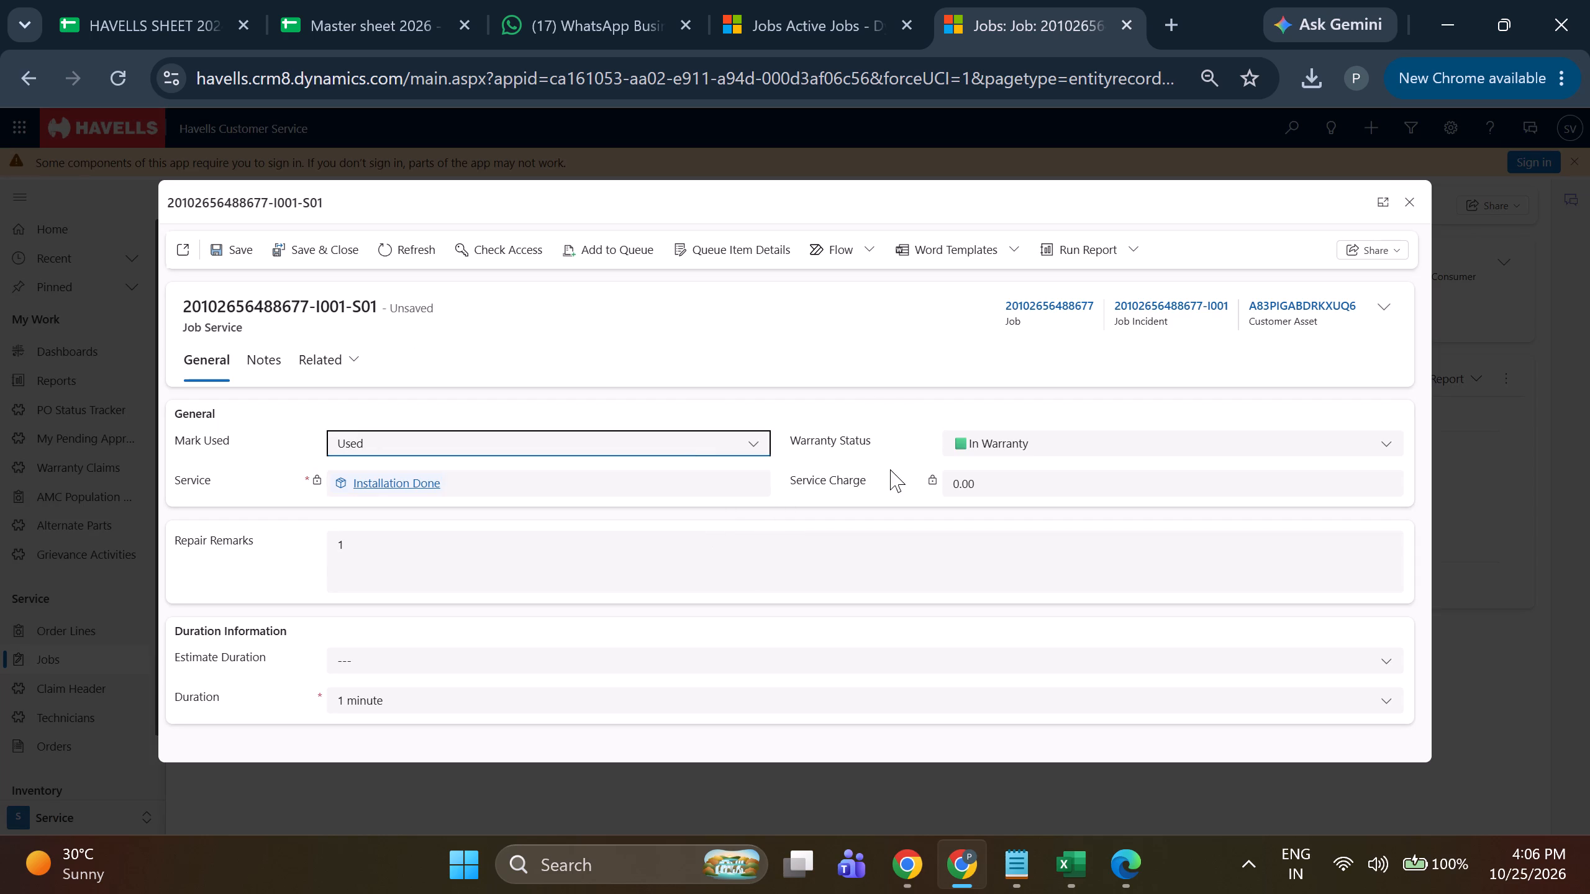
{"action": "left_click", "coordinate": [330, 253]}
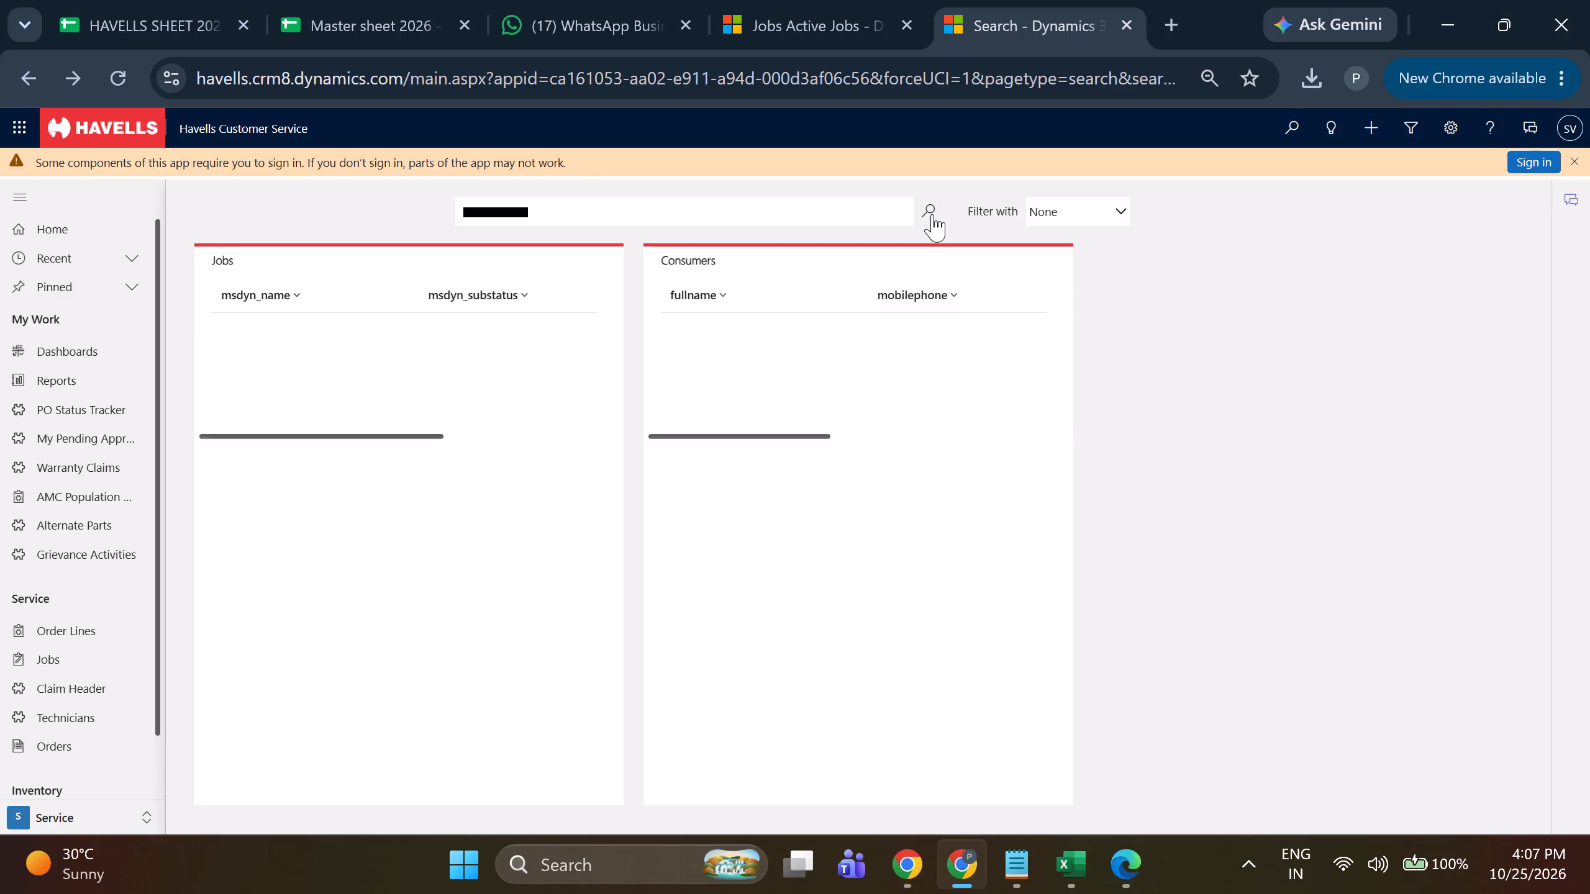
{"action": "left_click", "coordinate": [418, 0]}
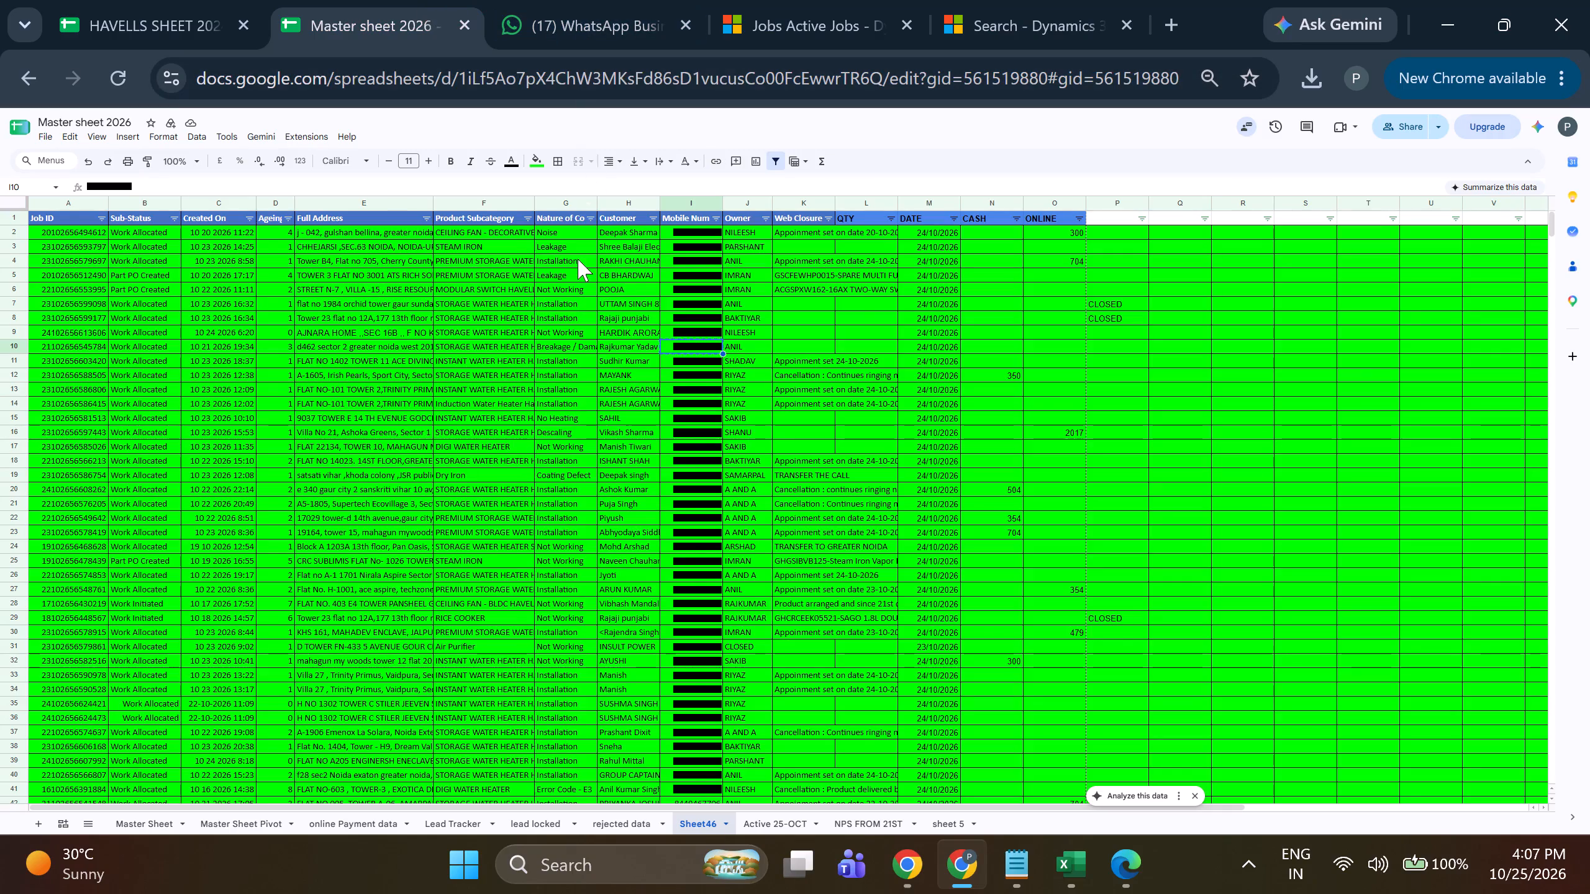
{"action": "key", "text": "Right"}
{"action": "key", "text": "Right"}
{"action": "key", "text": "Right"}
{"action": "key", "text": "Right"}
{"action": "key", "text": "Right"}
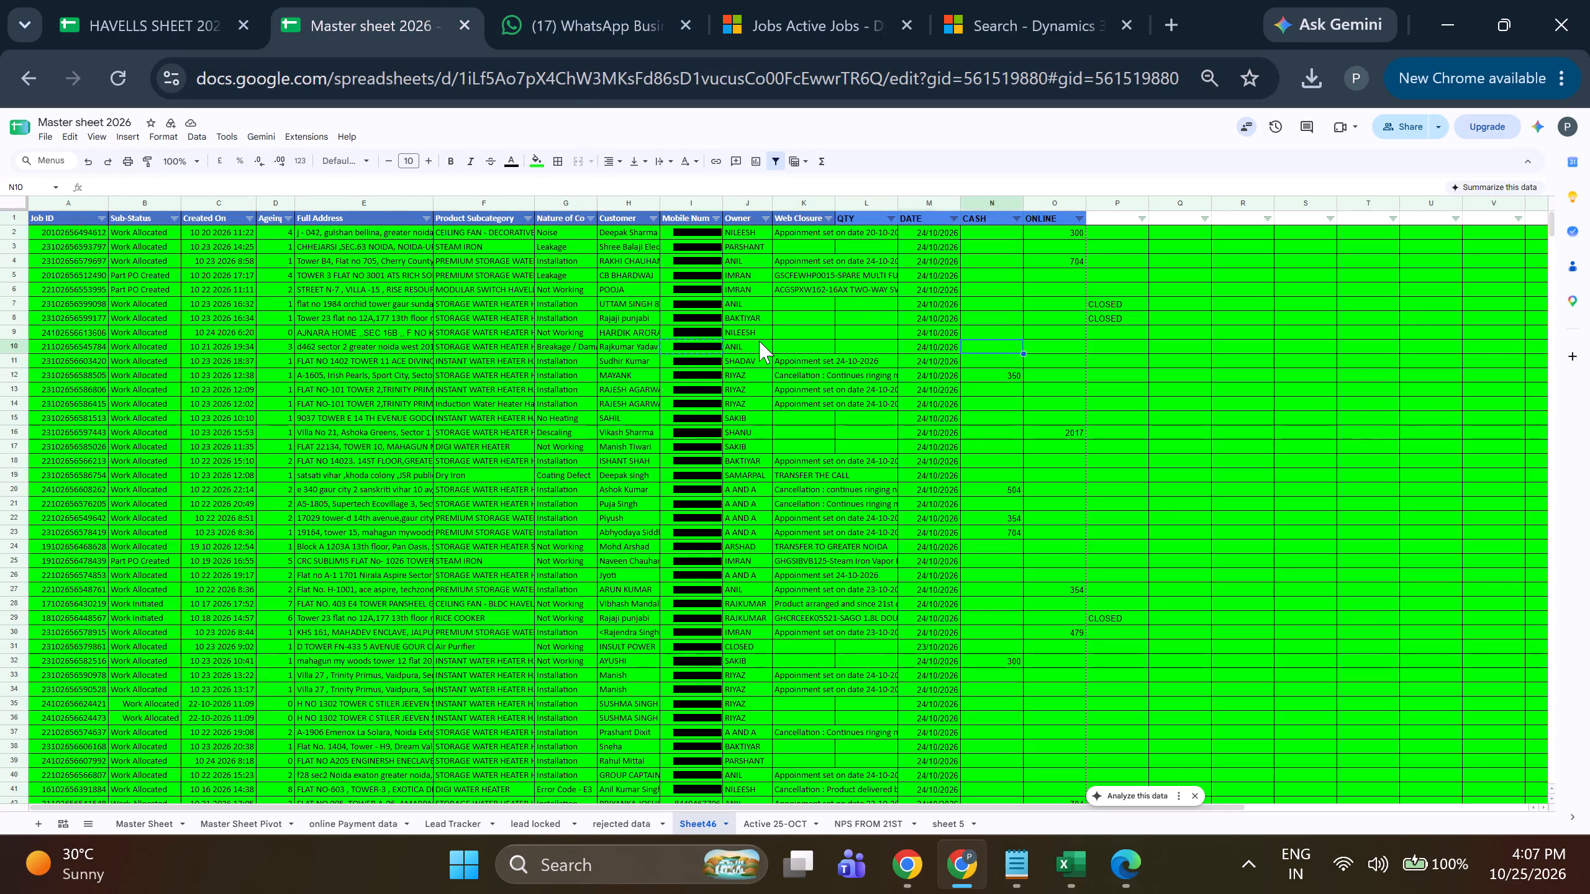
{"action": "key", "text": "Right"}
{"action": "key", "text": "Right"}
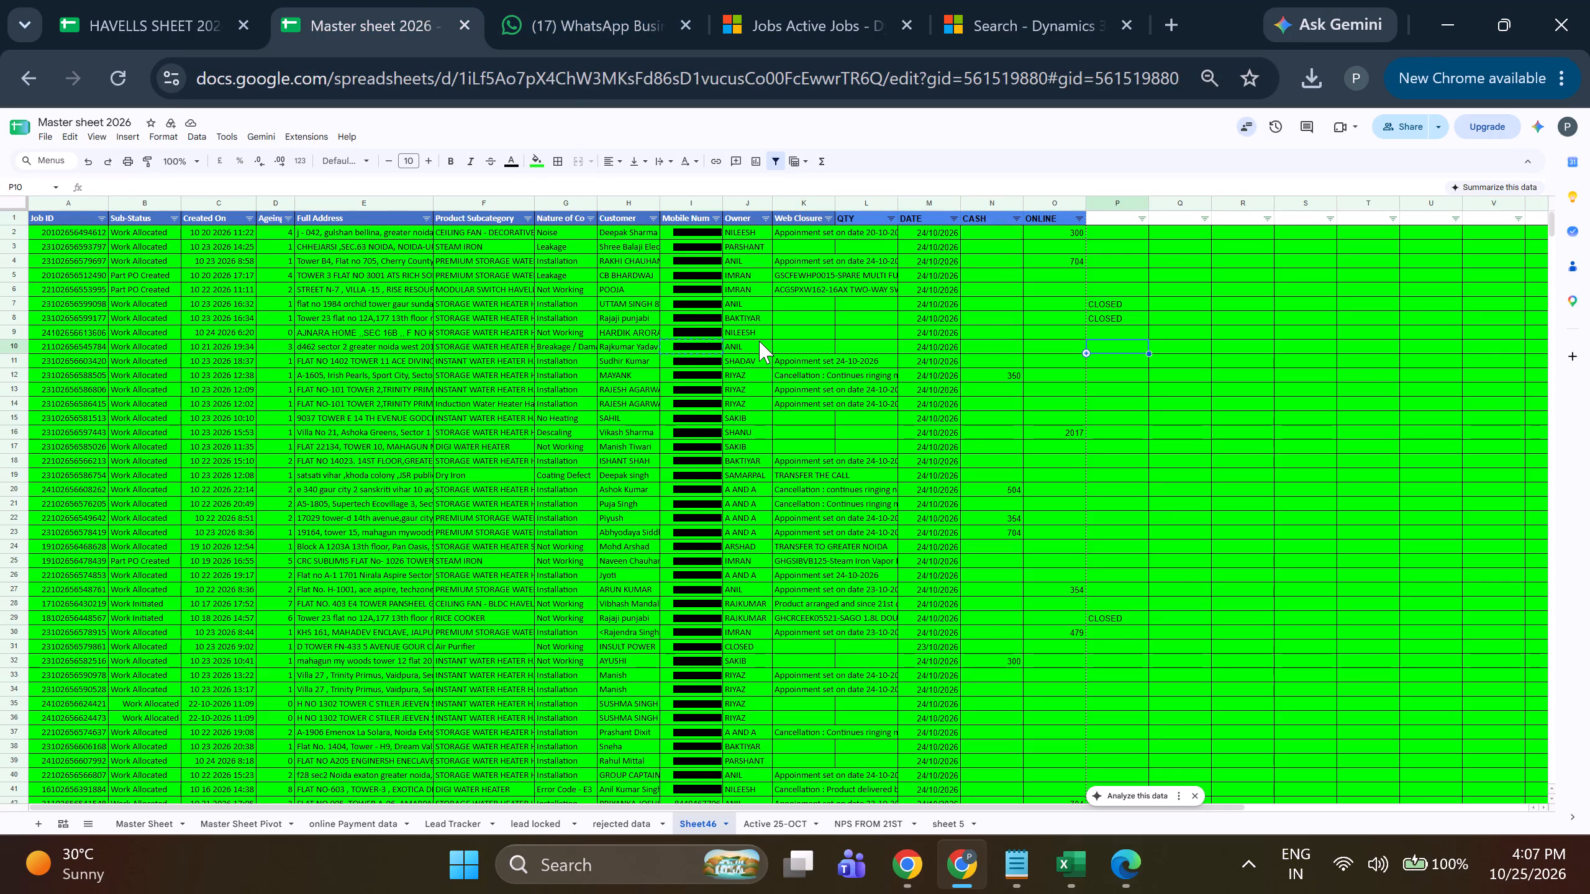
{"action": "type", "text": "CLOSED"}
{"action": "key", "text": "space"}
{"action": "key", "text": "Down"}
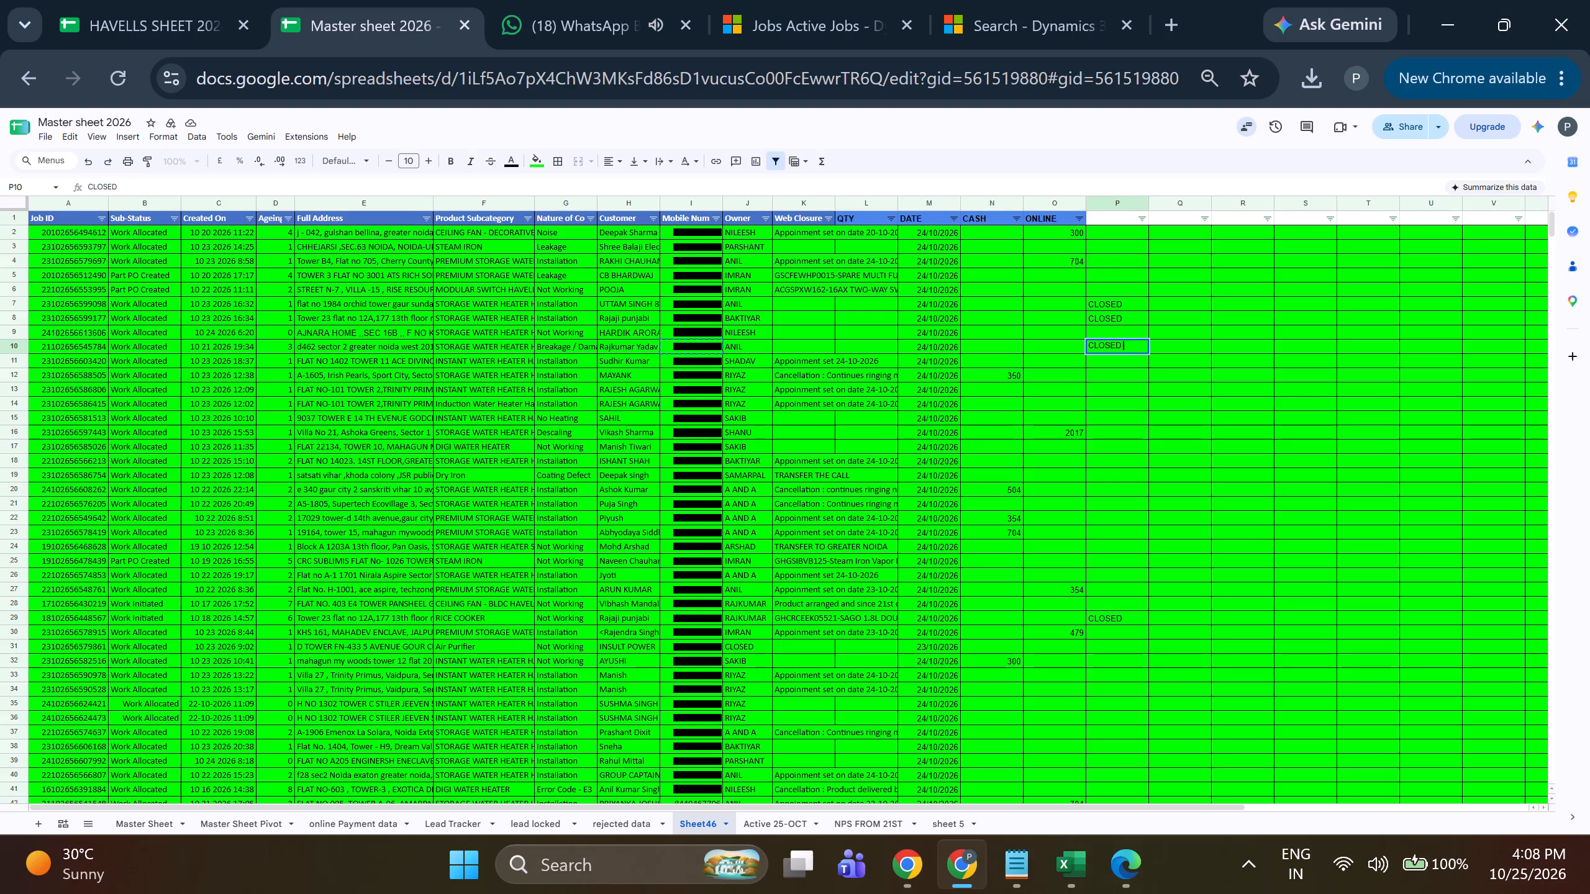
Select the customer's mobile number in row 11 of Sheet46.
{"action": "key", "text": "Left"}
{"action": "key", "text": "Left"}
{"action": "key", "text": "Left"}
{"action": "key", "text": "Left"}
{"action": "key", "text": "Left"}
{"action": "key", "text": "Left"}
{"action": "key", "text": "Left"}
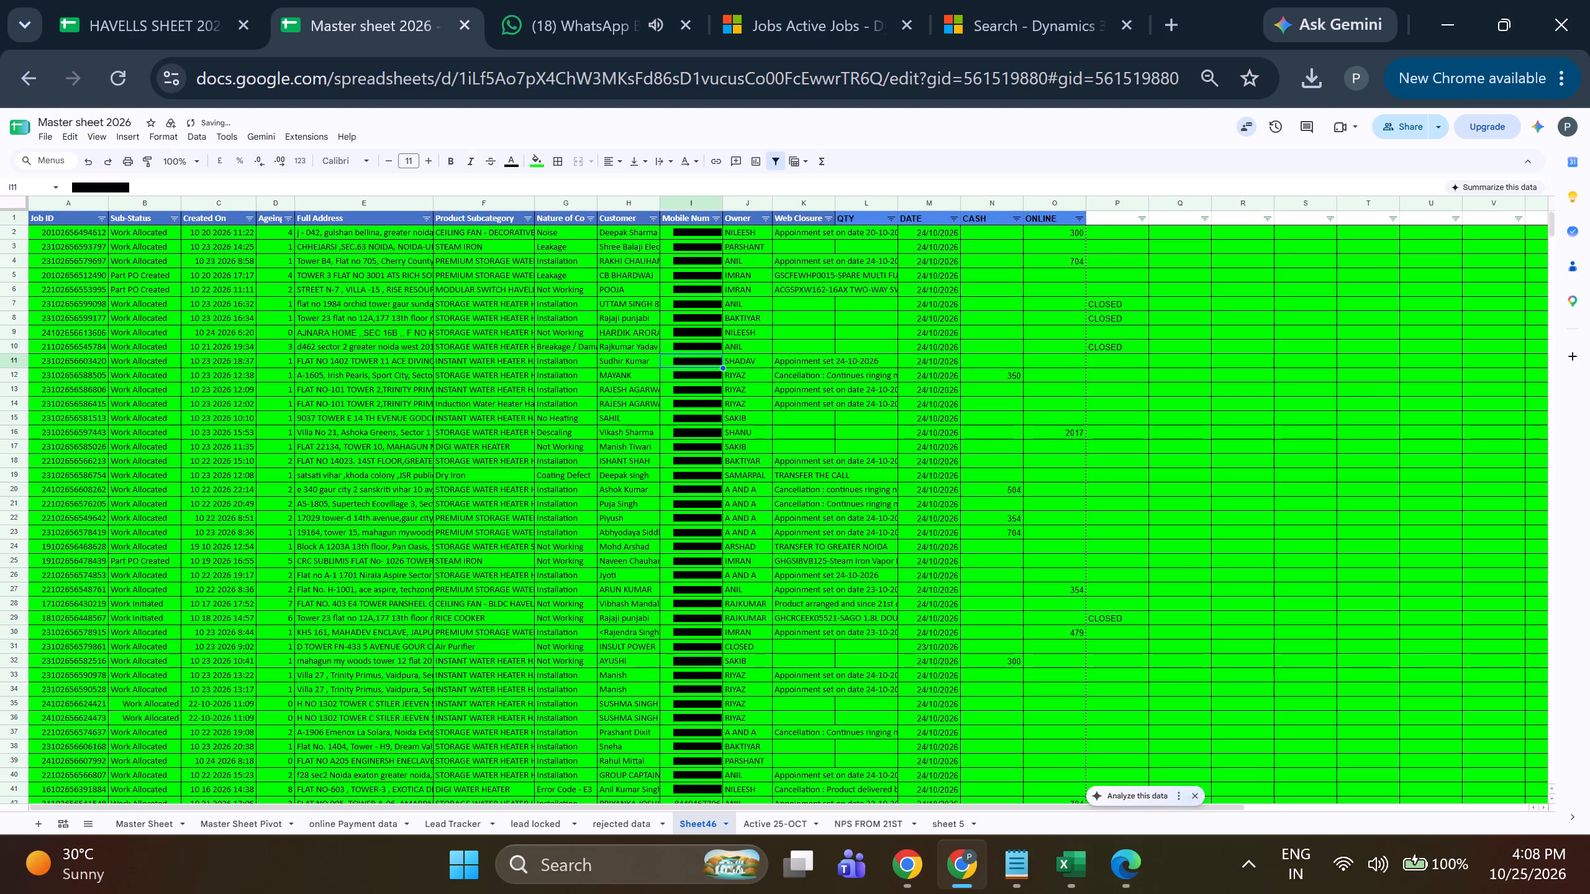
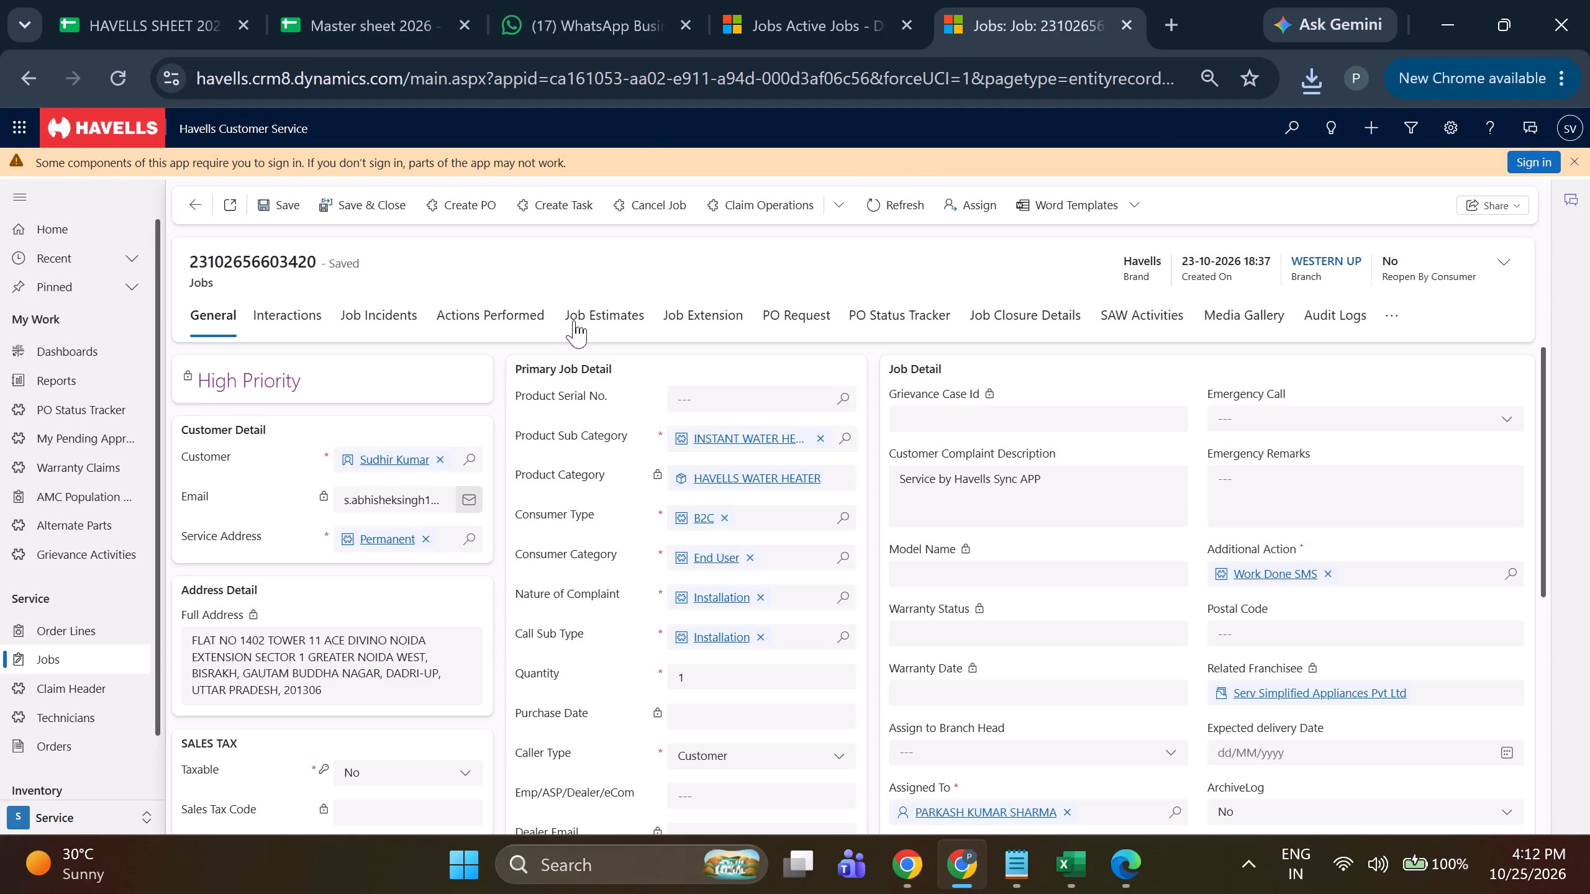
{"action": "left_click", "coordinate": [847, 404]}
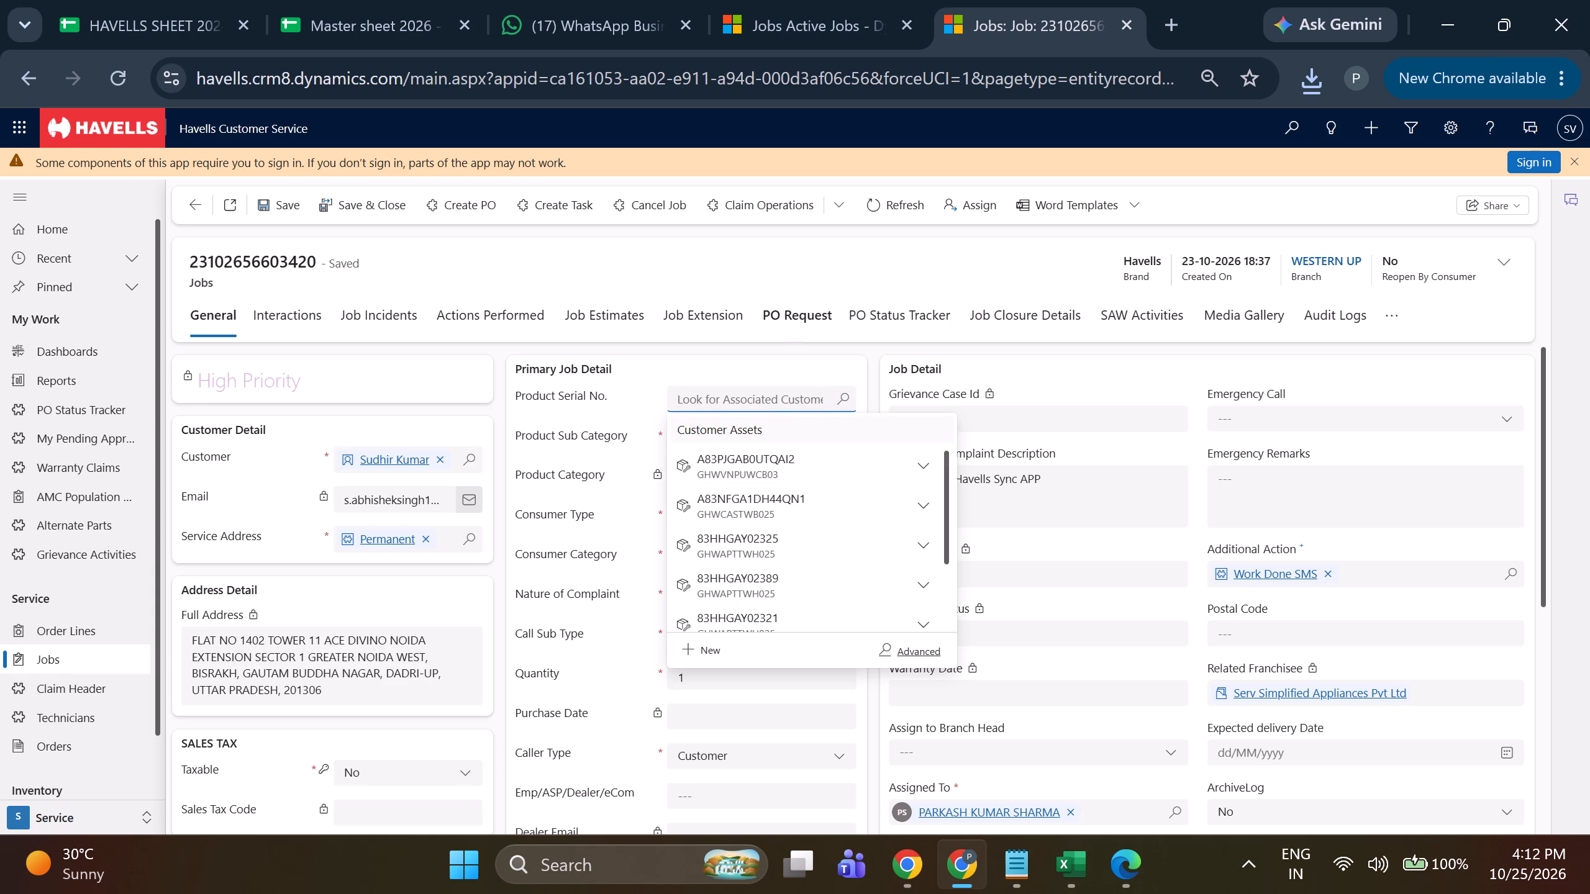
{"action": "left_click", "coordinate": [793, 456]}
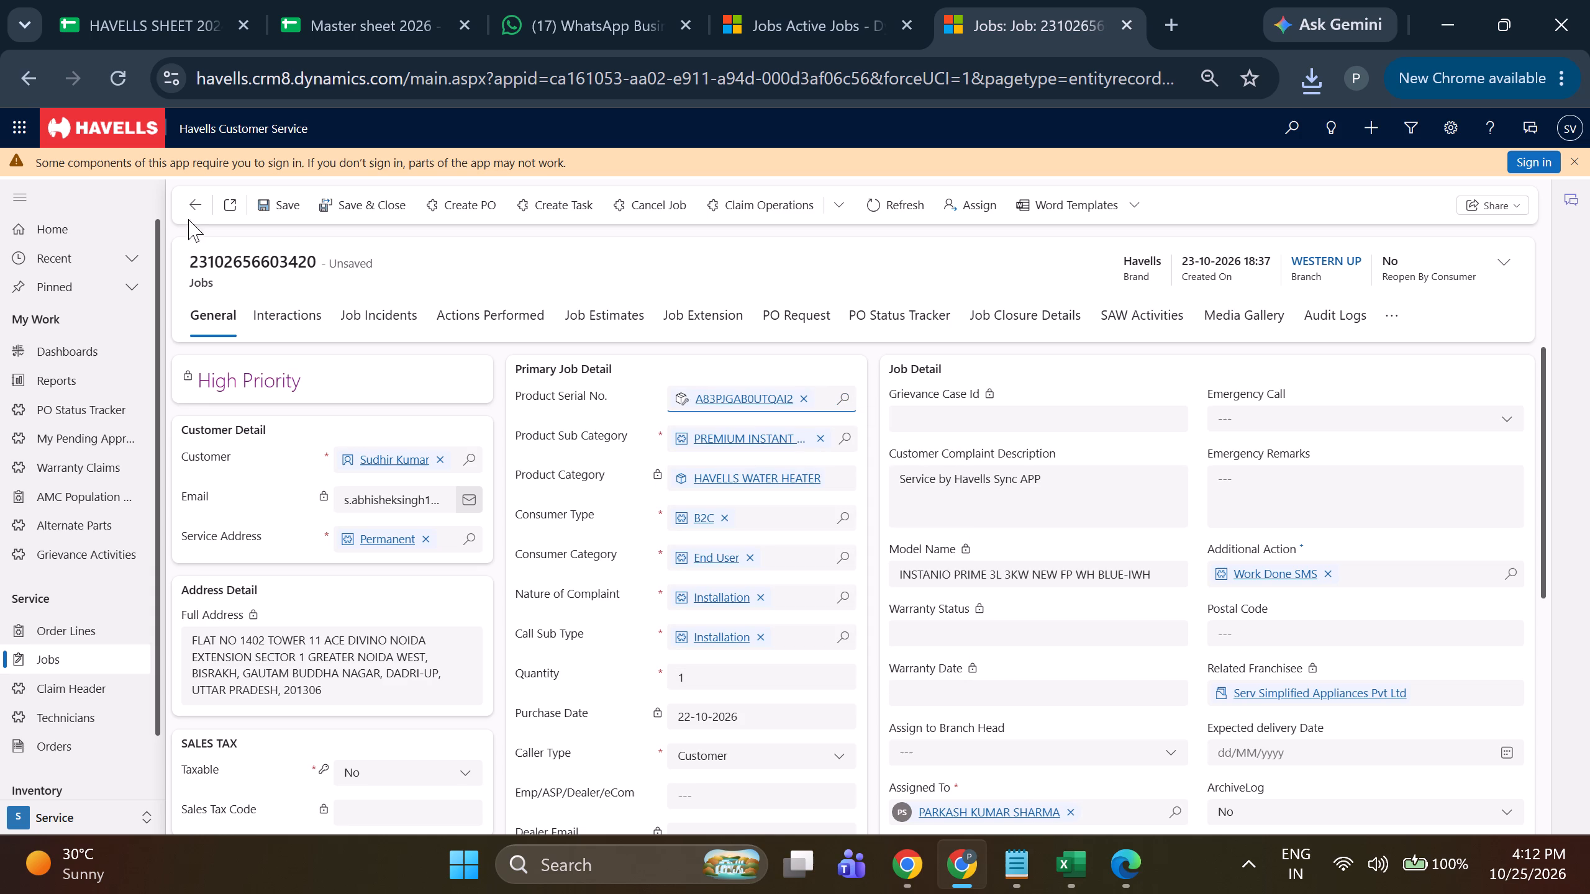
{"action": "left_click", "coordinate": [185, 212]}
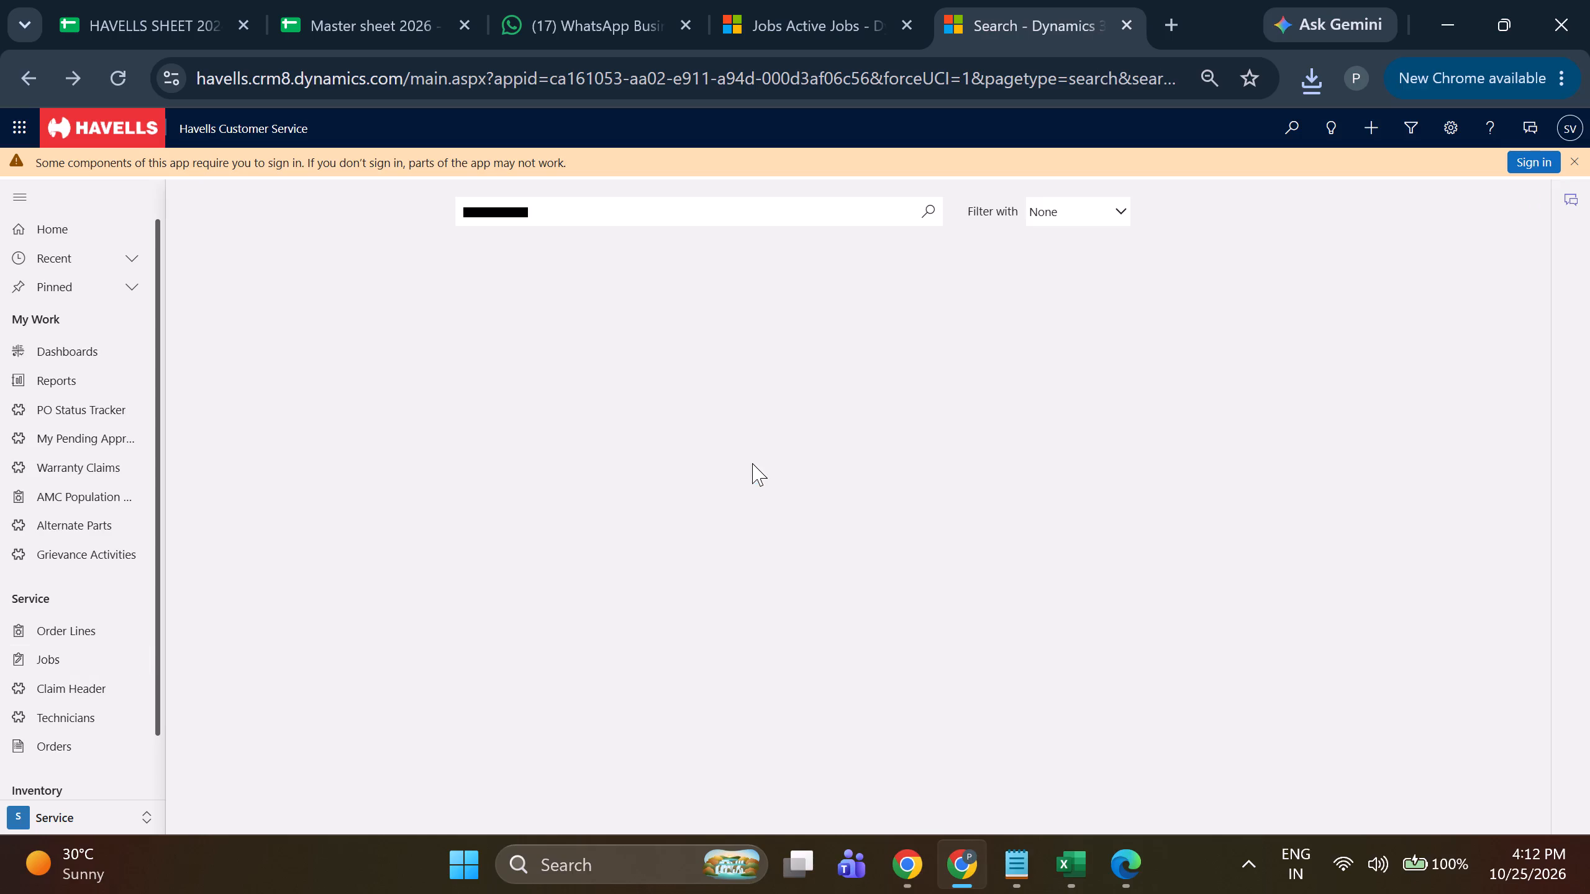
{"action": "left_click", "coordinate": [518, 316]}
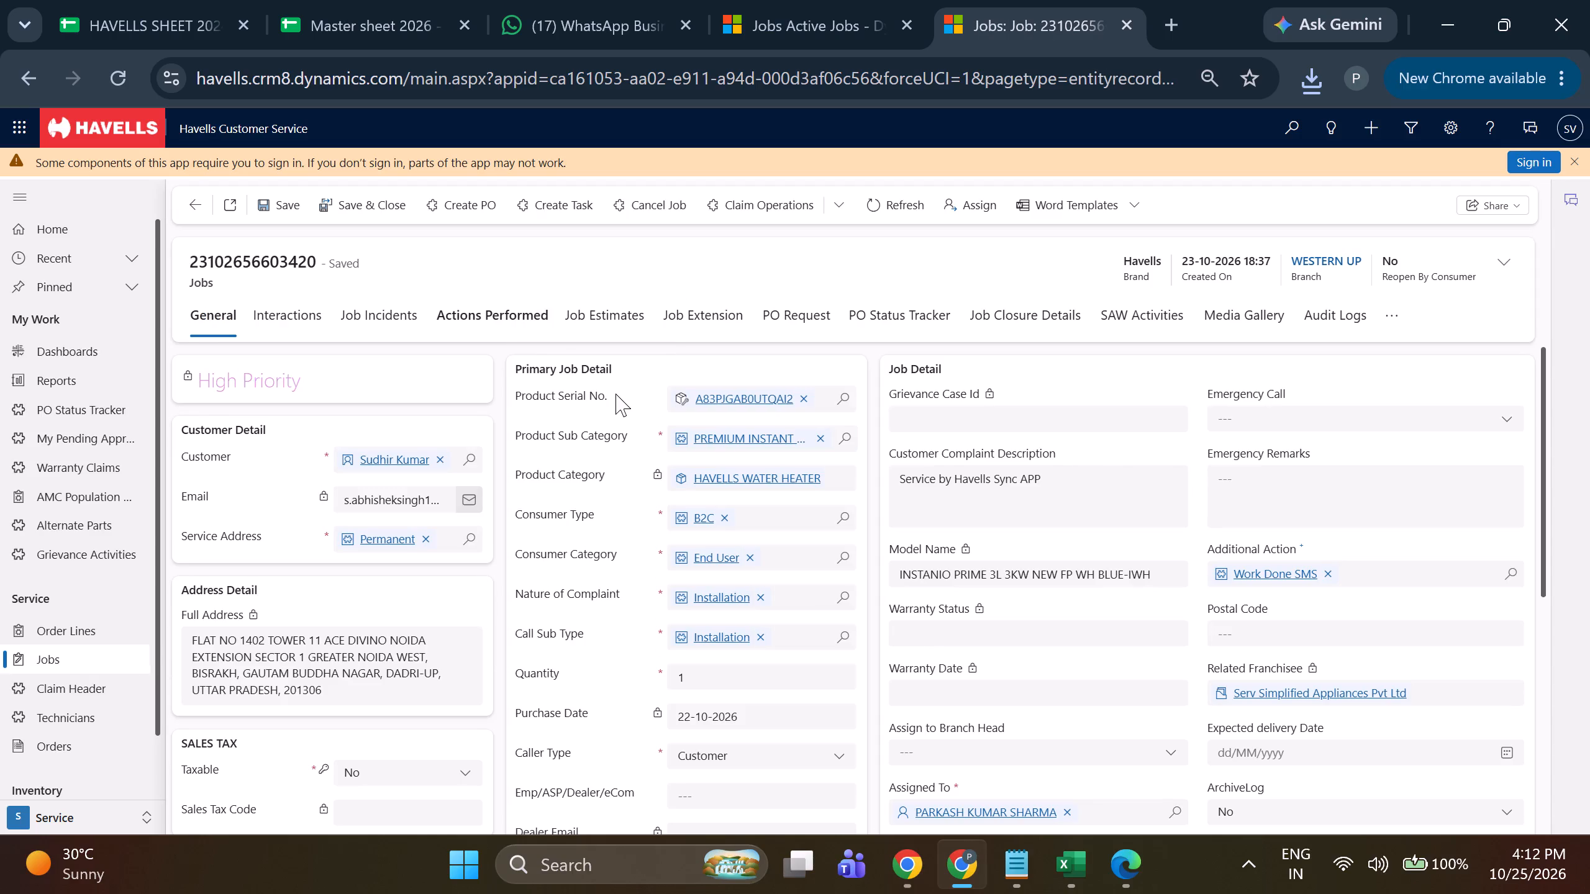
Replace the job's Product Sub Category with INSTANT WATER HEATER HAVELLS and save the job.
{"action": "left_click", "coordinate": [825, 436]}
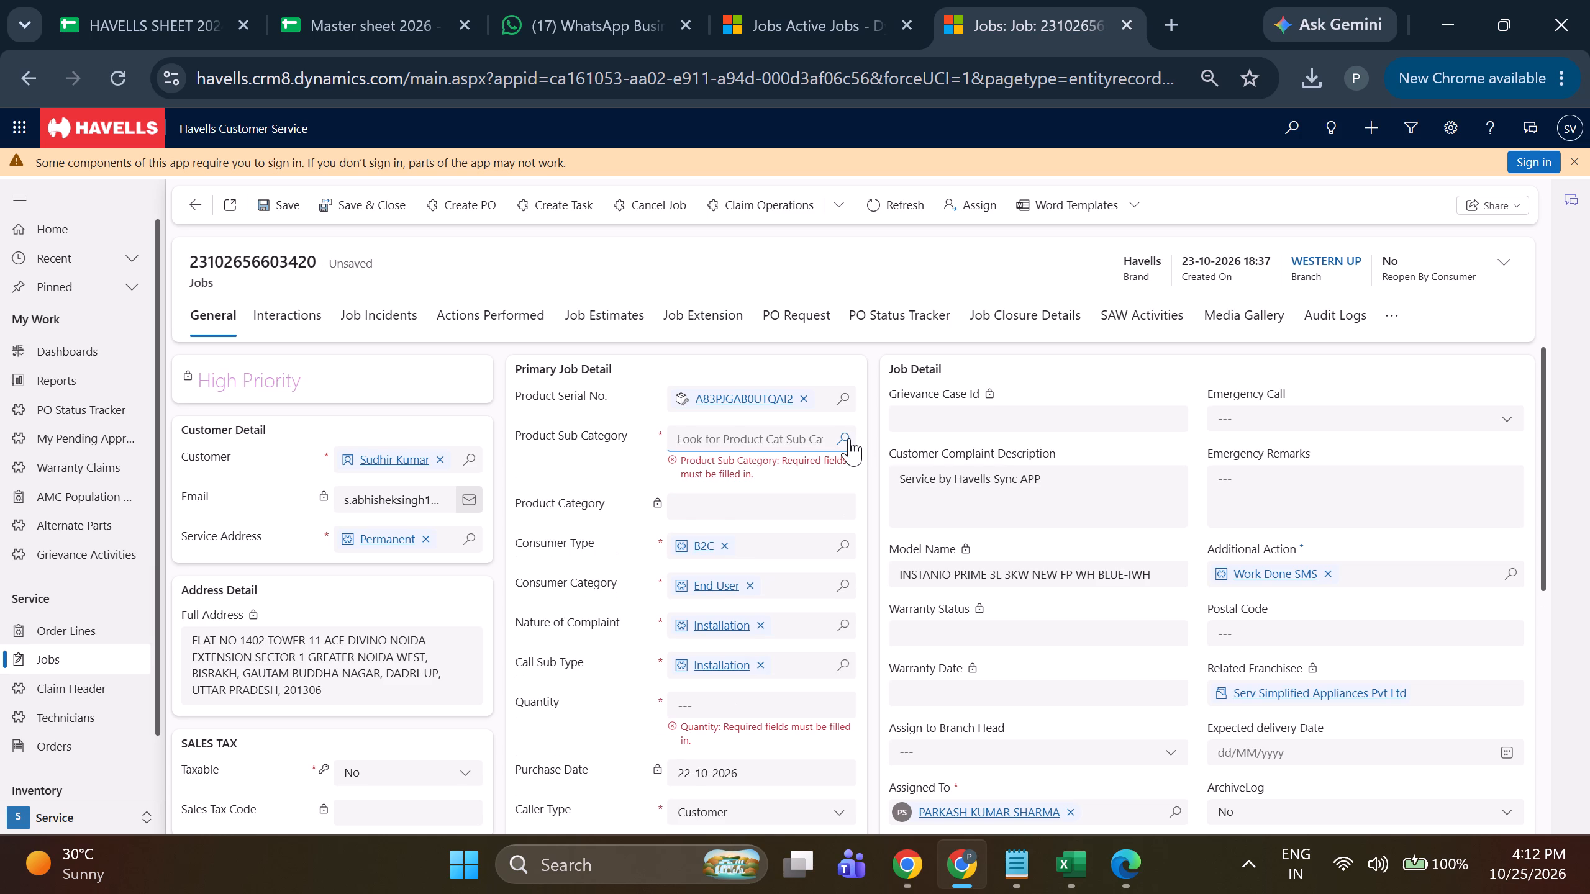
{"action": "left_click", "coordinate": [849, 438]}
{"action": "type", "text": "INS"}
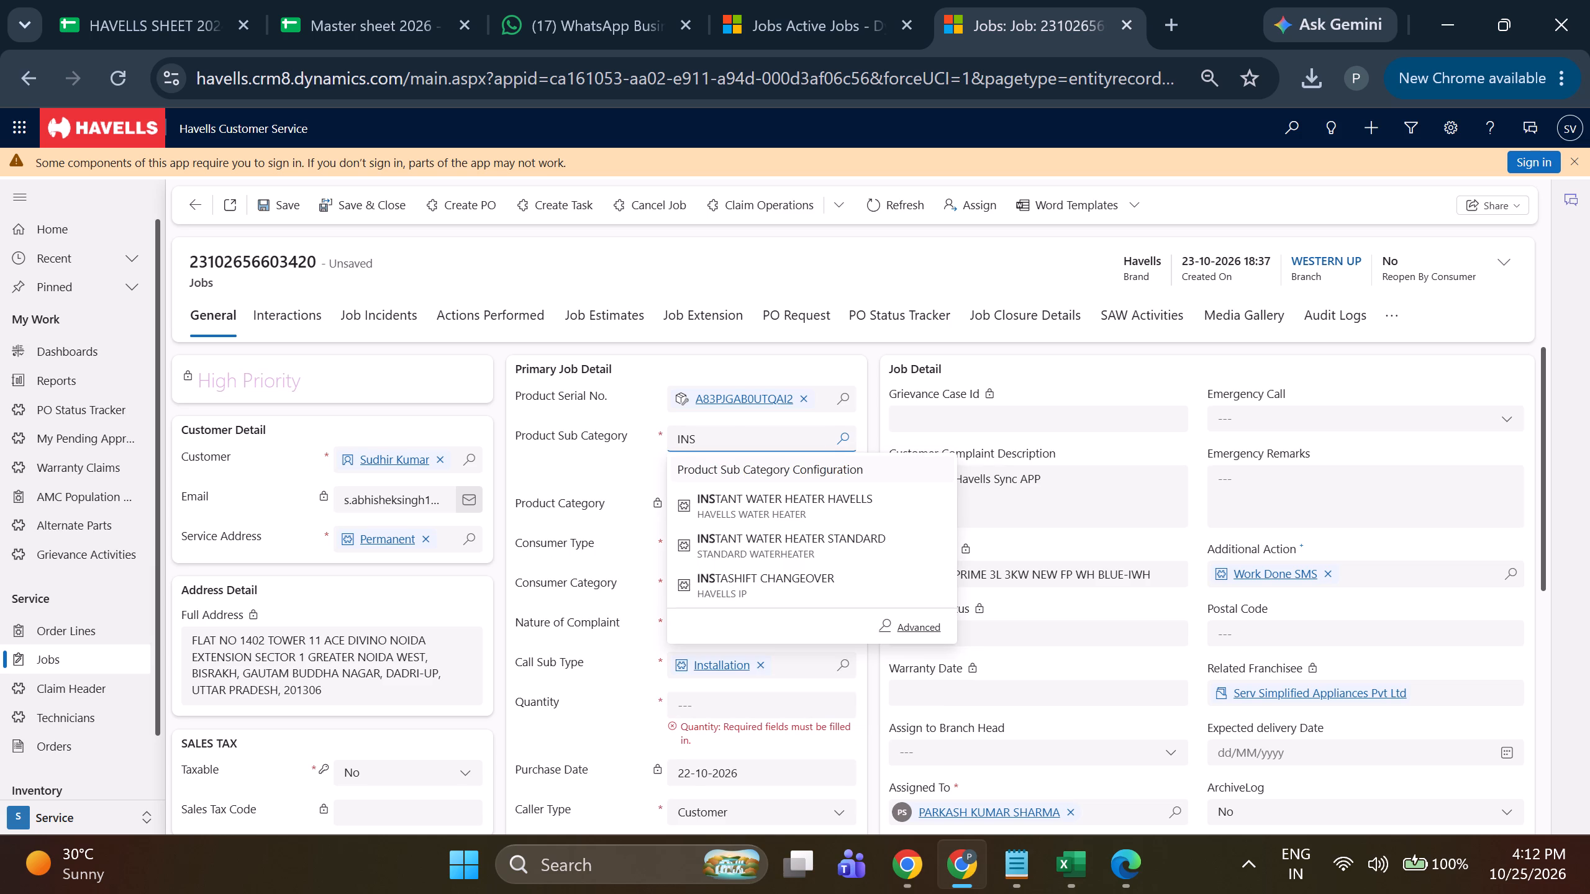
{"action": "left_click", "coordinate": [761, 507]}
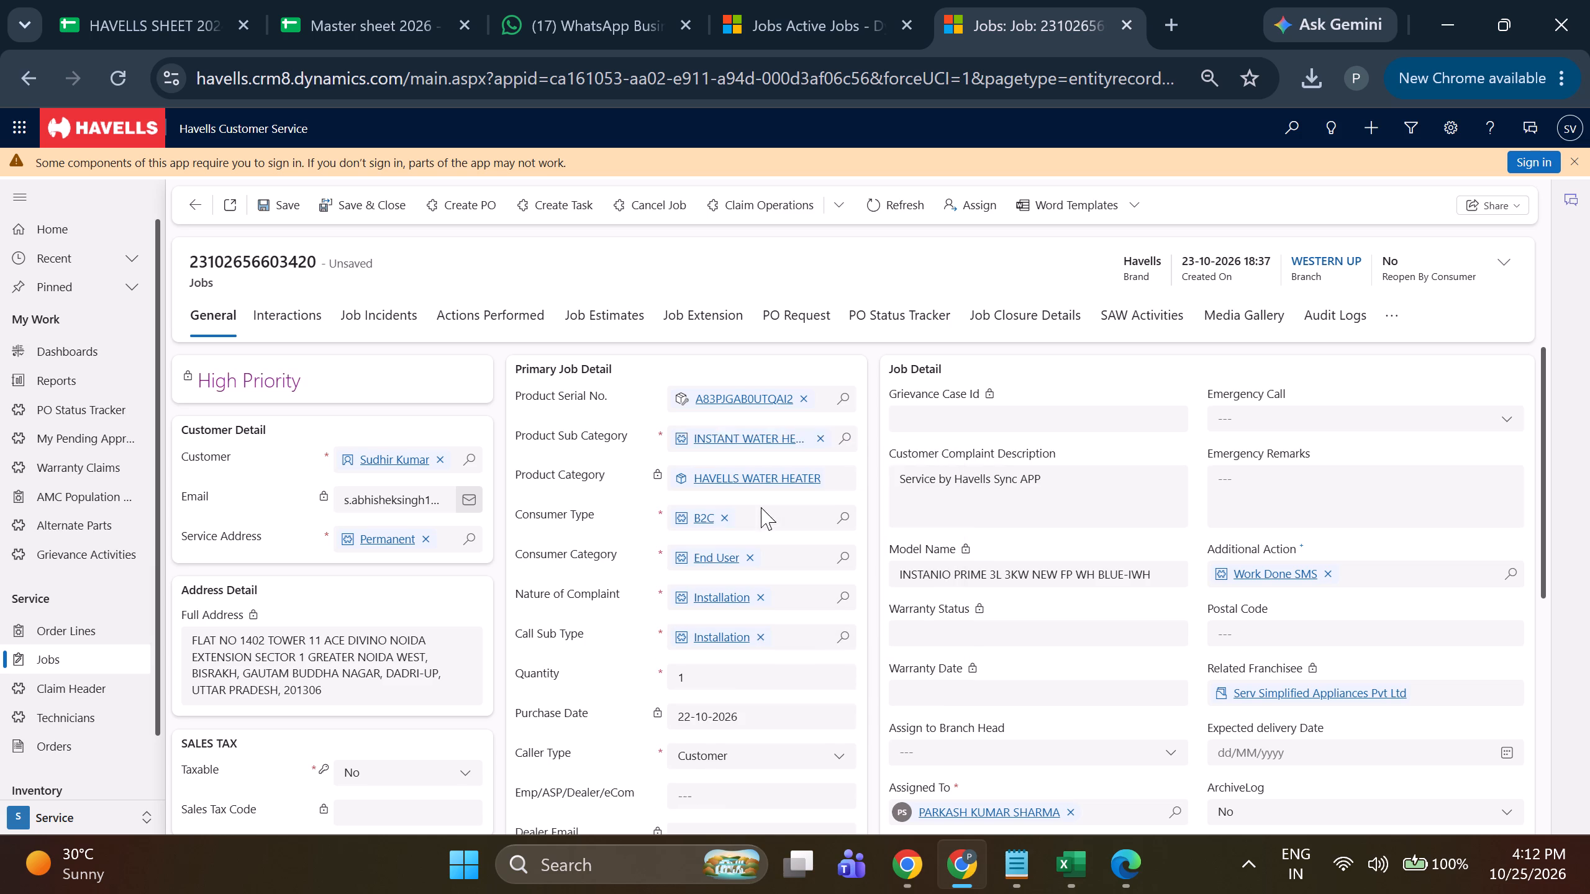
{"action": "left_click", "coordinate": [268, 203]}
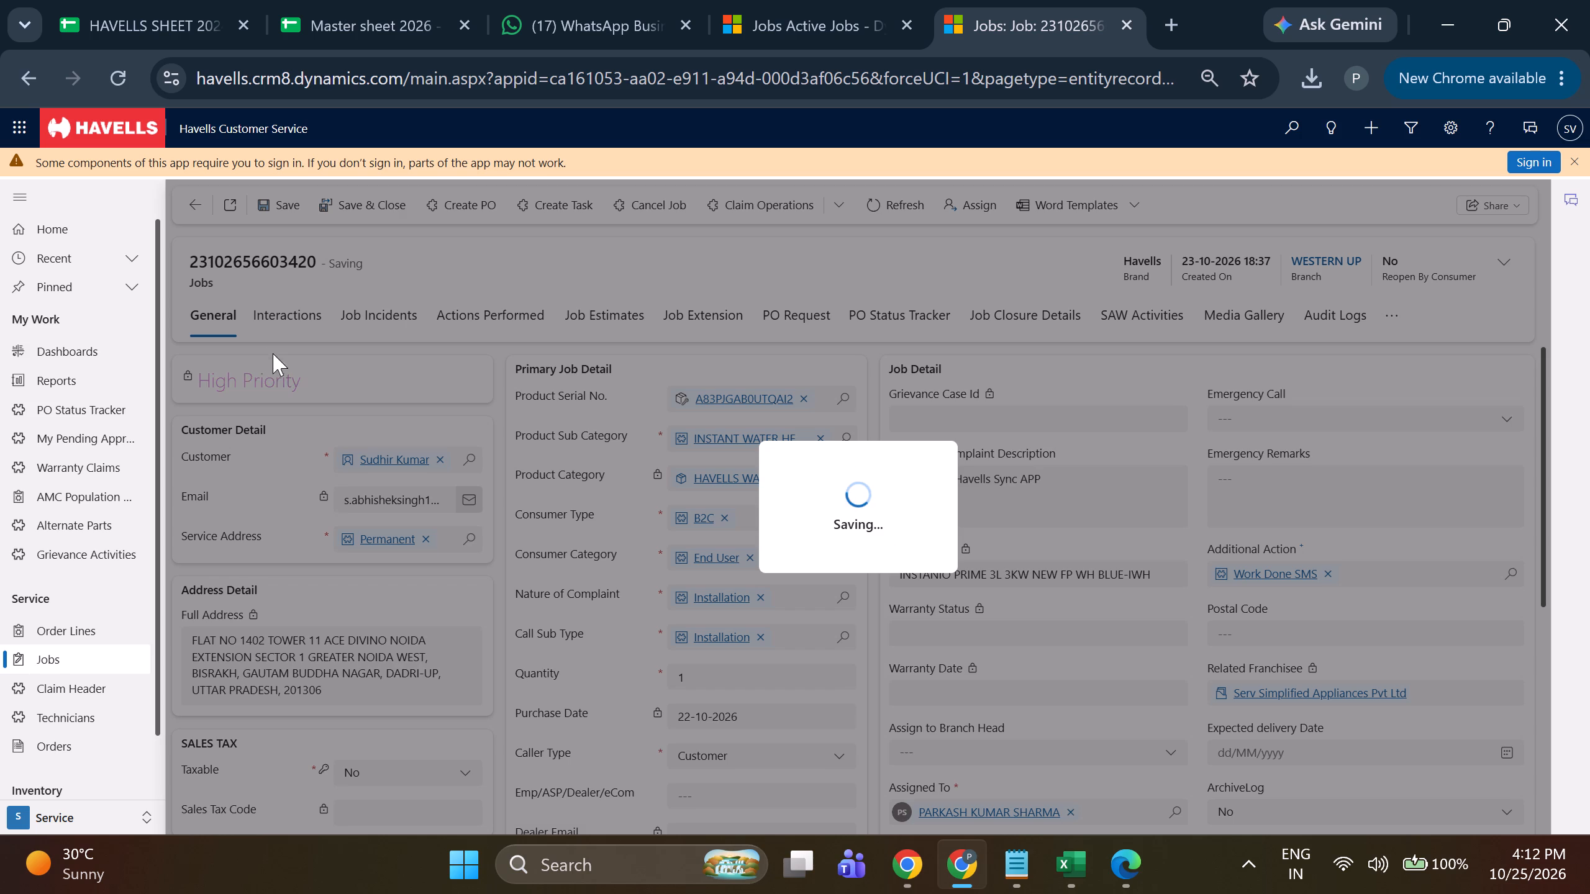
{"action": "left_click", "coordinate": [353, 328]}
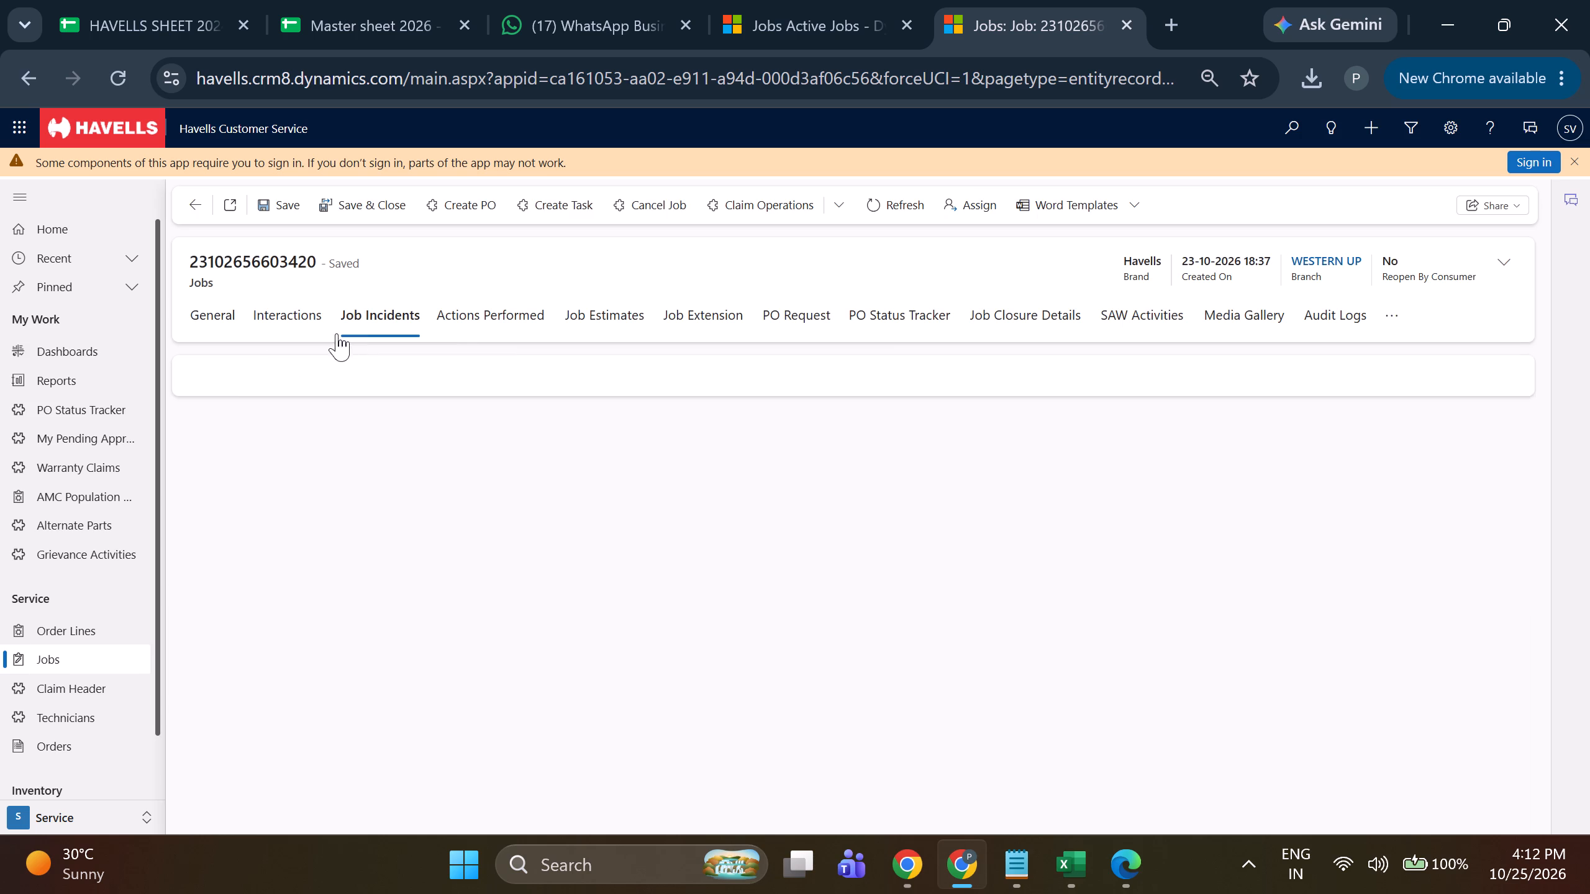
{"action": "left_click", "coordinate": [252, 322]}
{"action": "left_click", "coordinate": [292, 337]}
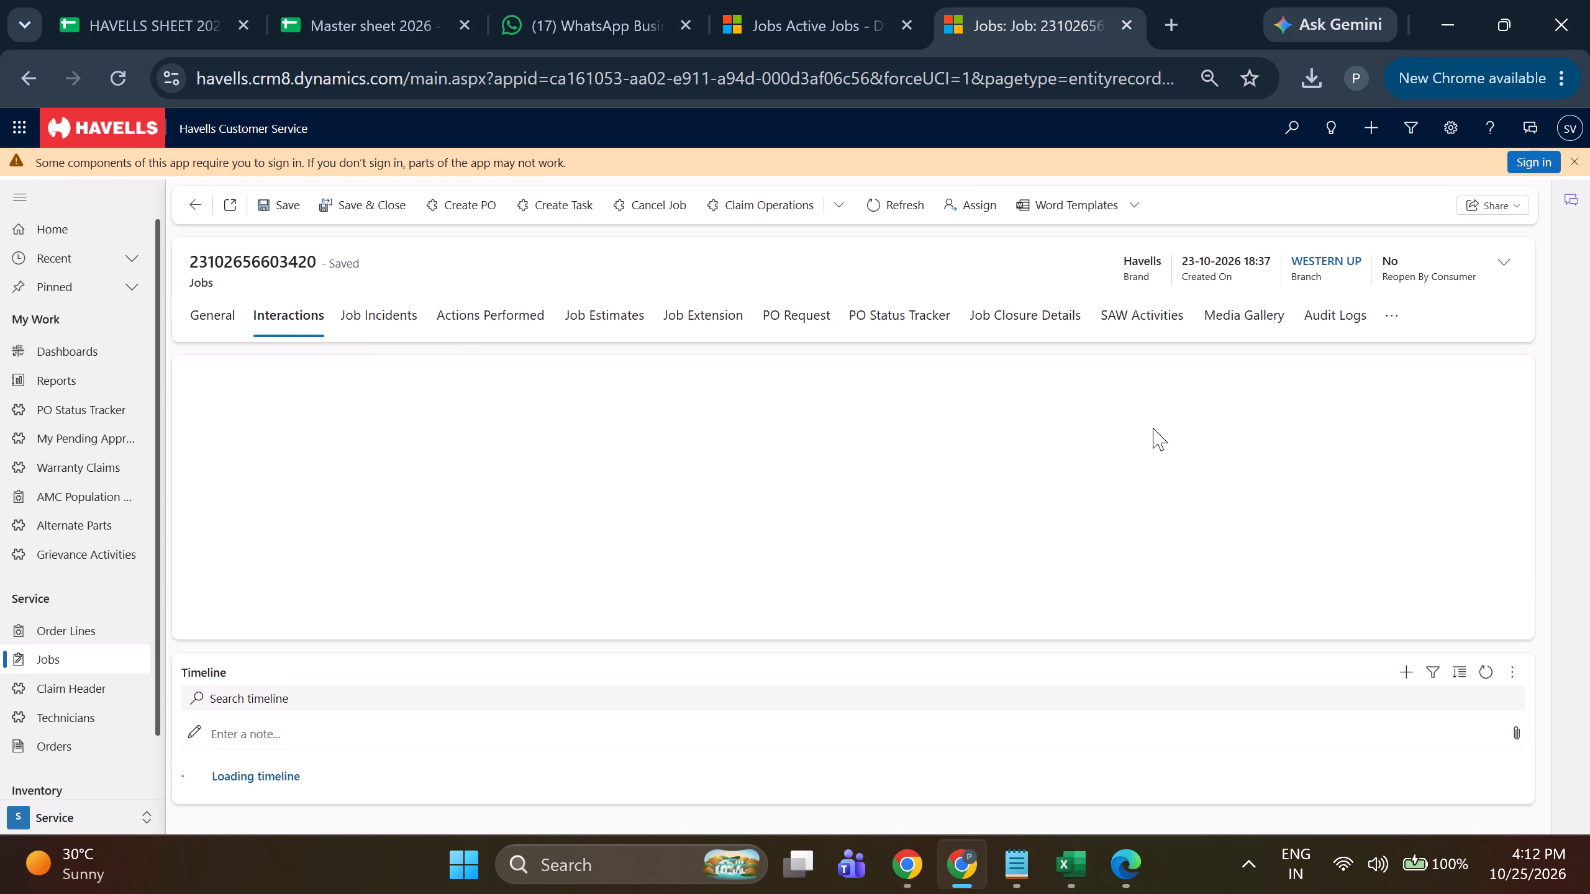
{"action": "left_click", "coordinate": [1143, 387]}
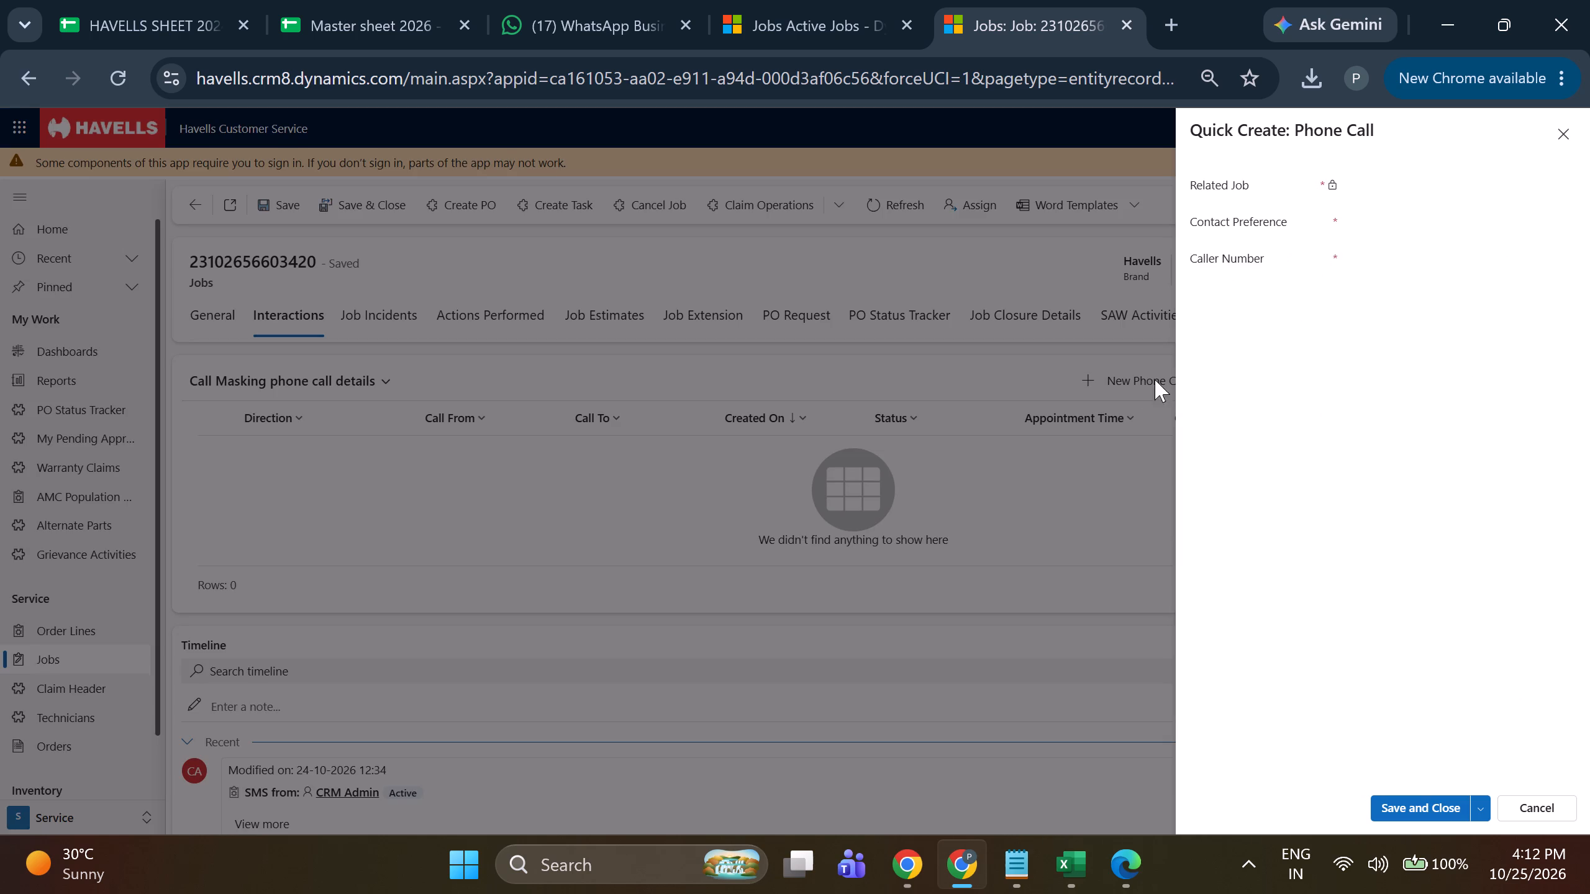
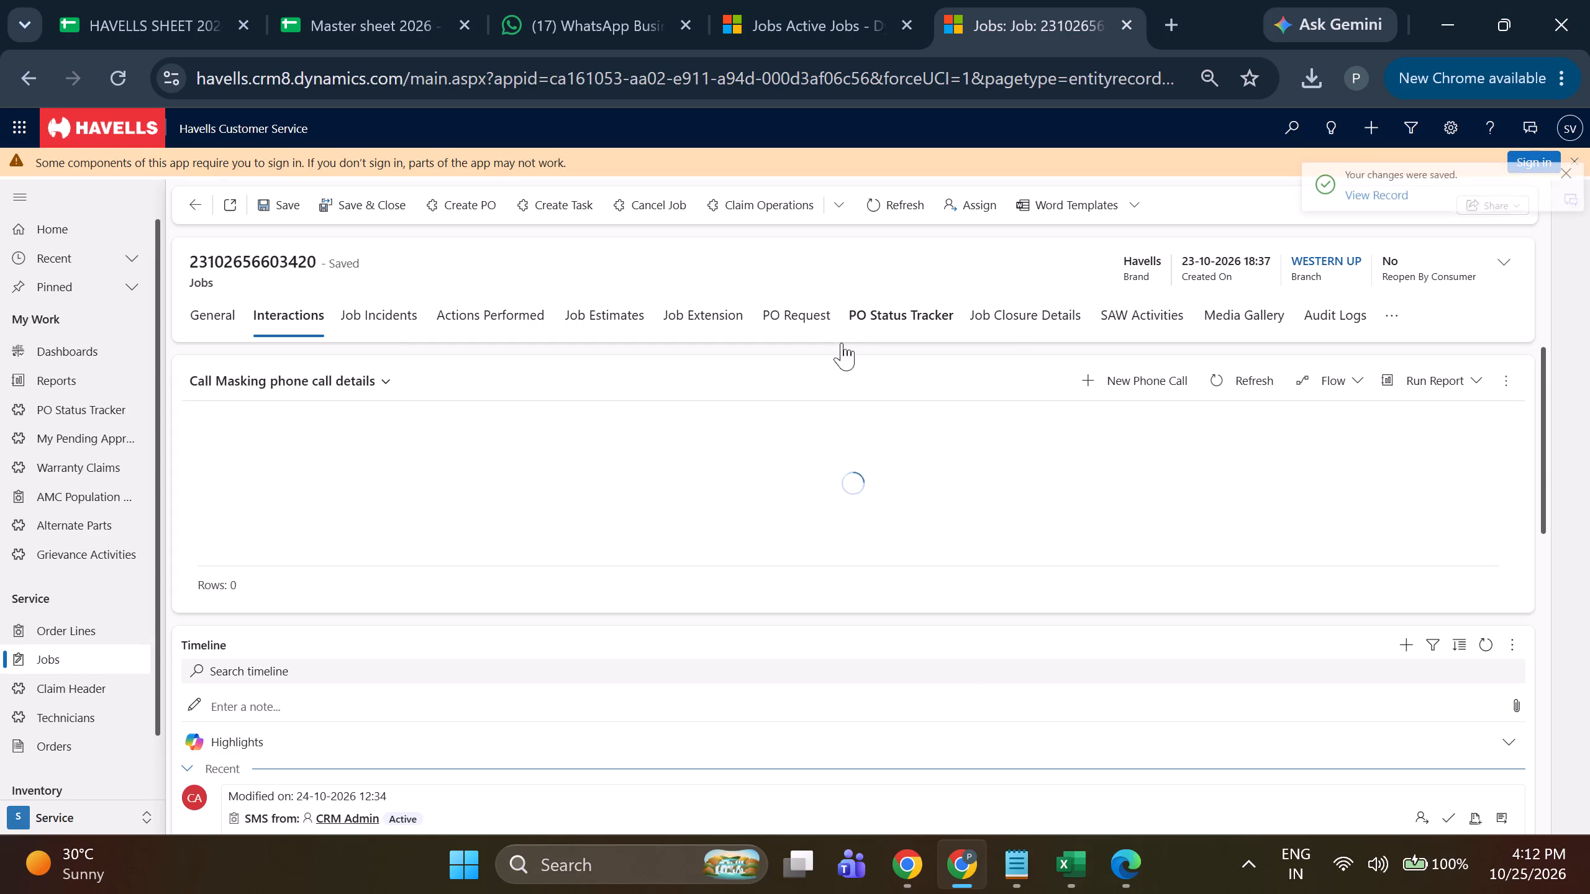
{"action": "left_click", "coordinate": [382, 325]}
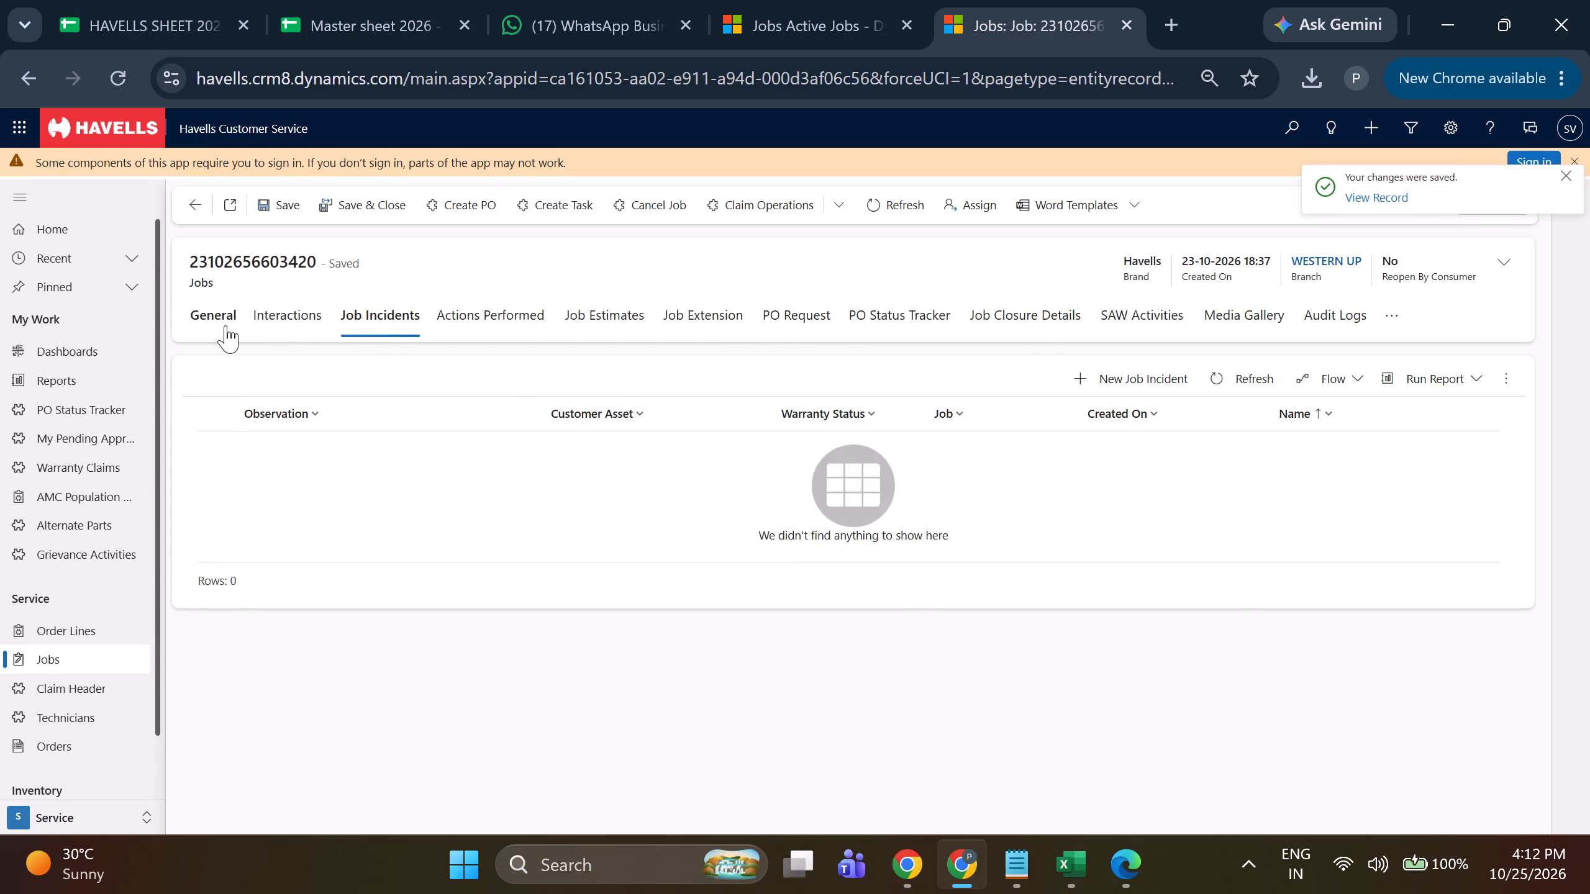
{"action": "left_click", "coordinate": [225, 325]}
{"action": "left_click", "coordinate": [283, 335]}
{"action": "left_click", "coordinate": [350, 329]}
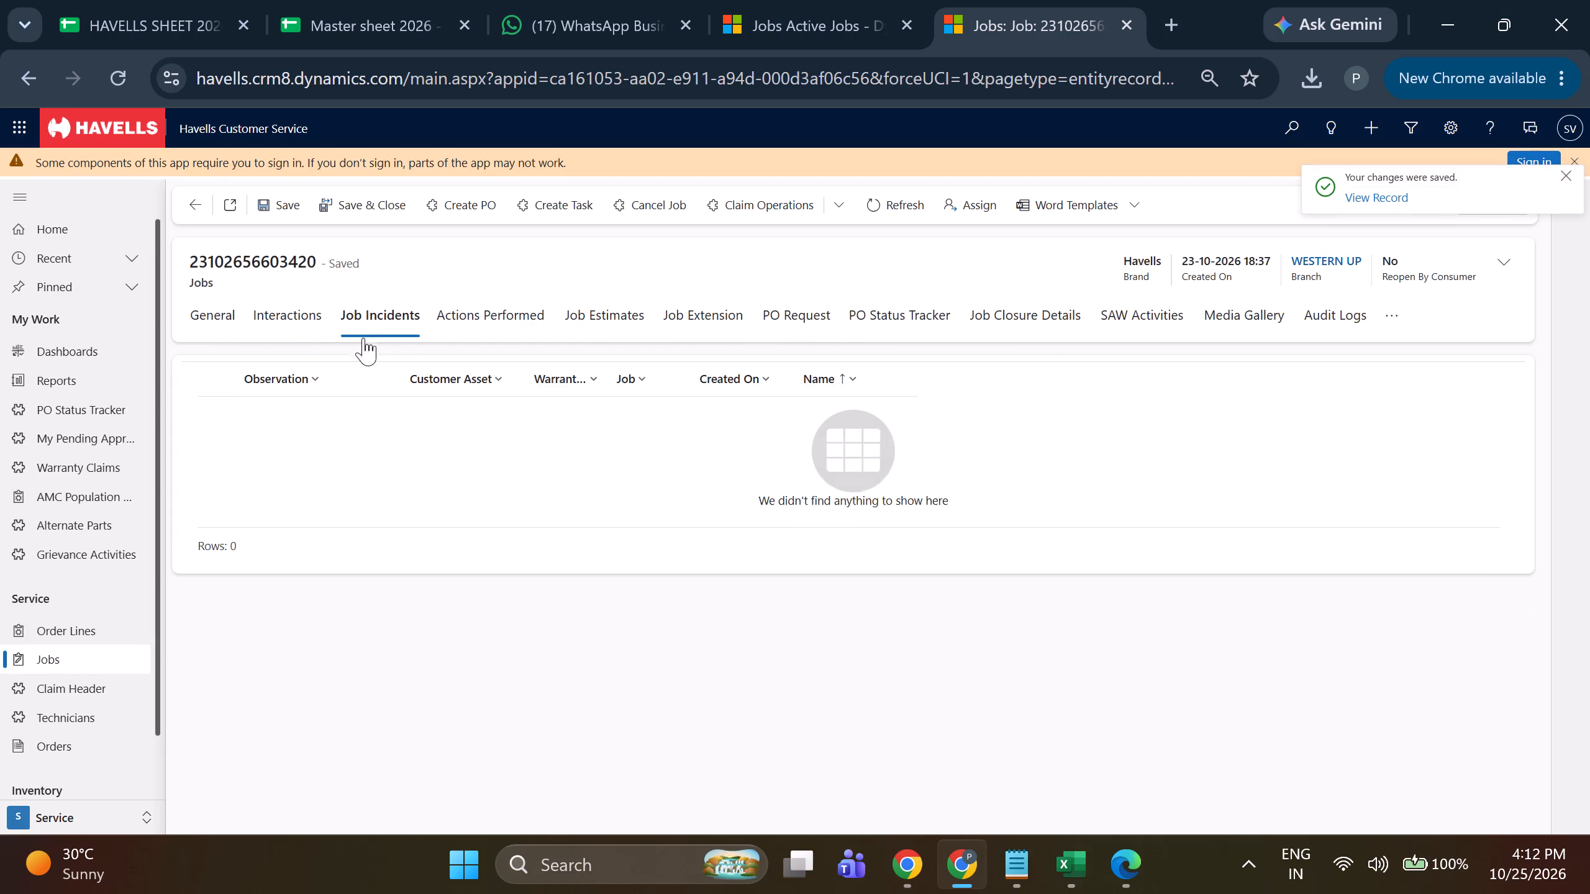
{"action": "left_click", "coordinate": [204, 328]}
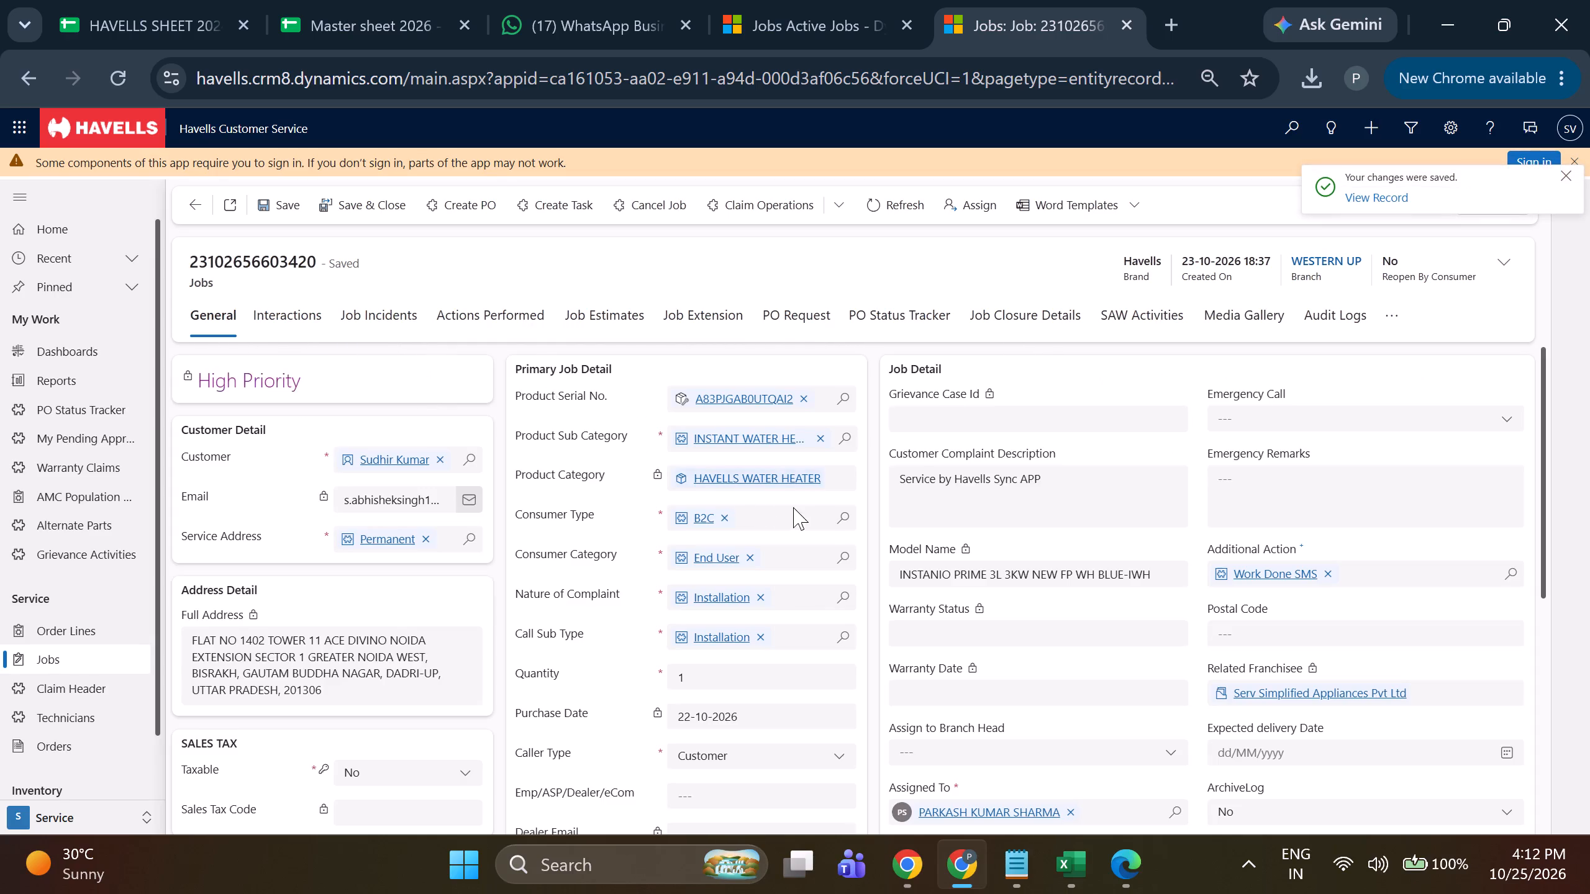
{"action": "scroll", "coordinate": [799, 508], "scroll_direction": "down", "scroll_amount": 1}
{"action": "scroll", "coordinate": [820, 508], "scroll_direction": "up", "scroll_amount": 4}
{"action": "left_click", "coordinate": [381, 322]}
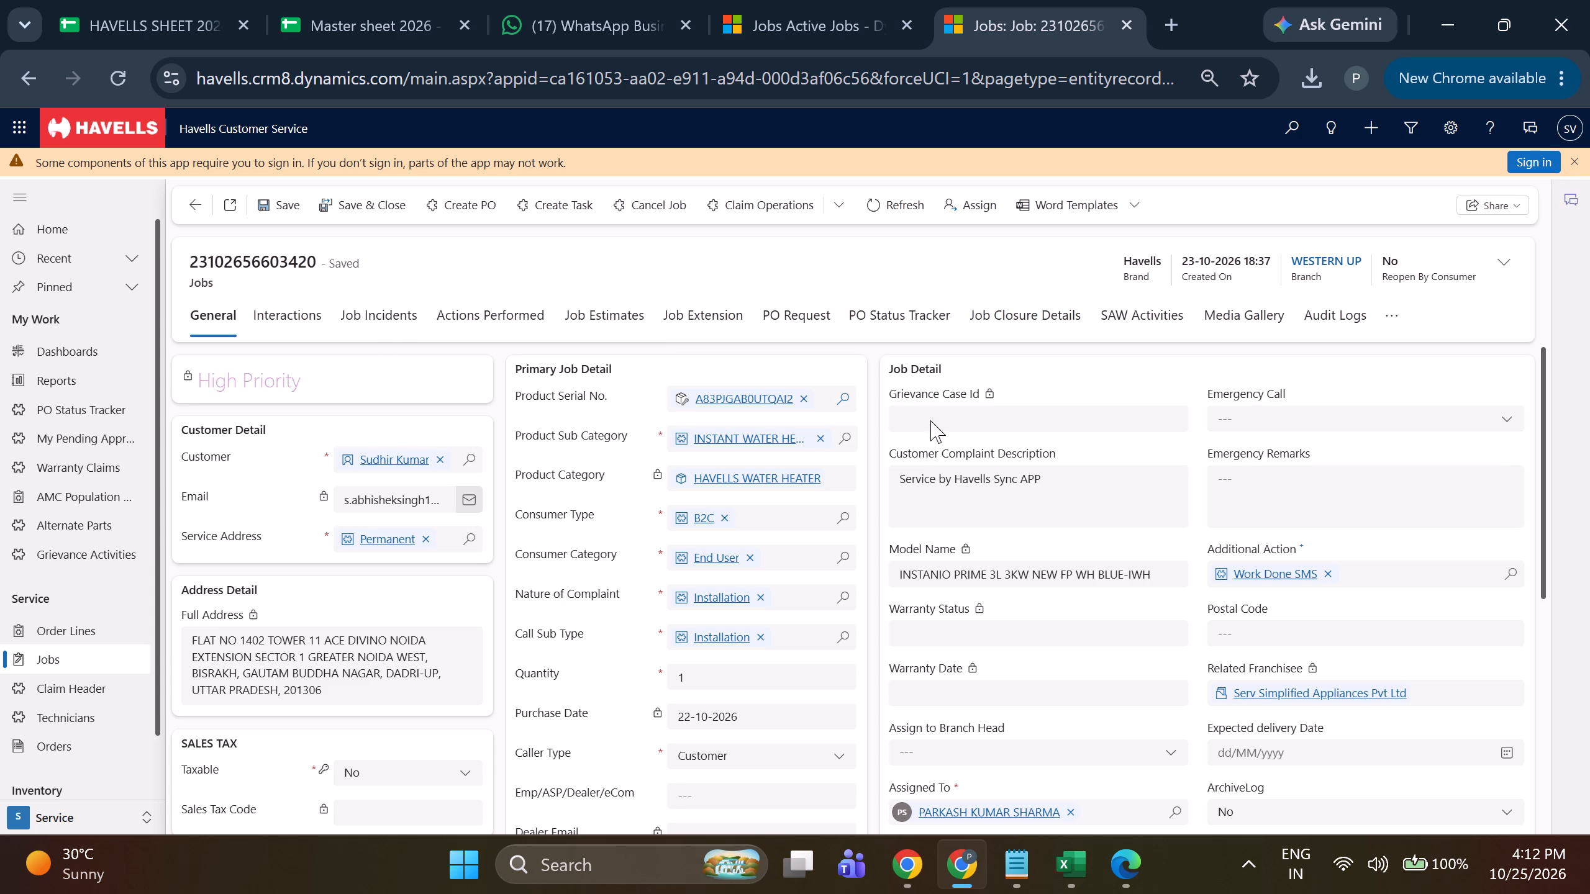
{"action": "left_click", "coordinate": [1141, 379]}
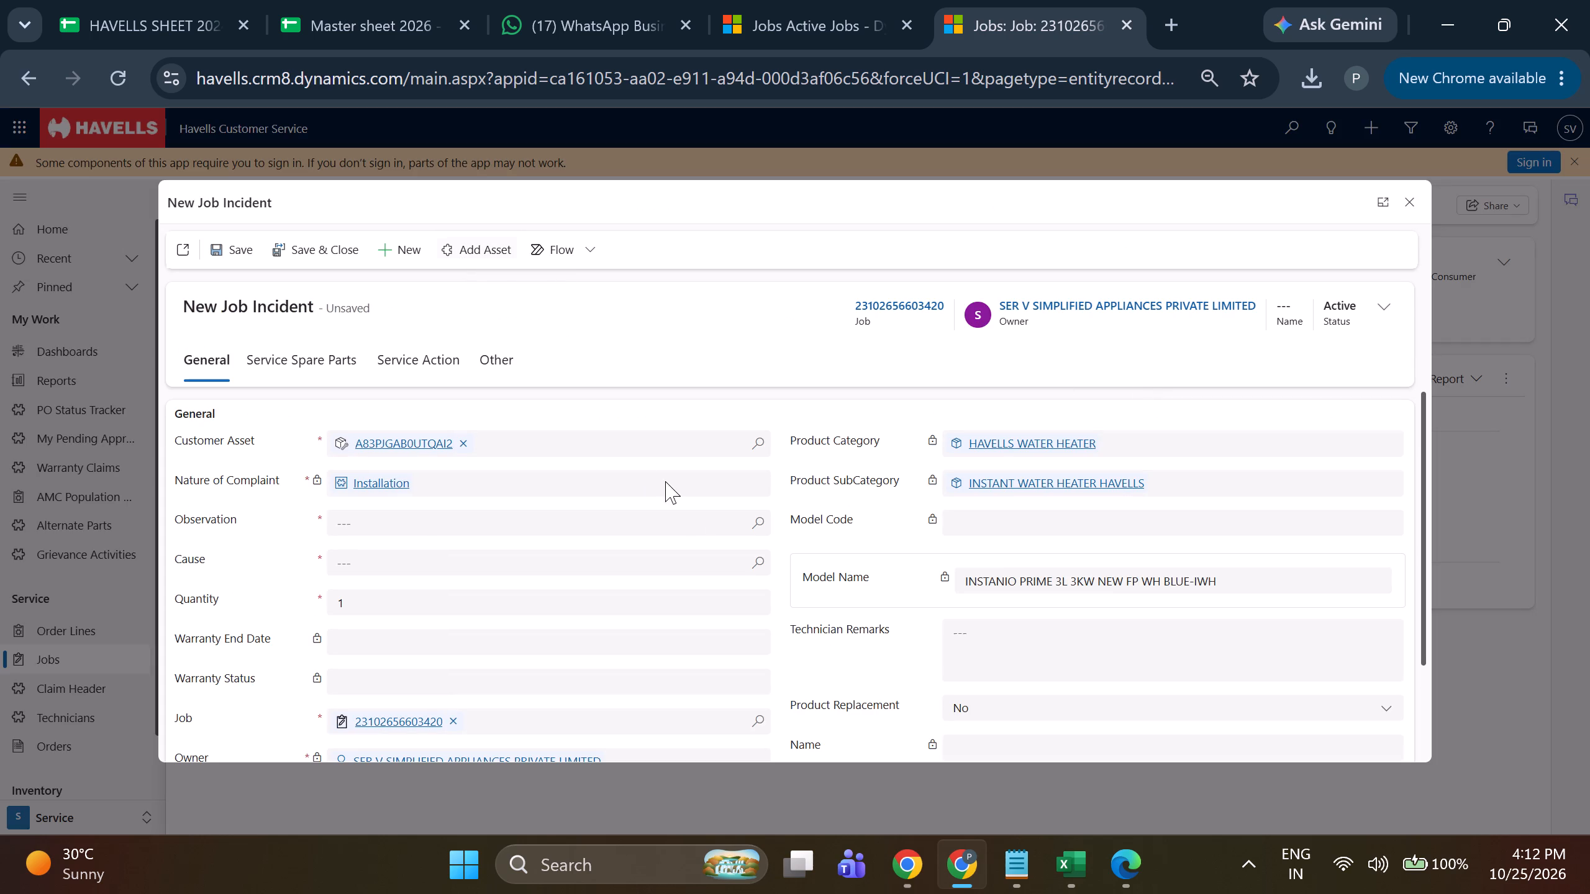
{"action": "left_click", "coordinate": [753, 521]}
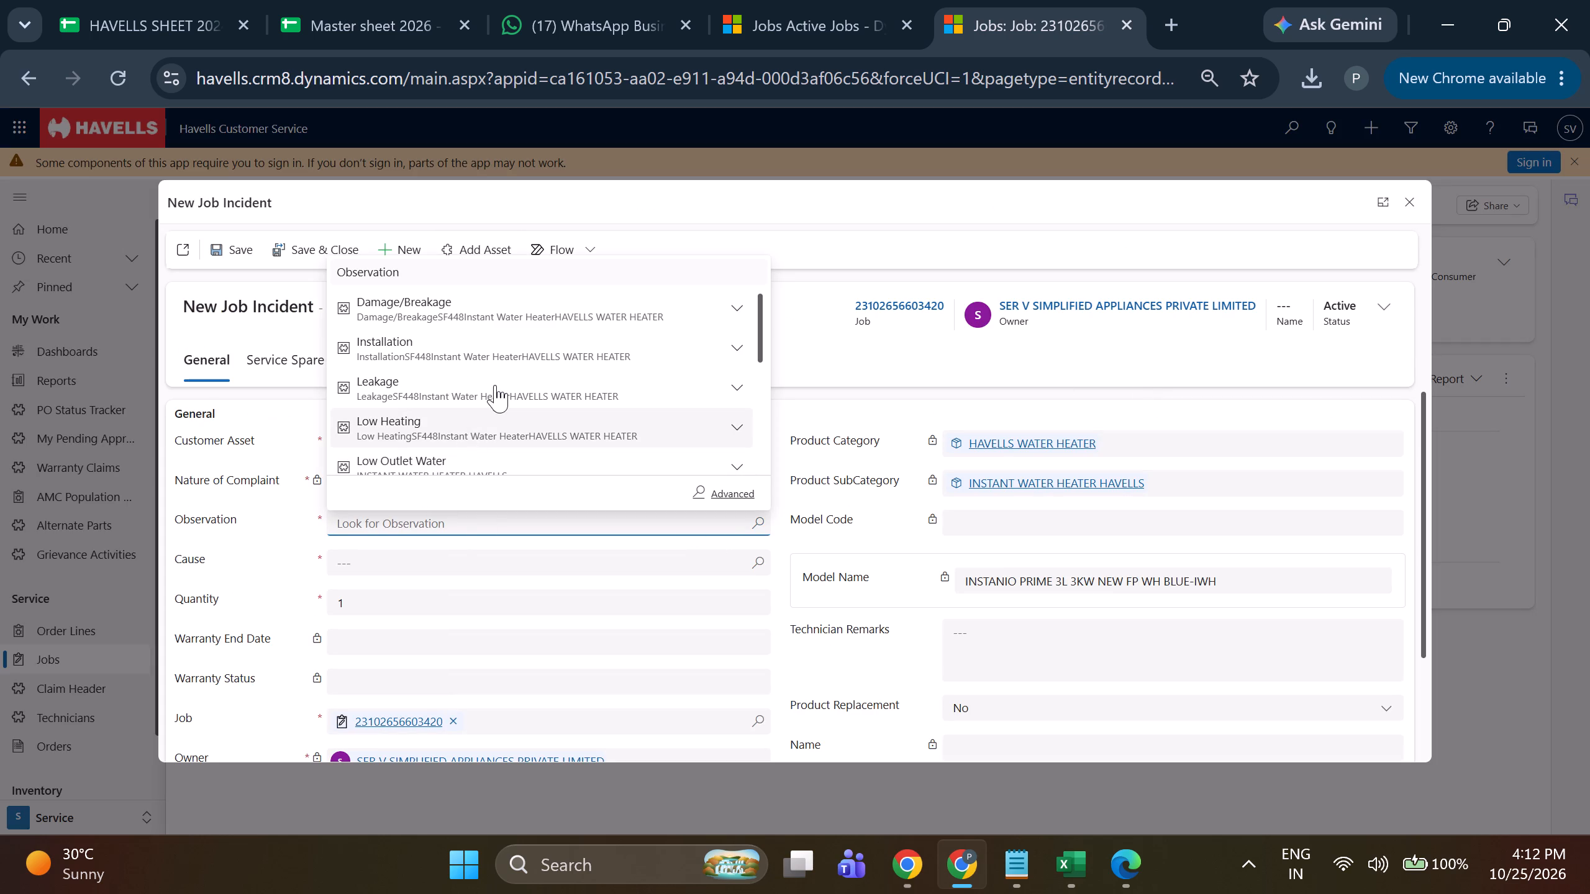
{"action": "left_click", "coordinate": [534, 351]}
{"action": "left_click", "coordinate": [747, 559]}
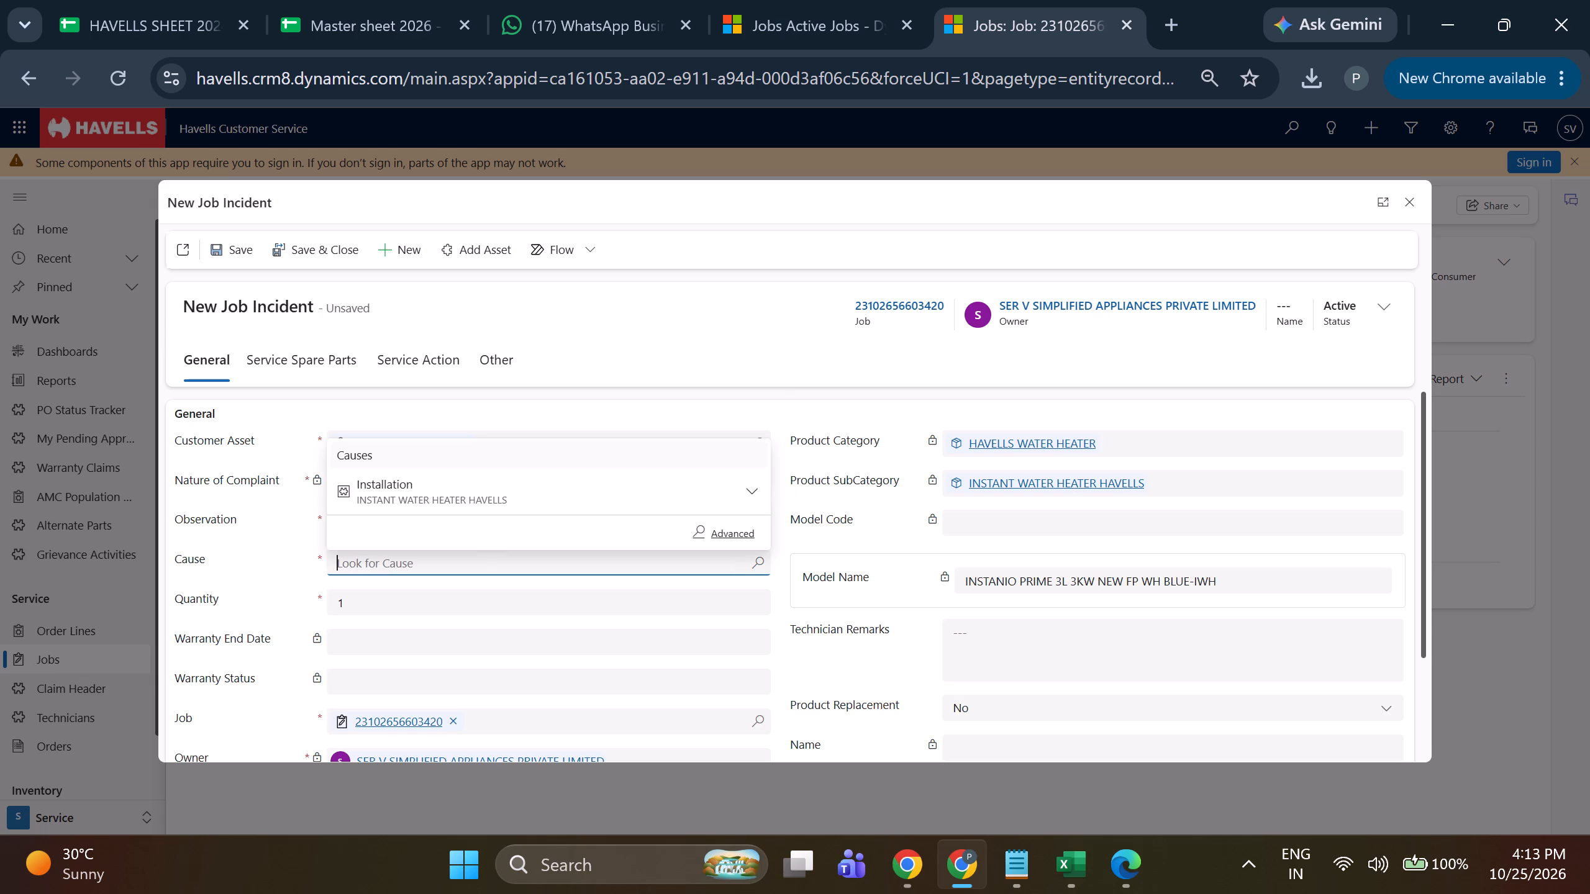
{"action": "left_click", "coordinate": [422, 507]}
{"action": "left_click", "coordinate": [216, 260]}
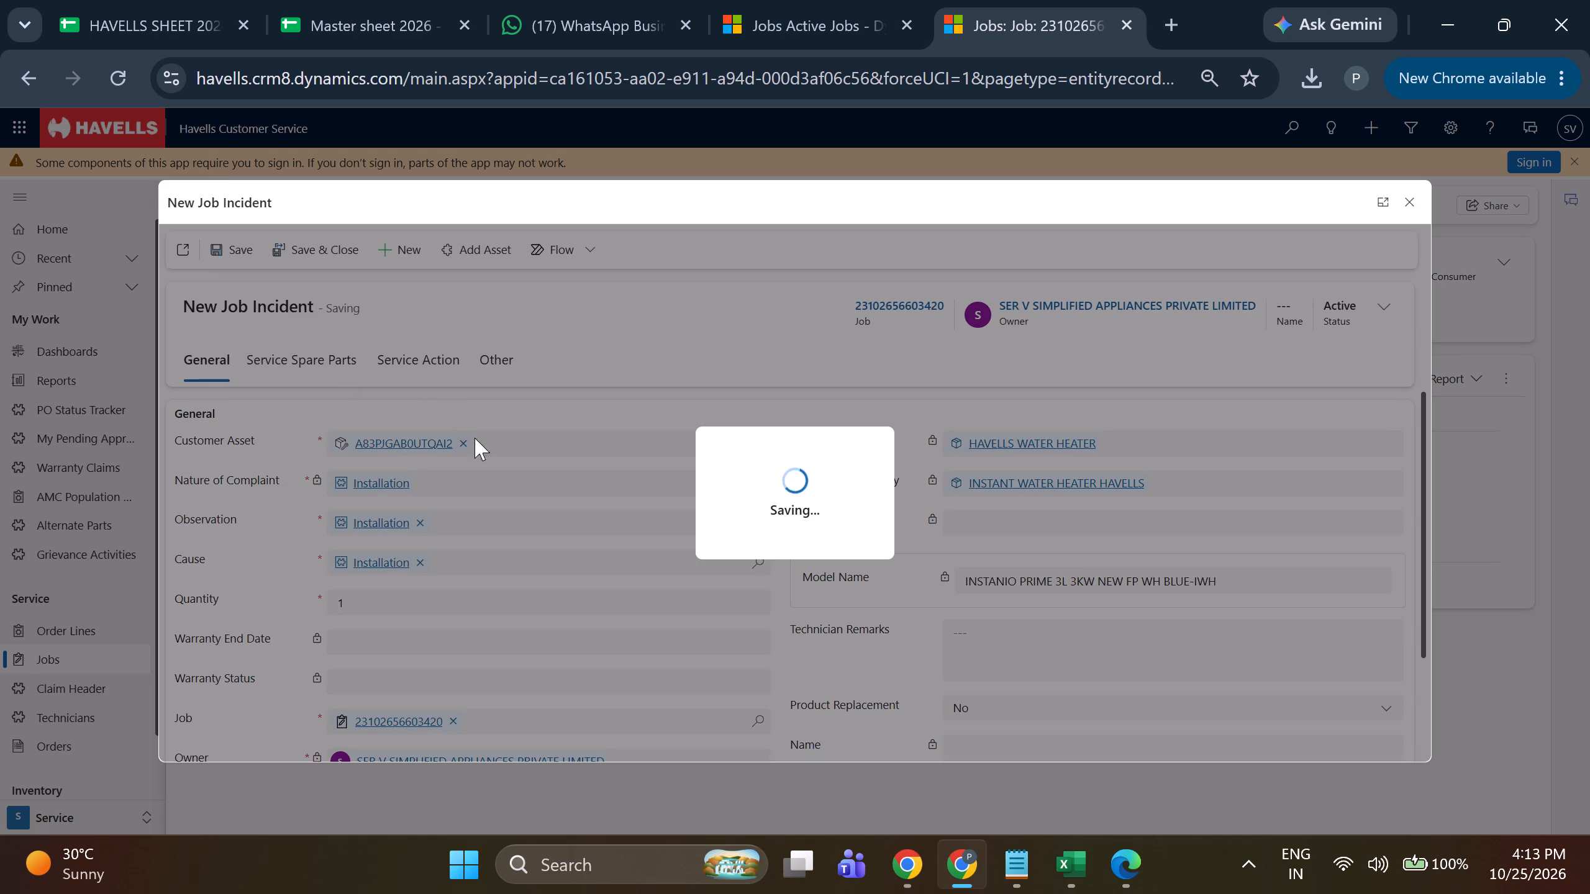
Mark the incident's Installation Done service action as Used, then save and close both the service record and the incident.
{"action": "left_click", "coordinate": [429, 375]}
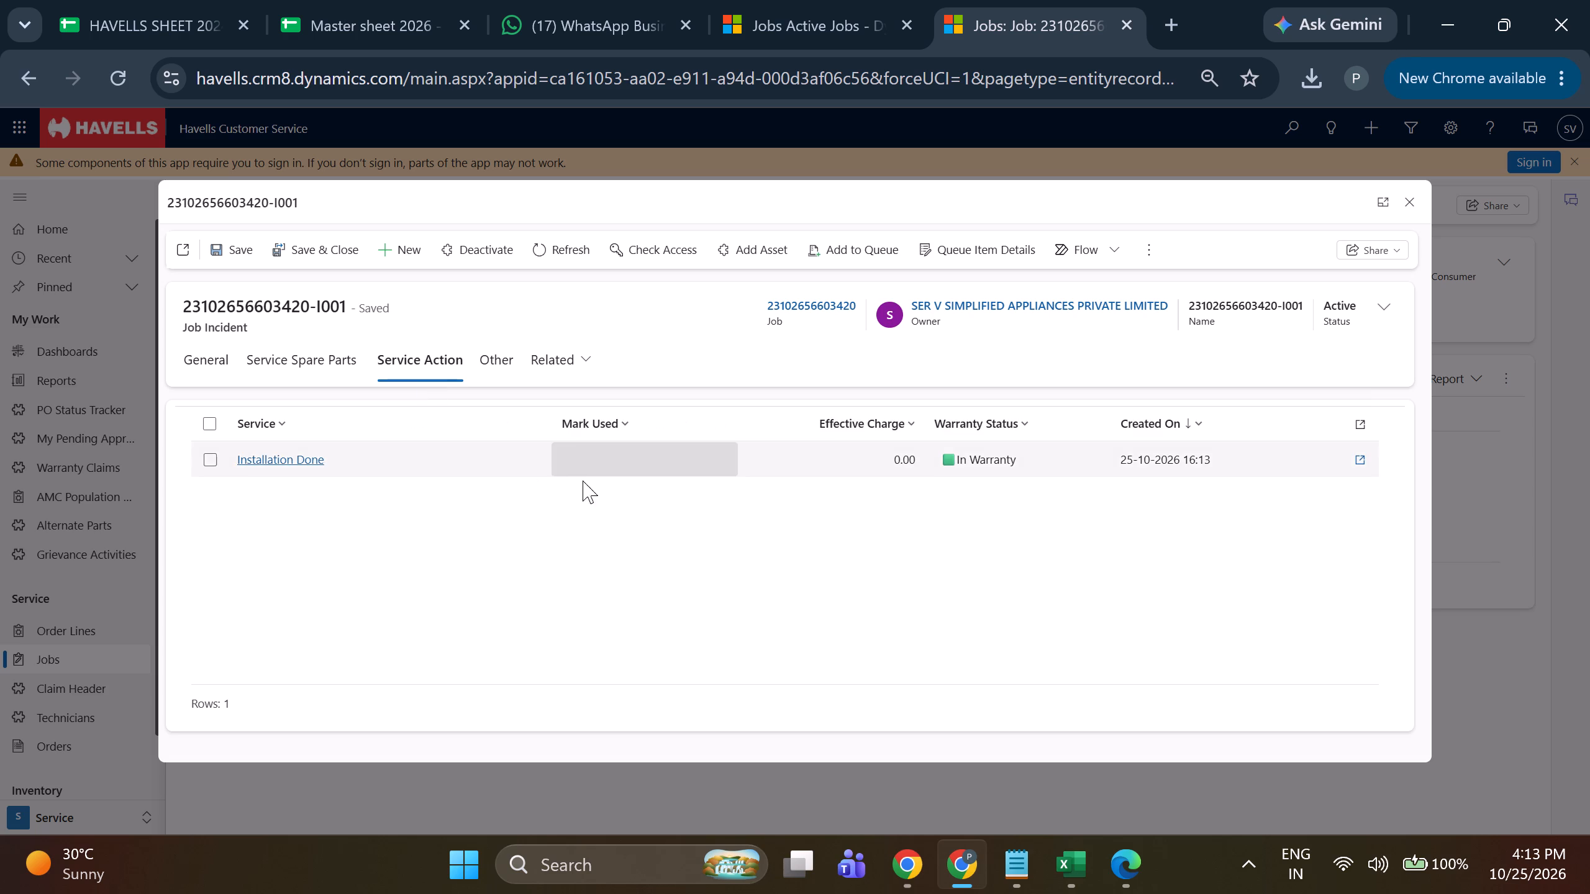
{"action": "double_click", "coordinate": [670, 503]}
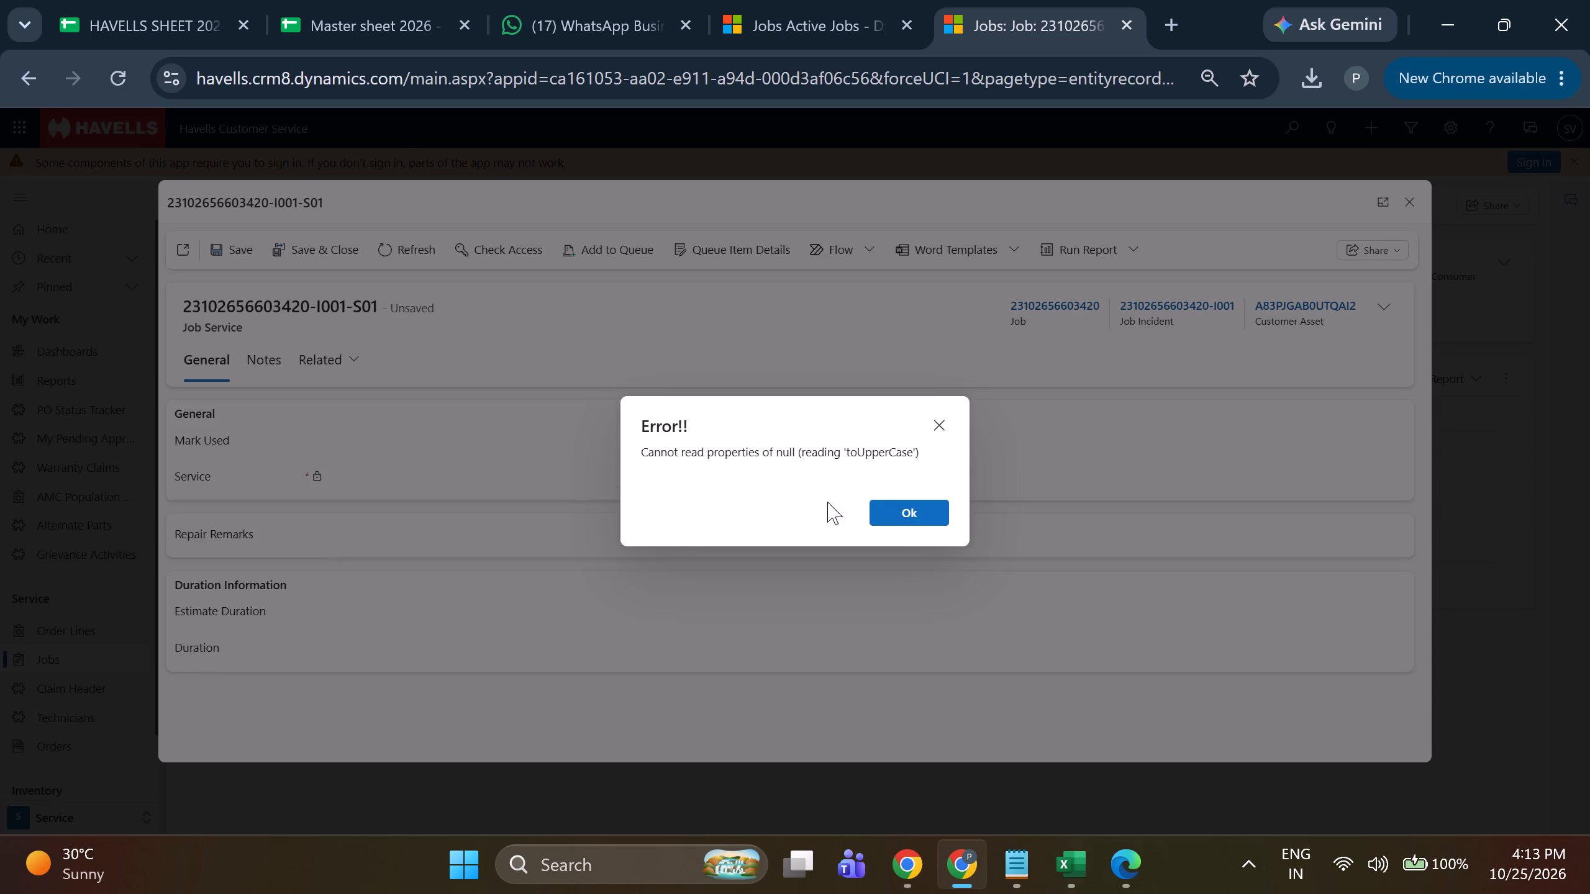
{"action": "left_click", "coordinate": [909, 514]}
{"action": "left_click", "coordinate": [693, 448]}
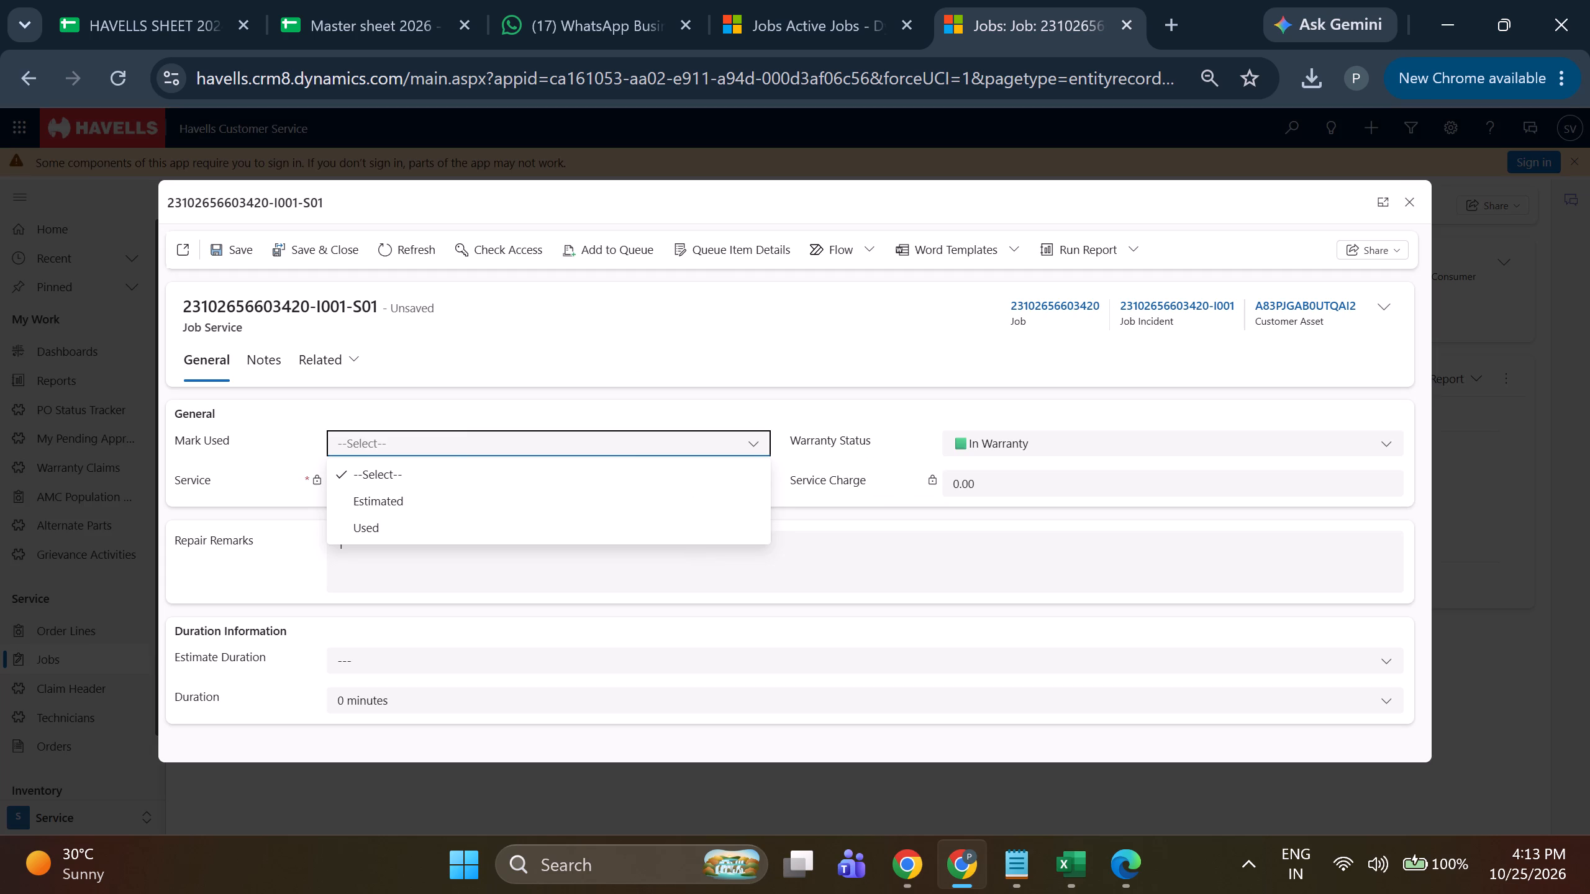
{"action": "left_click", "coordinate": [715, 526]}
{"action": "left_click", "coordinate": [324, 261]}
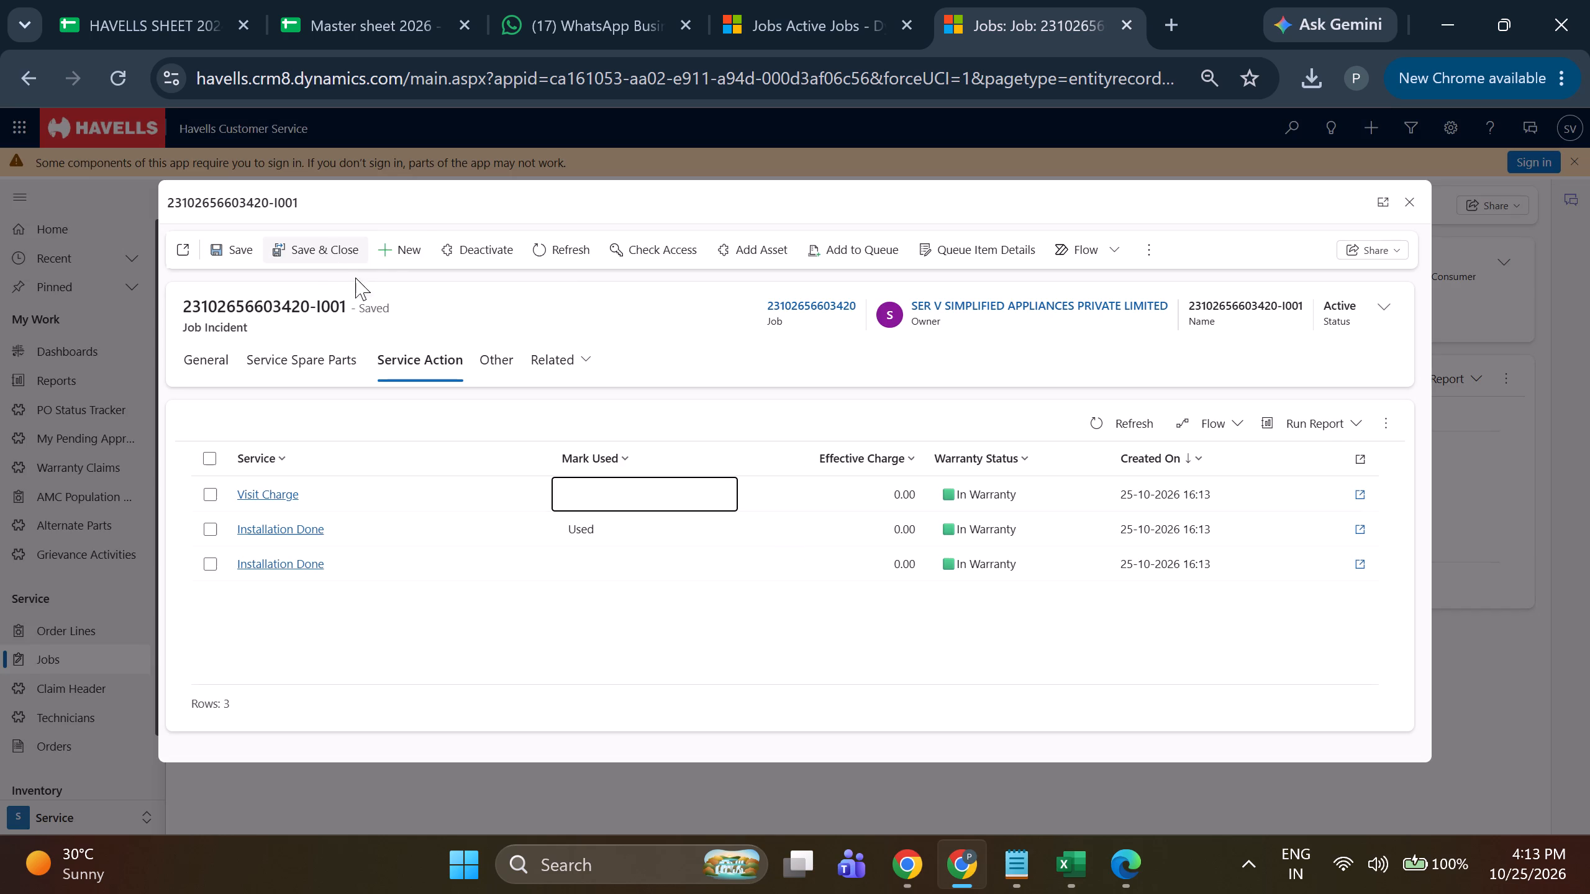
{"action": "left_click", "coordinate": [334, 250]}
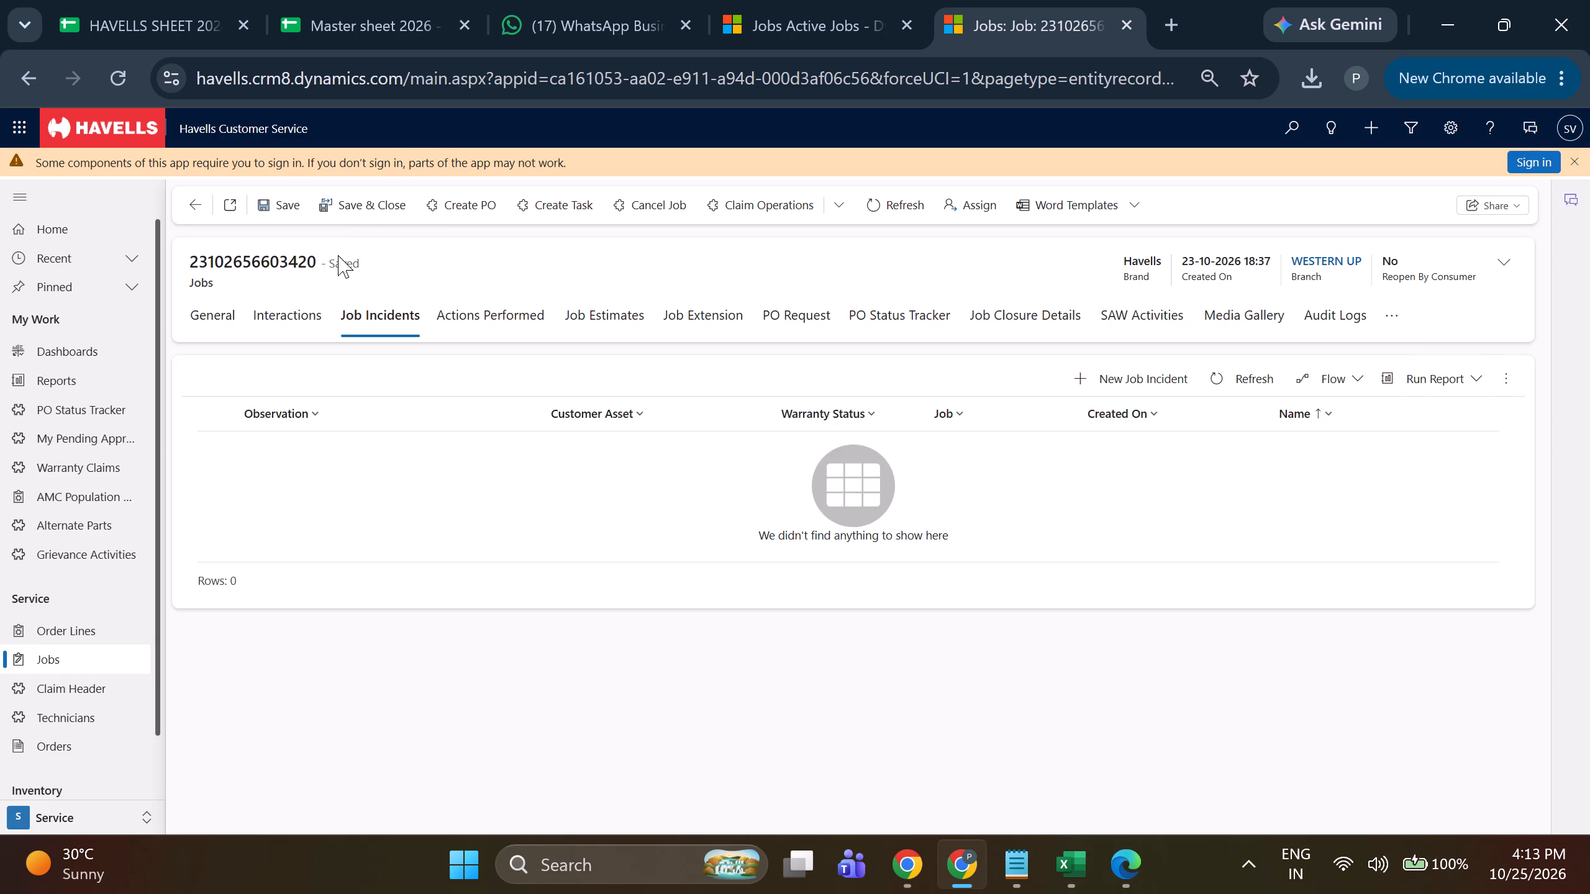
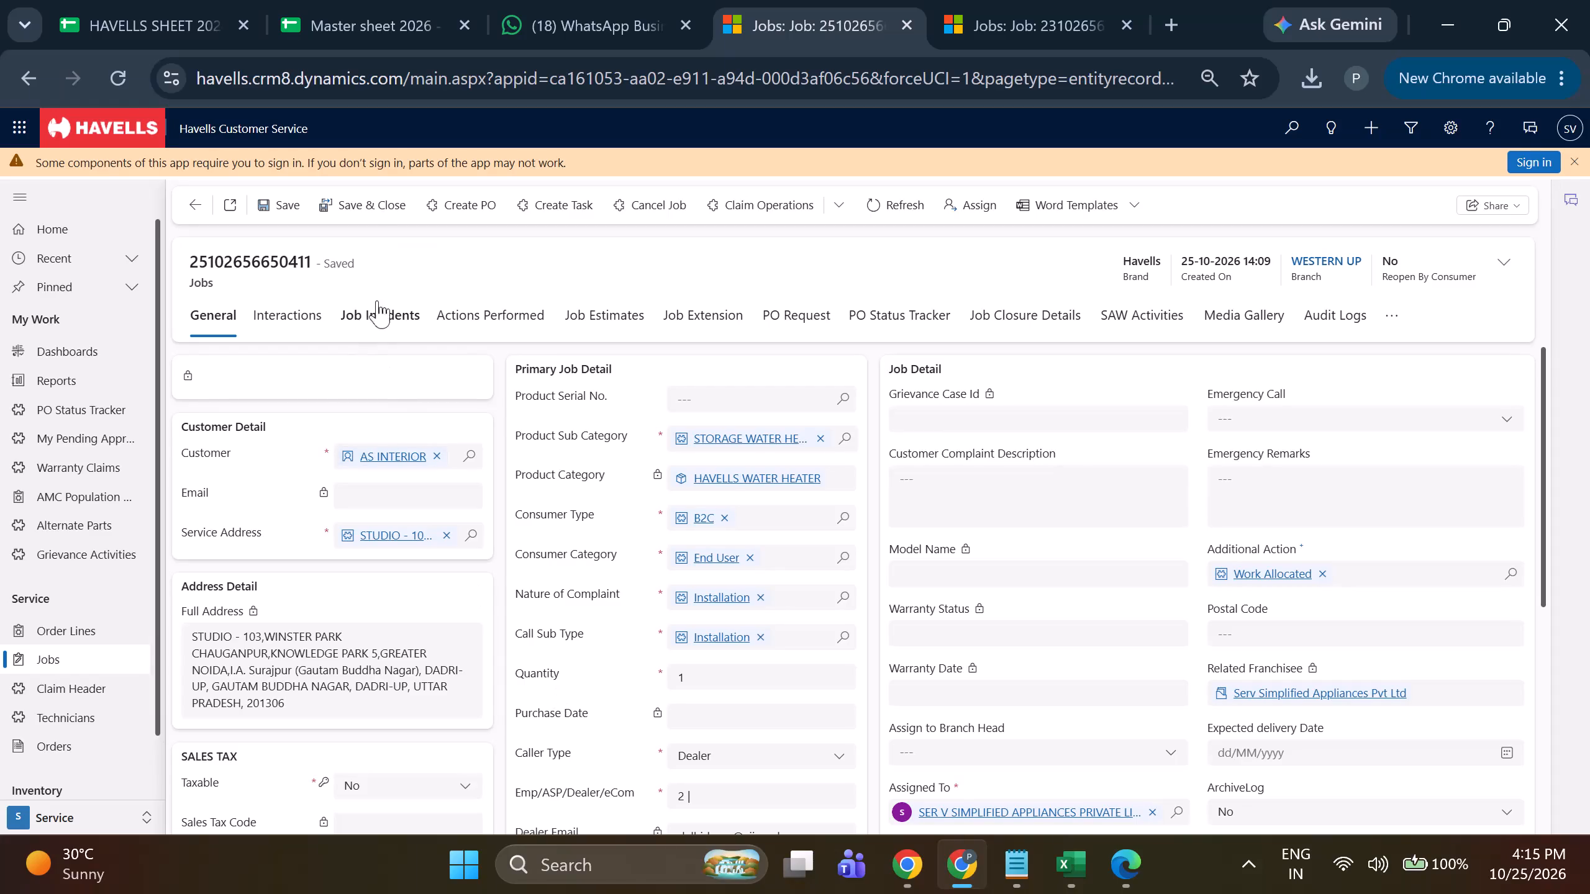
{"action": "left_click", "coordinate": [371, 213]}
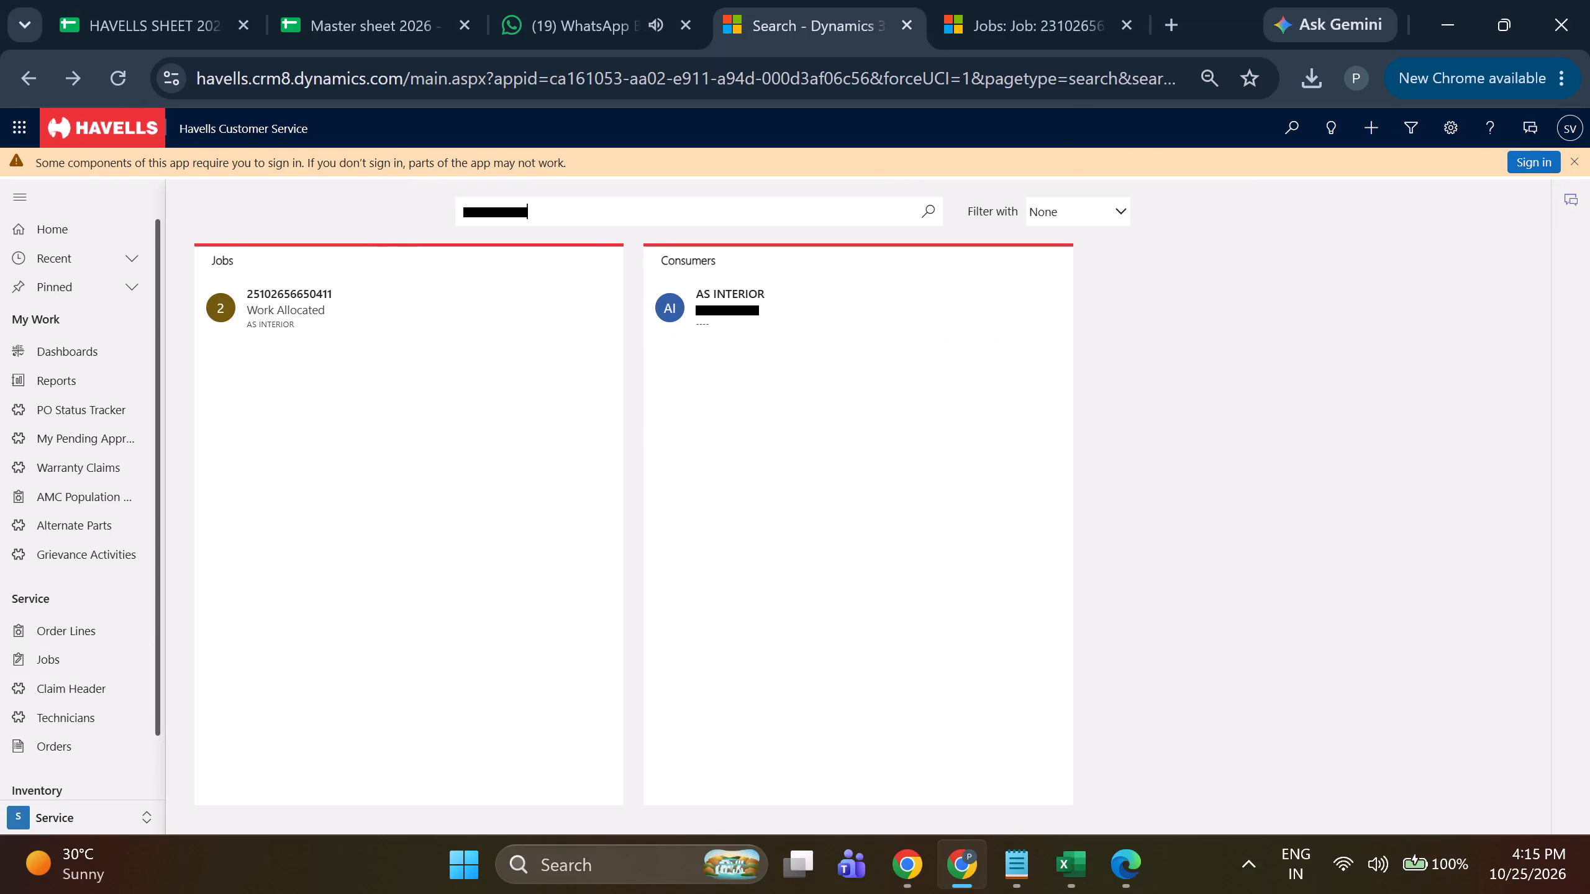
{"action": "left_click", "coordinate": [1016, 0]}
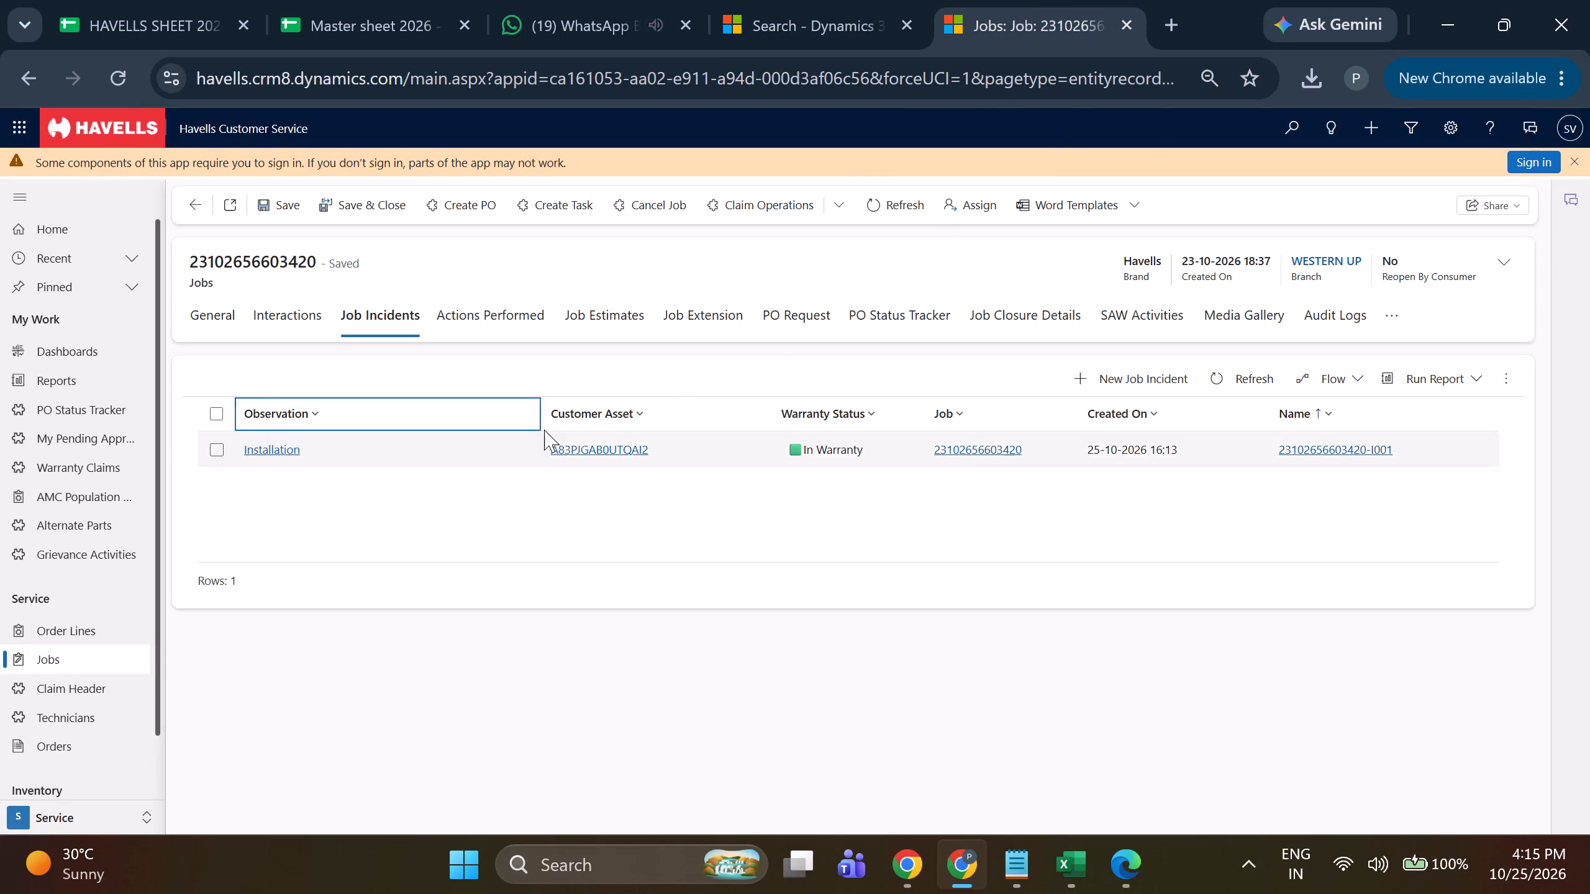
{"action": "left_click", "coordinate": [591, 451]}
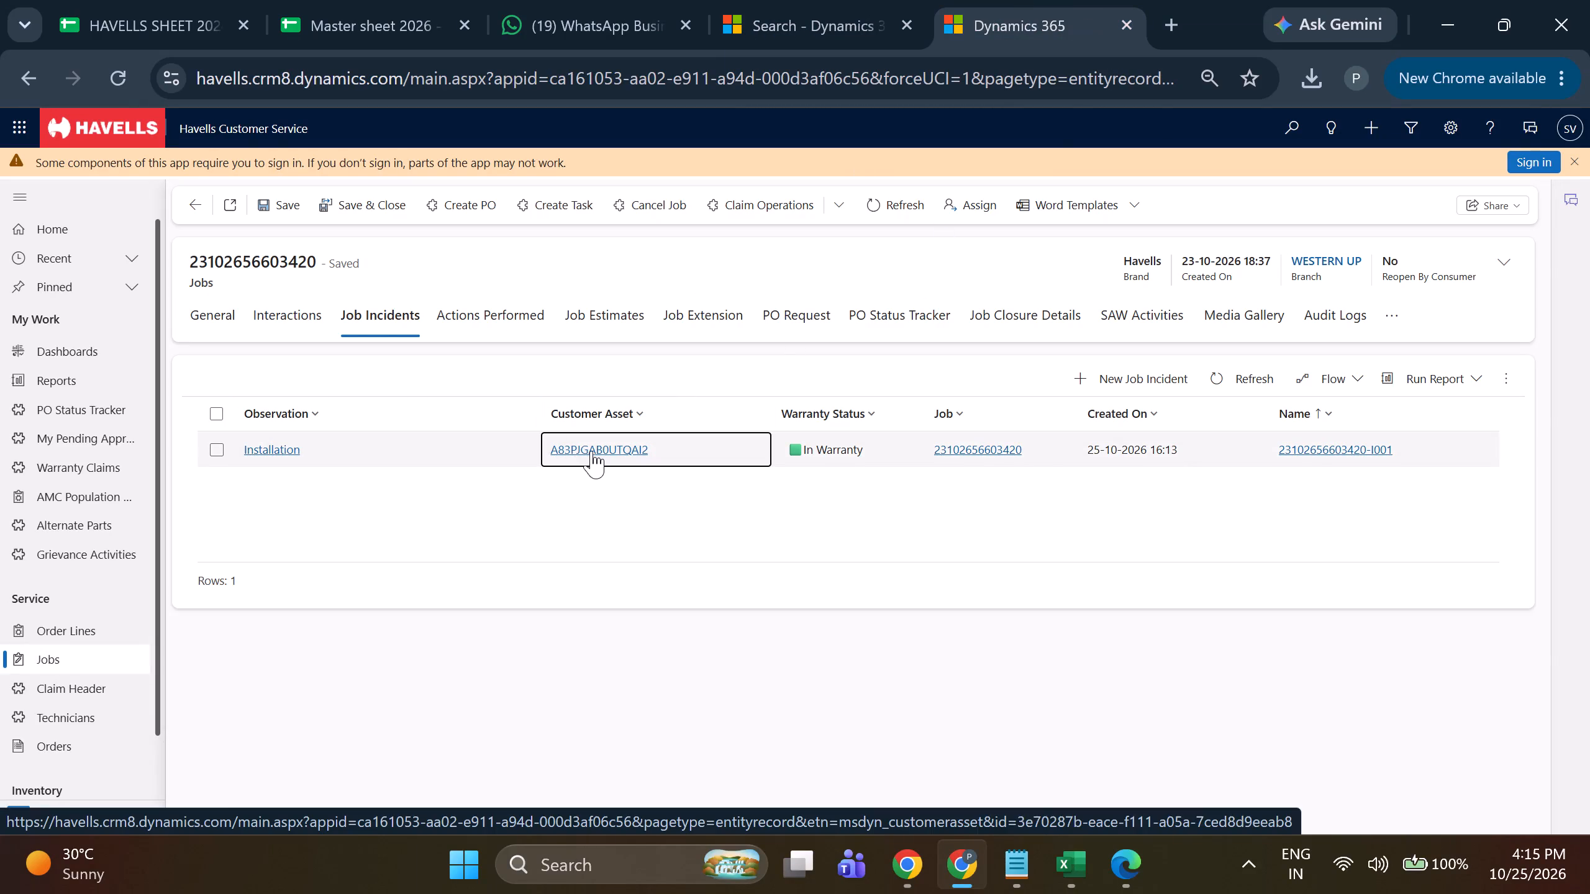
{"action": "left_click", "coordinate": [300, 332]}
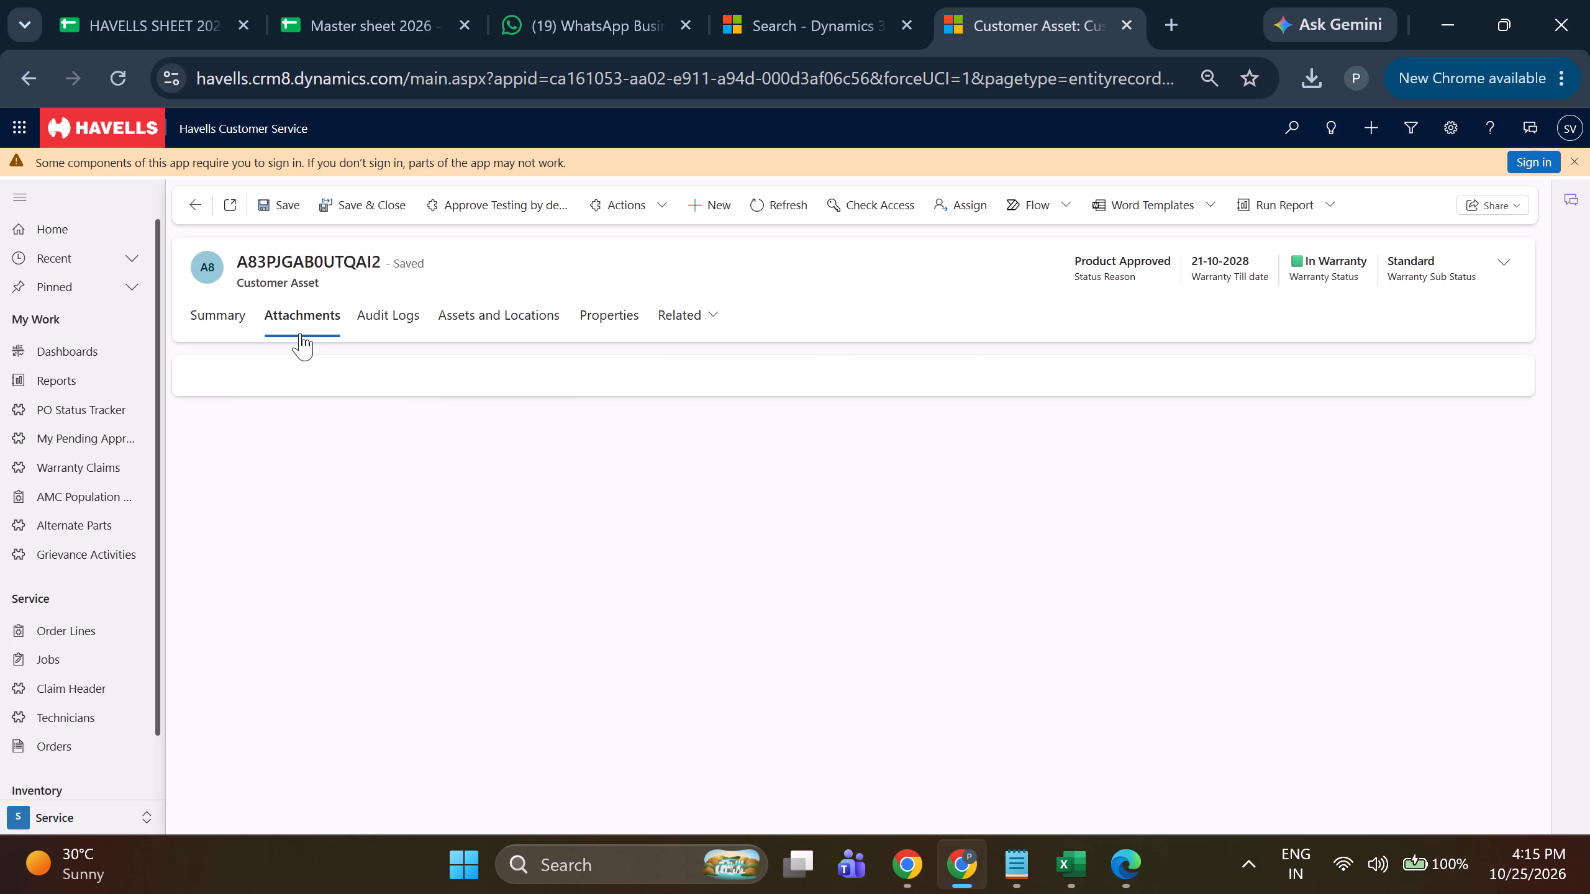
{"action": "left_click", "coordinate": [1516, 435]}
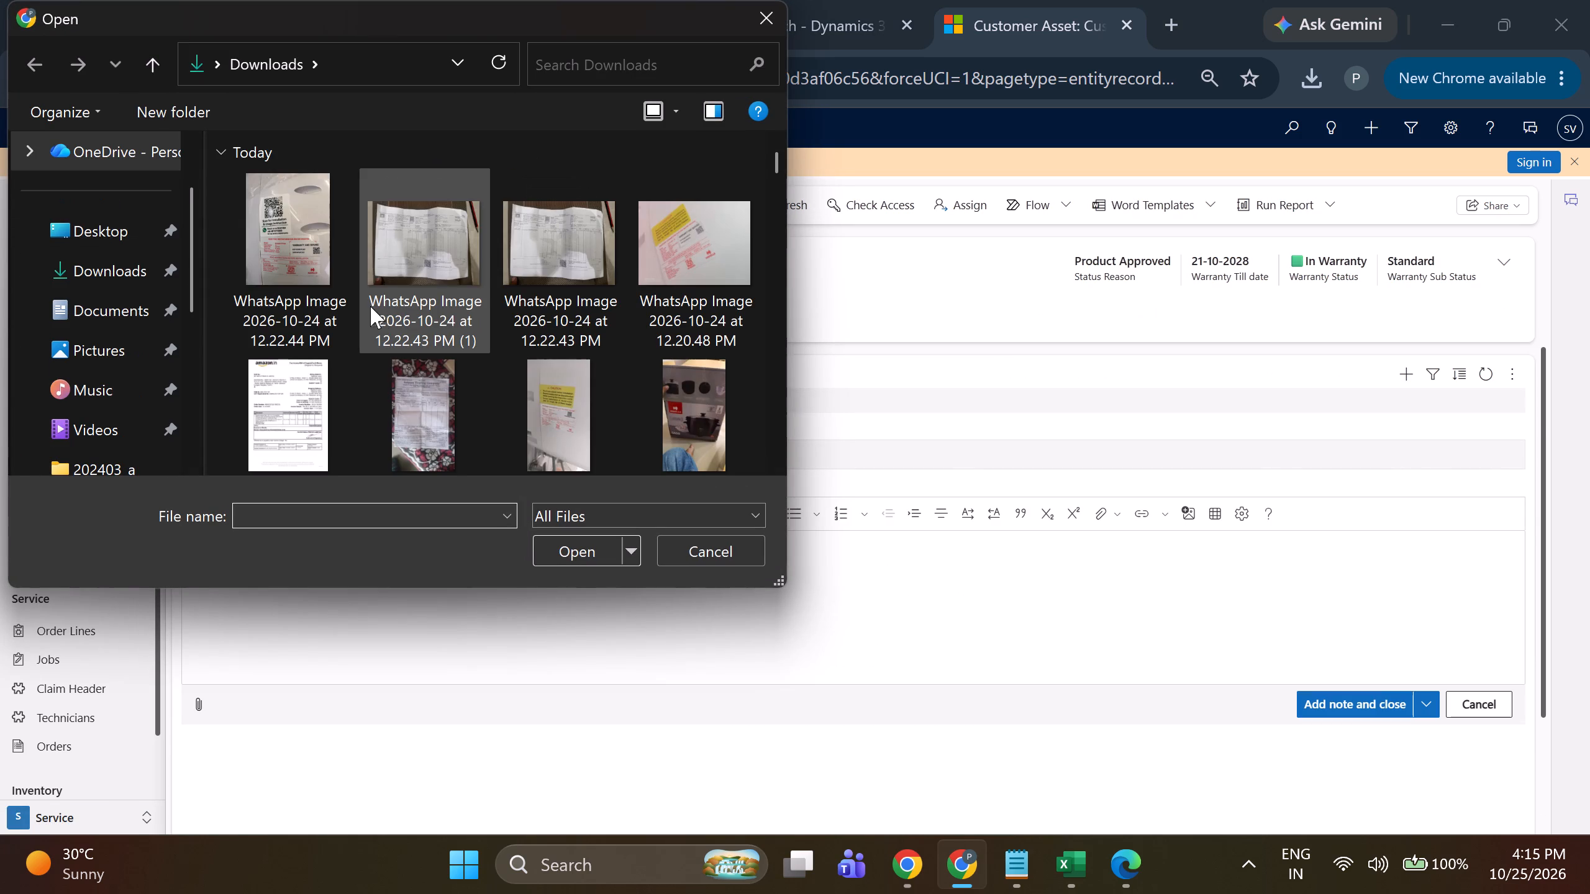
{"action": "double_click", "coordinate": [399, 244]}
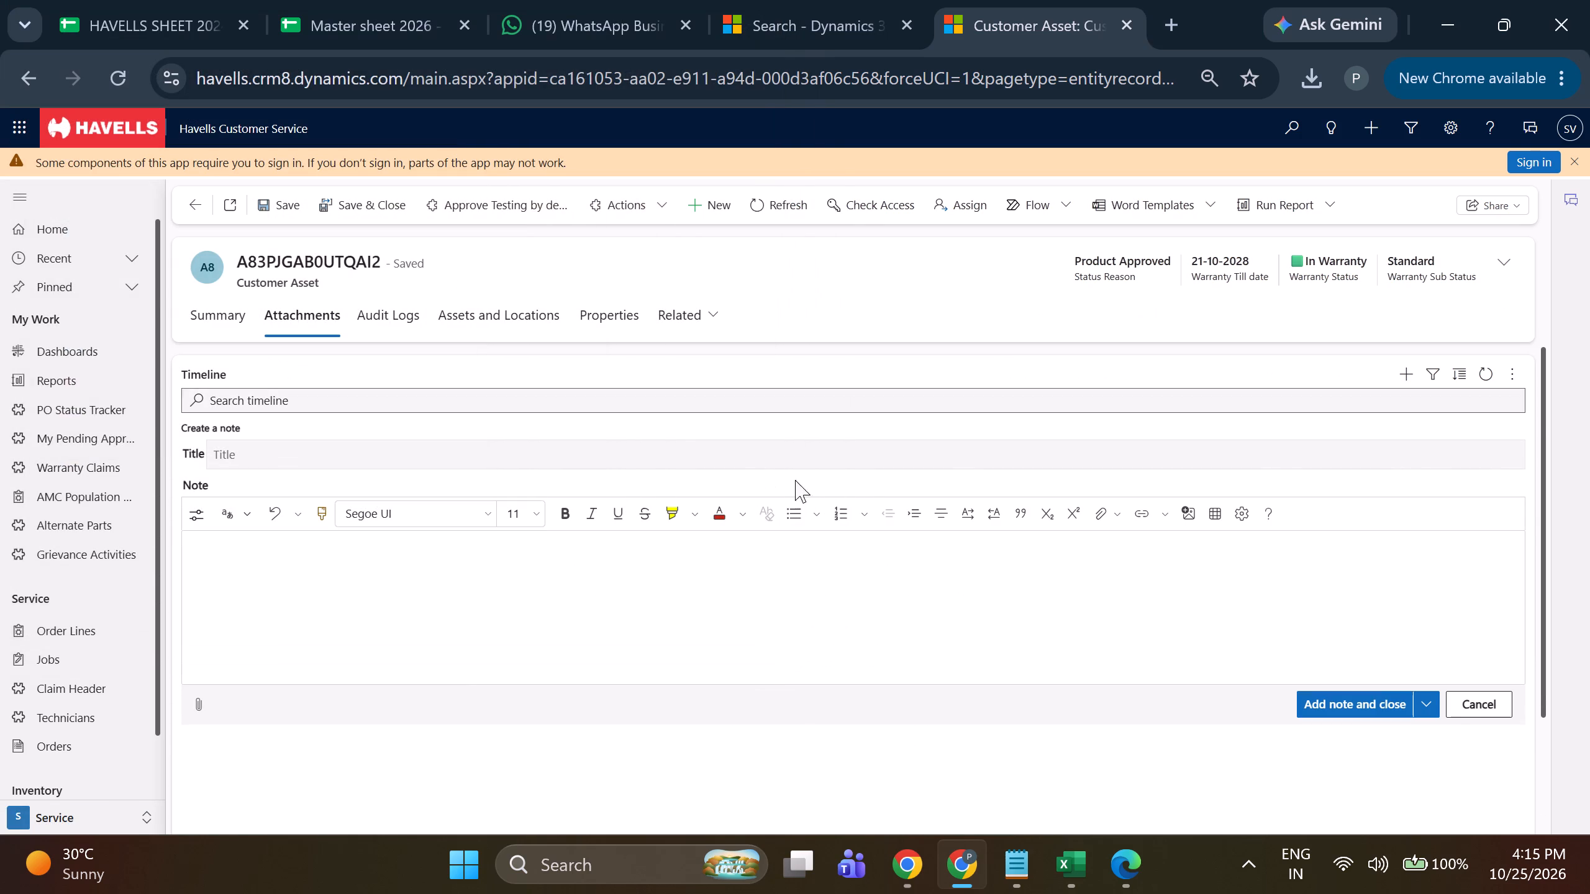
{"action": "left_click", "coordinate": [1312, 732]}
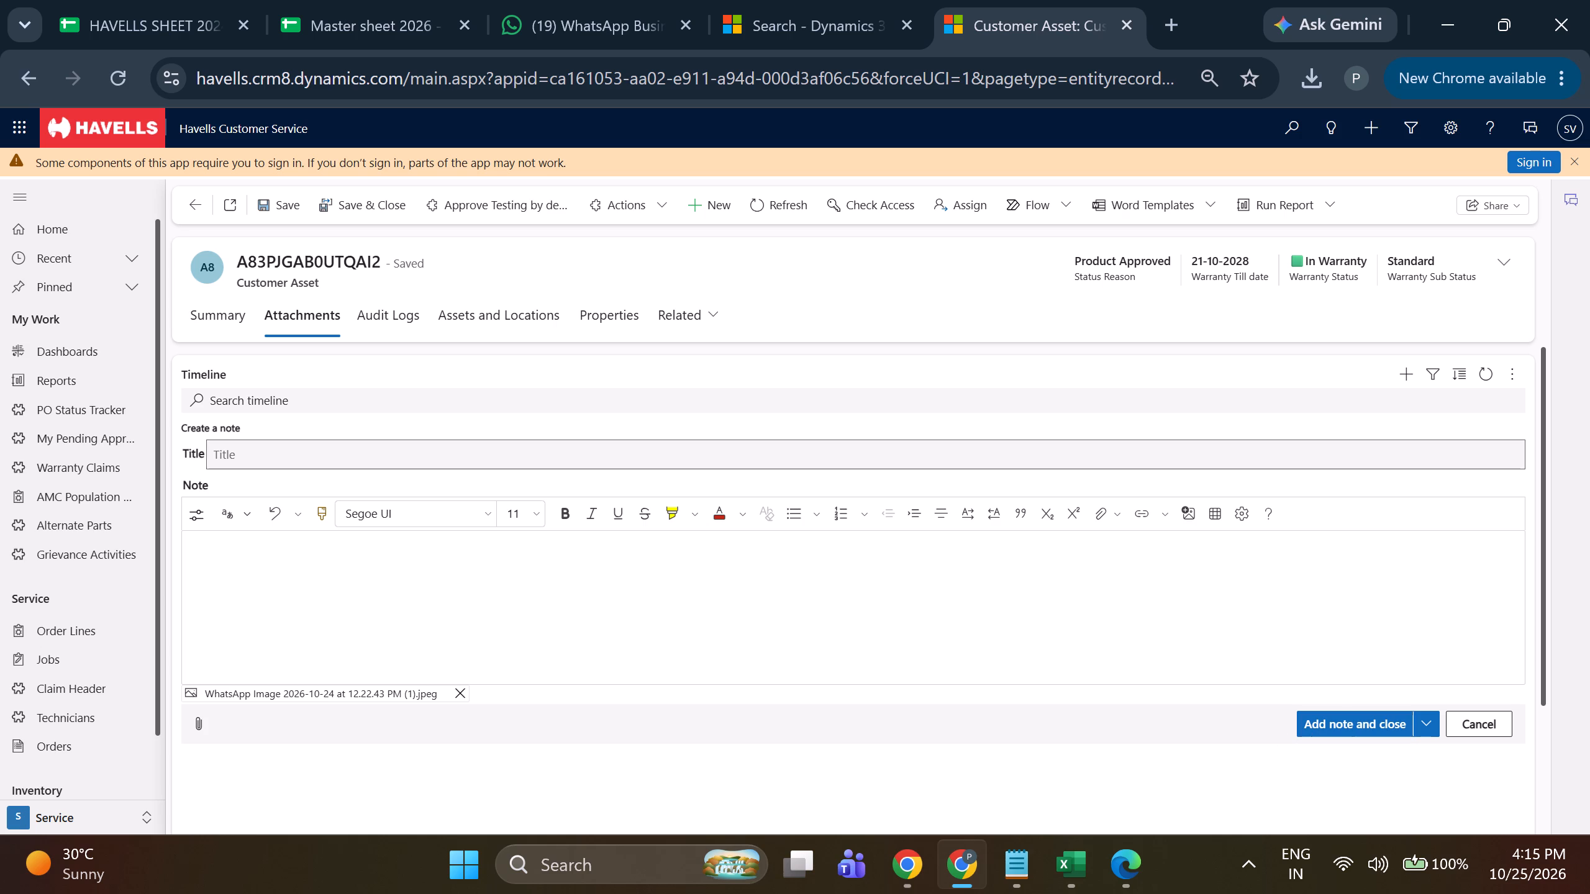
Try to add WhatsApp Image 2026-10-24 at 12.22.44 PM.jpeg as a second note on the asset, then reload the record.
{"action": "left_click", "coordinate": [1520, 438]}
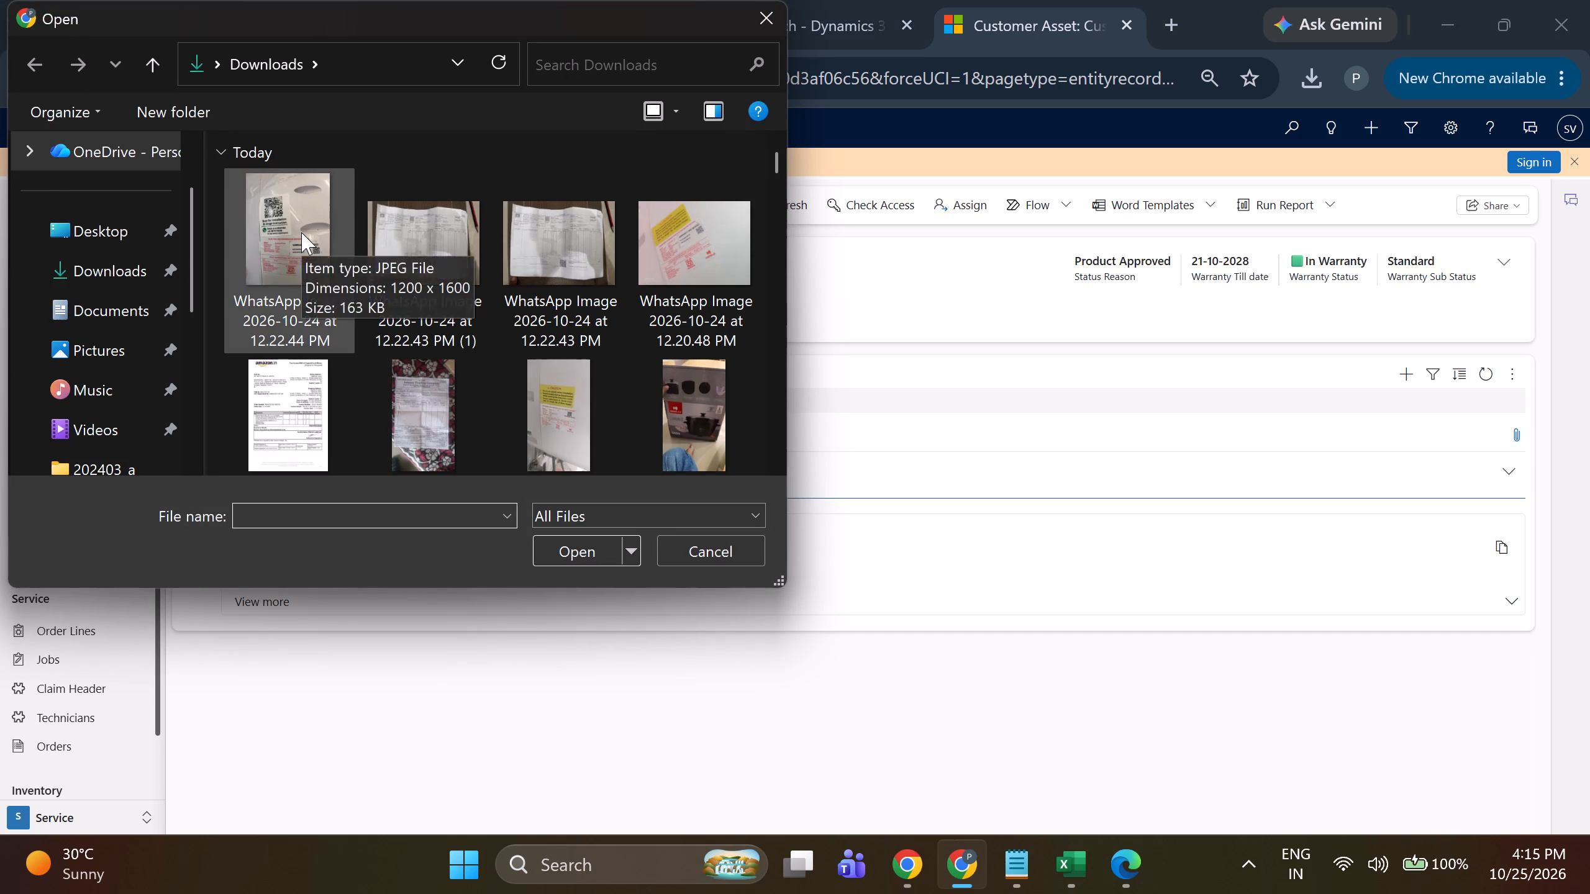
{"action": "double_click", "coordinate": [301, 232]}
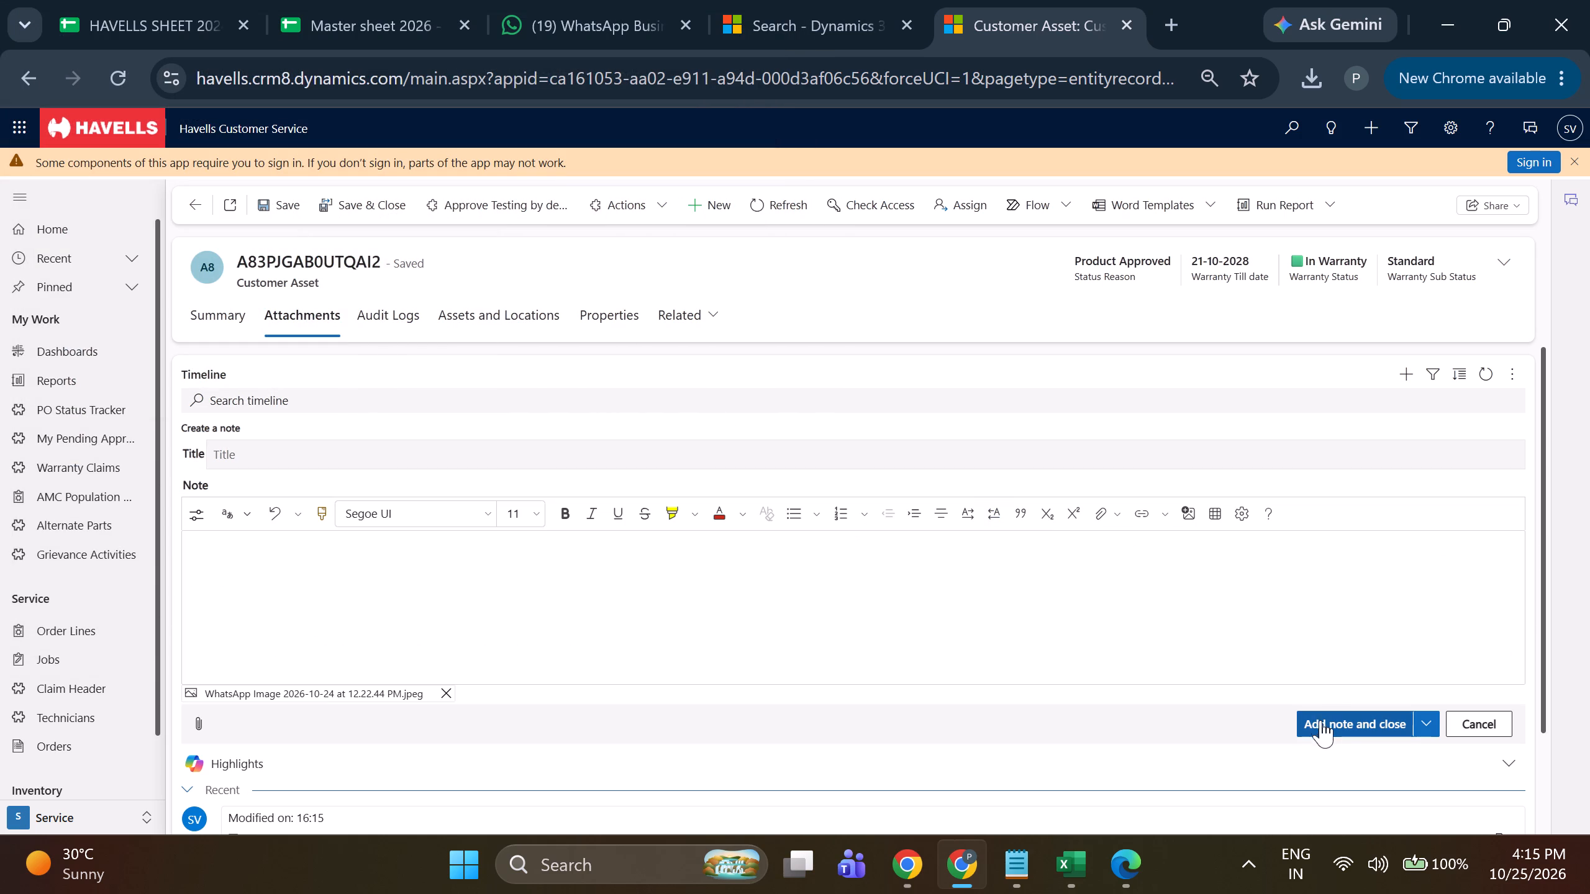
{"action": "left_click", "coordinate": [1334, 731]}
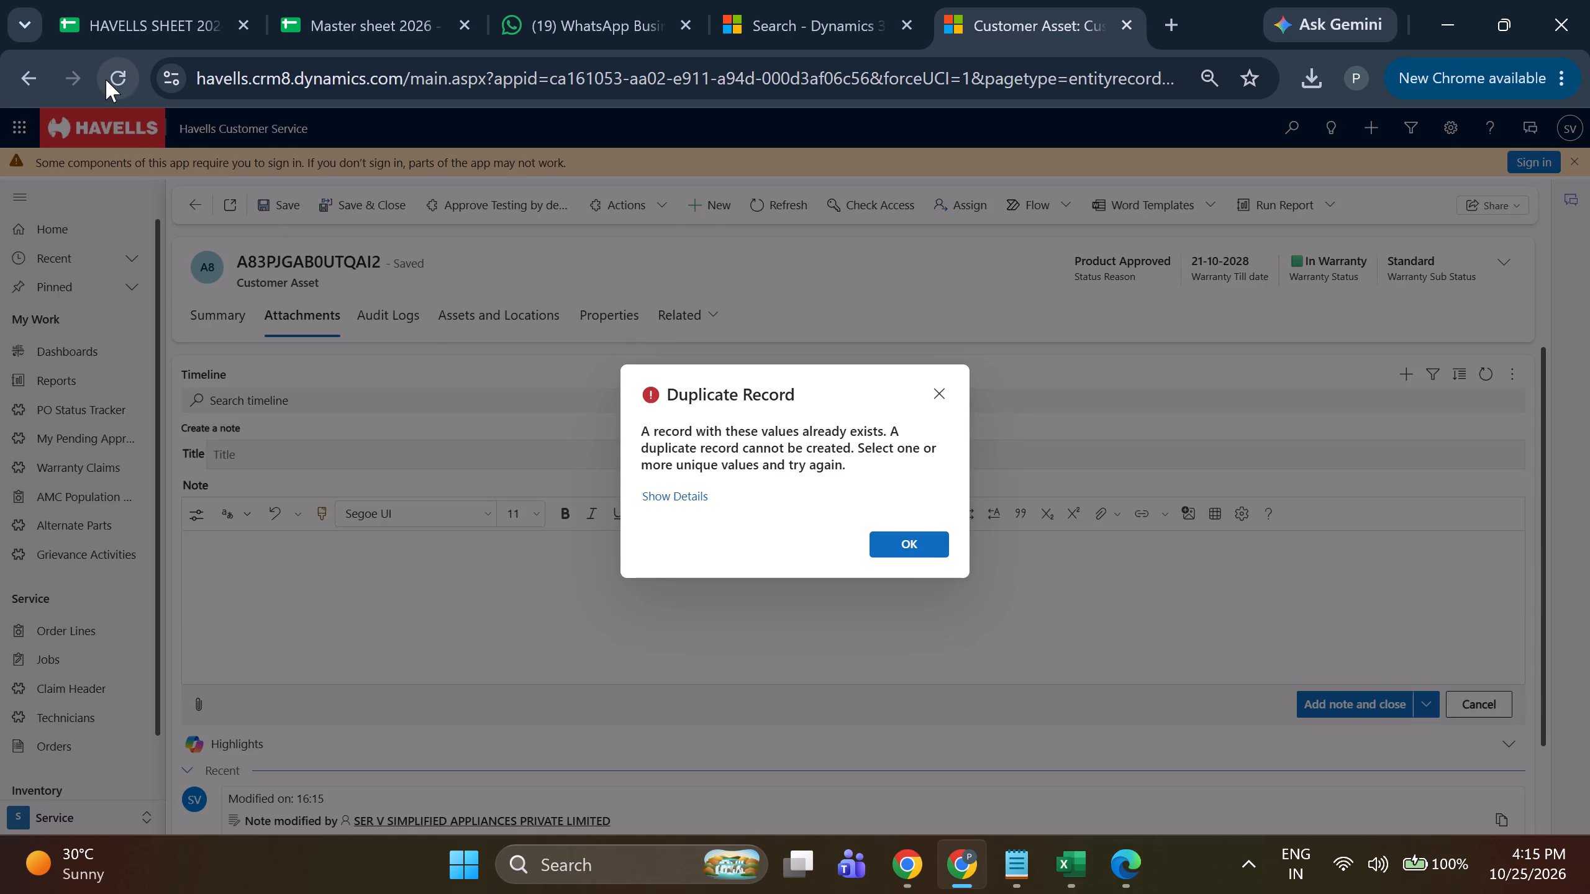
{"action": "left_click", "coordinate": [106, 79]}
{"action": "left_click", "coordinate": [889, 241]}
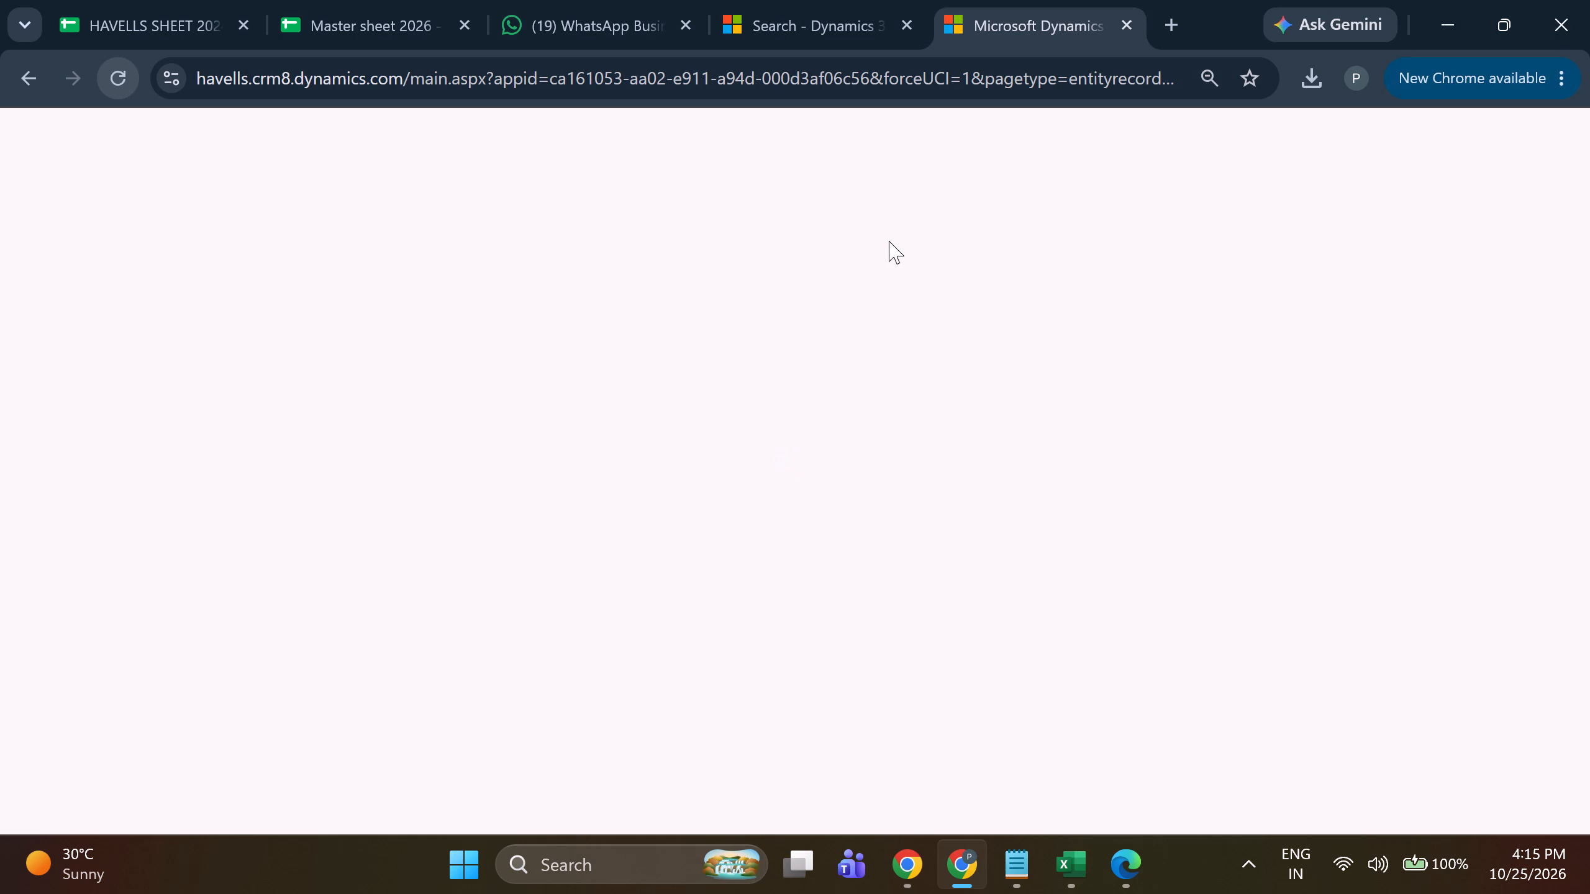
Attach WhatsApp Image 2026-10-24 at 12.22.44 PM.jpeg as a note on the customer asset, then save and close the asset.
{"action": "left_click", "coordinate": [301, 297]}
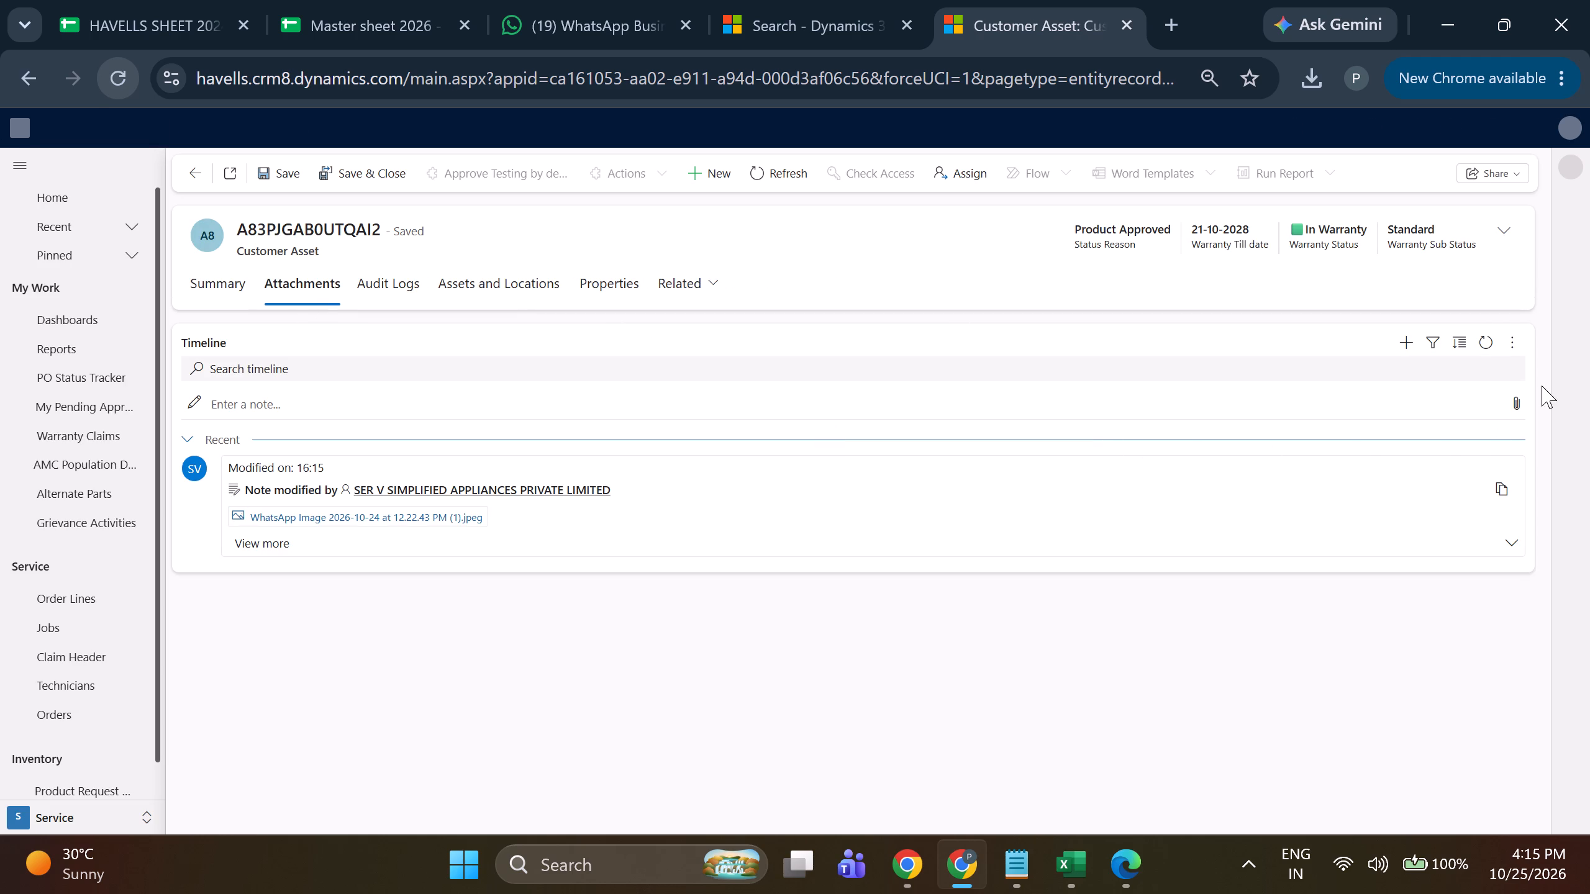
{"action": "left_click", "coordinate": [1521, 407]}
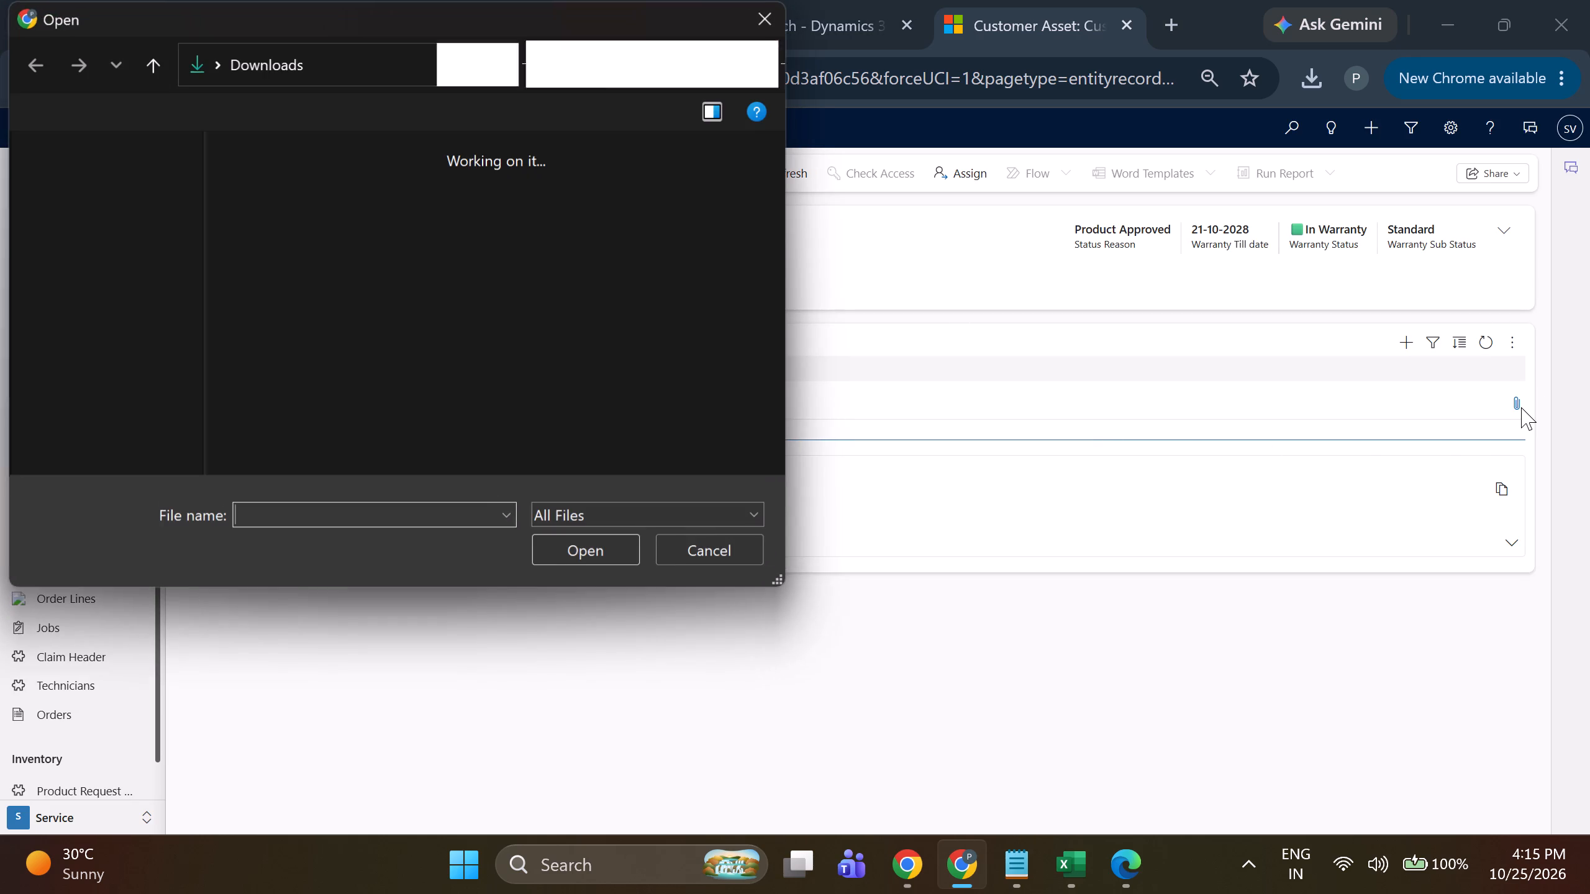
{"action": "double_click", "coordinate": [275, 217]}
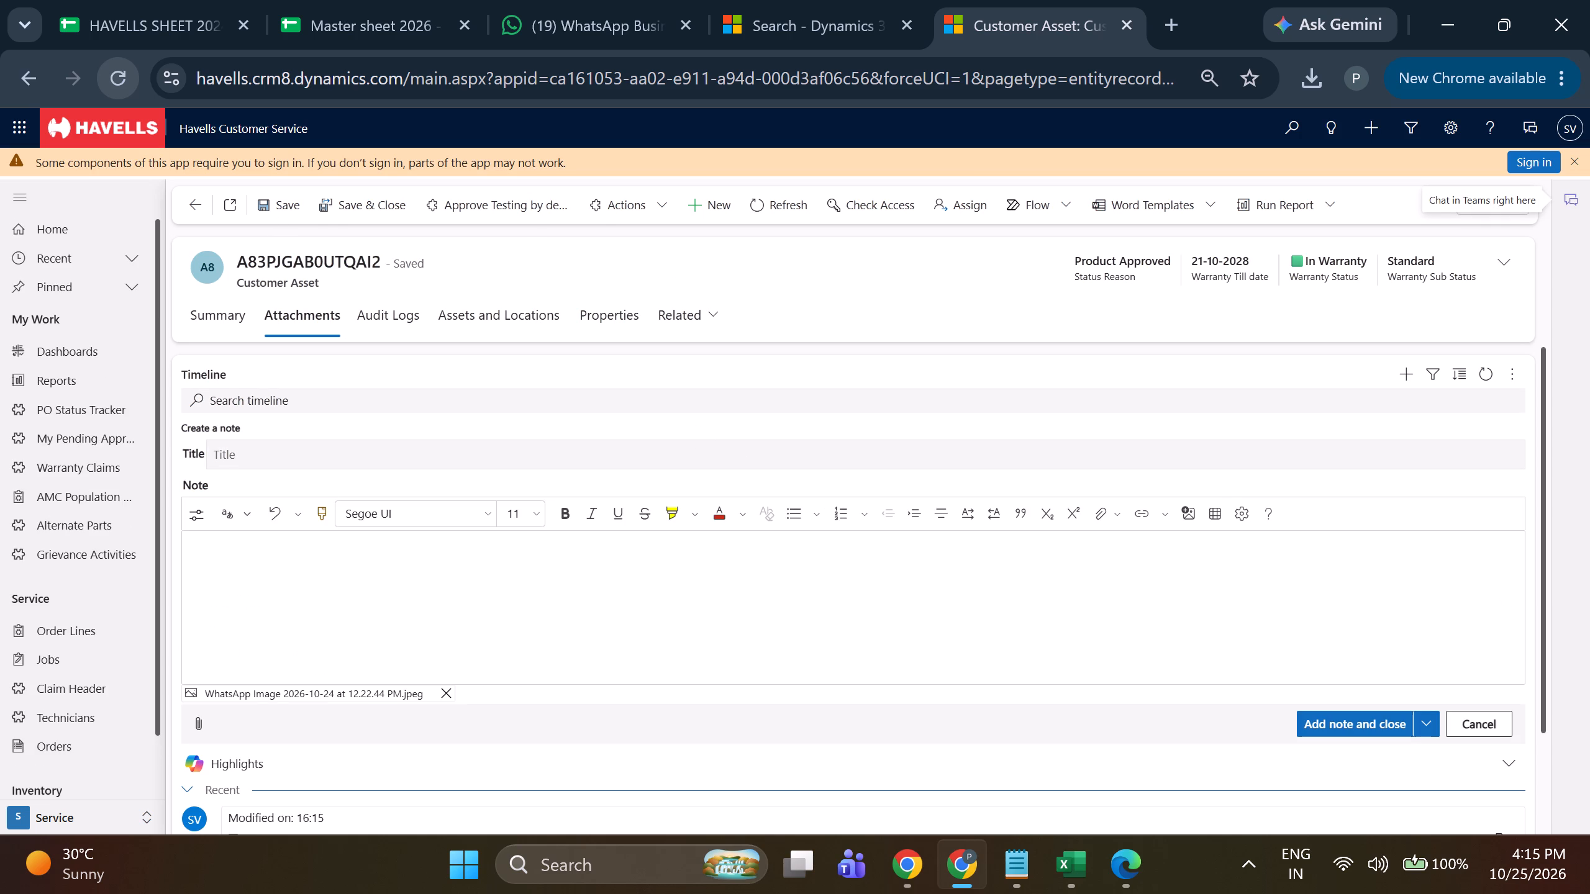
{"action": "left_click", "coordinate": [1334, 724]}
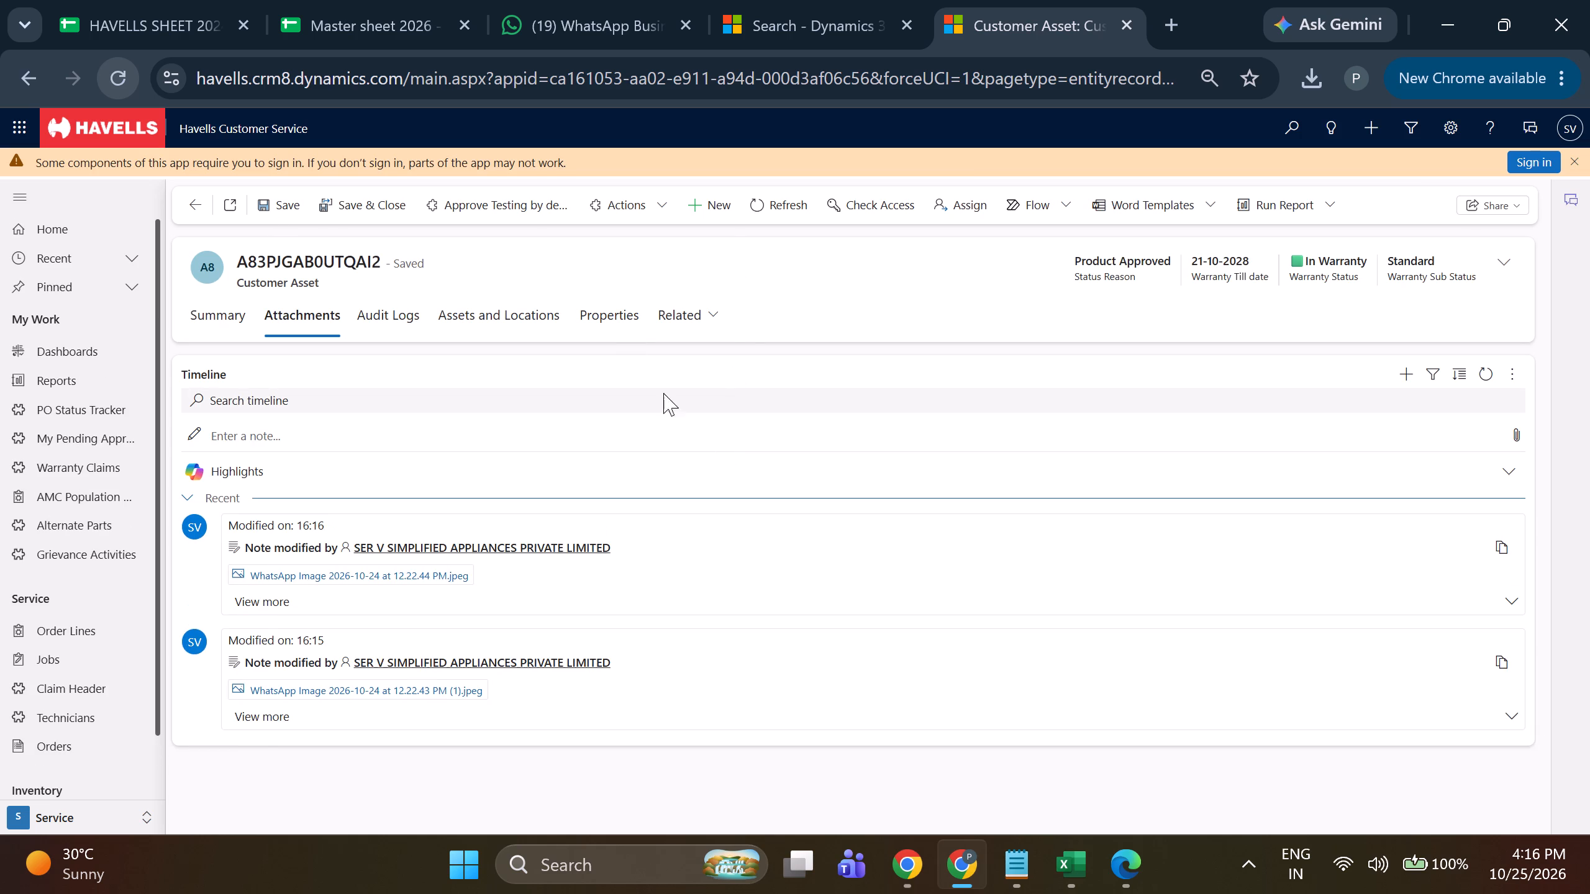
{"action": "left_click", "coordinate": [350, 201]}
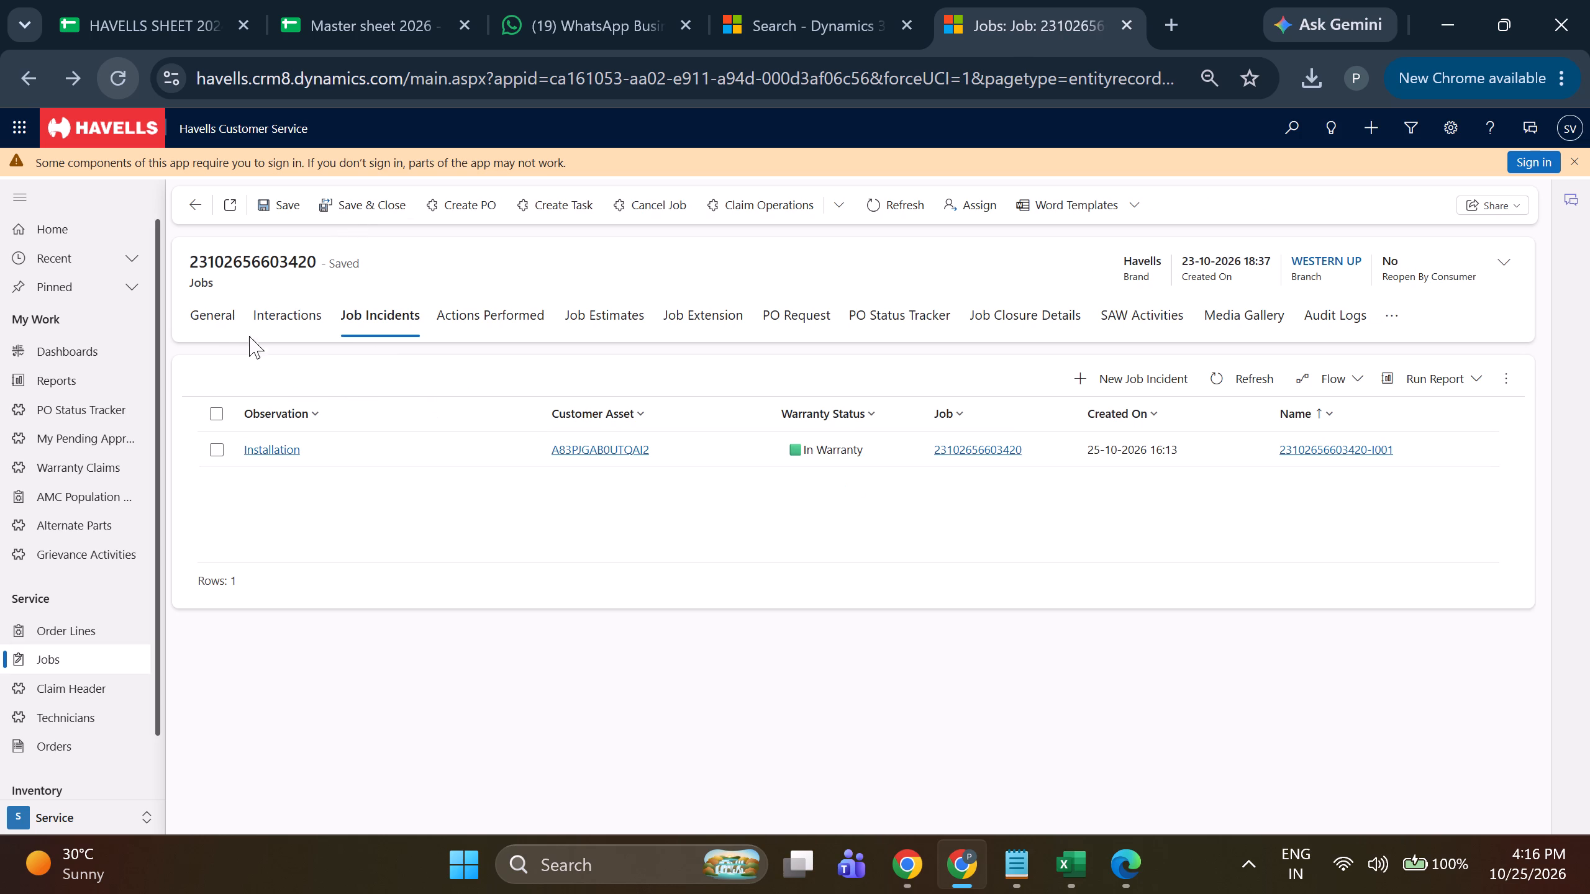
{"action": "double_click", "coordinate": [494, 450]}
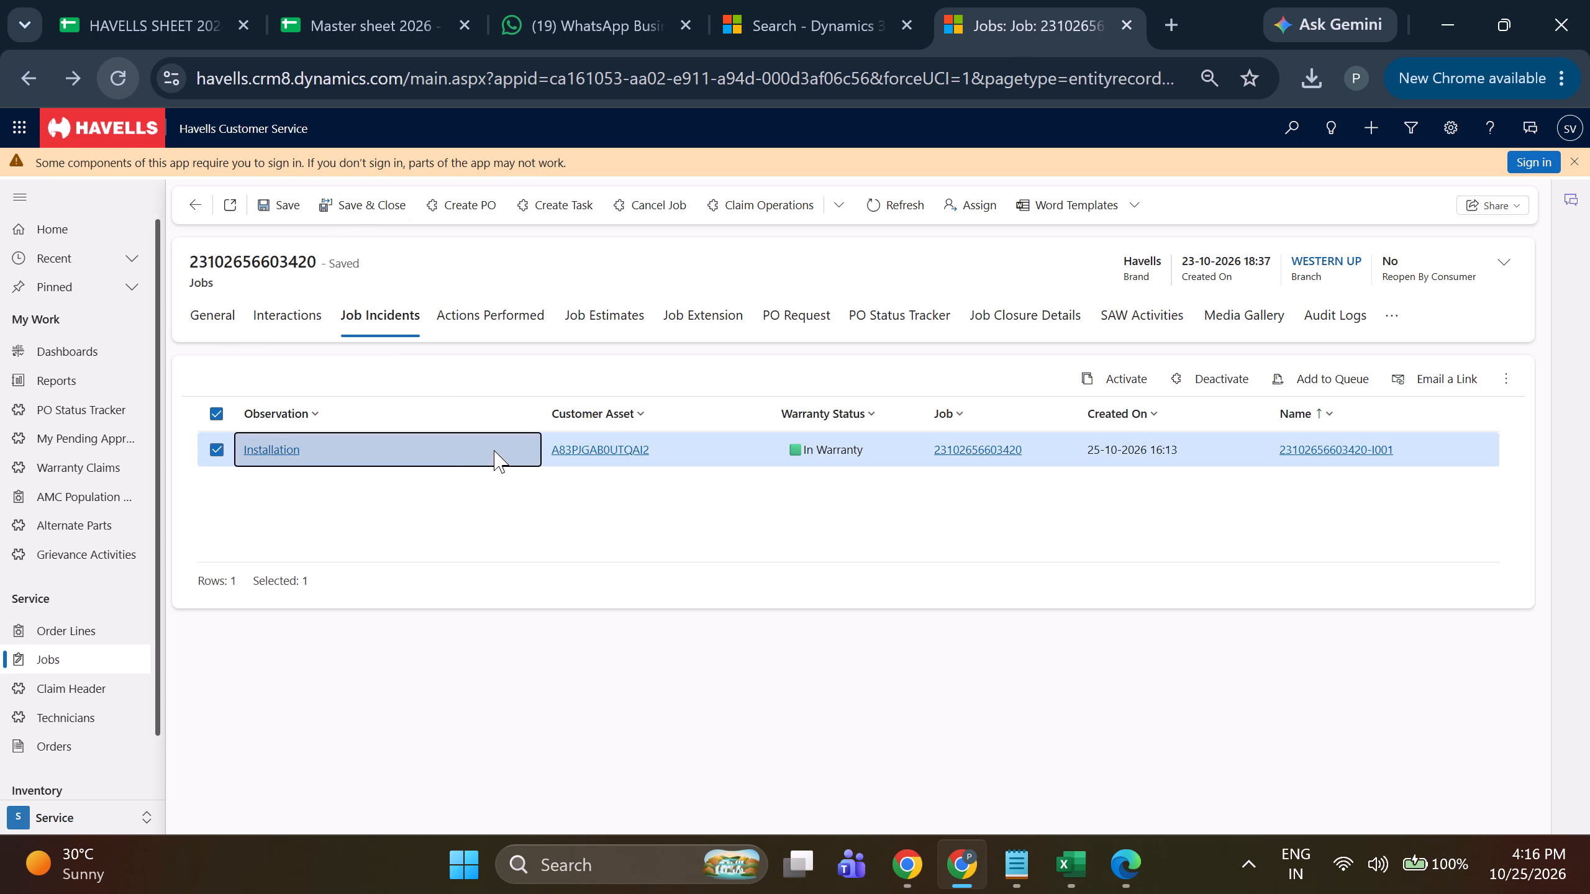
{"action": "left_click", "coordinate": [421, 376]}
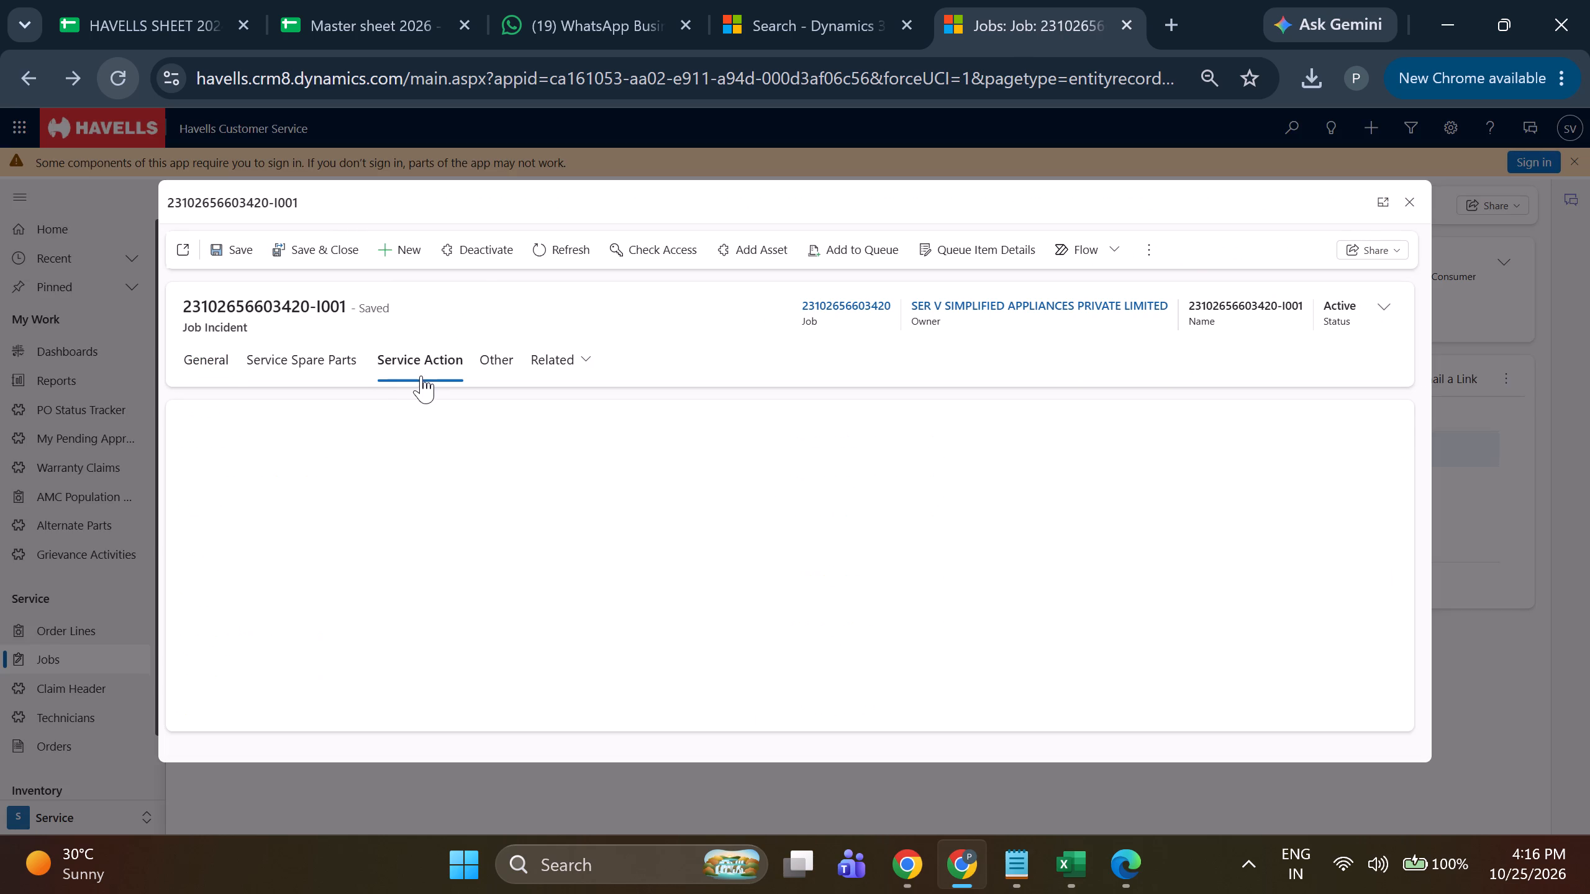
{"action": "left_click", "coordinate": [314, 252]}
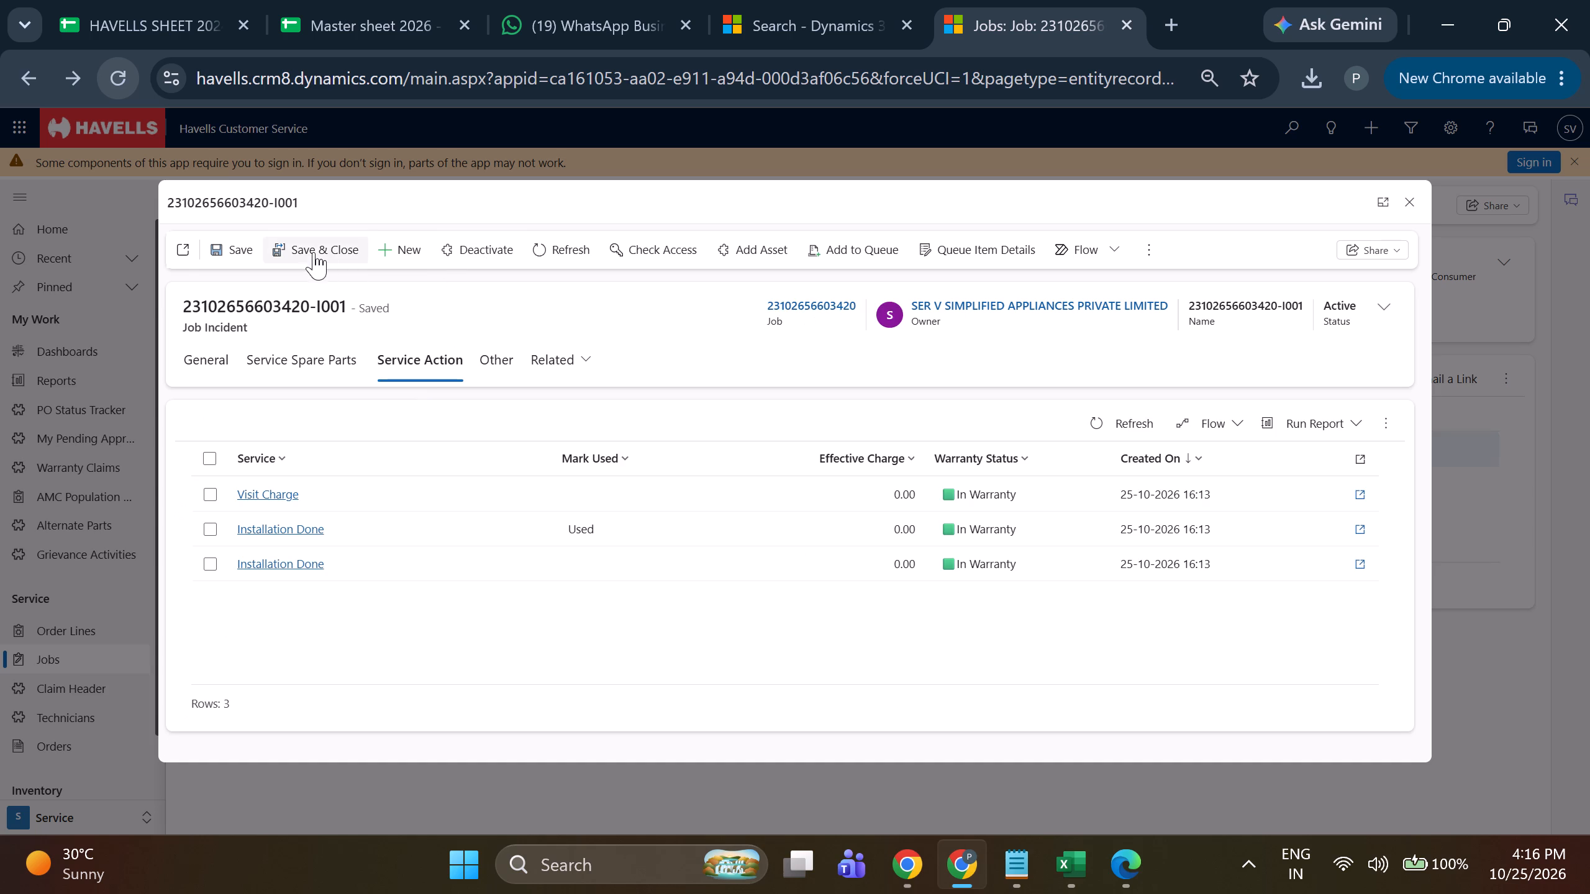
{"action": "left_click", "coordinate": [220, 341]}
{"action": "left_click", "coordinate": [216, 320]}
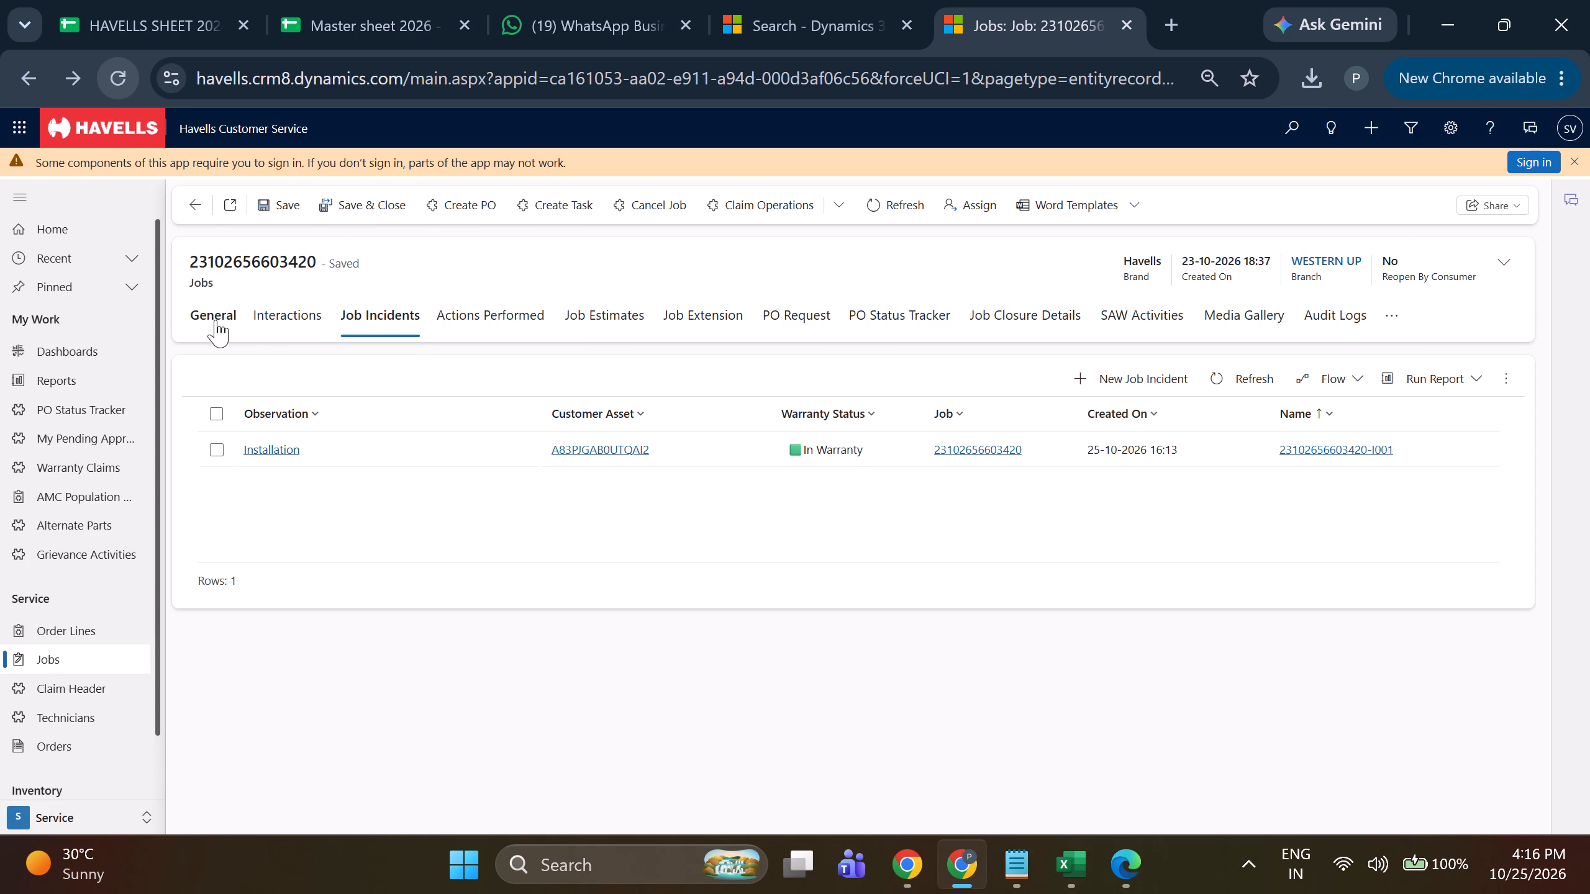
{"action": "scroll", "coordinate": [859, 537], "scroll_direction": "down", "scroll_amount": 1}
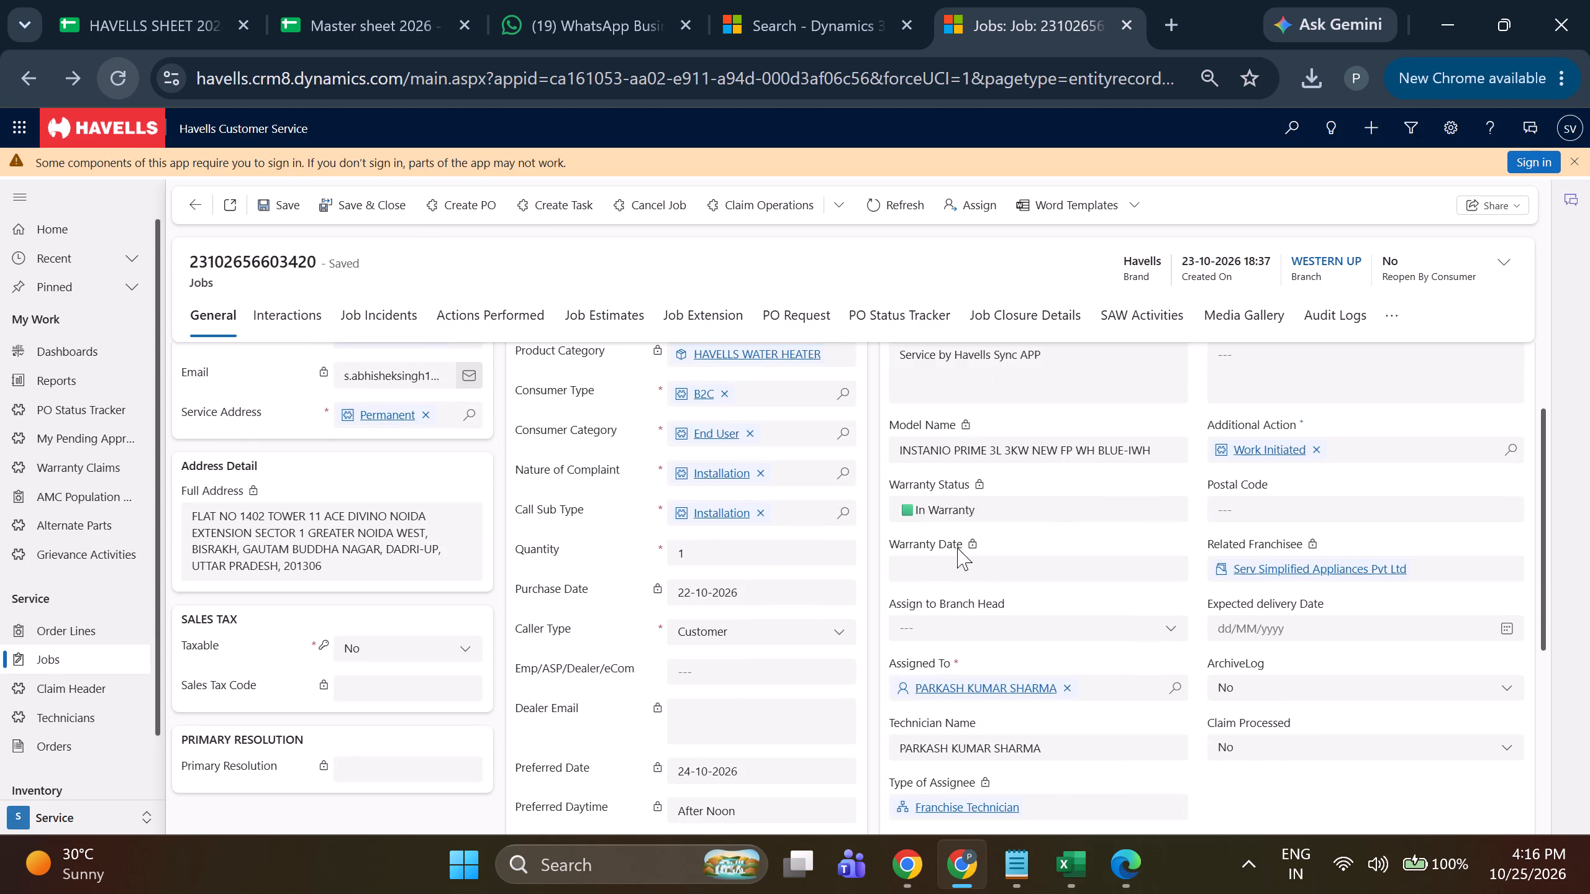
{"action": "scroll", "coordinate": [1066, 565], "scroll_direction": "up", "scroll_amount": 5}
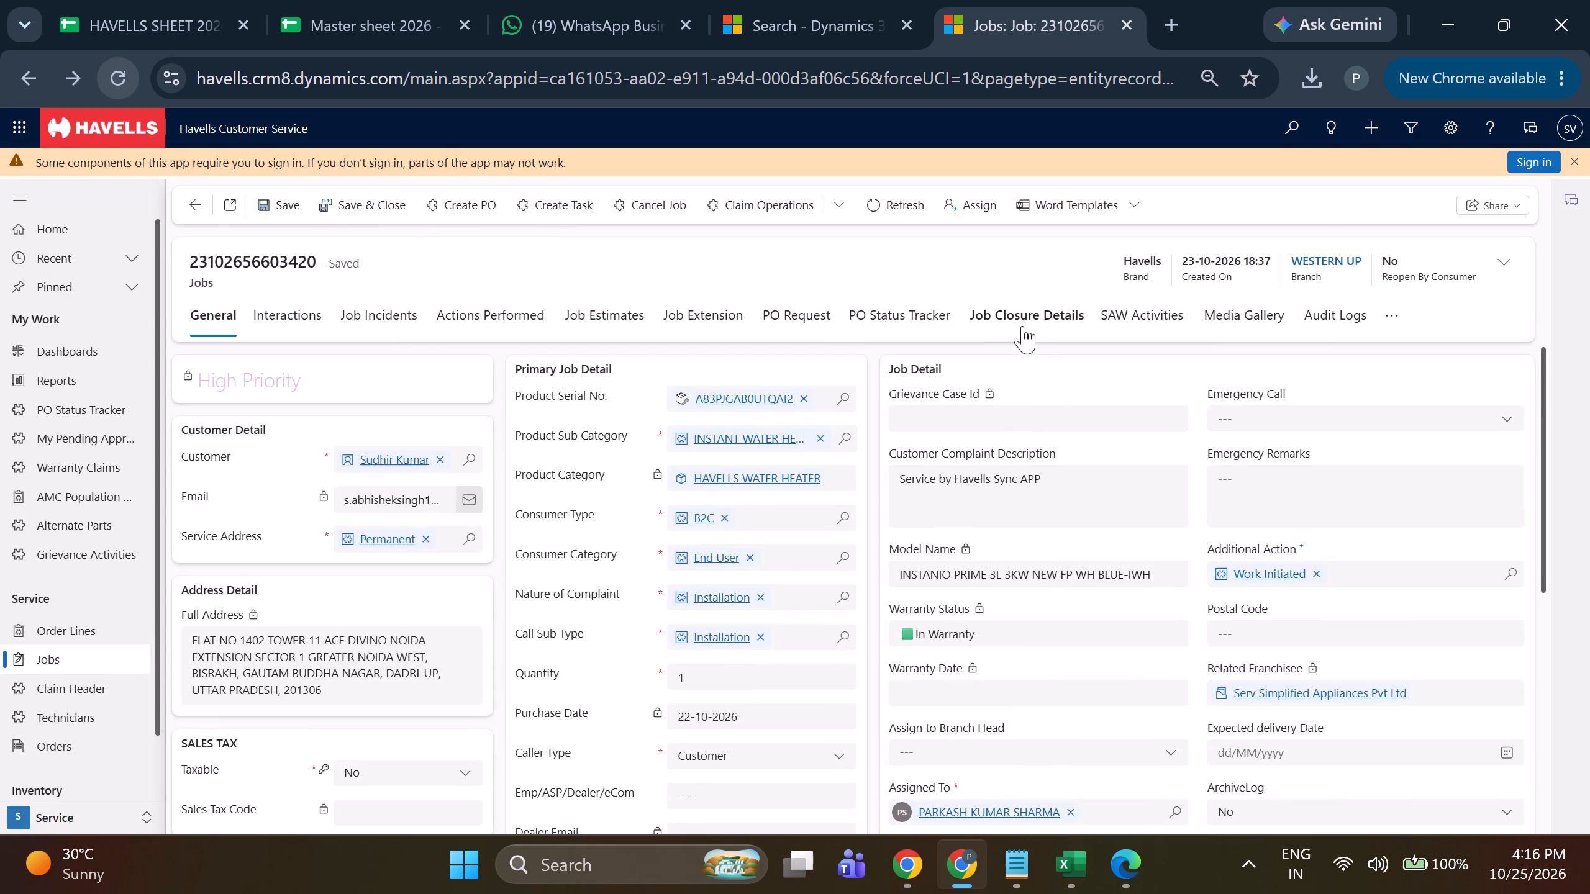
{"action": "left_click", "coordinate": [1022, 326]}
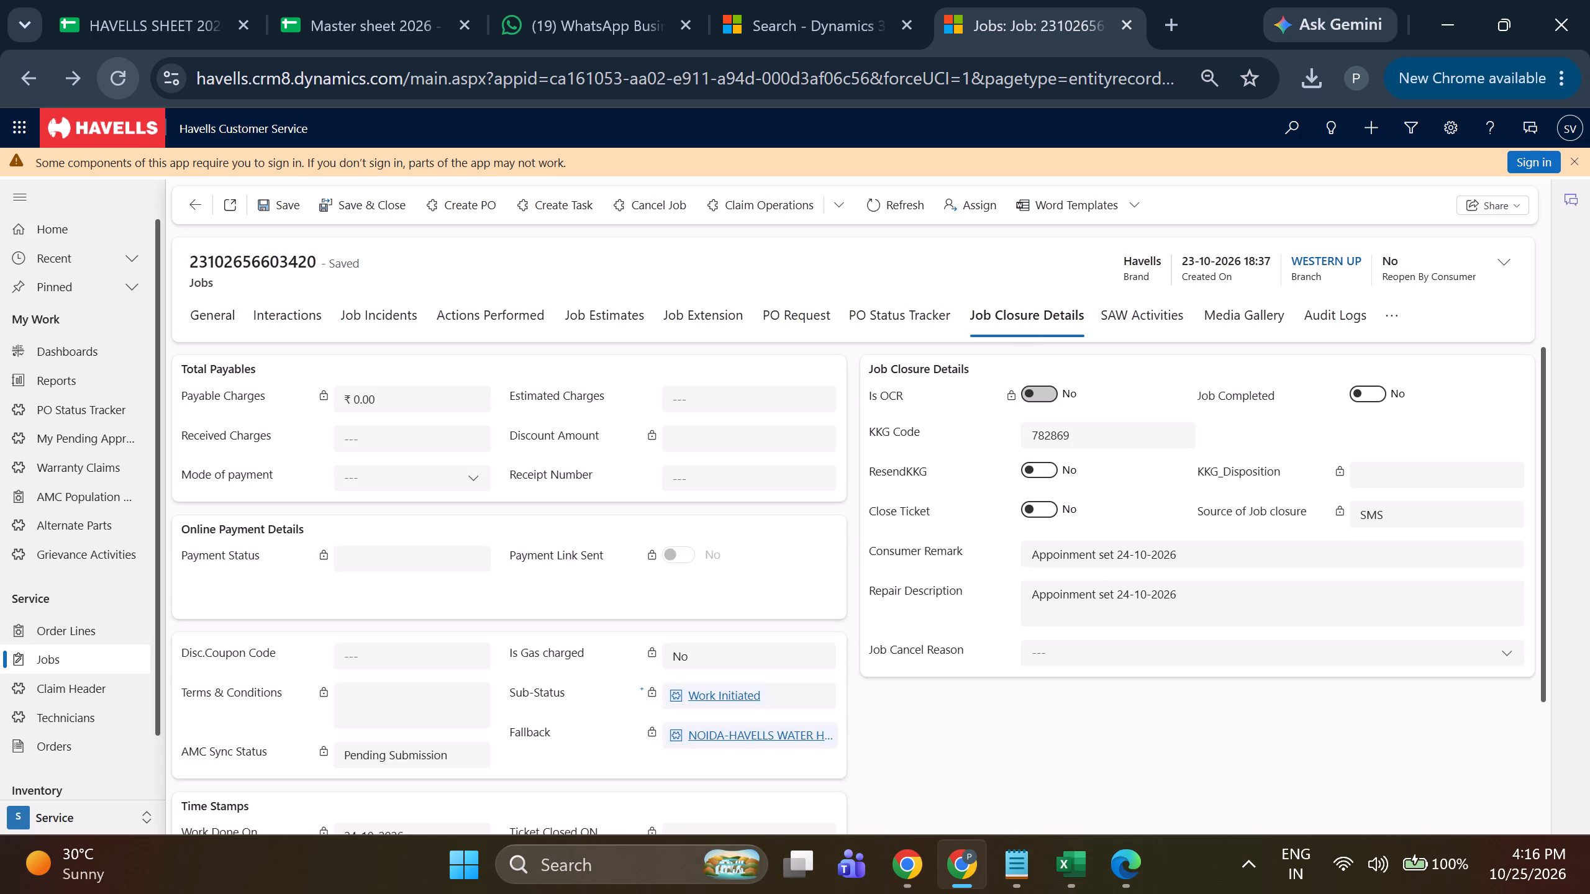
{"action": "triple_click", "coordinate": [1088, 567]}
{"action": "triple_click", "coordinate": [1106, 554]}
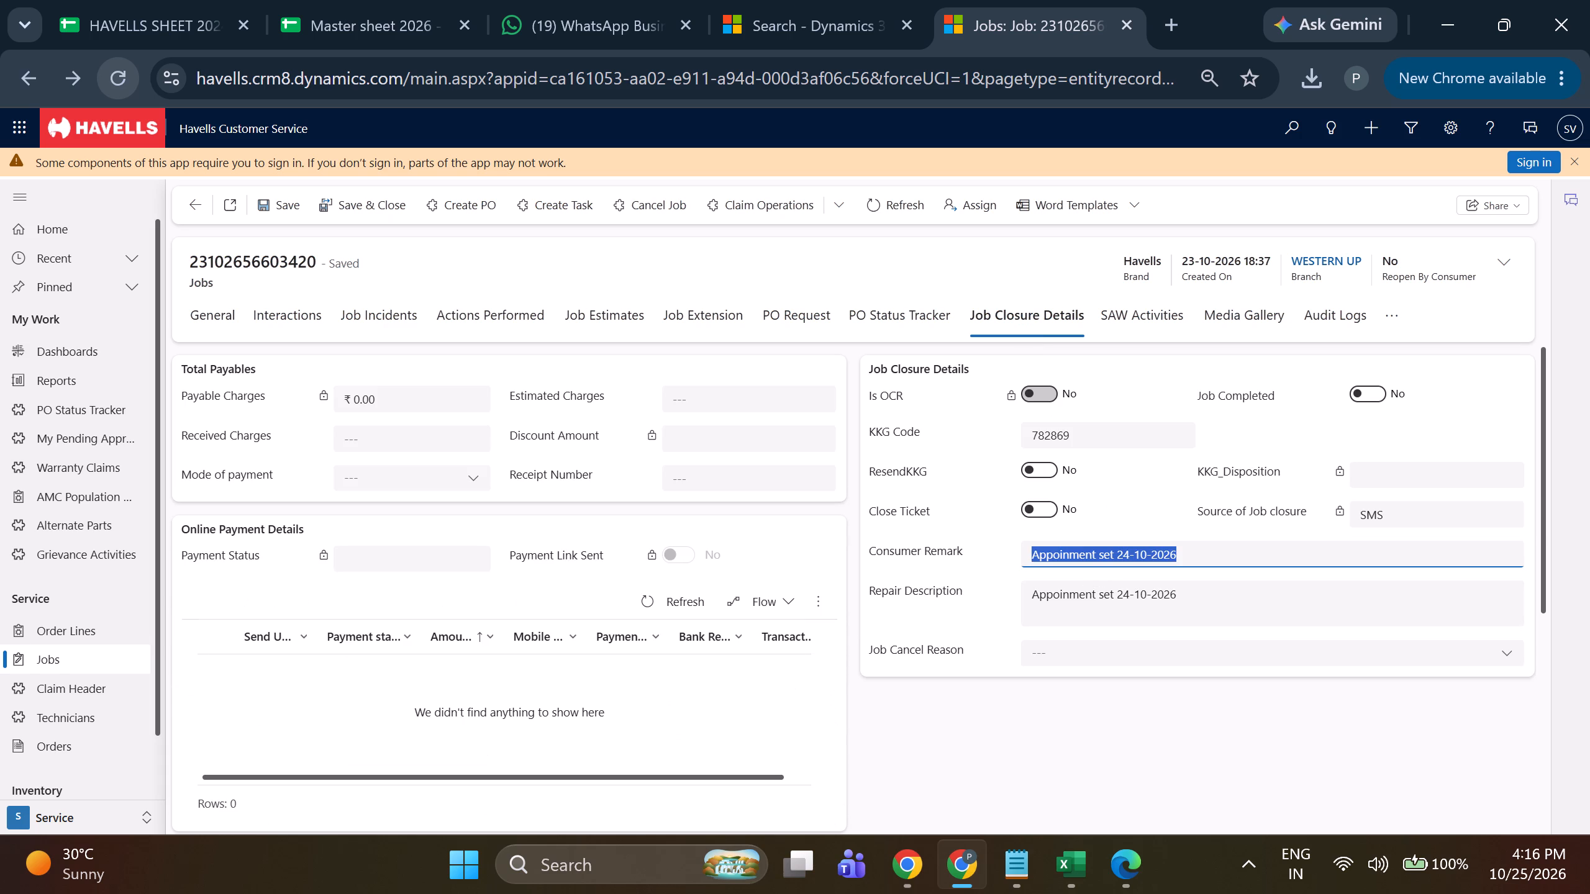
{"action": "key", "text": "BackSpace"}
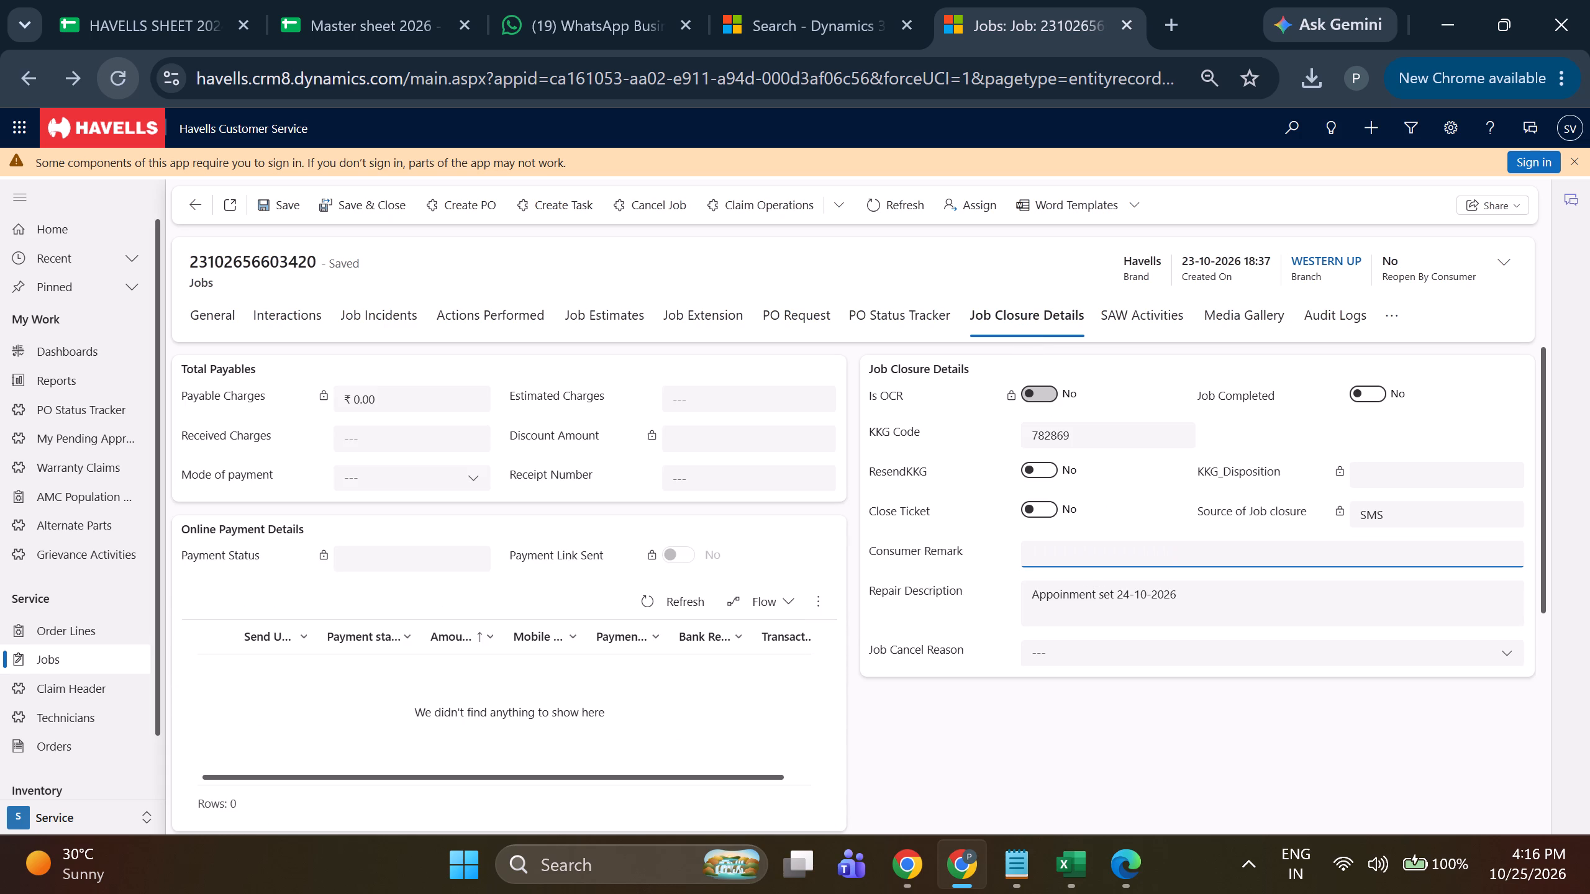
{"action": "key", "text": "i"}
{"action": "left_click", "coordinate": [1181, 588]}
{"action": "triple_click", "coordinate": [1188, 566]}
{"action": "key", "text": "ctrl+c"}
{"action": "triple_click", "coordinate": [1166, 606]}
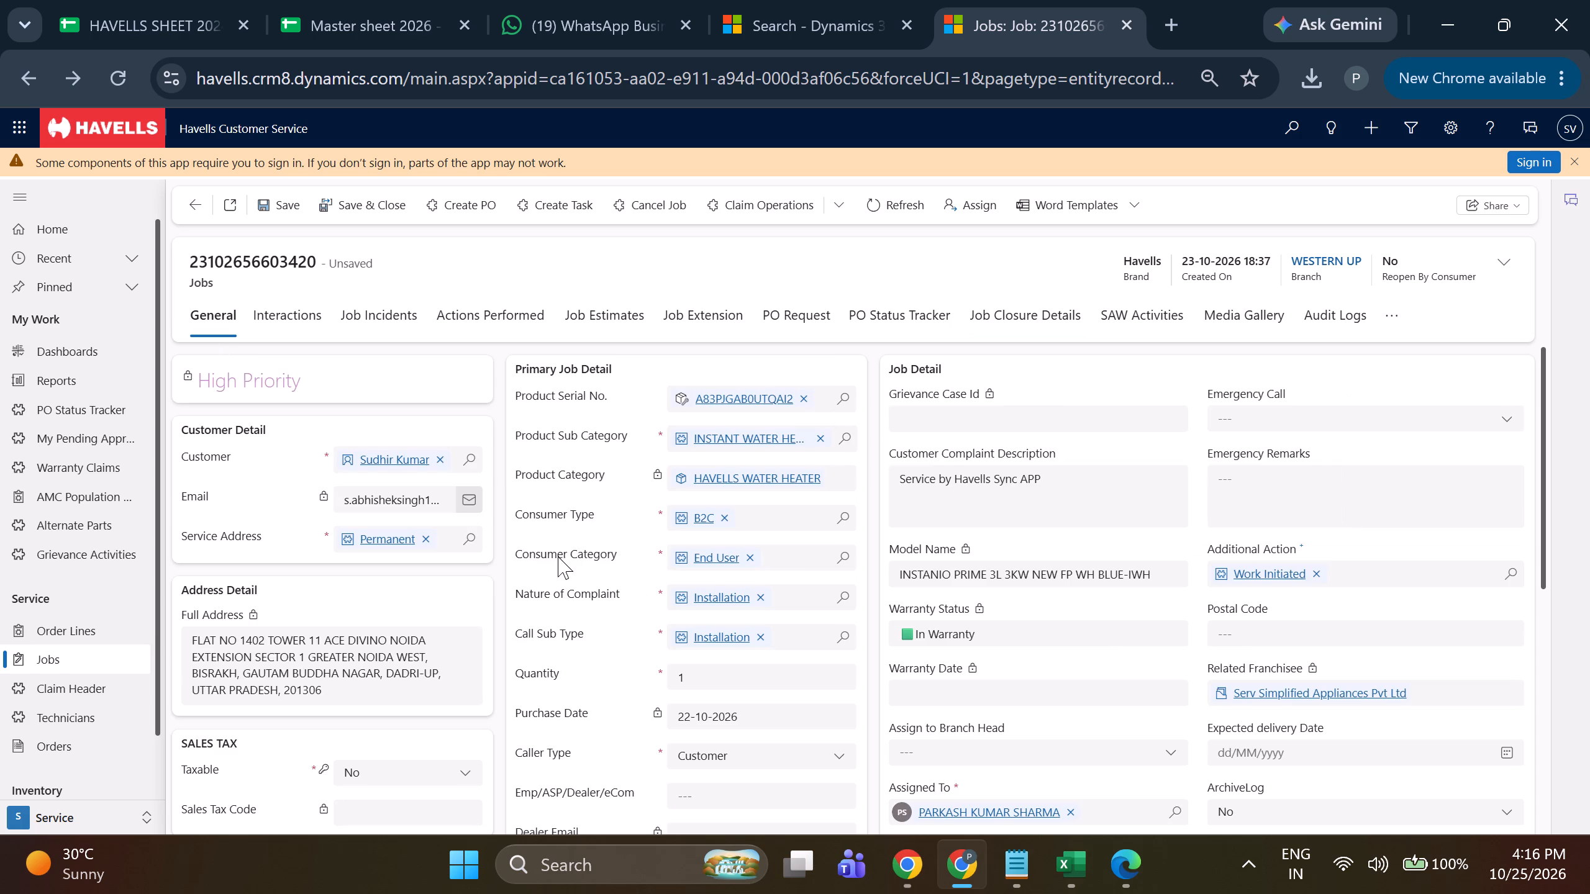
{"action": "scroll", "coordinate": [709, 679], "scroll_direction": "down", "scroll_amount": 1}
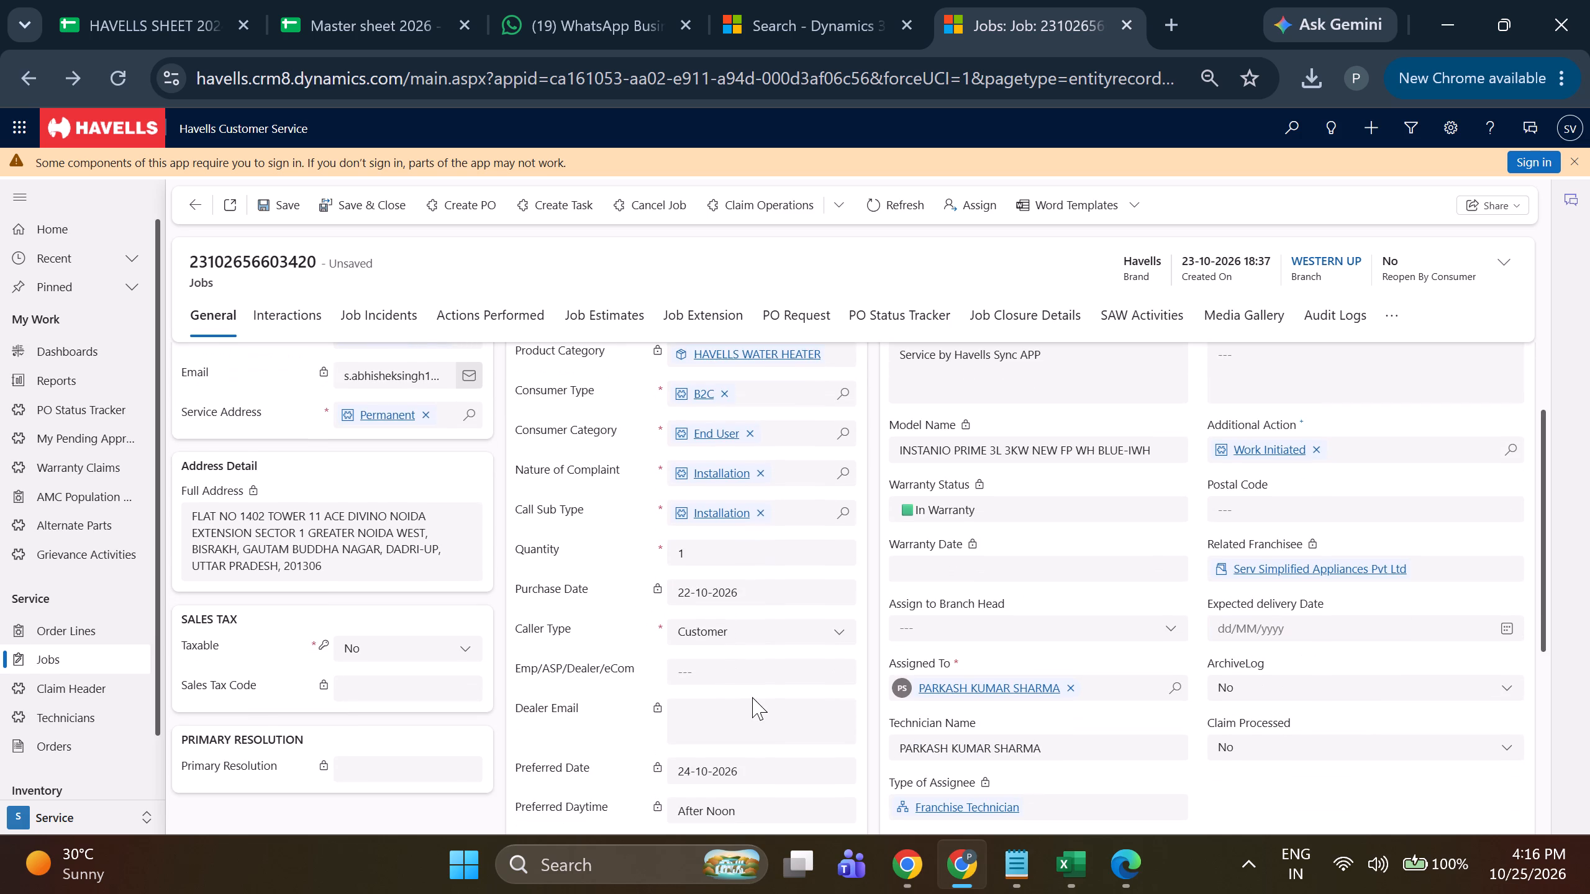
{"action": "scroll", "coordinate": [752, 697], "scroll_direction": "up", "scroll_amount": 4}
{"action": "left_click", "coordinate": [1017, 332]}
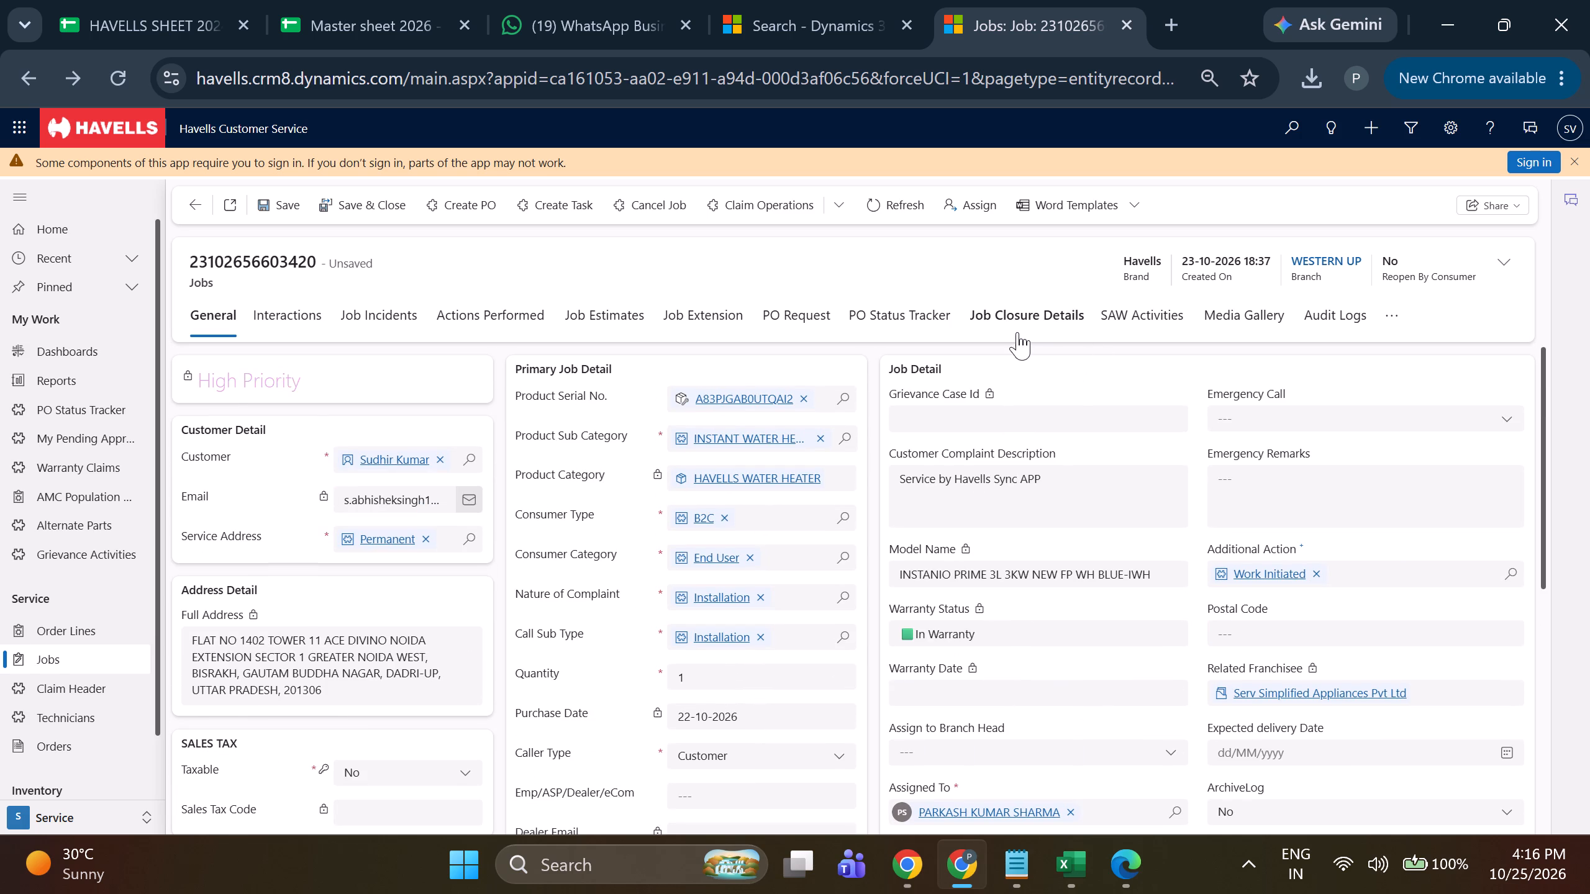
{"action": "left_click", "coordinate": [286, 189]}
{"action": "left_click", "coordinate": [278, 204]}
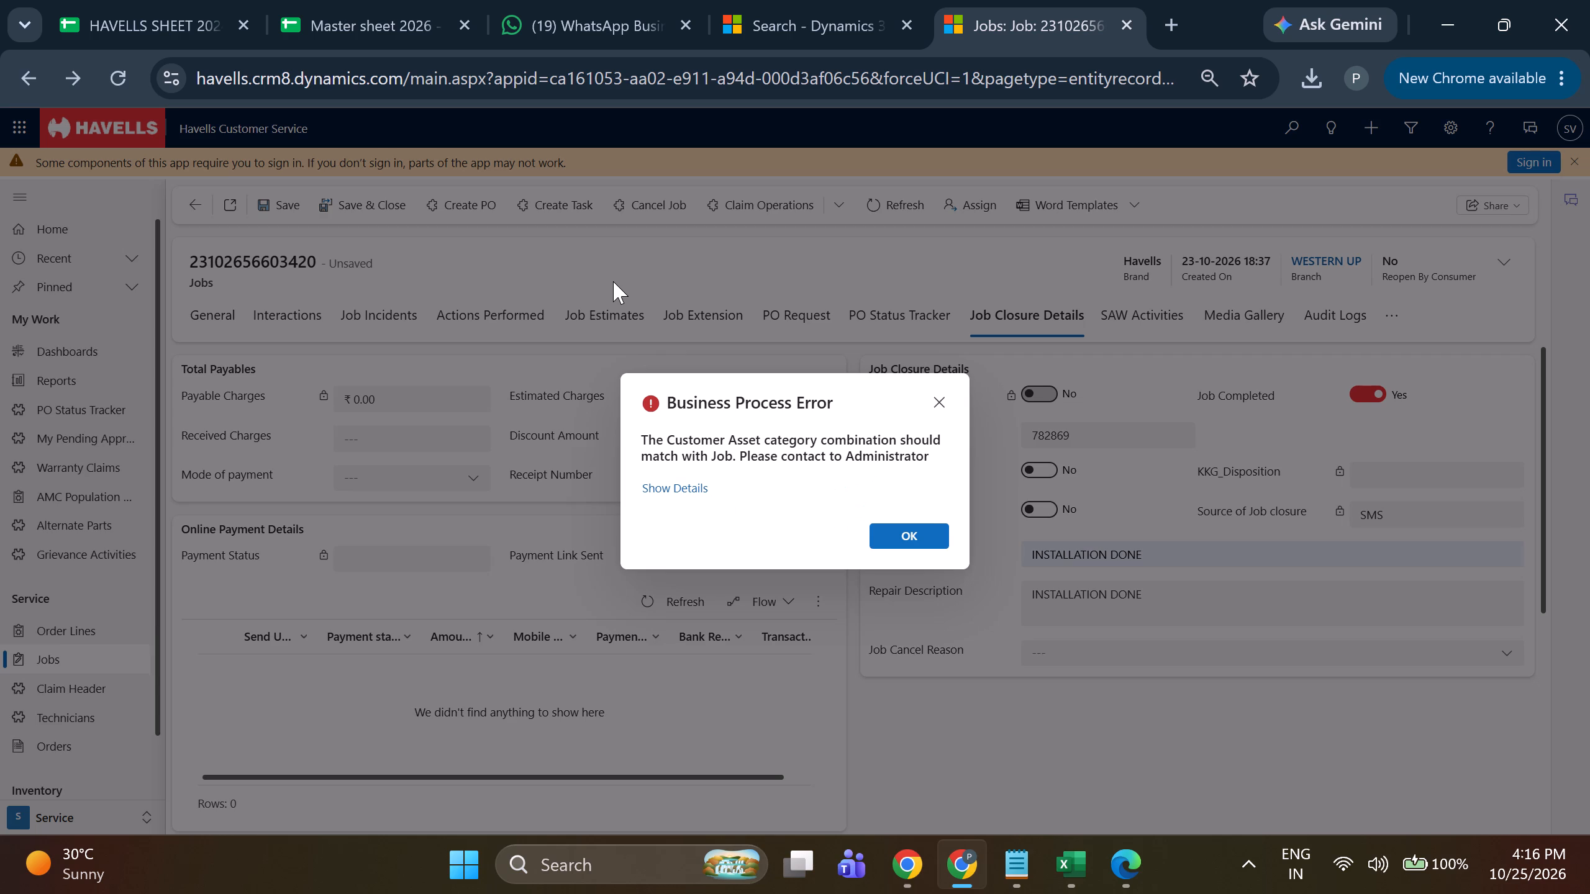
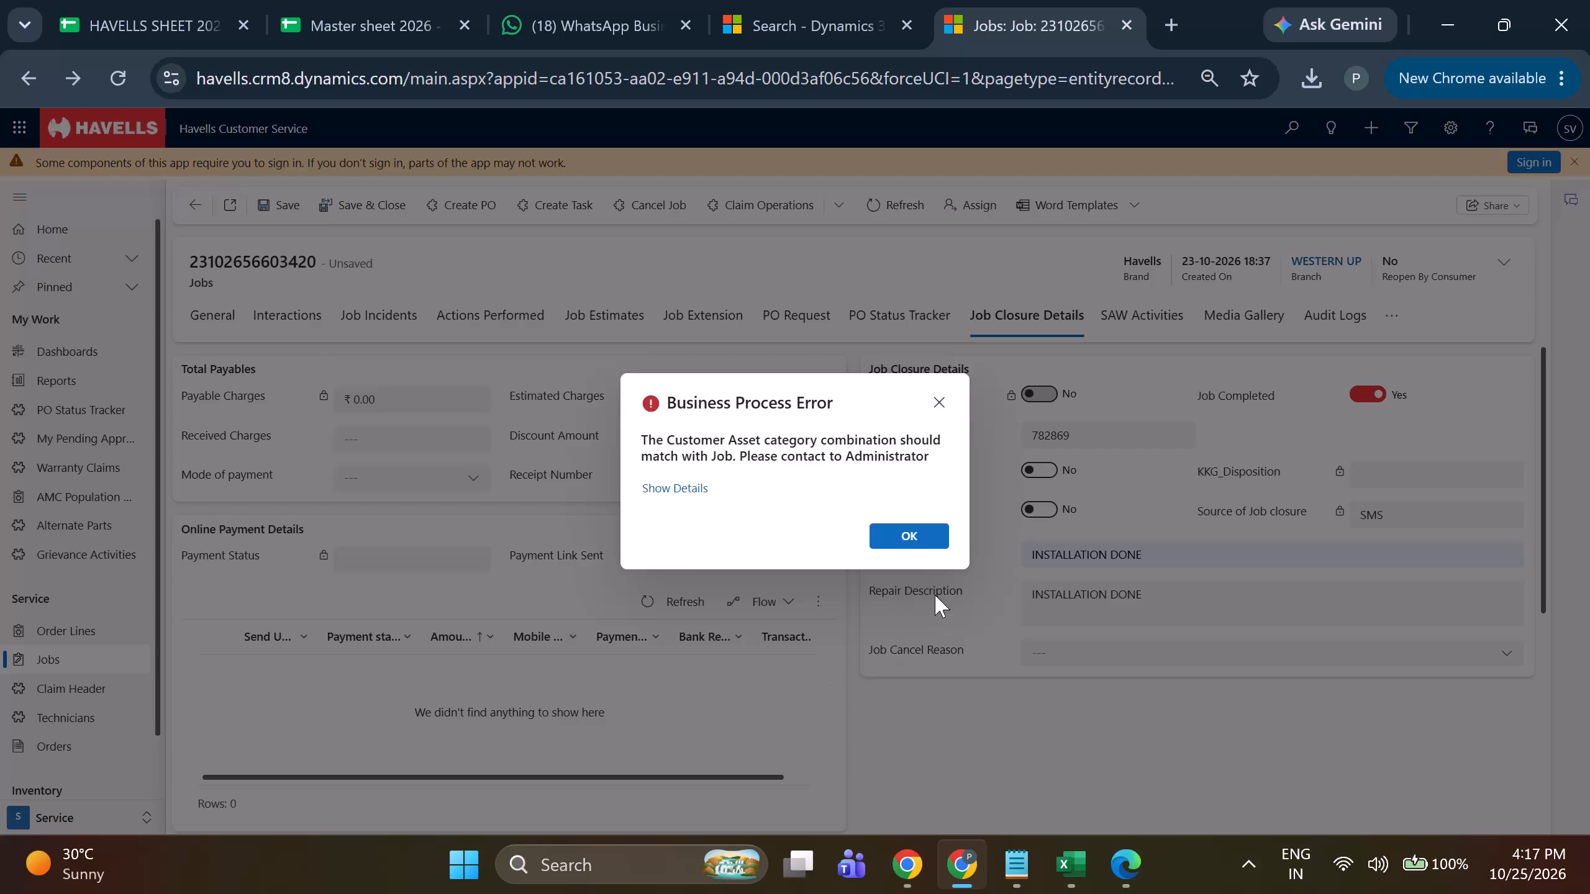
{"action": "left_click", "coordinate": [907, 537]}
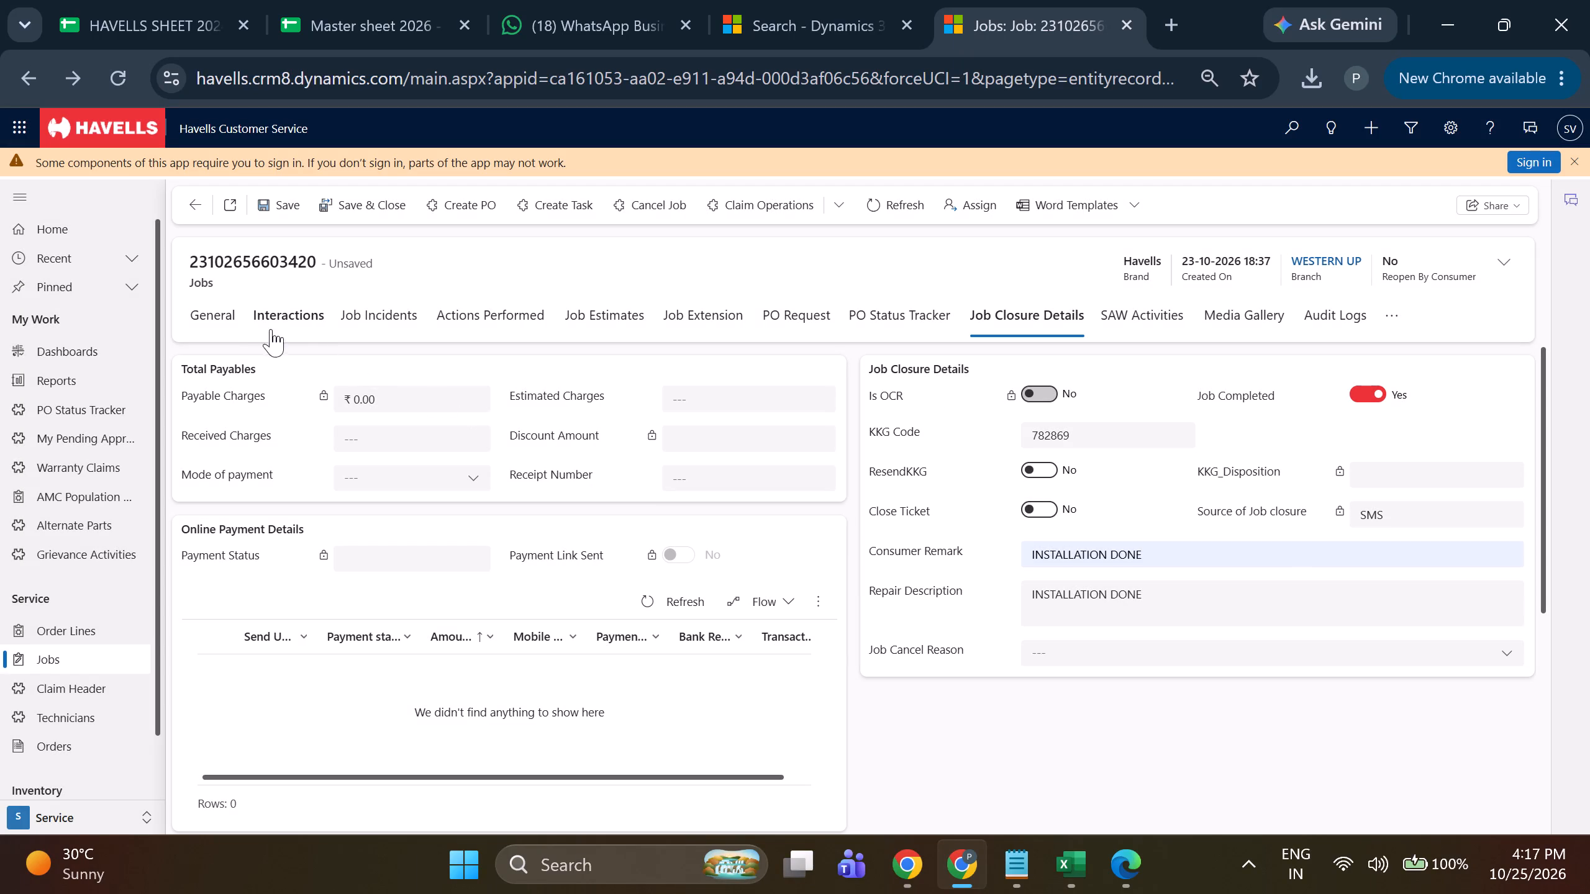
{"action": "left_click", "coordinate": [221, 307]}
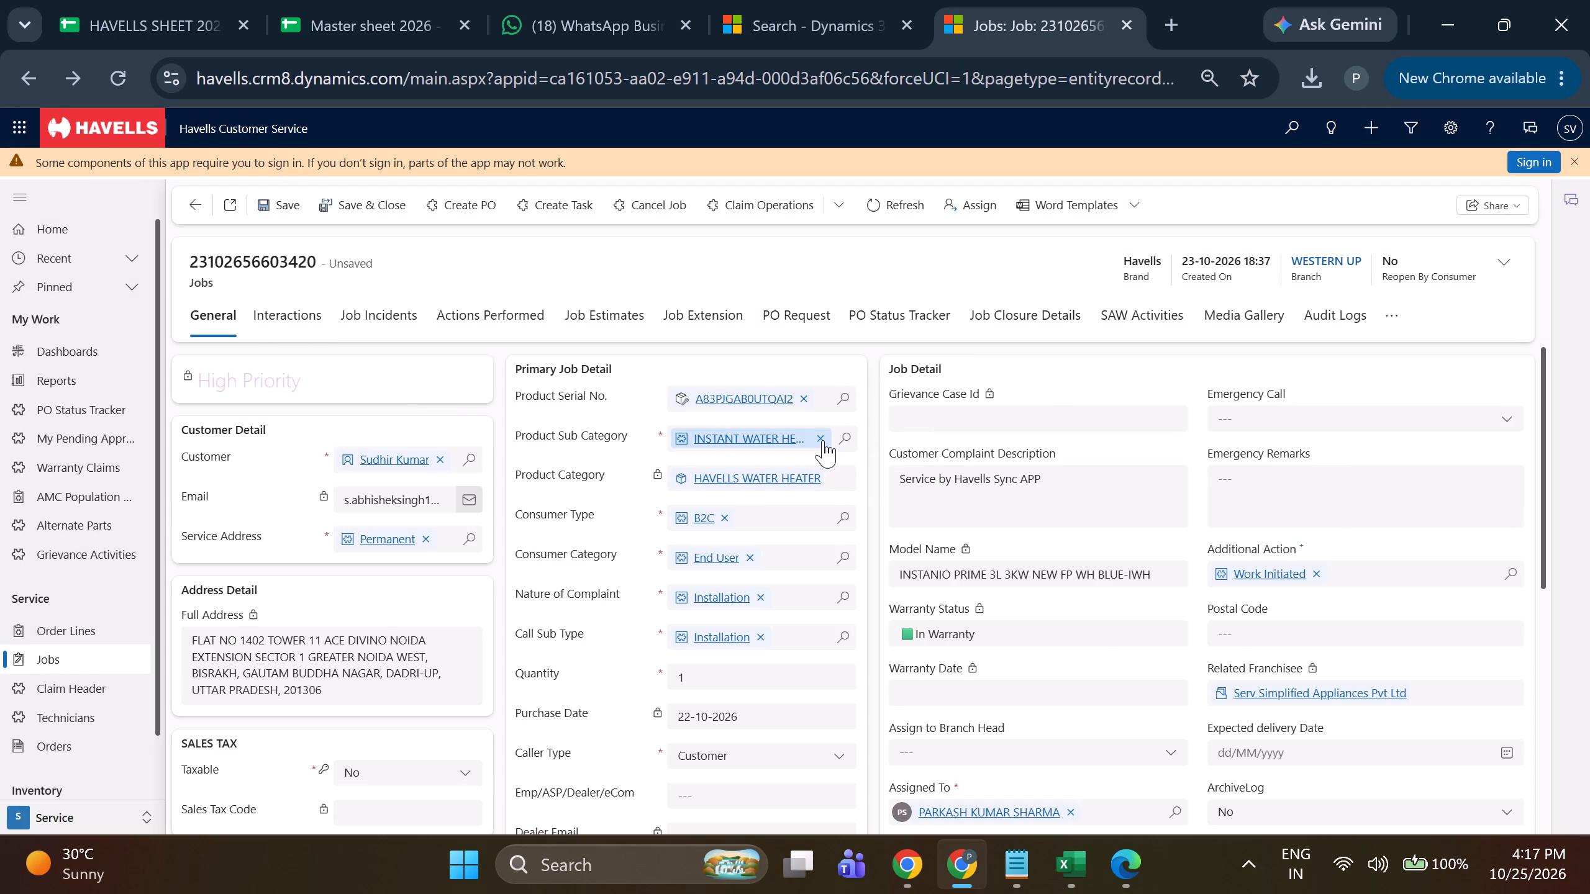
{"action": "left_click", "coordinate": [809, 397]}
{"action": "left_click", "coordinate": [840, 399]}
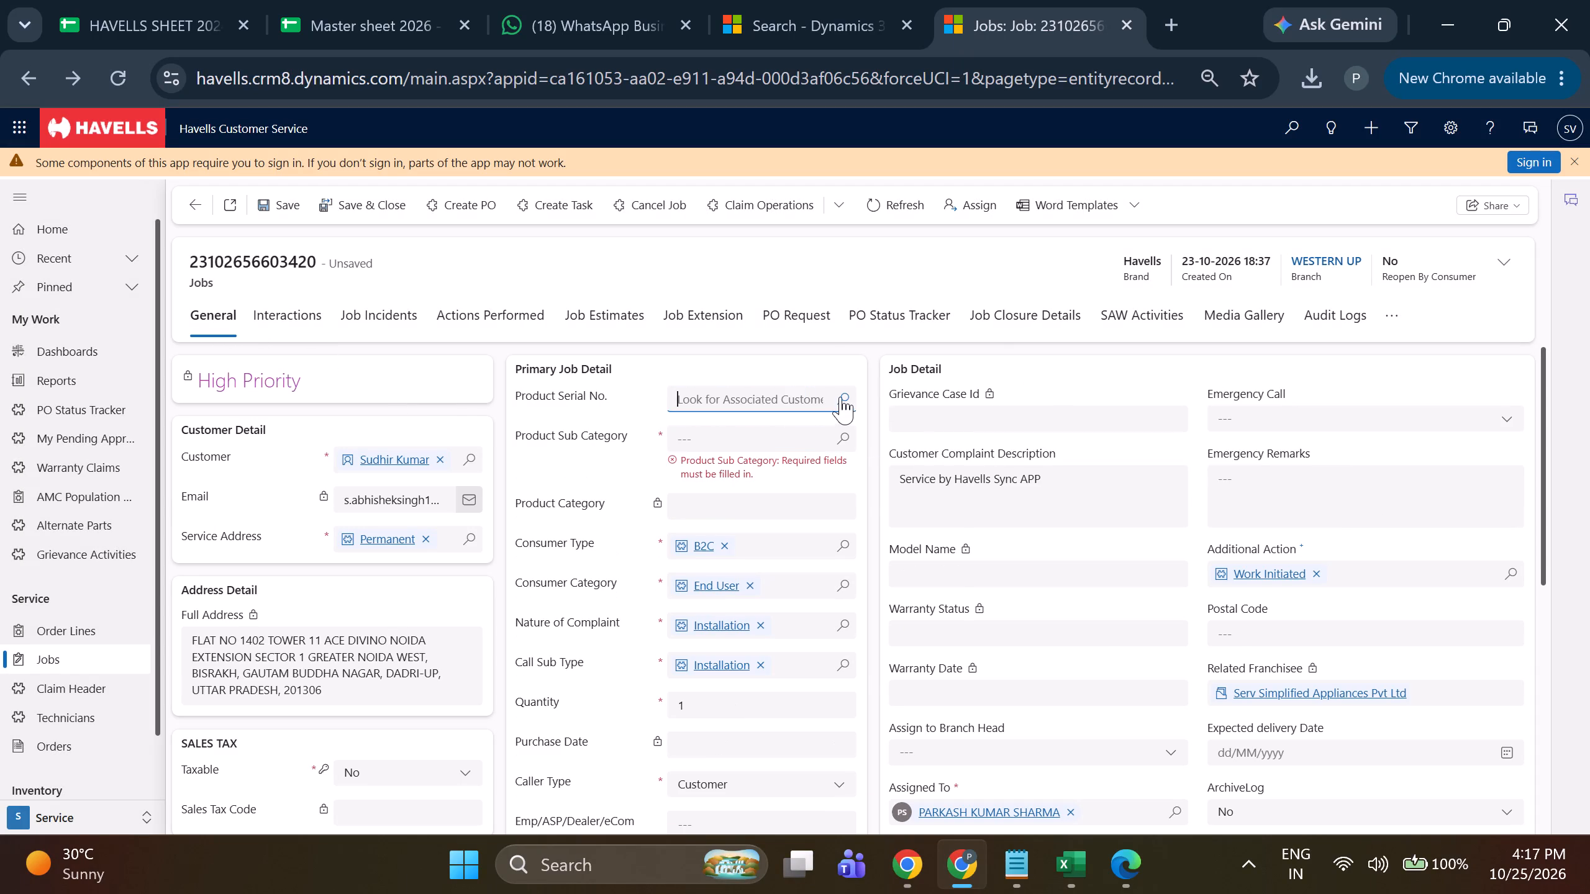
{"action": "left_click", "coordinate": [745, 469]}
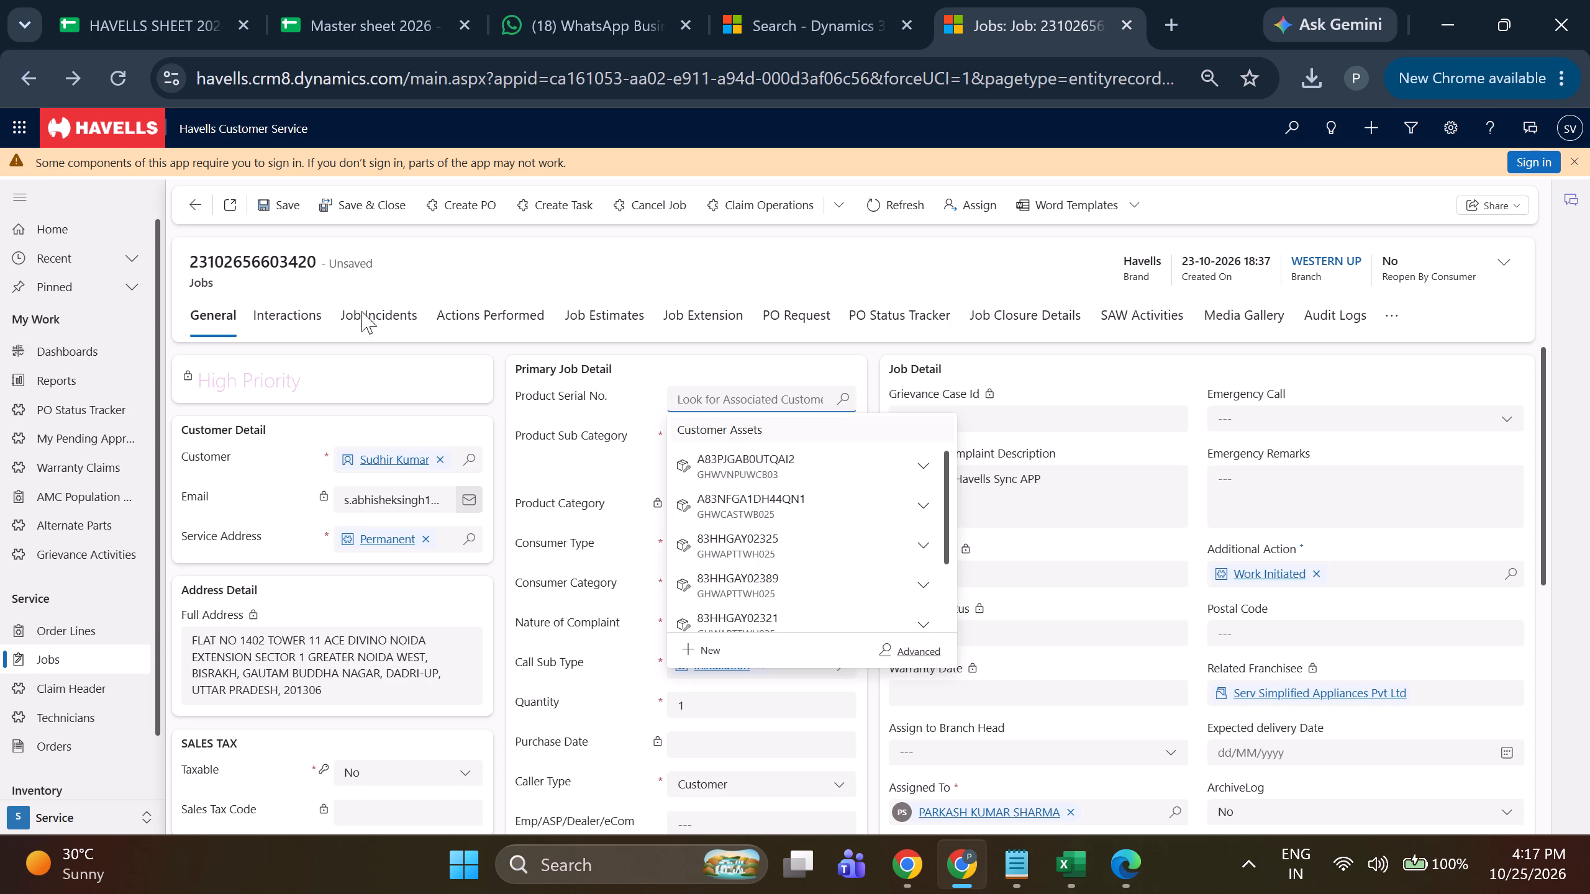
{"action": "left_click", "coordinate": [271, 200]}
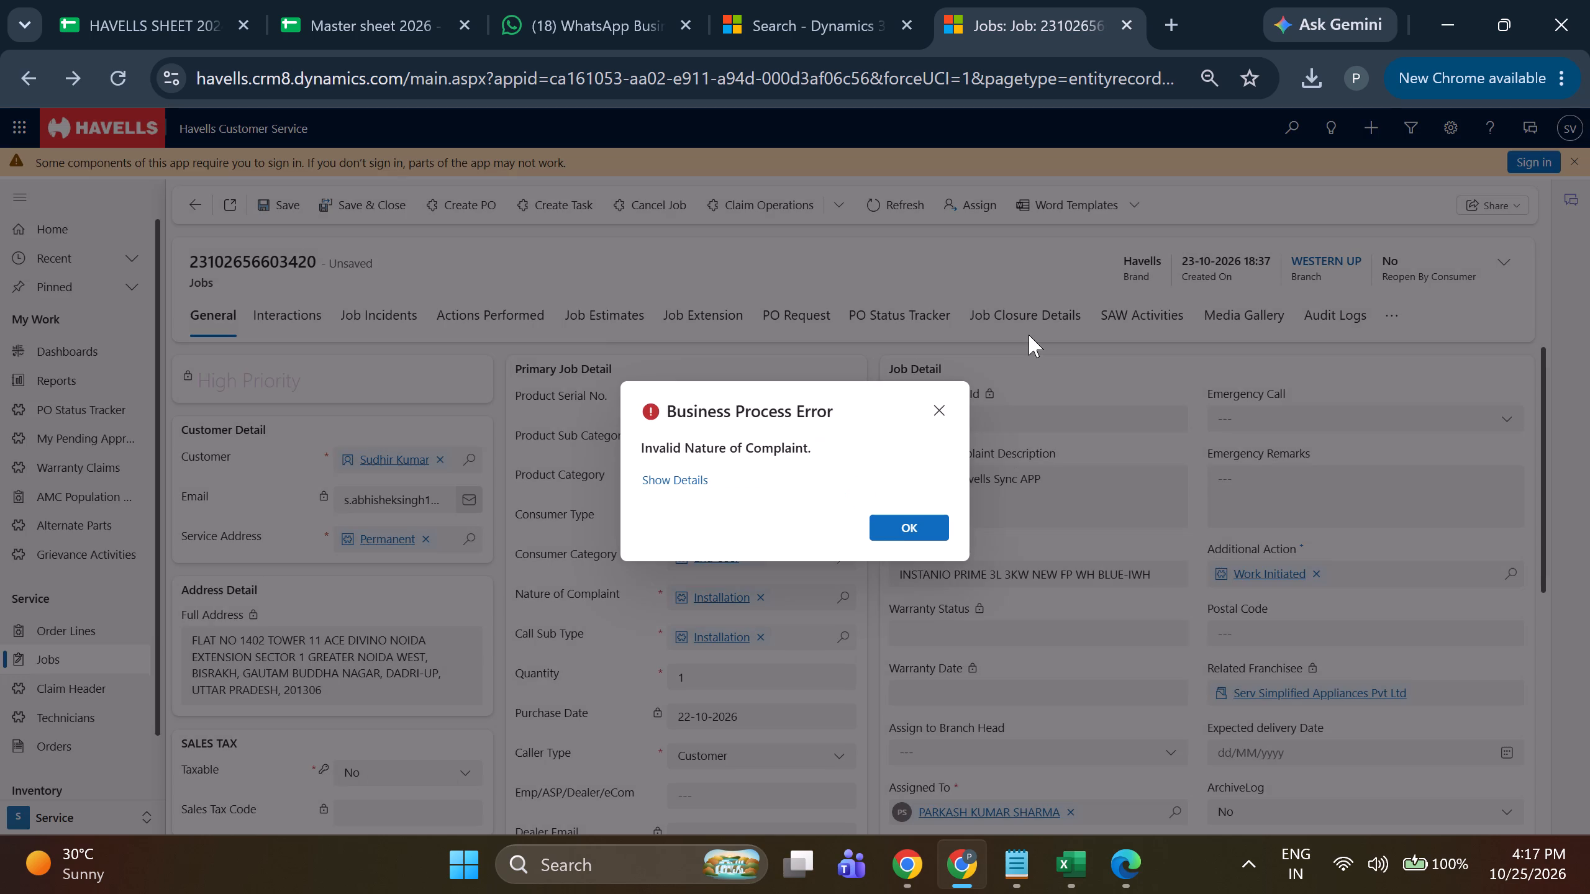
{"action": "left_click", "coordinate": [889, 522]}
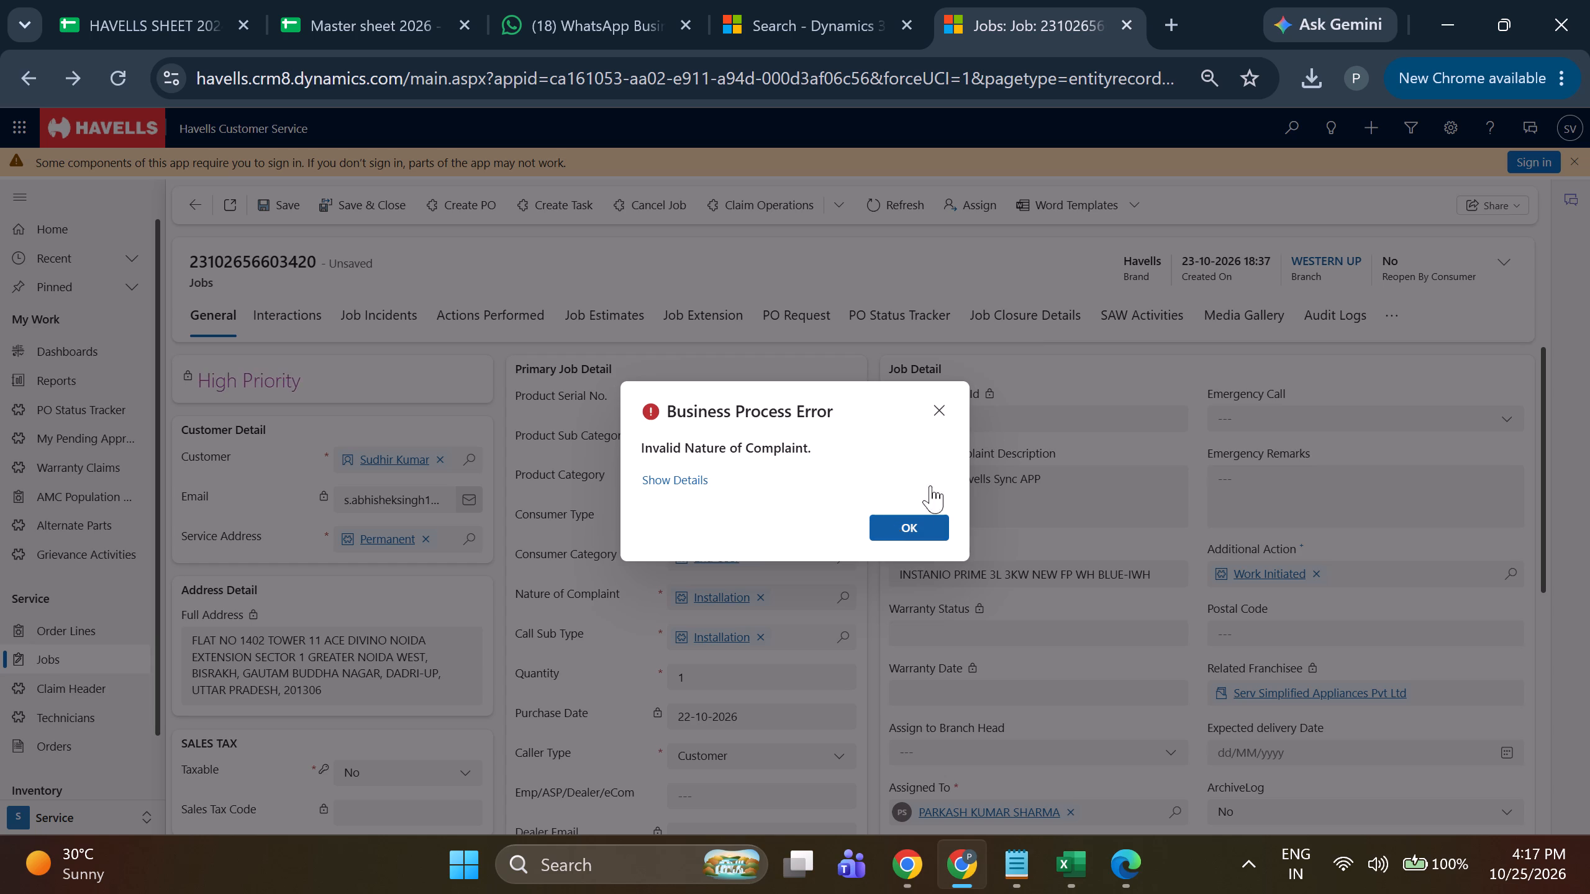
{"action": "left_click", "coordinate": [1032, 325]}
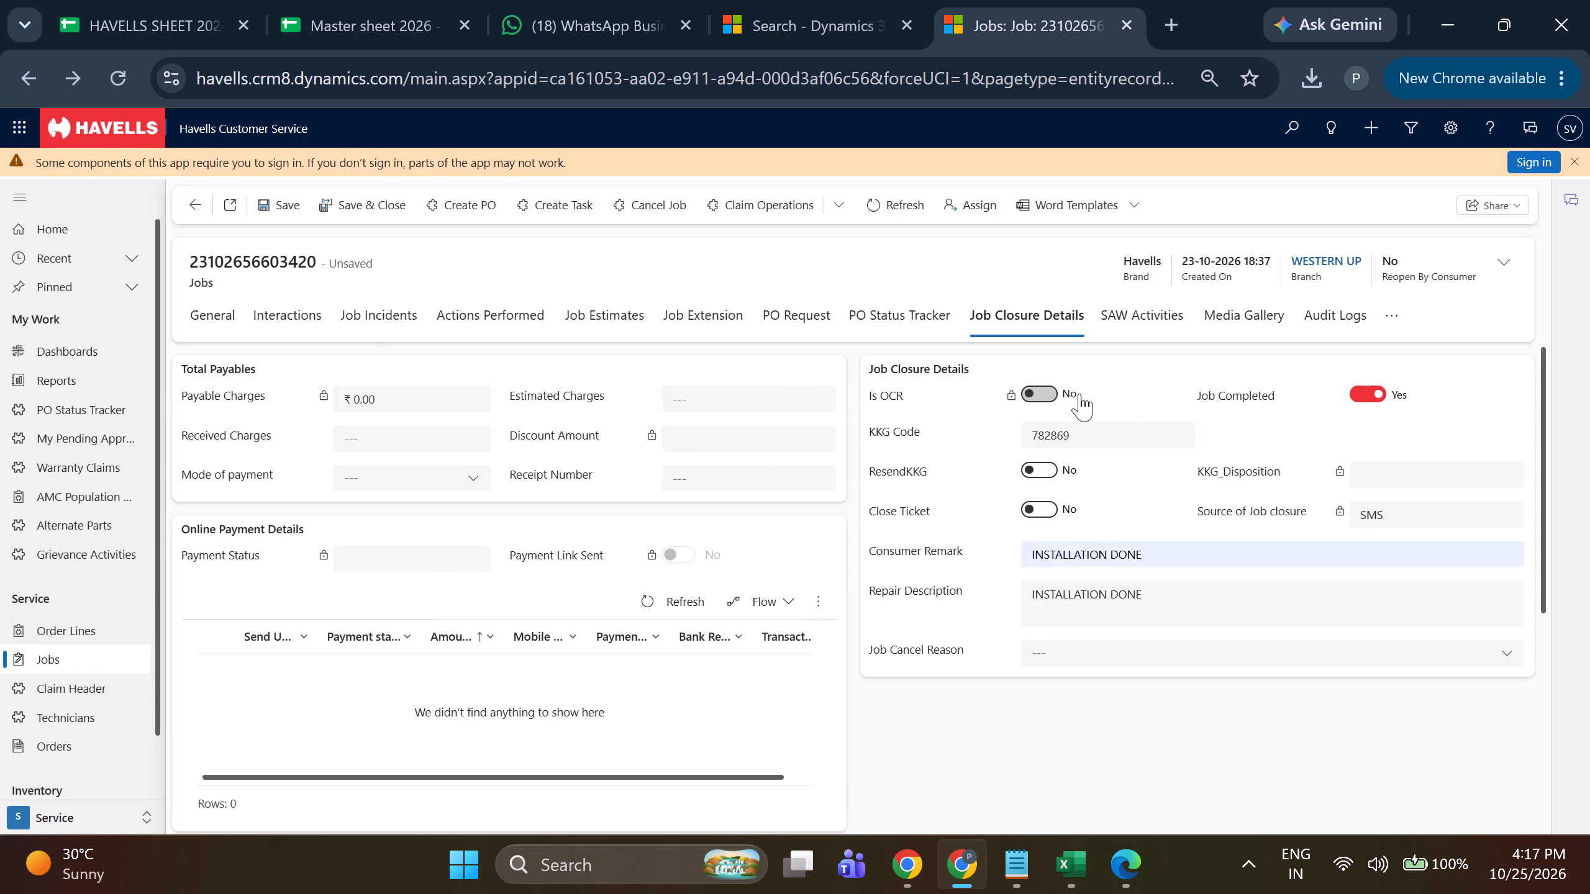
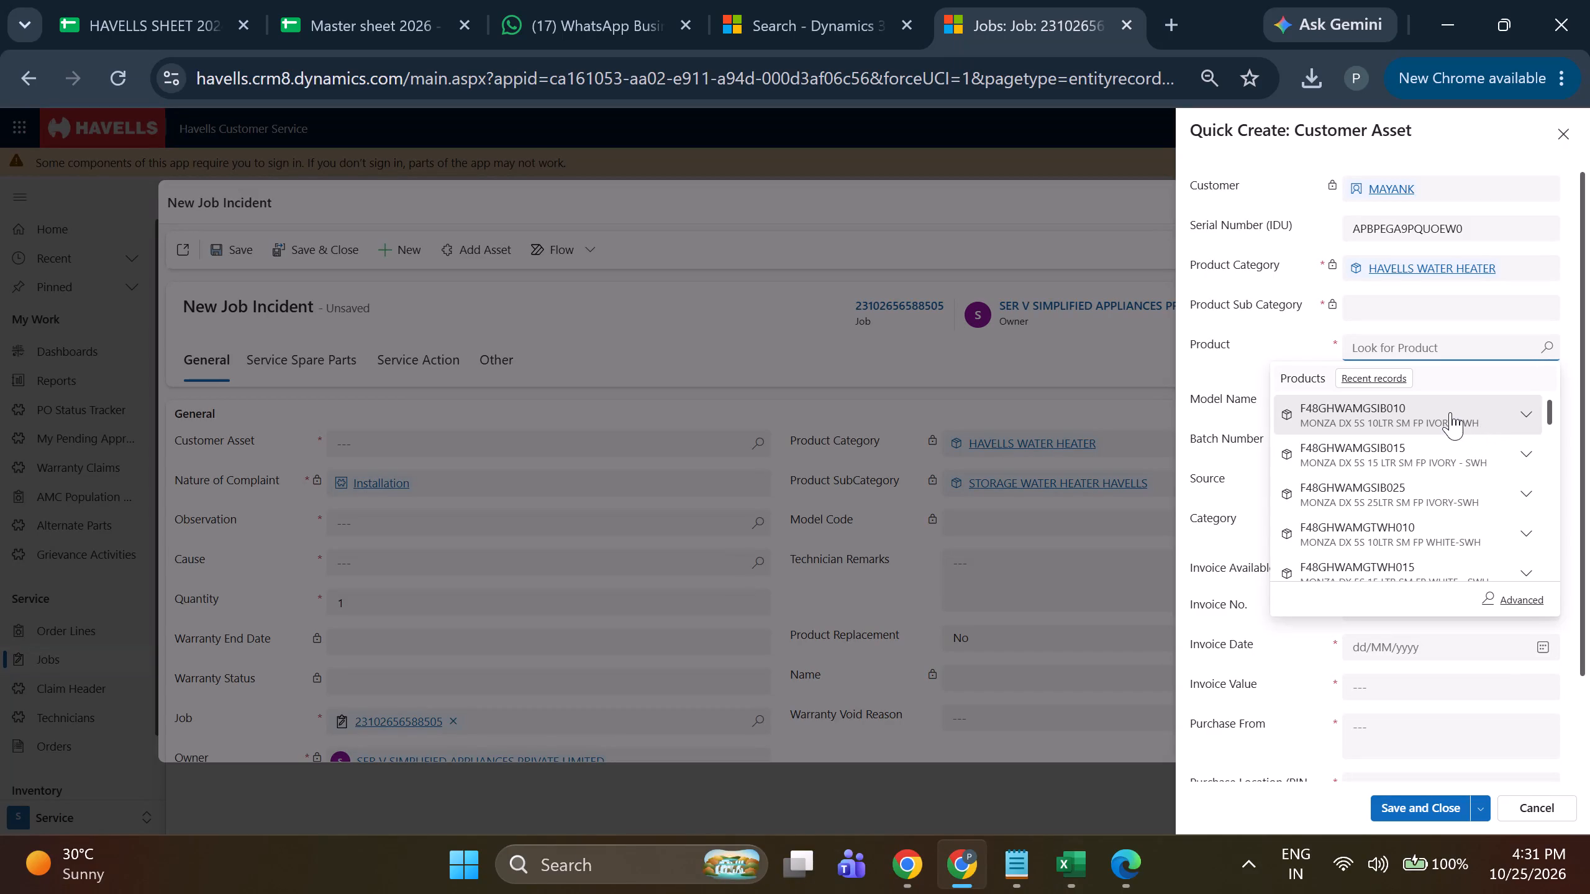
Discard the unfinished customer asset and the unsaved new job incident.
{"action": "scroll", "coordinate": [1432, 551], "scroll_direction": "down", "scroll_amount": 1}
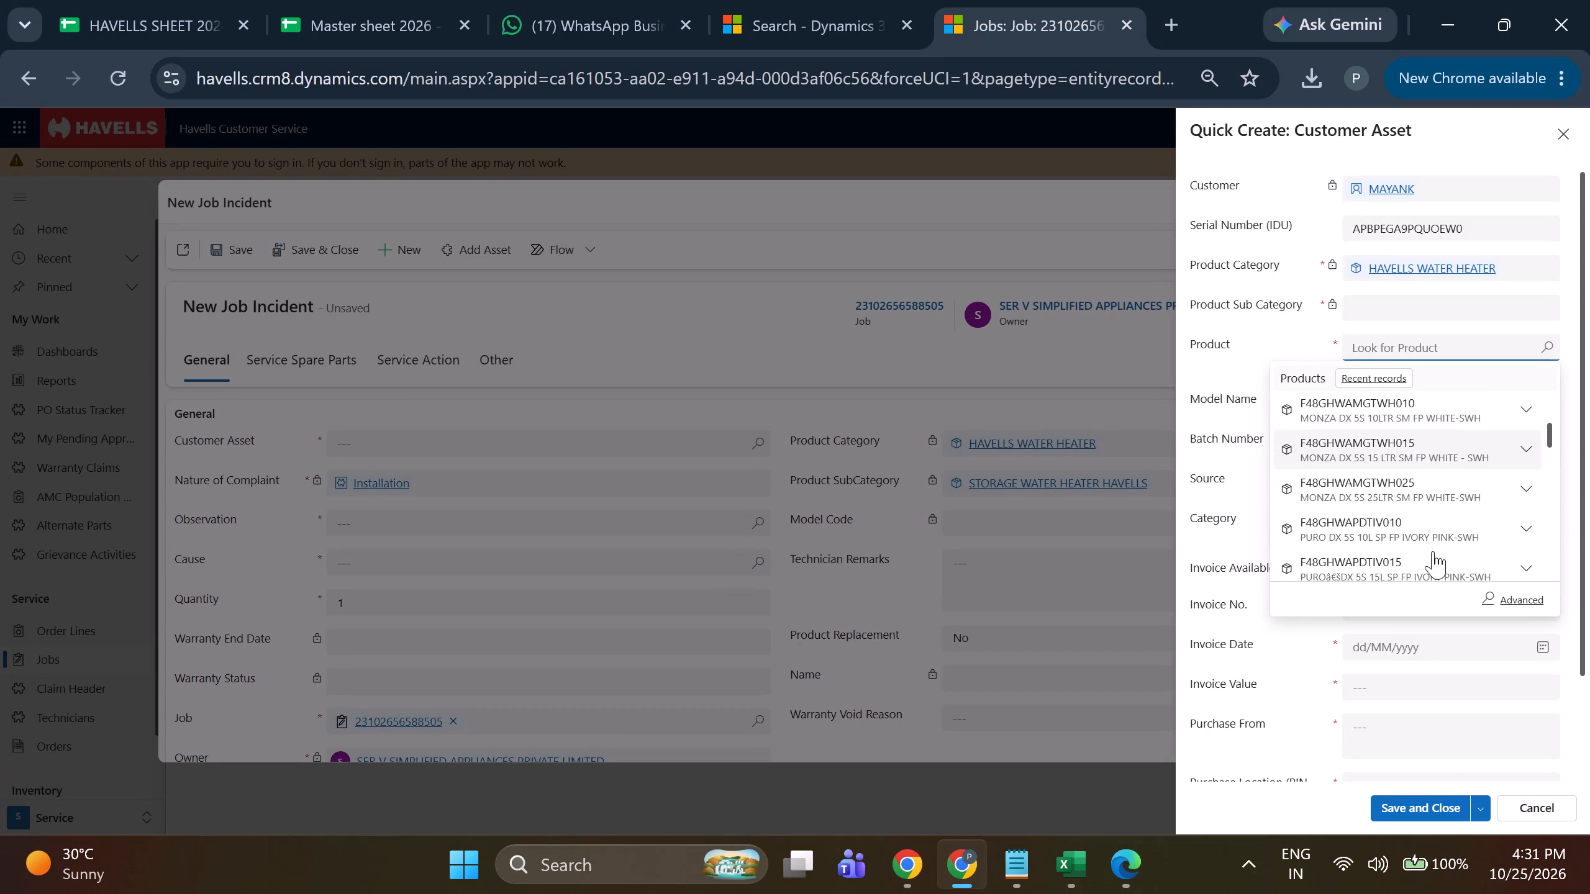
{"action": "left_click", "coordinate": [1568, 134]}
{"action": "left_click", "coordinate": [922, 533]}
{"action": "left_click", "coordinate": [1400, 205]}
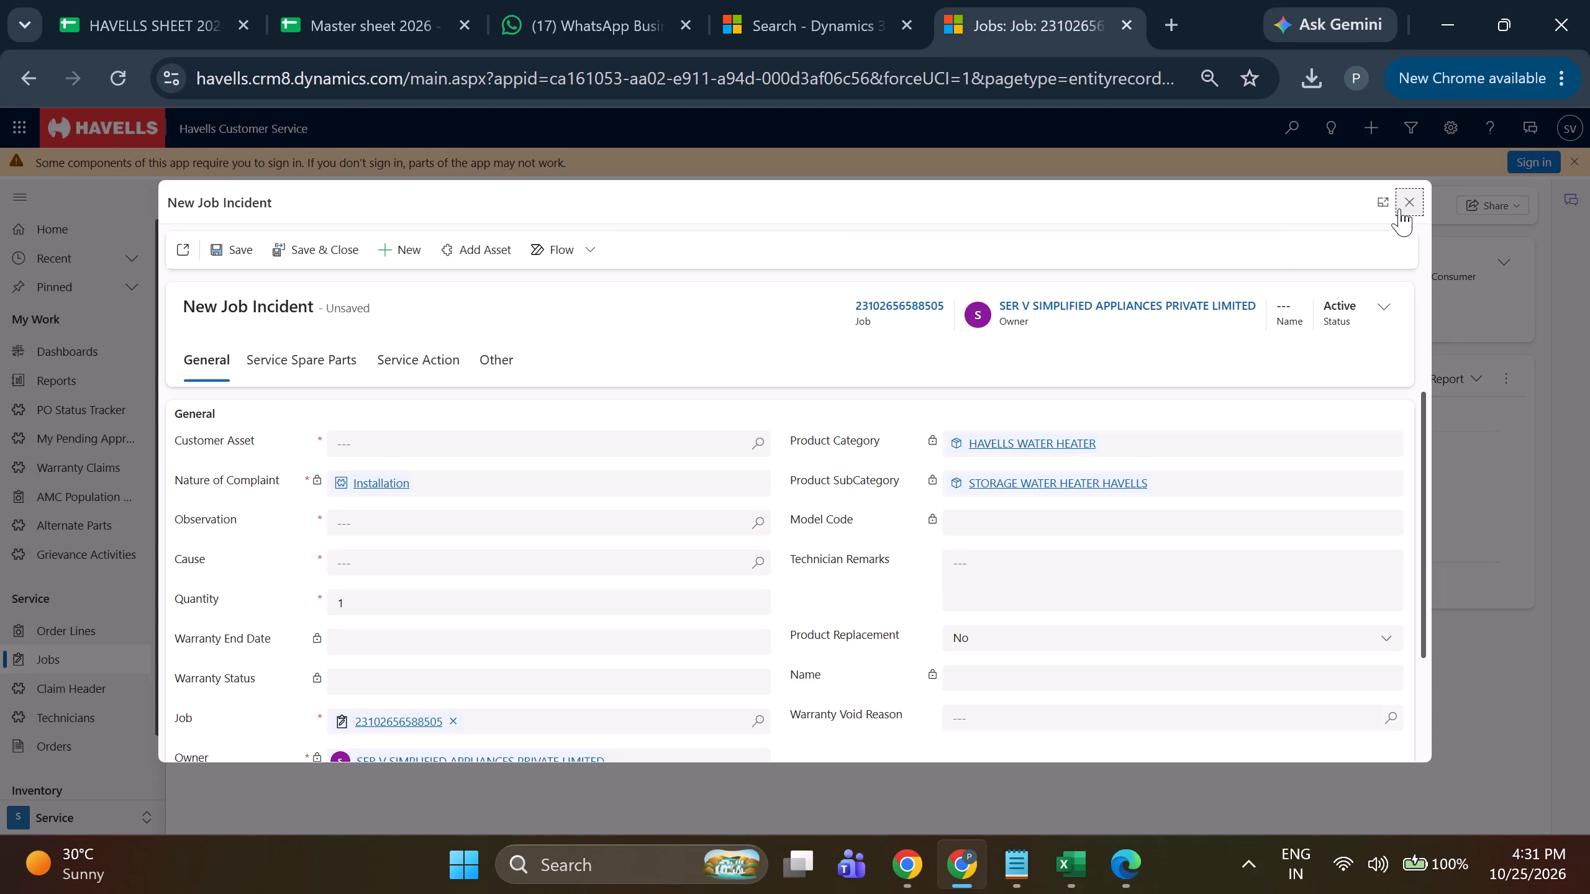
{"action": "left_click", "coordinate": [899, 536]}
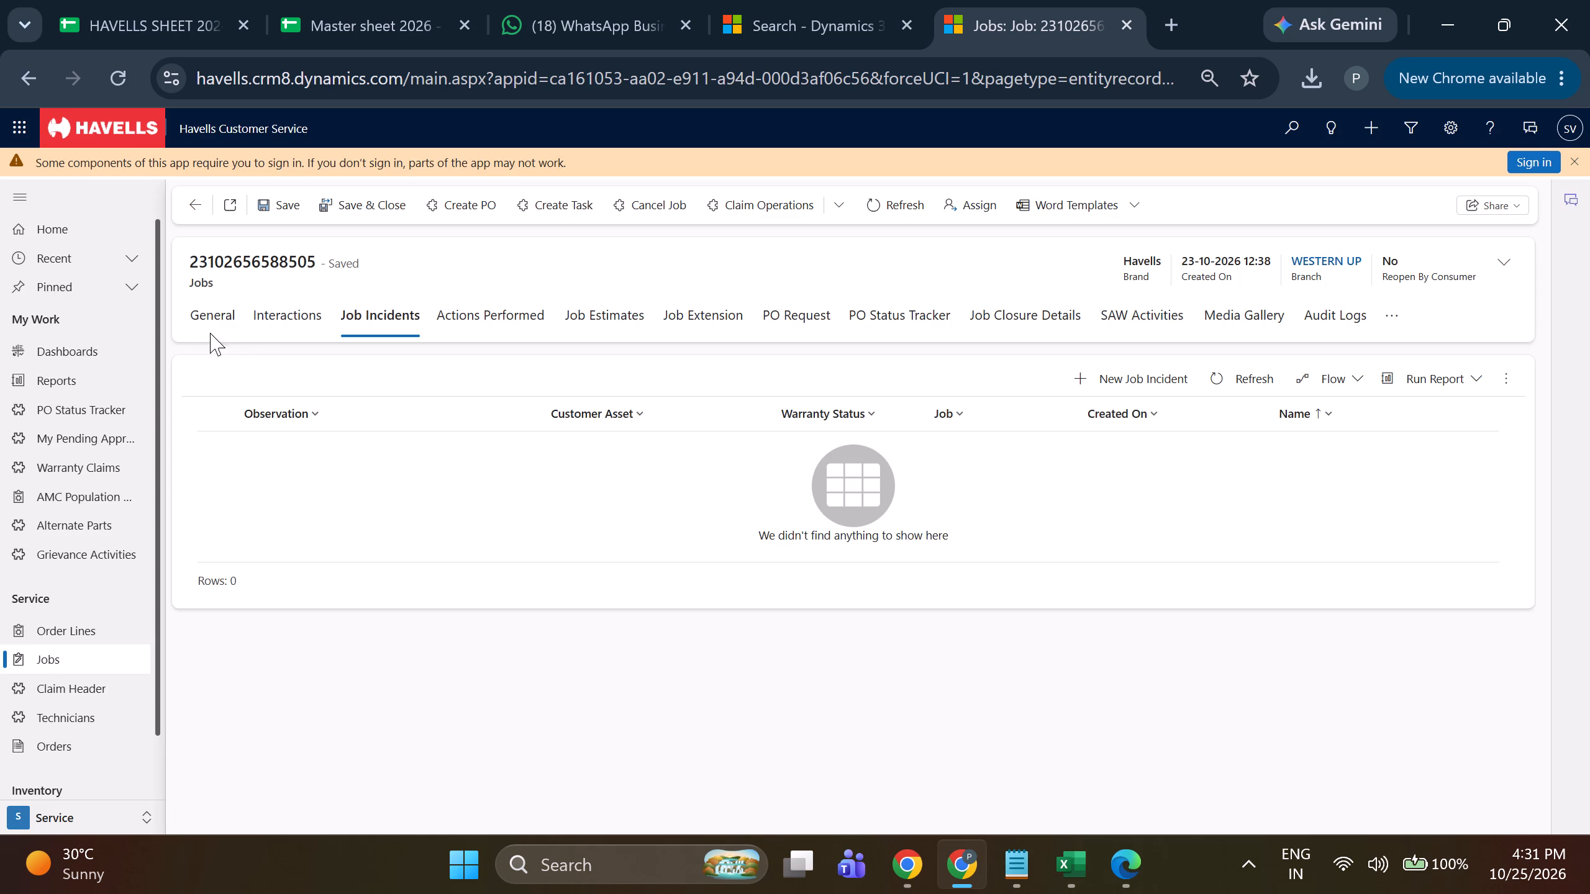
In the job's general details, replace the product sub category with INSTANT WATER HEATER HAVELLS.
{"action": "left_click", "coordinate": [210, 333]}
{"action": "left_click", "coordinate": [220, 327]}
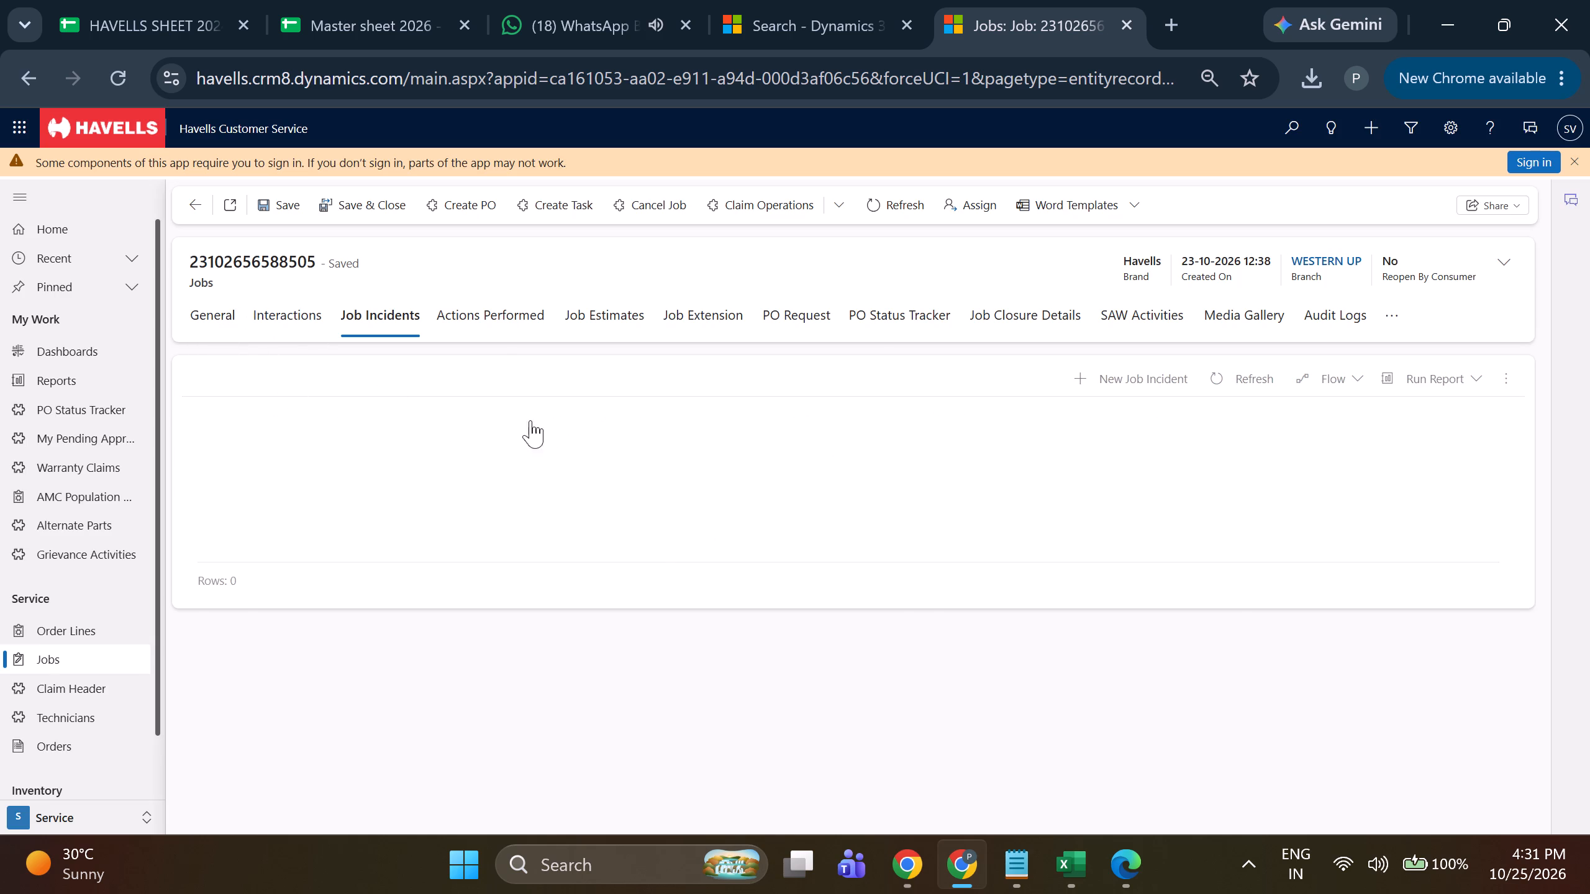
{"action": "left_click", "coordinate": [819, 438]}
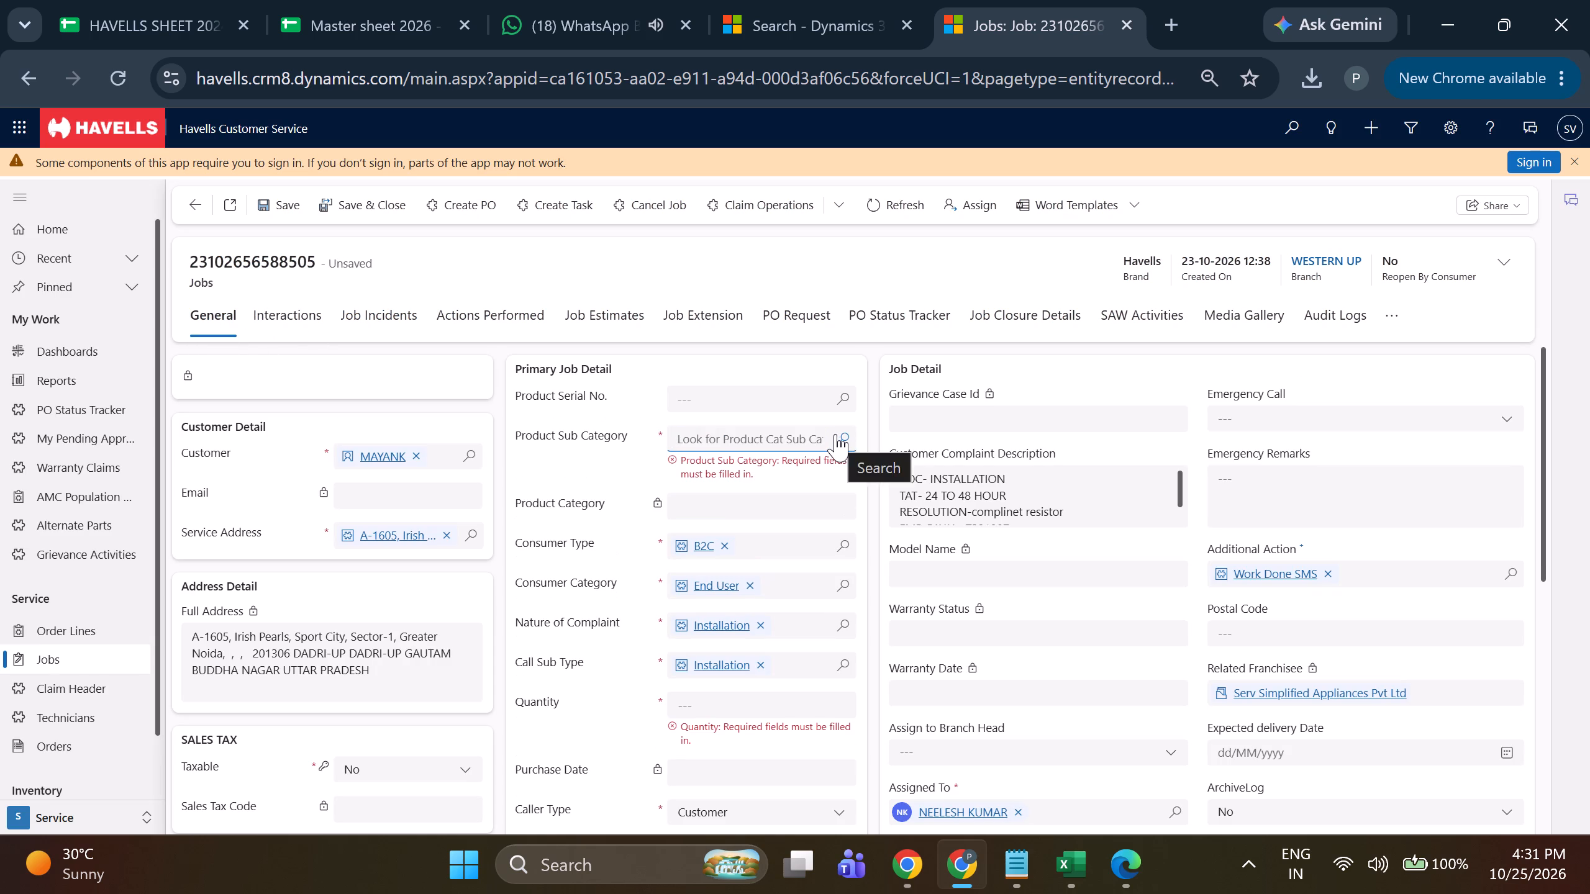
{"action": "type", "text": "INS"}
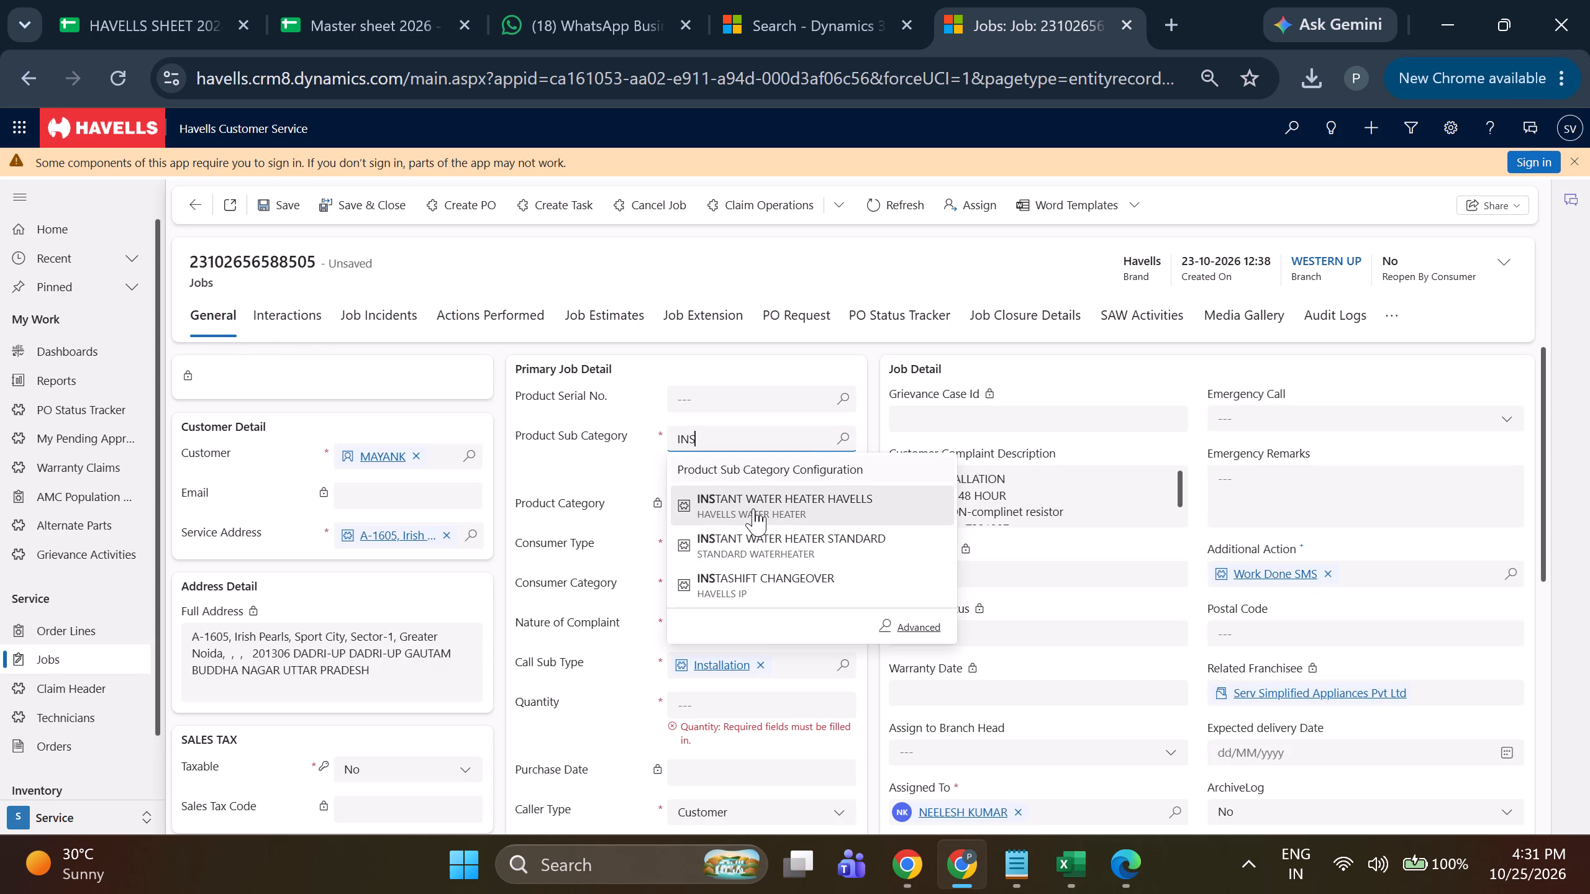
{"action": "left_click", "coordinate": [753, 508]}
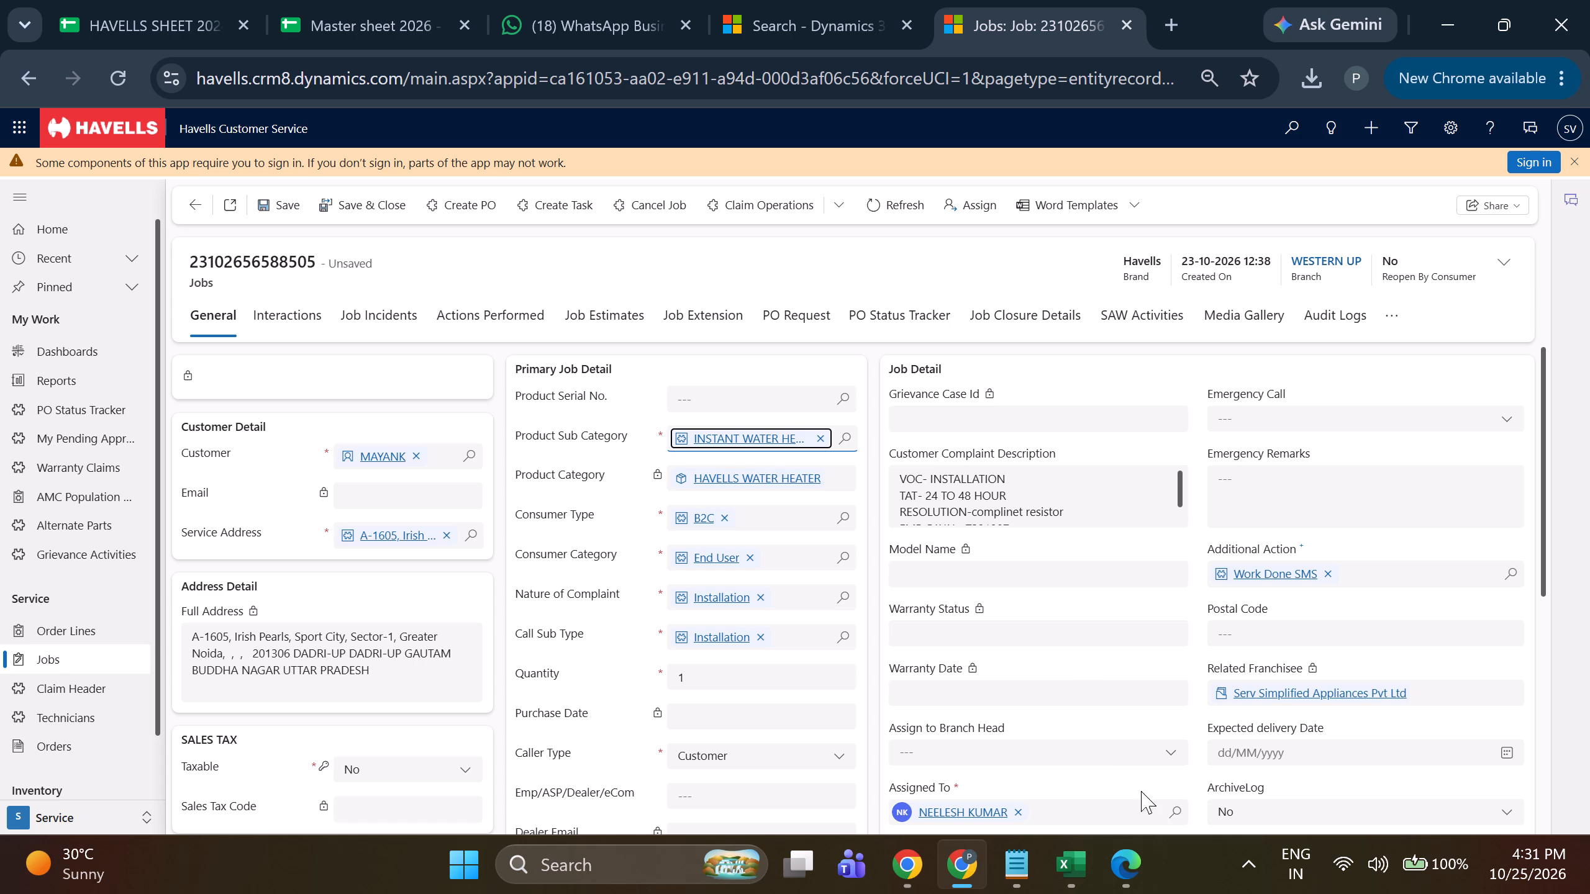
{"action": "left_click", "coordinate": [1178, 814]}
{"action": "scroll", "coordinate": [1063, 731], "scroll_direction": "down", "scroll_amount": 3}
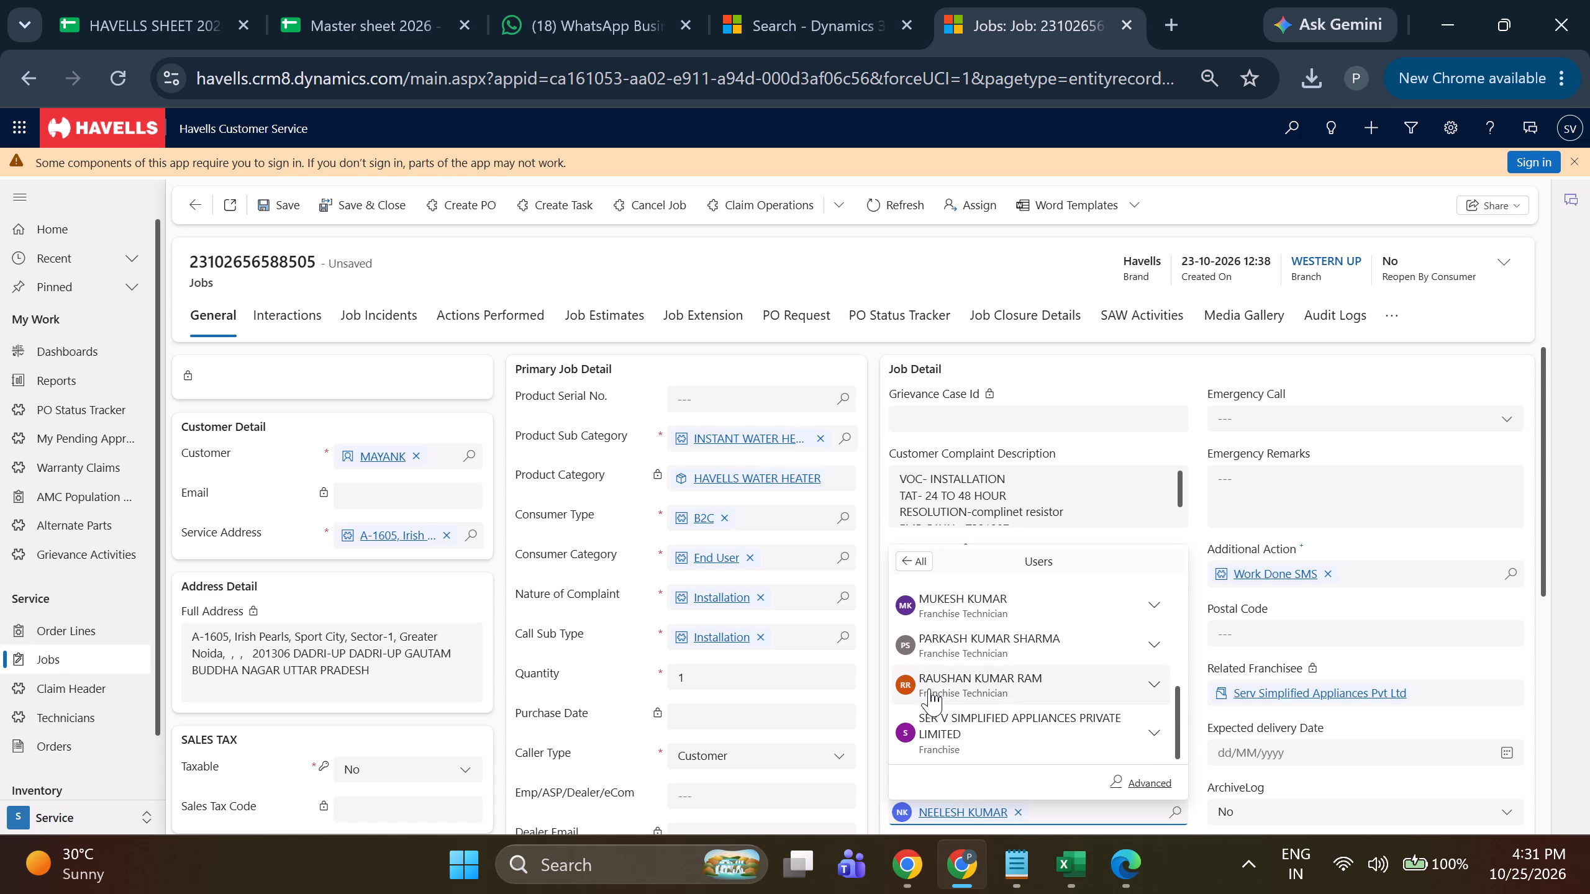
{"action": "left_click", "coordinate": [974, 651]}
{"action": "left_click", "coordinate": [277, 197]}
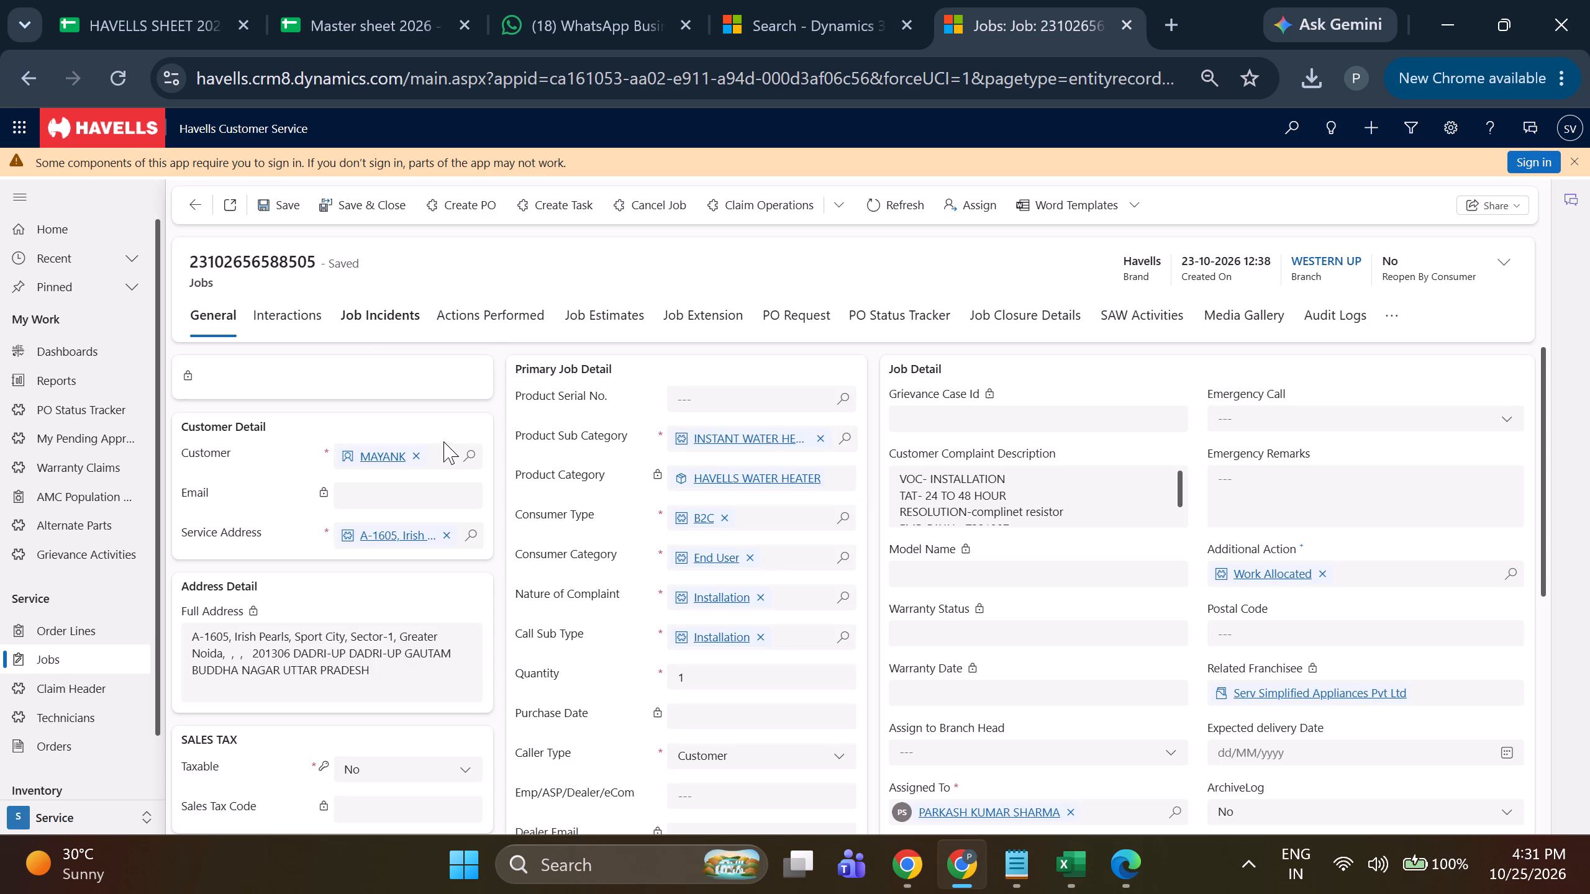
{"action": "left_click", "coordinate": [376, 326]}
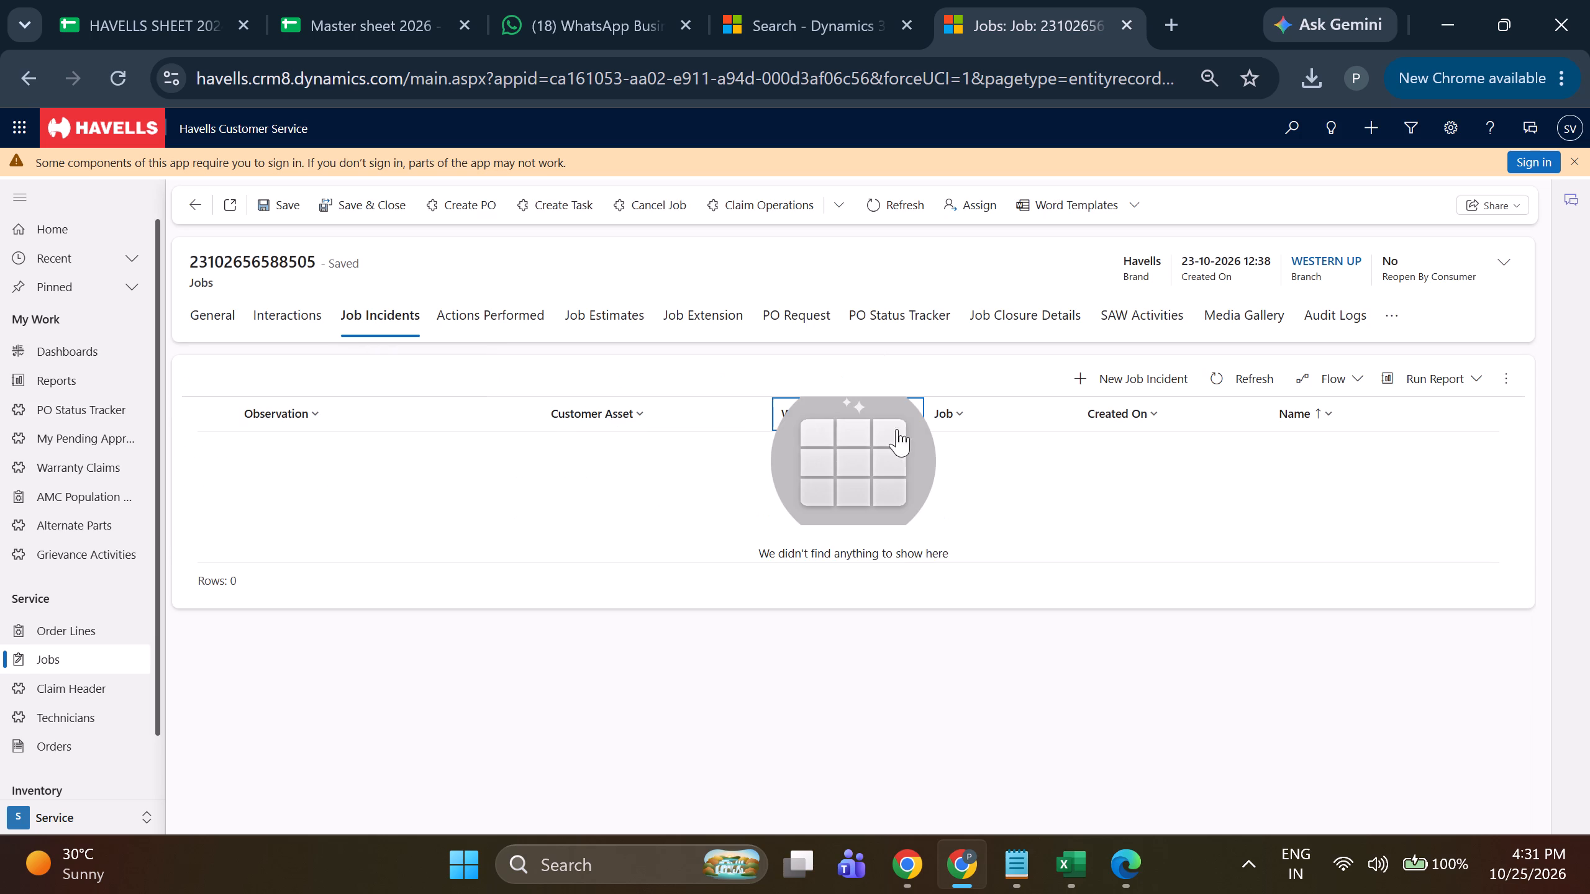
{"action": "left_click", "coordinate": [1120, 376]}
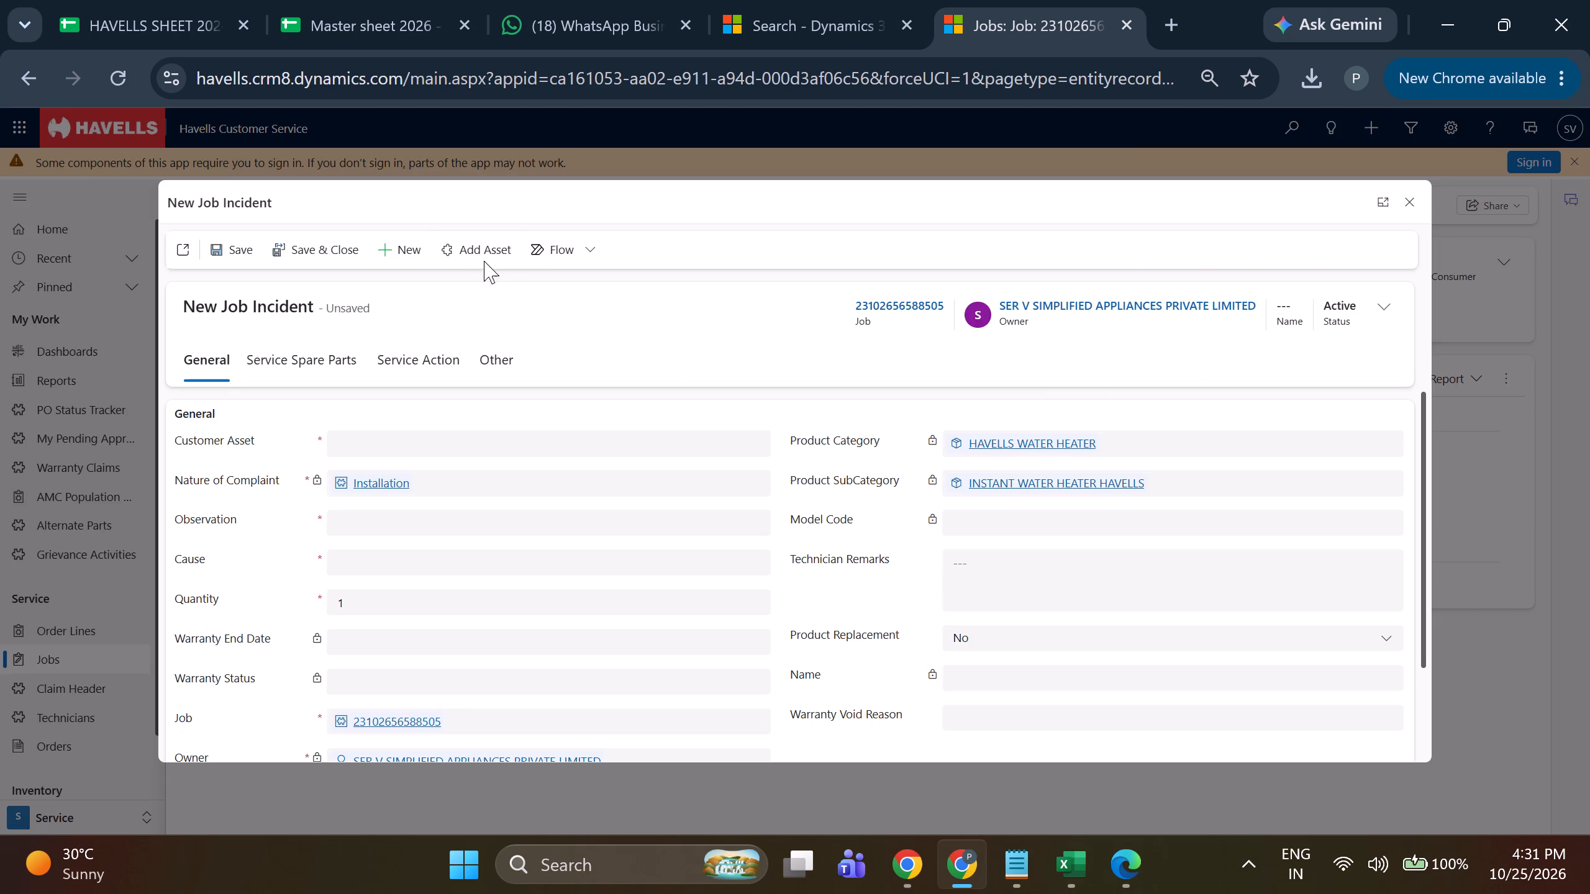
{"action": "left_click", "coordinate": [457, 262]}
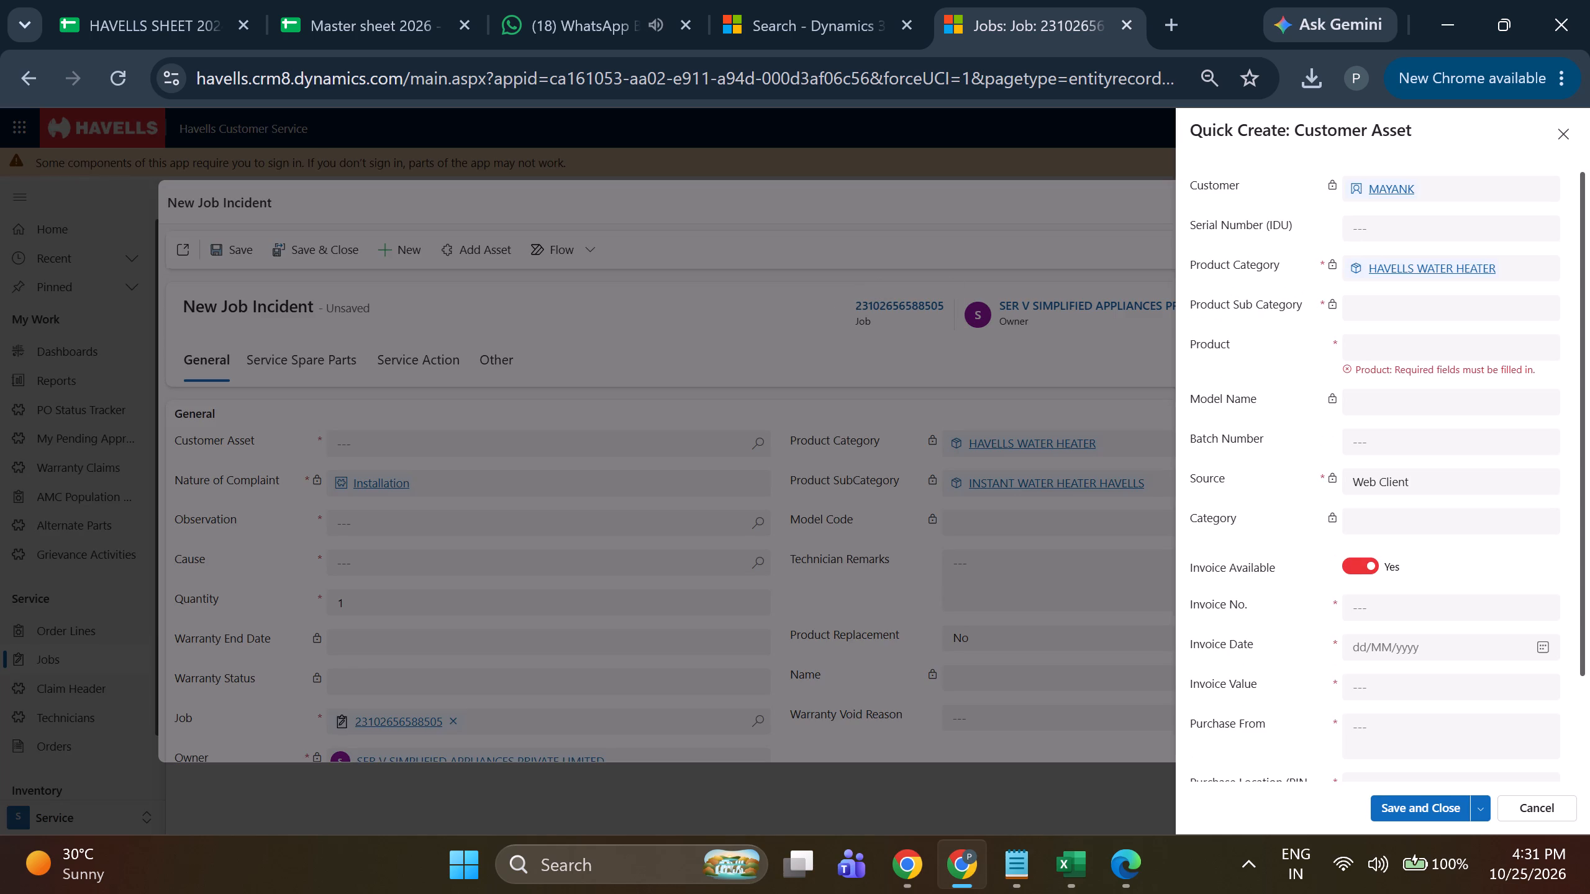
{"action": "left_click", "coordinate": [1410, 227]}
{"action": "key", "text": "ctrl+v"}
{"action": "left_click", "coordinate": [1137, 340]}
Look up the product for the new customer asset among the available instant water heater models.
{"action": "left_click", "coordinate": [1545, 348]}
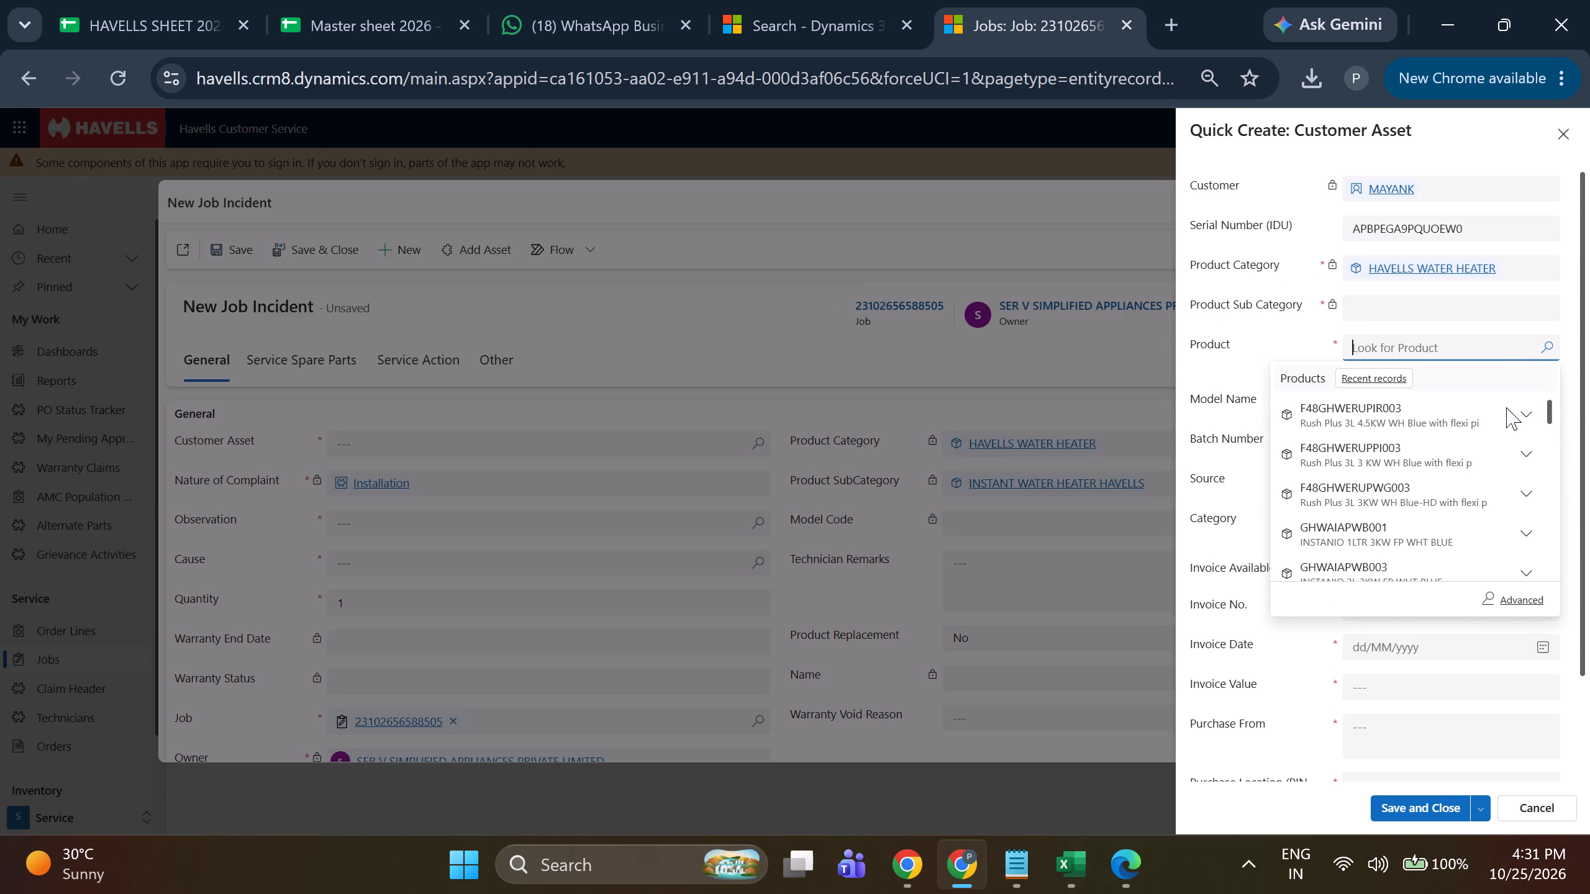
{"action": "scroll", "coordinate": [1444, 474], "scroll_direction": "down", "scroll_amount": 1}
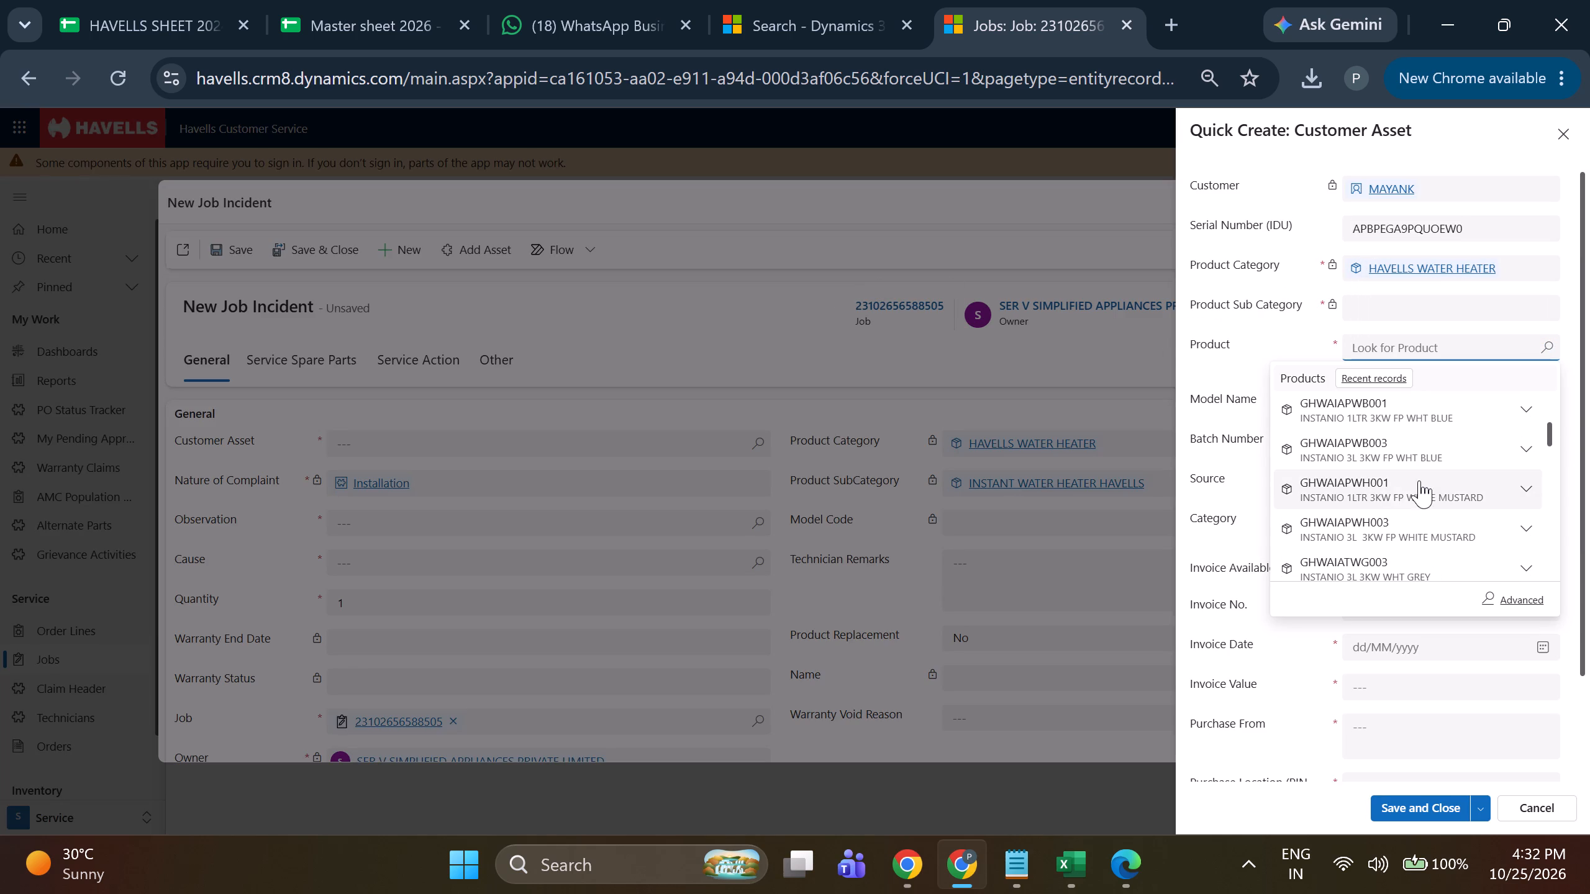
{"action": "scroll", "coordinate": [1404, 490], "scroll_direction": "down", "scroll_amount": 1}
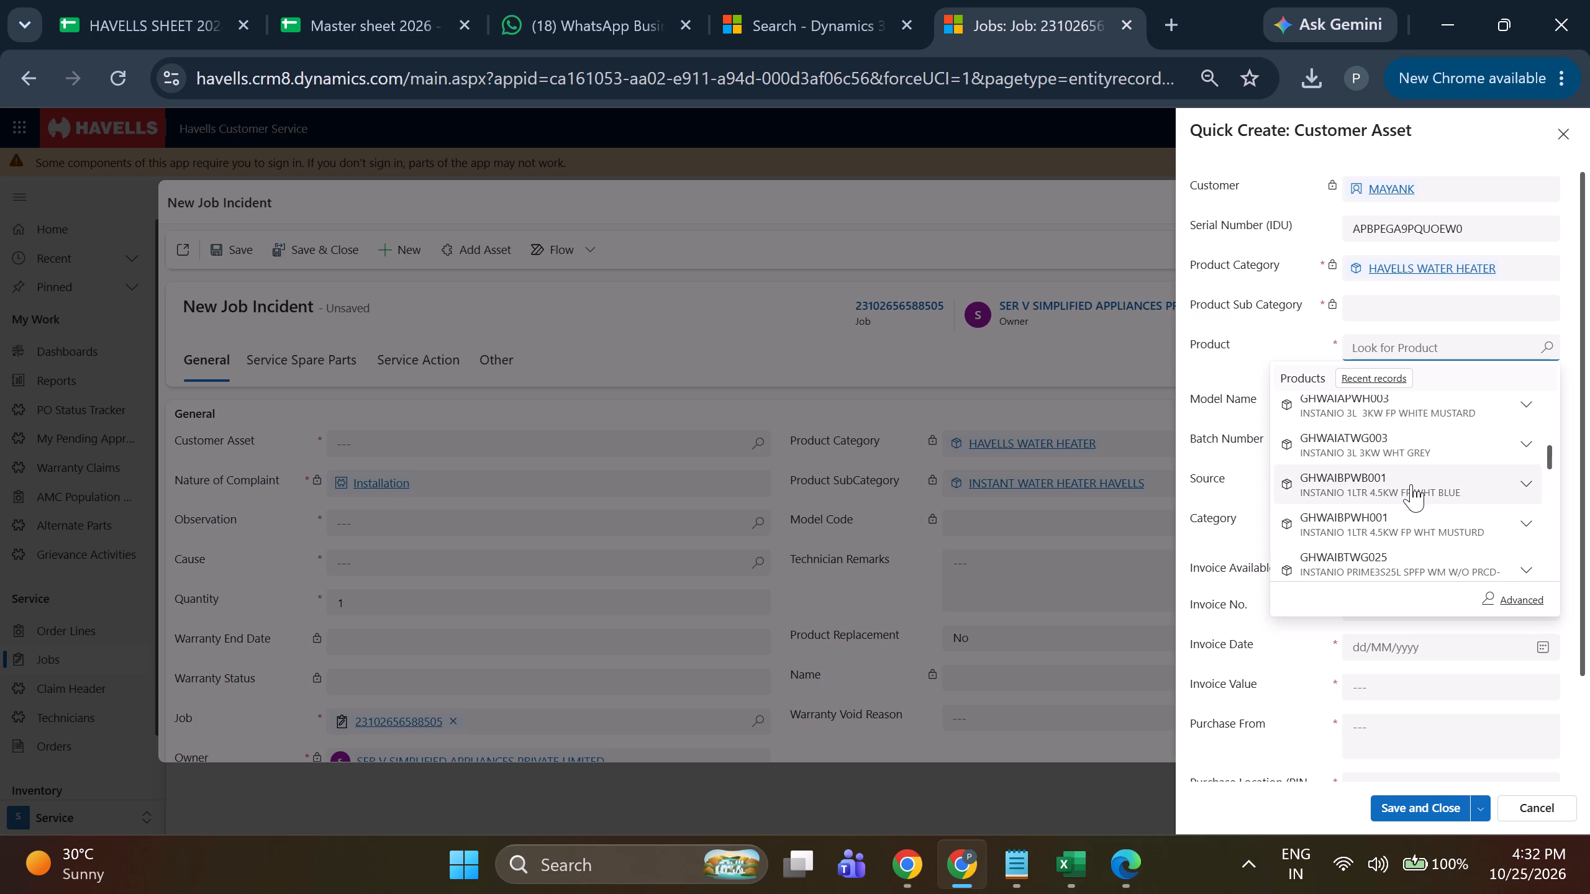
{"action": "scroll", "coordinate": [1411, 484], "scroll_direction": "down", "scroll_amount": 1}
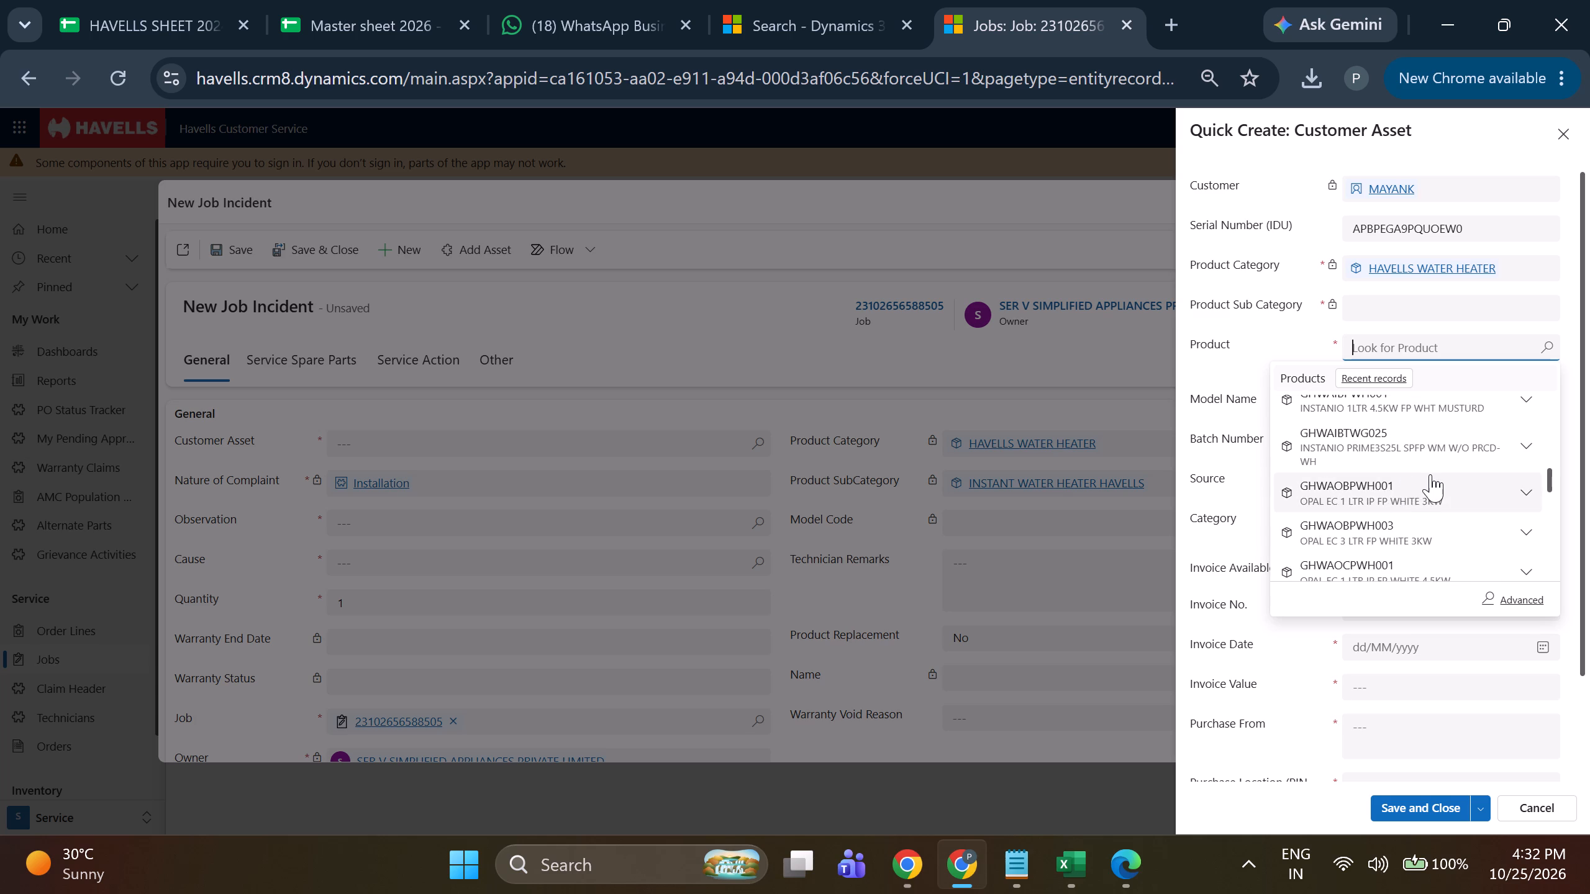
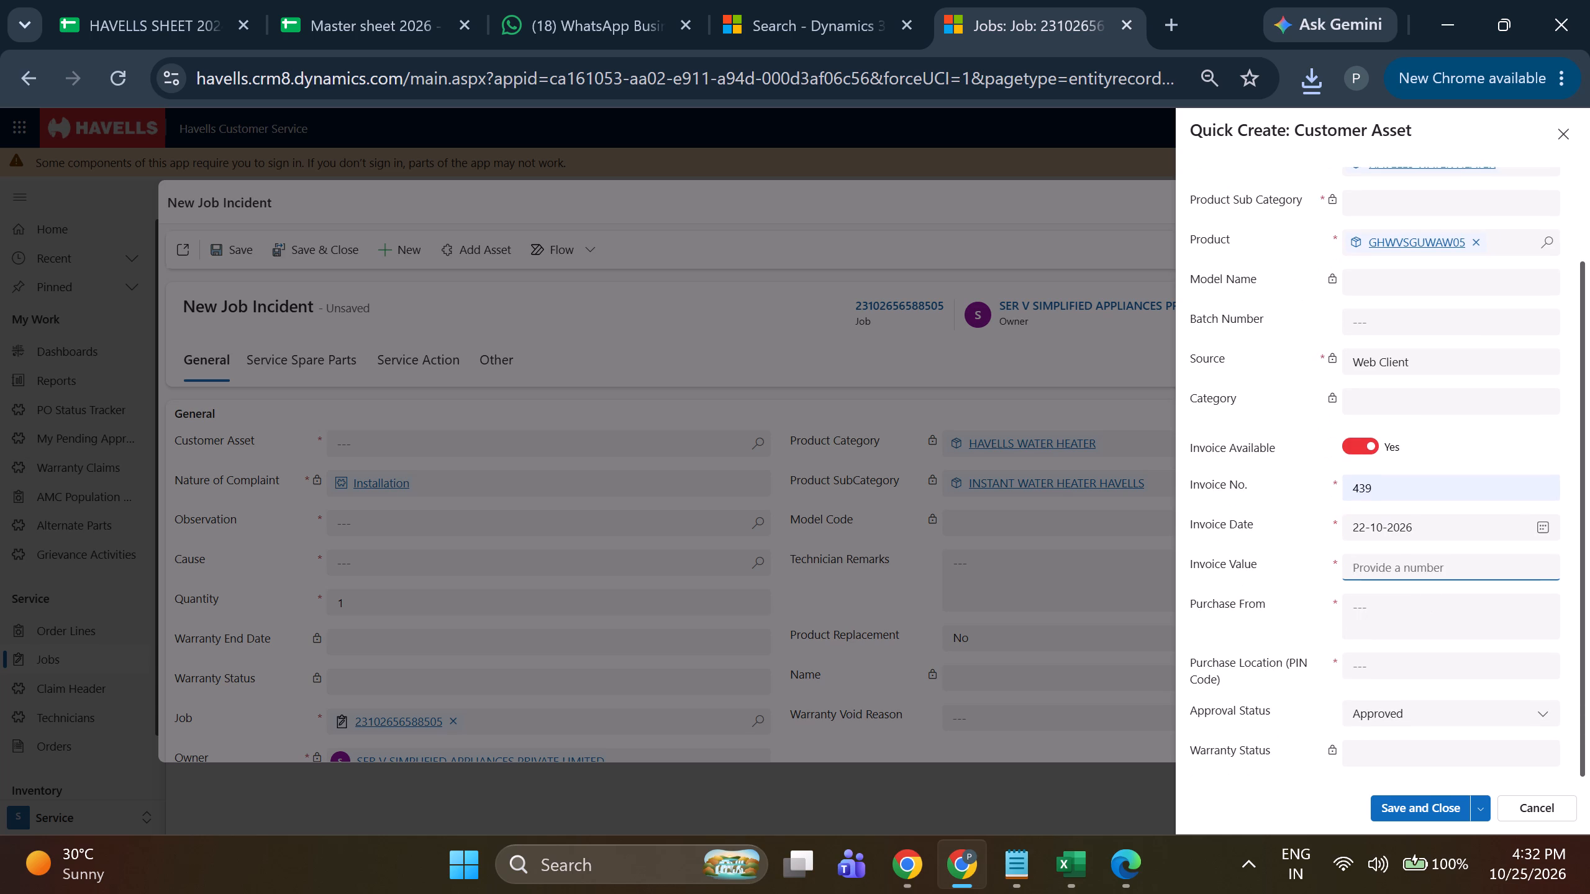
Complete the customer asset with invoice value 6400, purchased from NOIDA and purchase location PIN code 201301, and save it.
{"action": "left_click", "coordinate": [1449, 566]}
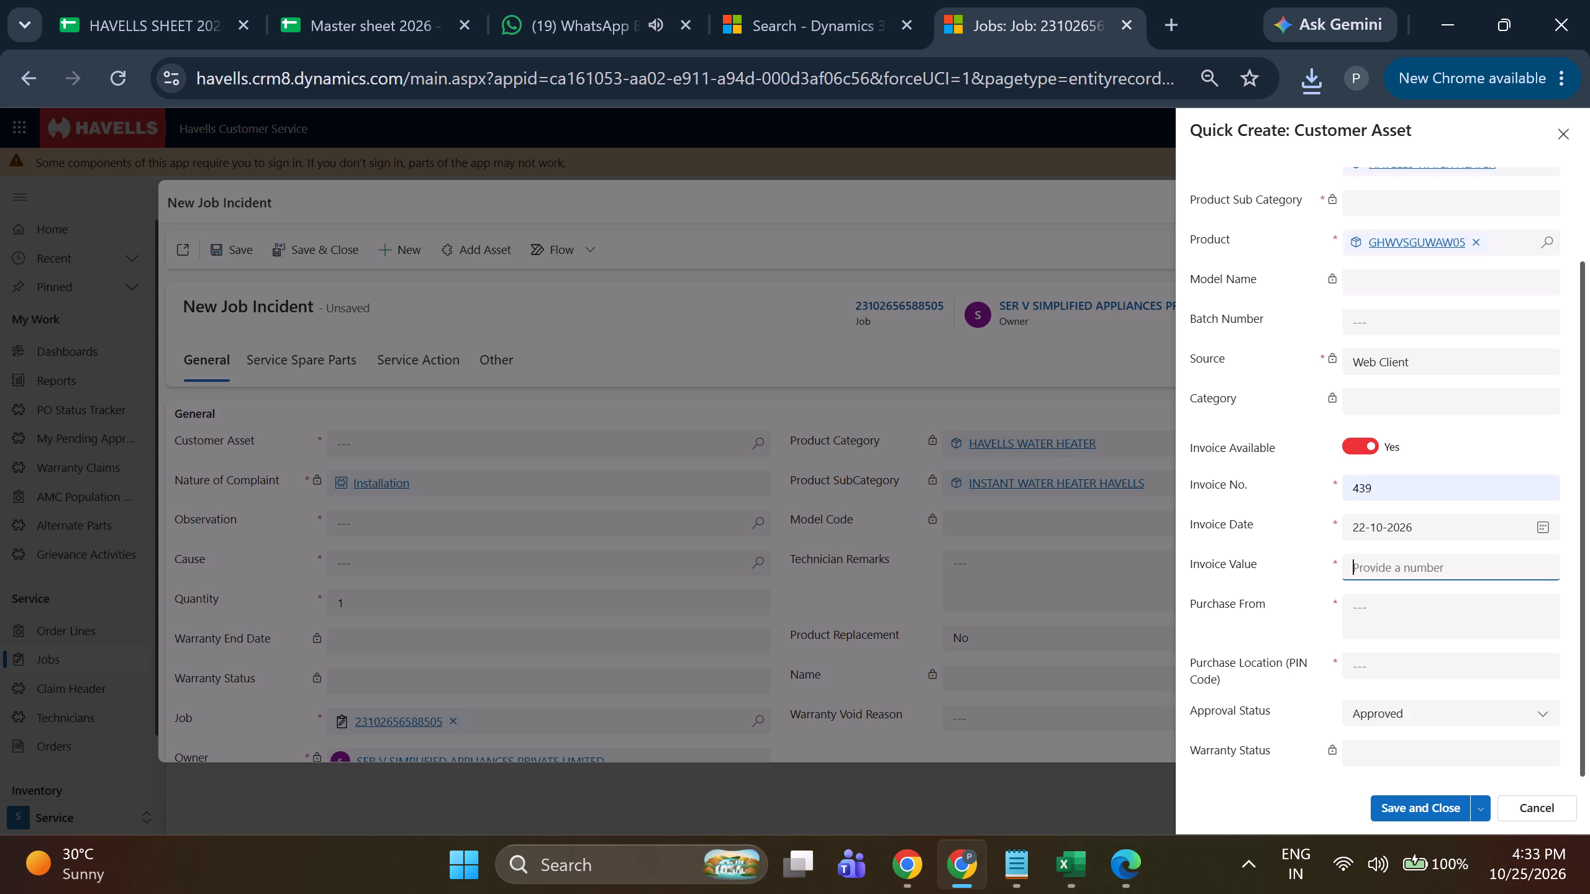
{"action": "left_click", "coordinate": [1449, 566]}
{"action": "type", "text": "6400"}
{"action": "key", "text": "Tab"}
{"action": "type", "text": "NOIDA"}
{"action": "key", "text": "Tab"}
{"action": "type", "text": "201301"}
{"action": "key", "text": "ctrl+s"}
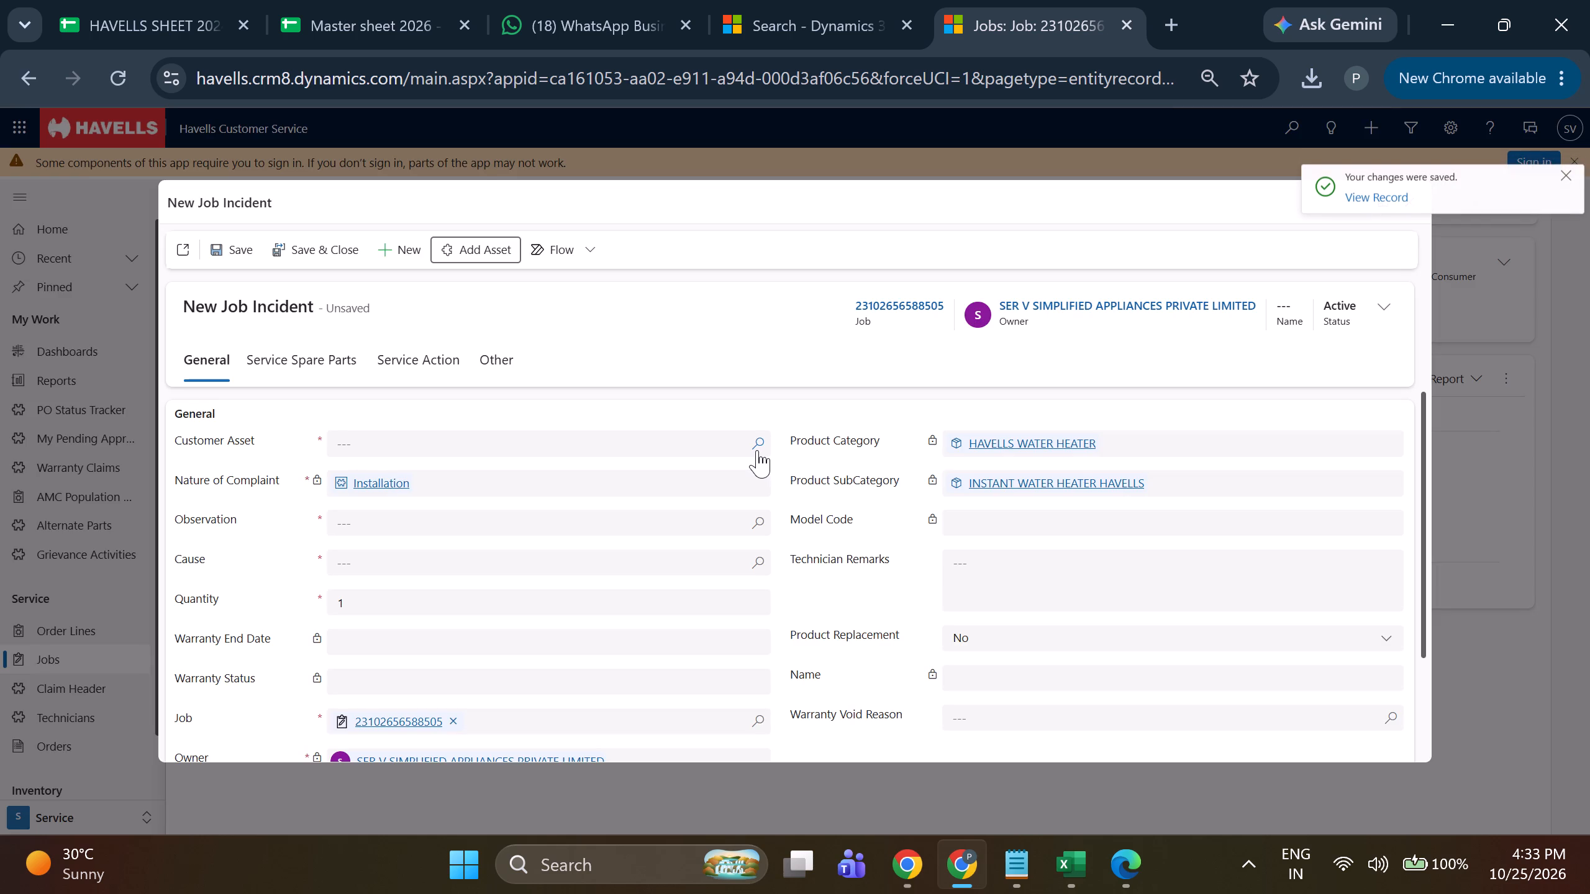
Link the new customer asset to the job incident, set both observation and cause to Installation, and save the incident.
{"action": "left_click", "coordinate": [757, 450]}
{"action": "left_click", "coordinate": [564, 525]}
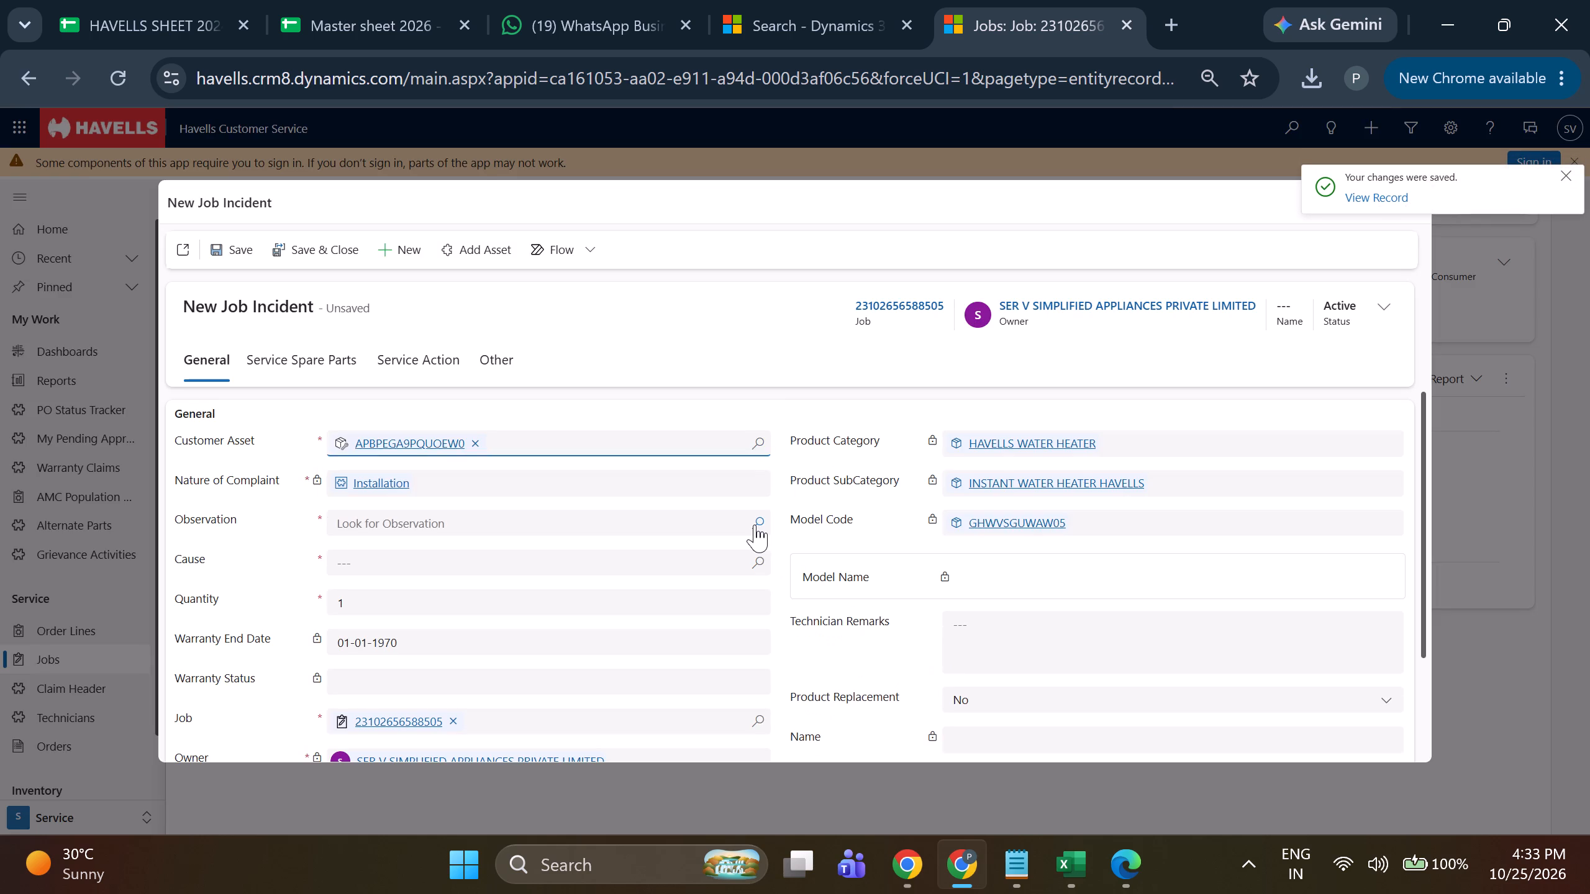
{"action": "left_click", "coordinate": [755, 525]}
{"action": "left_click", "coordinate": [501, 364]}
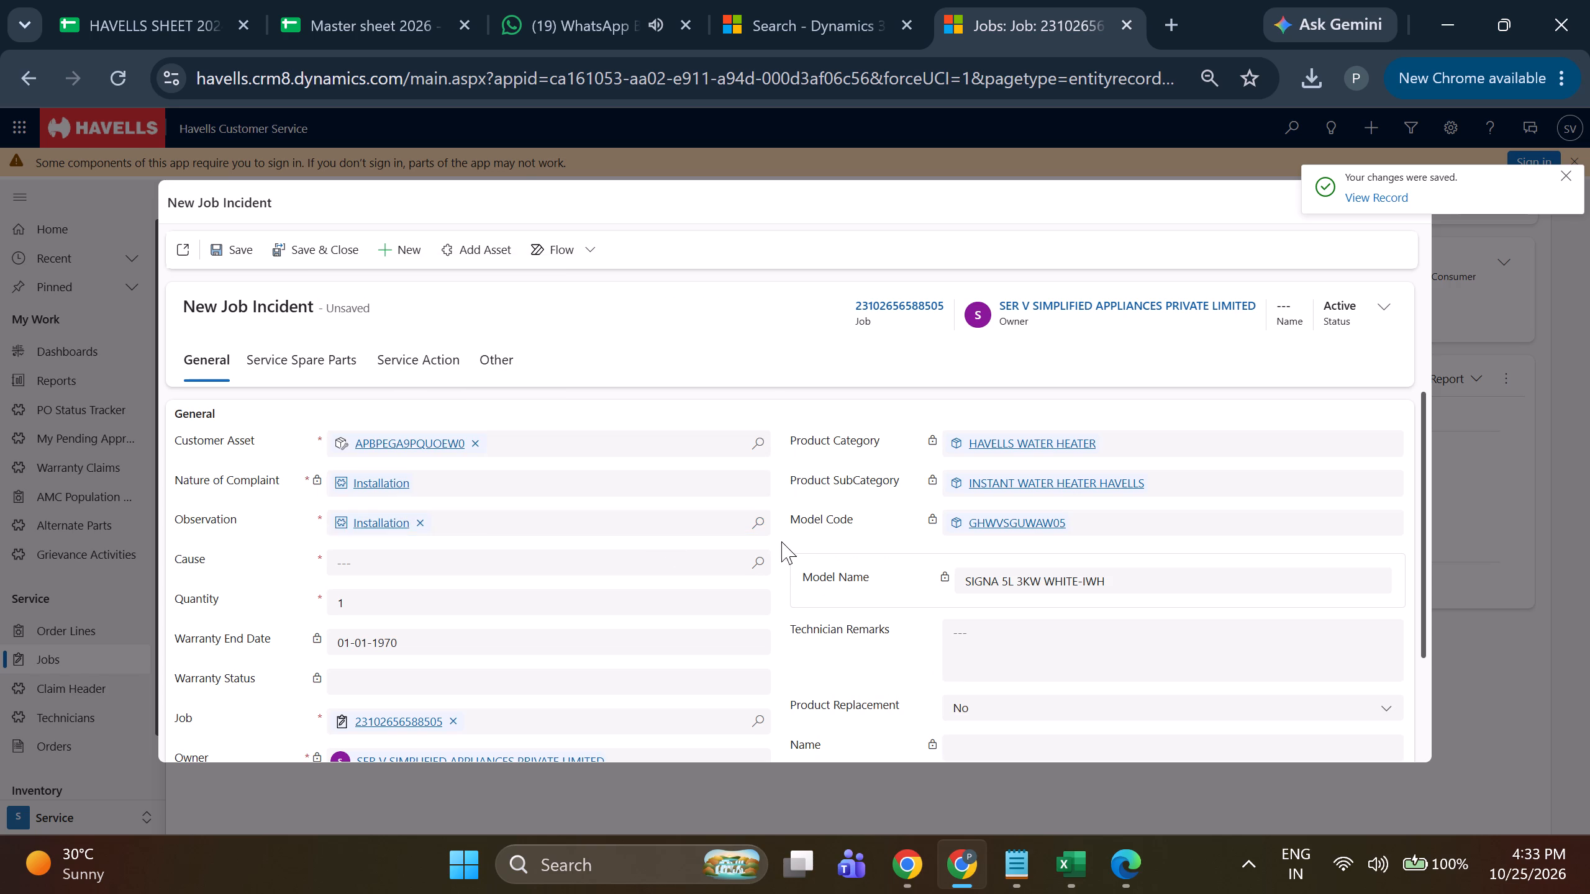
{"action": "left_click", "coordinate": [759, 562]}
{"action": "left_click", "coordinate": [476, 501]}
{"action": "left_click", "coordinate": [223, 251]}
Mark the incident's Installation Done service action as Used, and save and close both the service and the incident.
{"action": "left_click", "coordinate": [427, 368]}
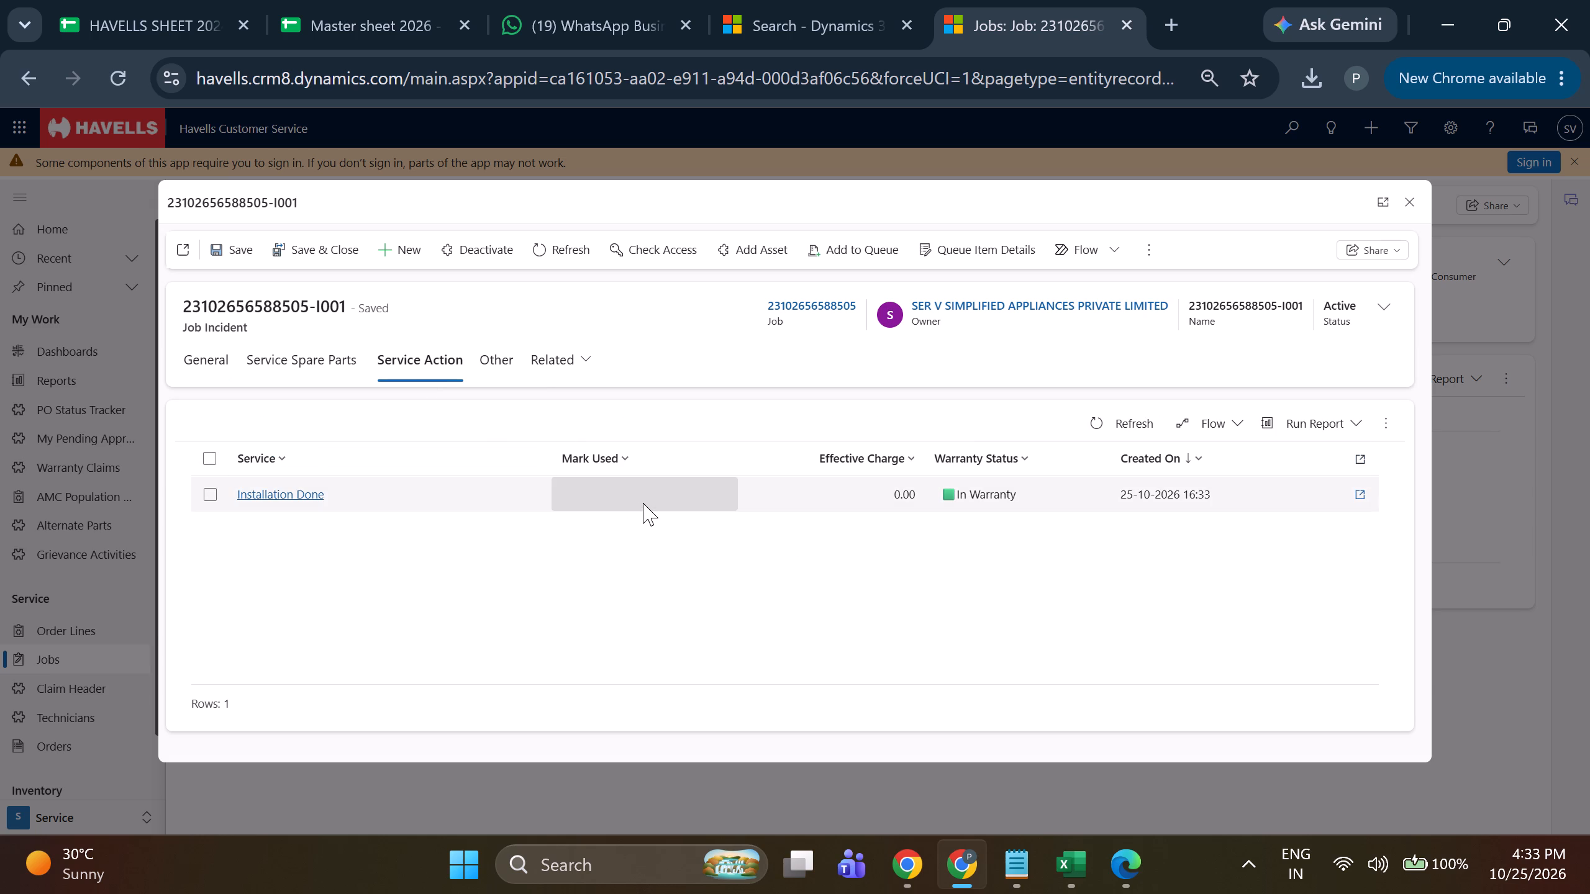
{"action": "double_click", "coordinate": [643, 503]}
{"action": "double_click", "coordinate": [643, 503]}
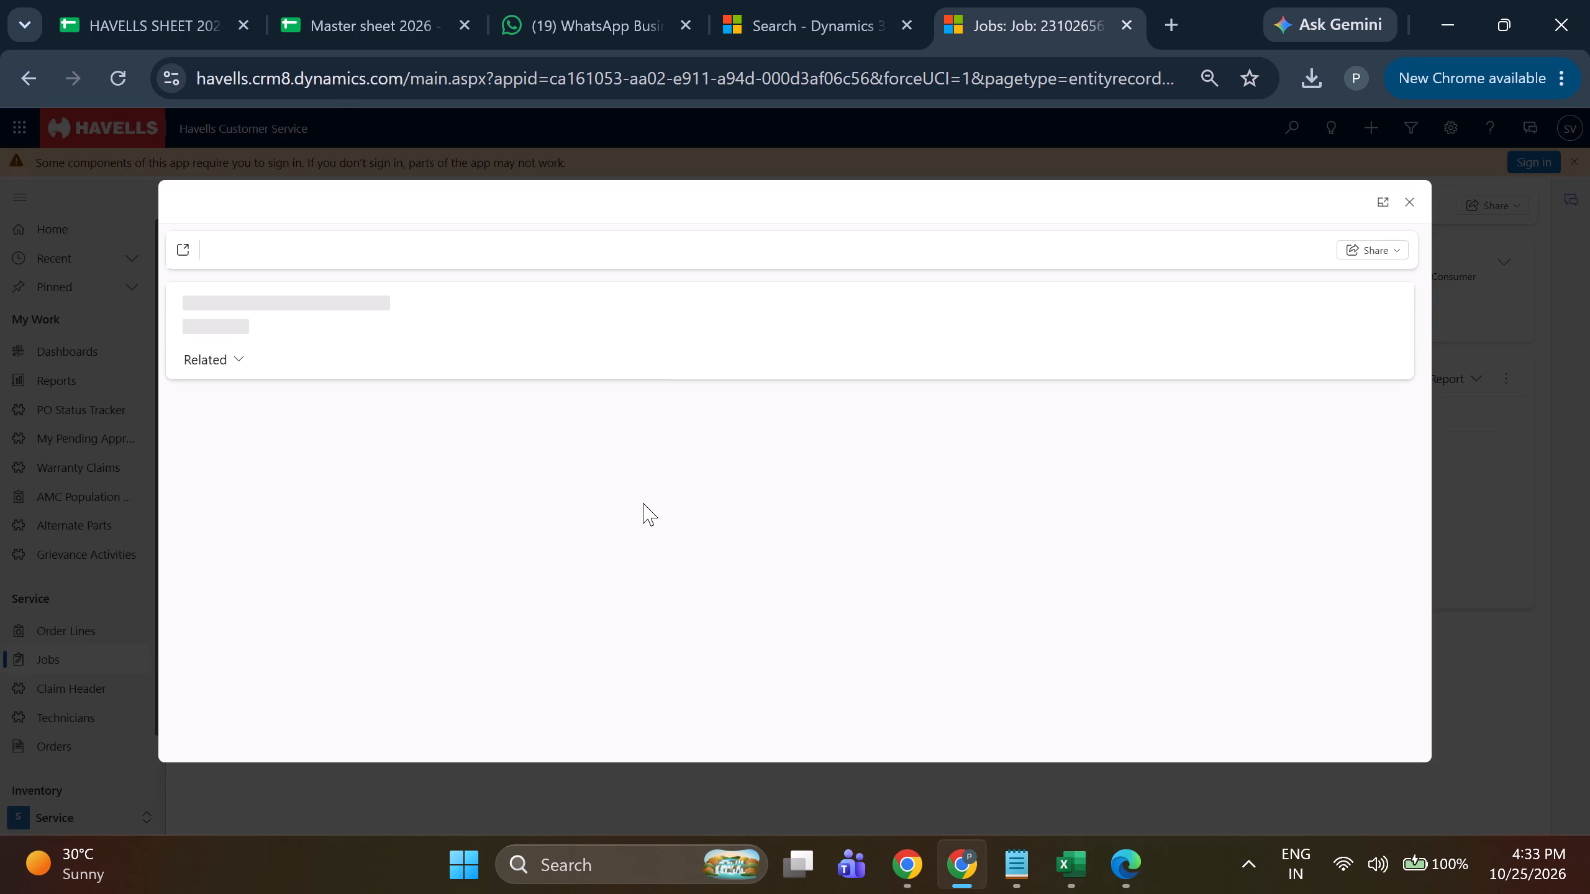
{"action": "left_click", "coordinate": [881, 509]}
{"action": "left_click", "coordinate": [712, 435]}
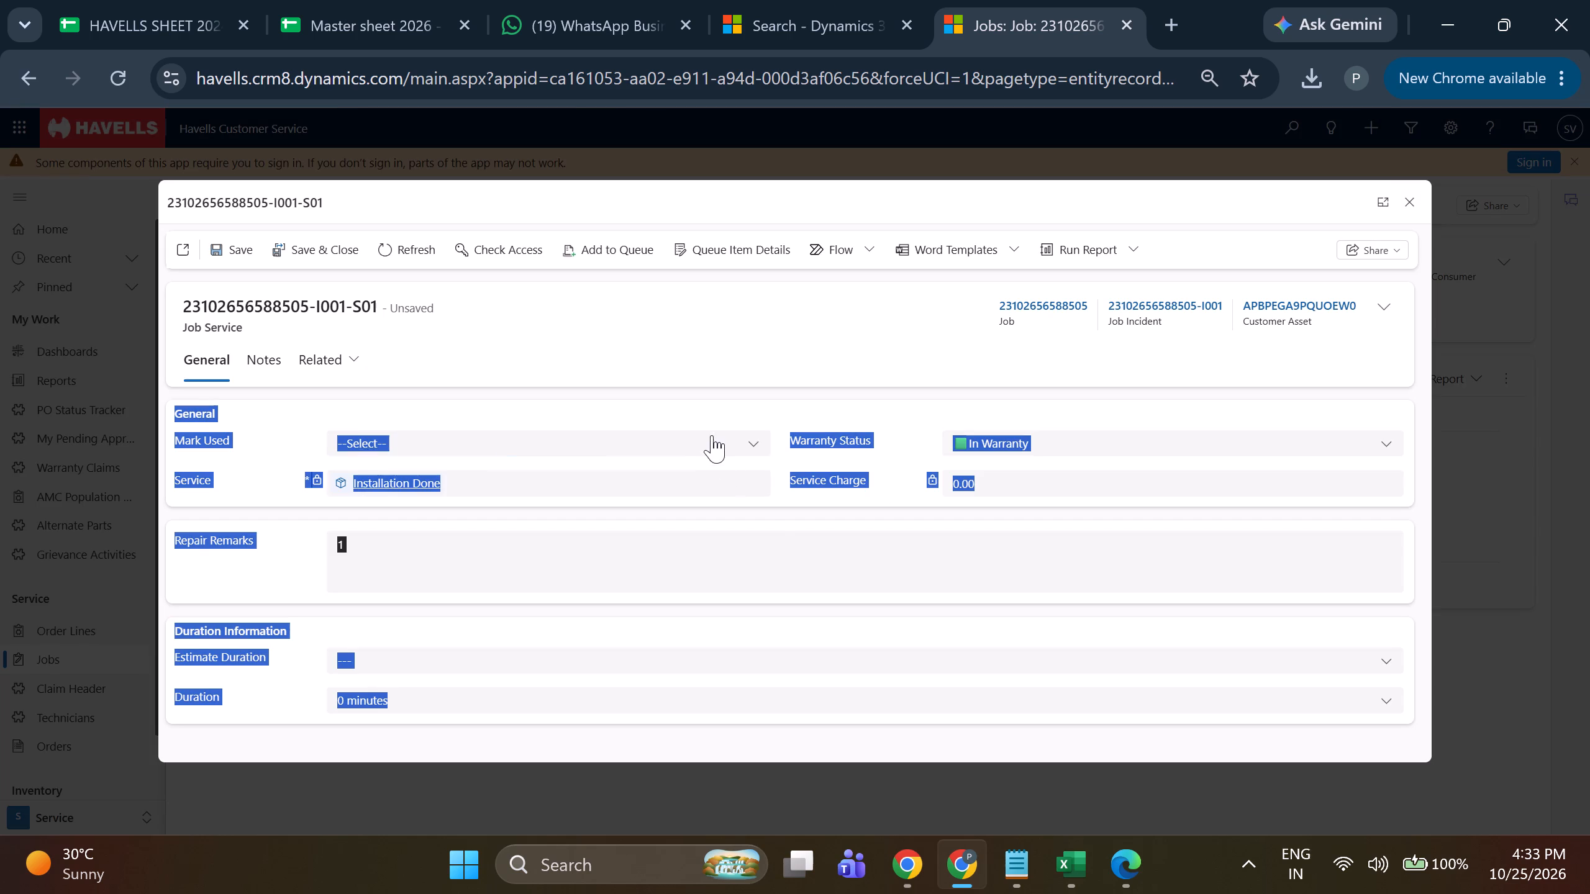
{"action": "left_click", "coordinate": [689, 531]}
{"action": "left_click", "coordinate": [755, 569]}
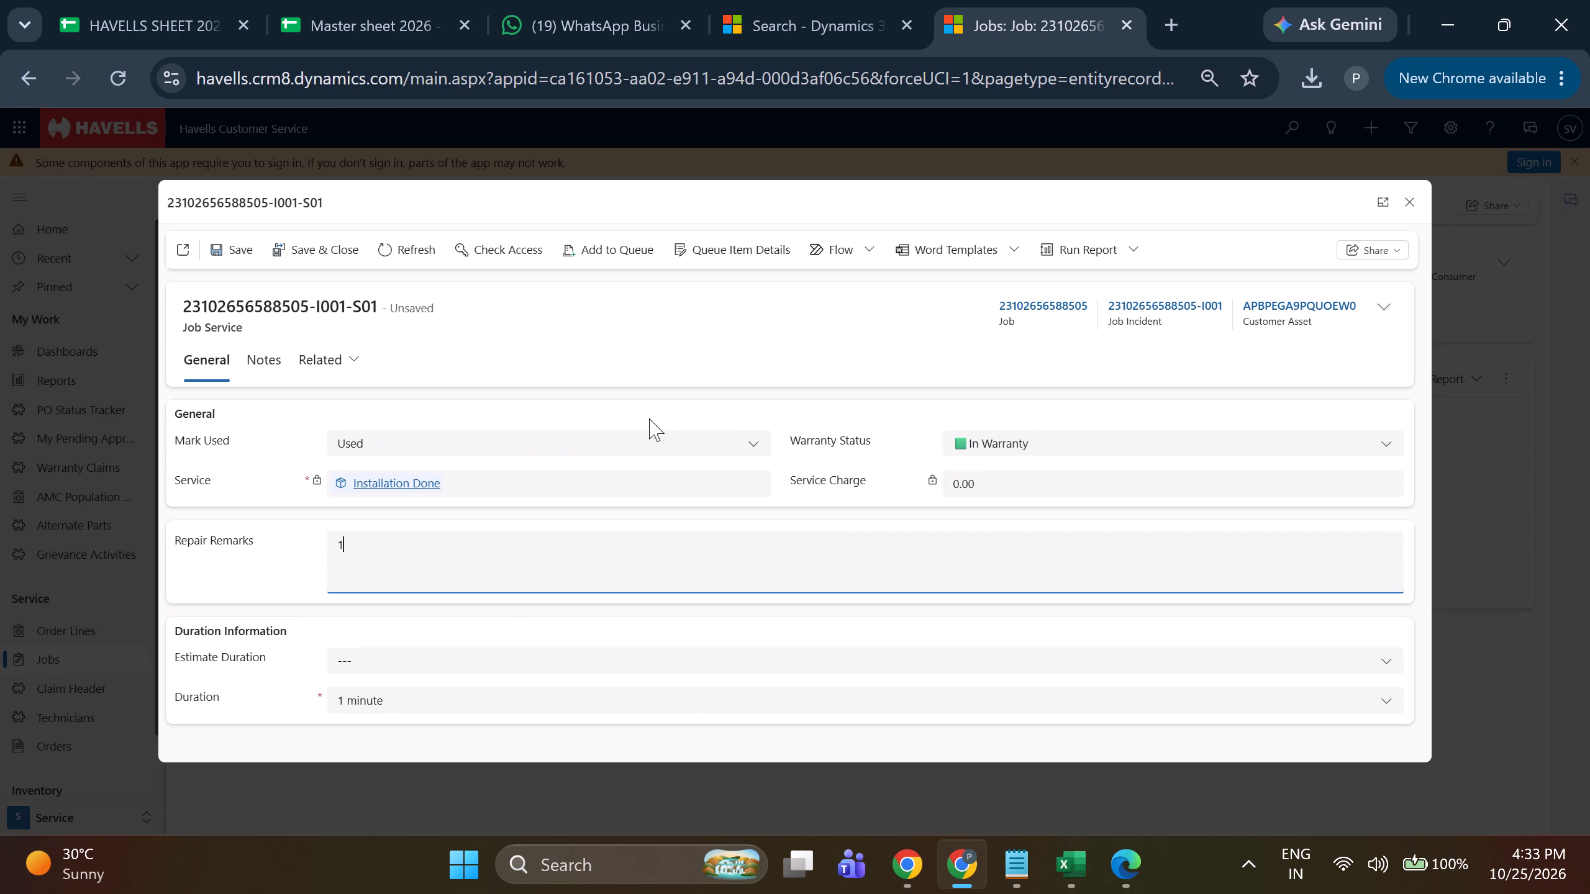
{"action": "left_click", "coordinate": [302, 249]}
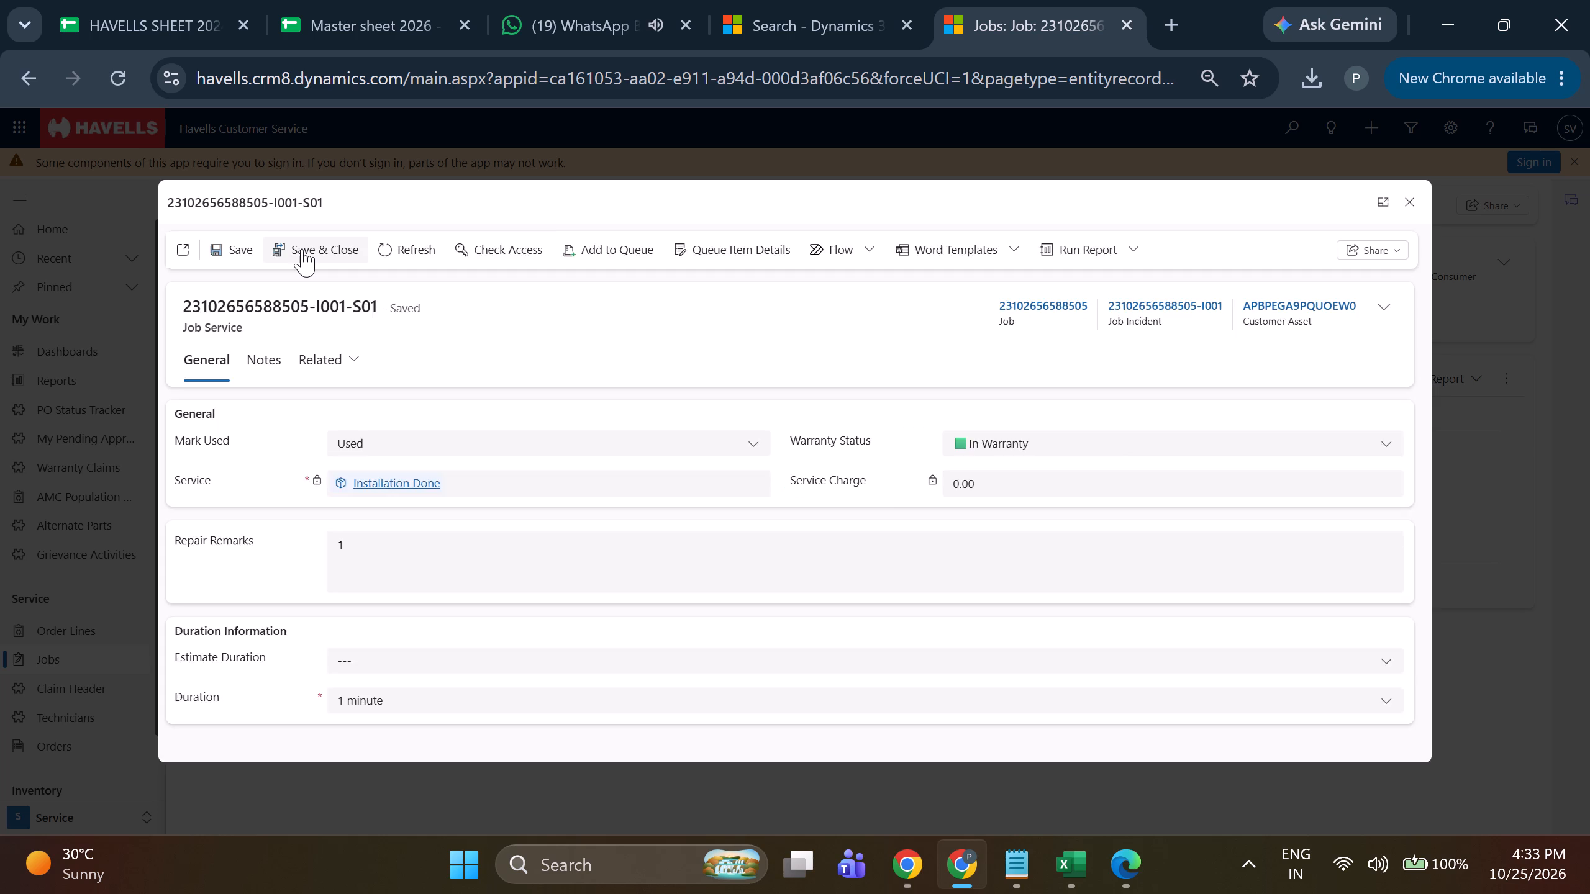
{"action": "left_click", "coordinate": [302, 249]}
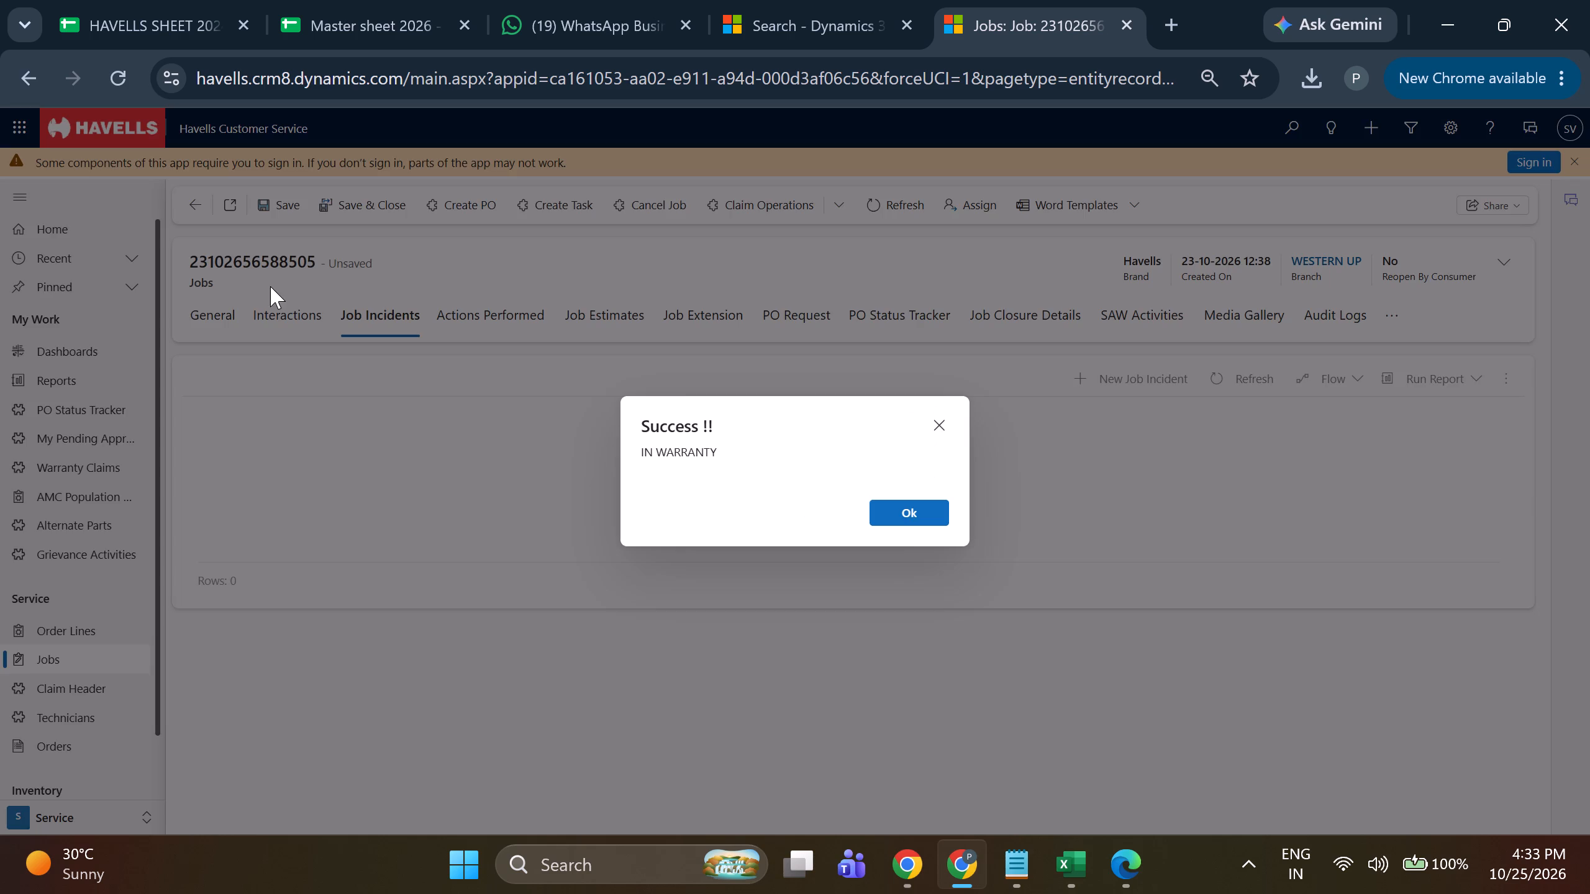
{"action": "left_click", "coordinate": [918, 520]}
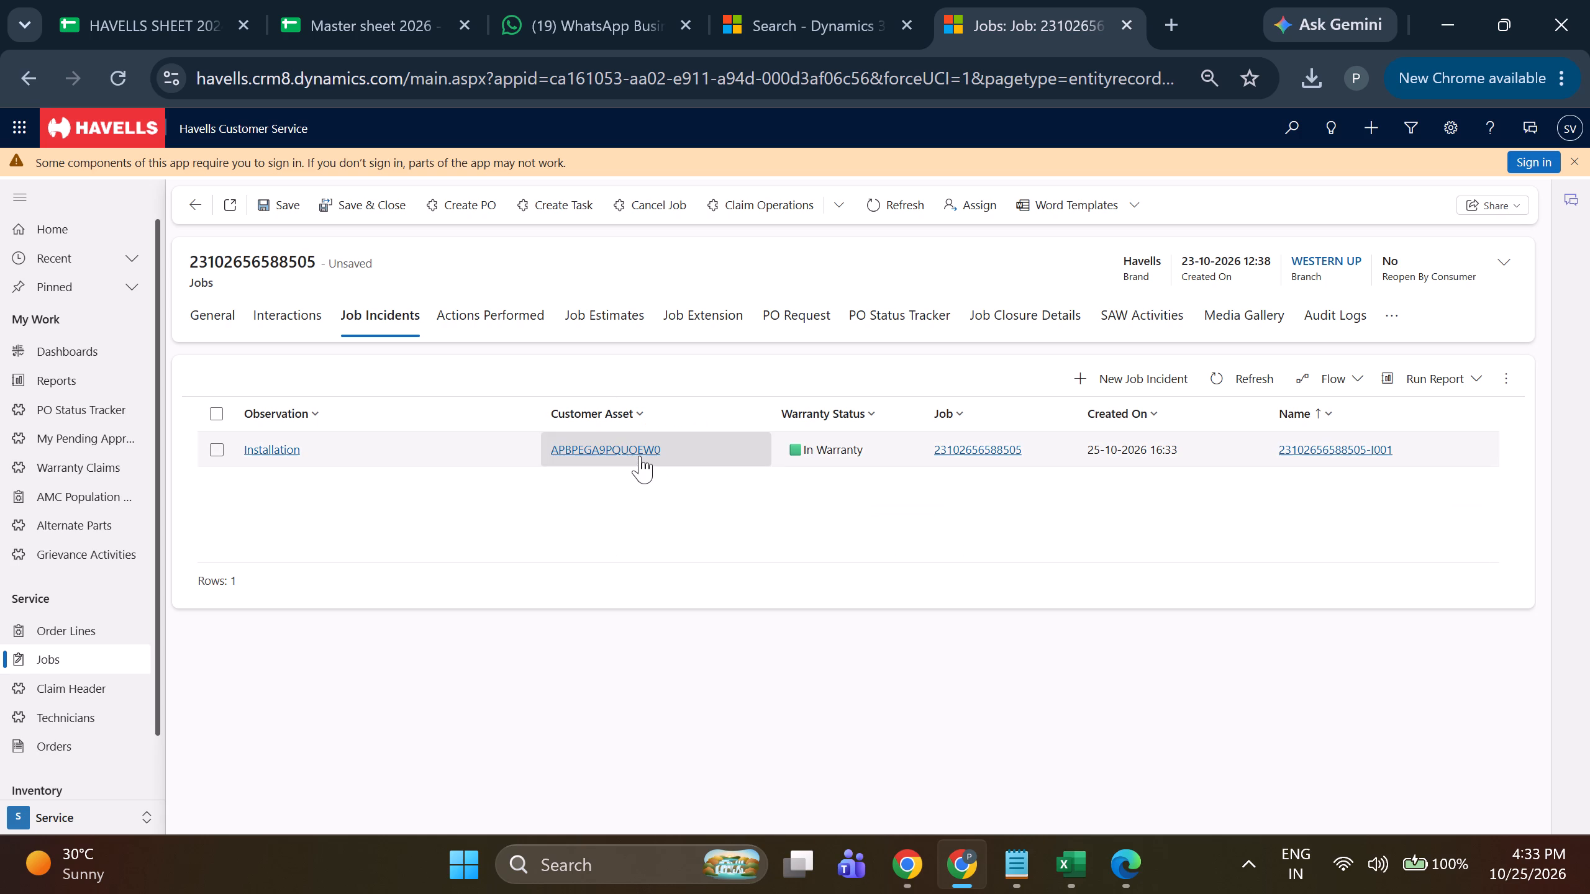
{"action": "left_click", "coordinate": [636, 453]}
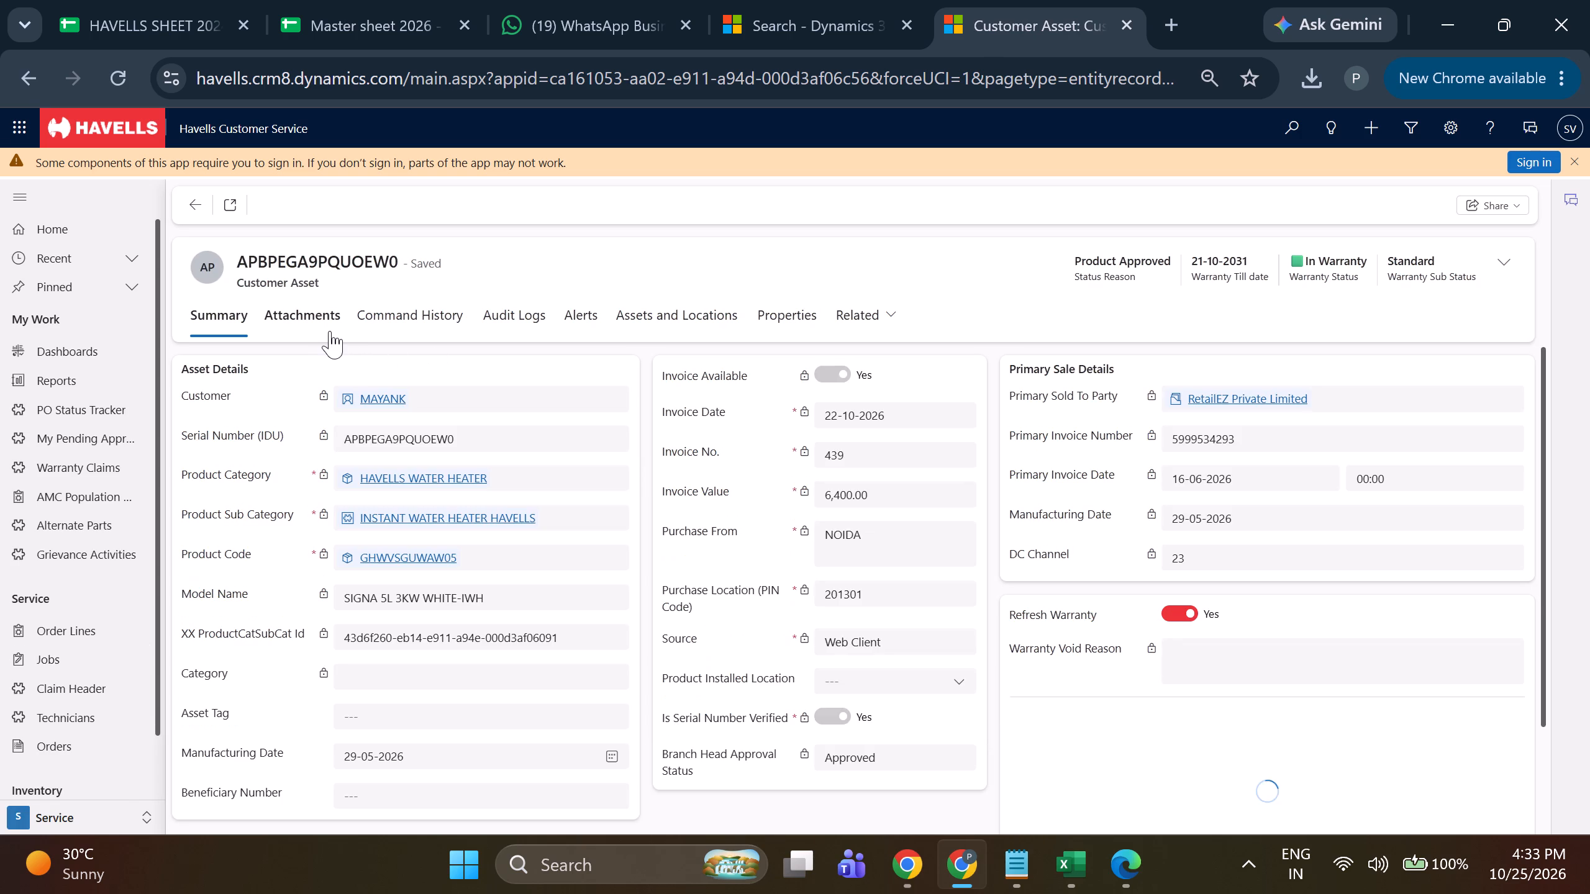
{"action": "left_click", "coordinate": [329, 331]}
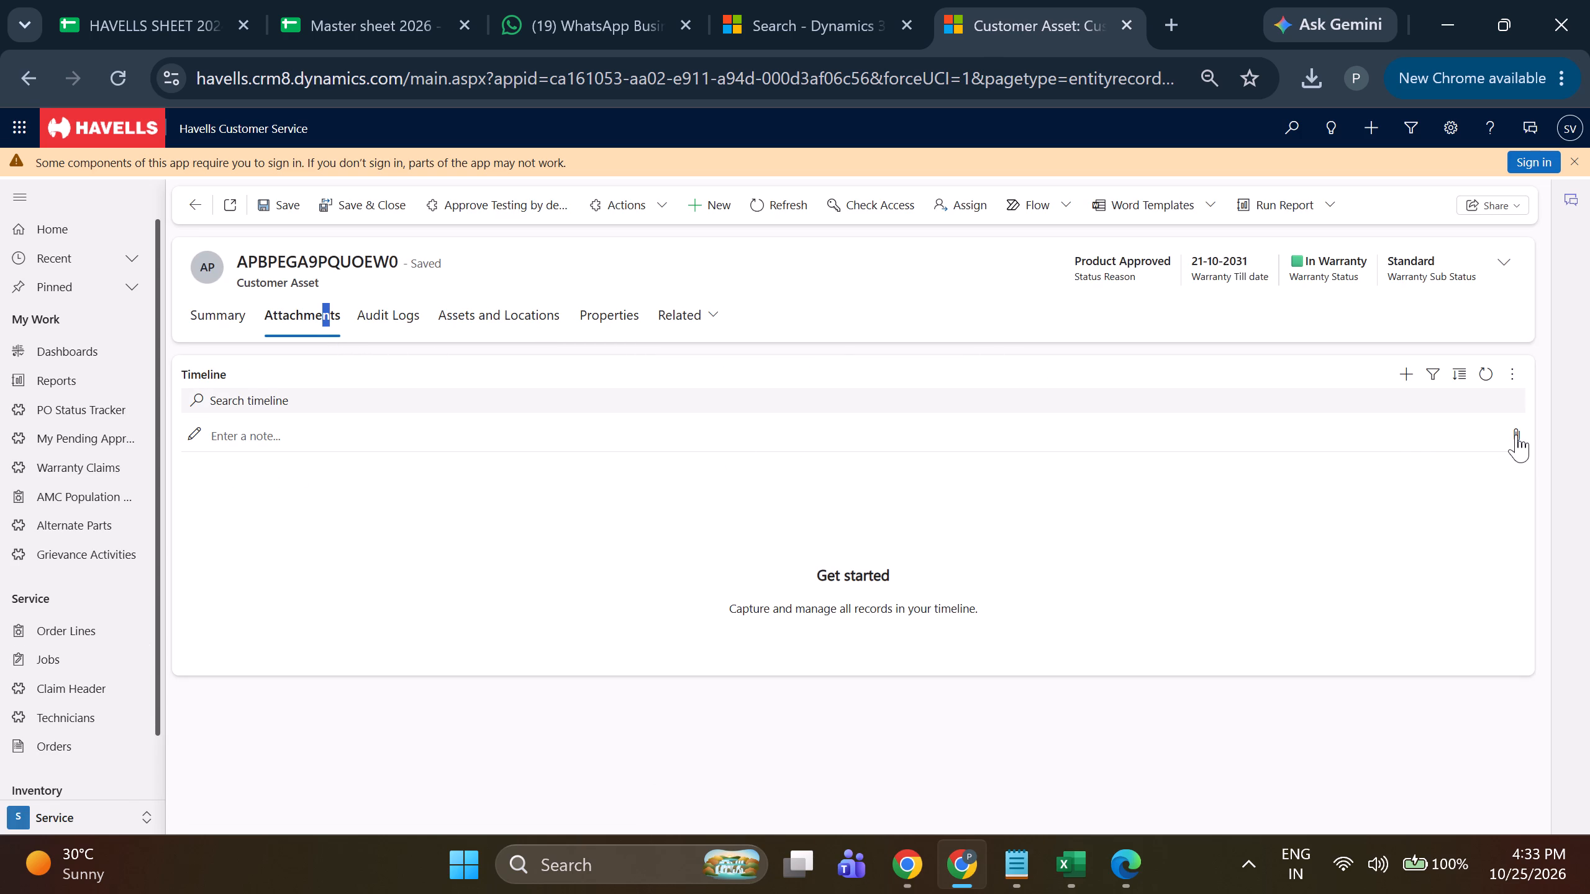
{"action": "left_click", "coordinate": [1516, 435]}
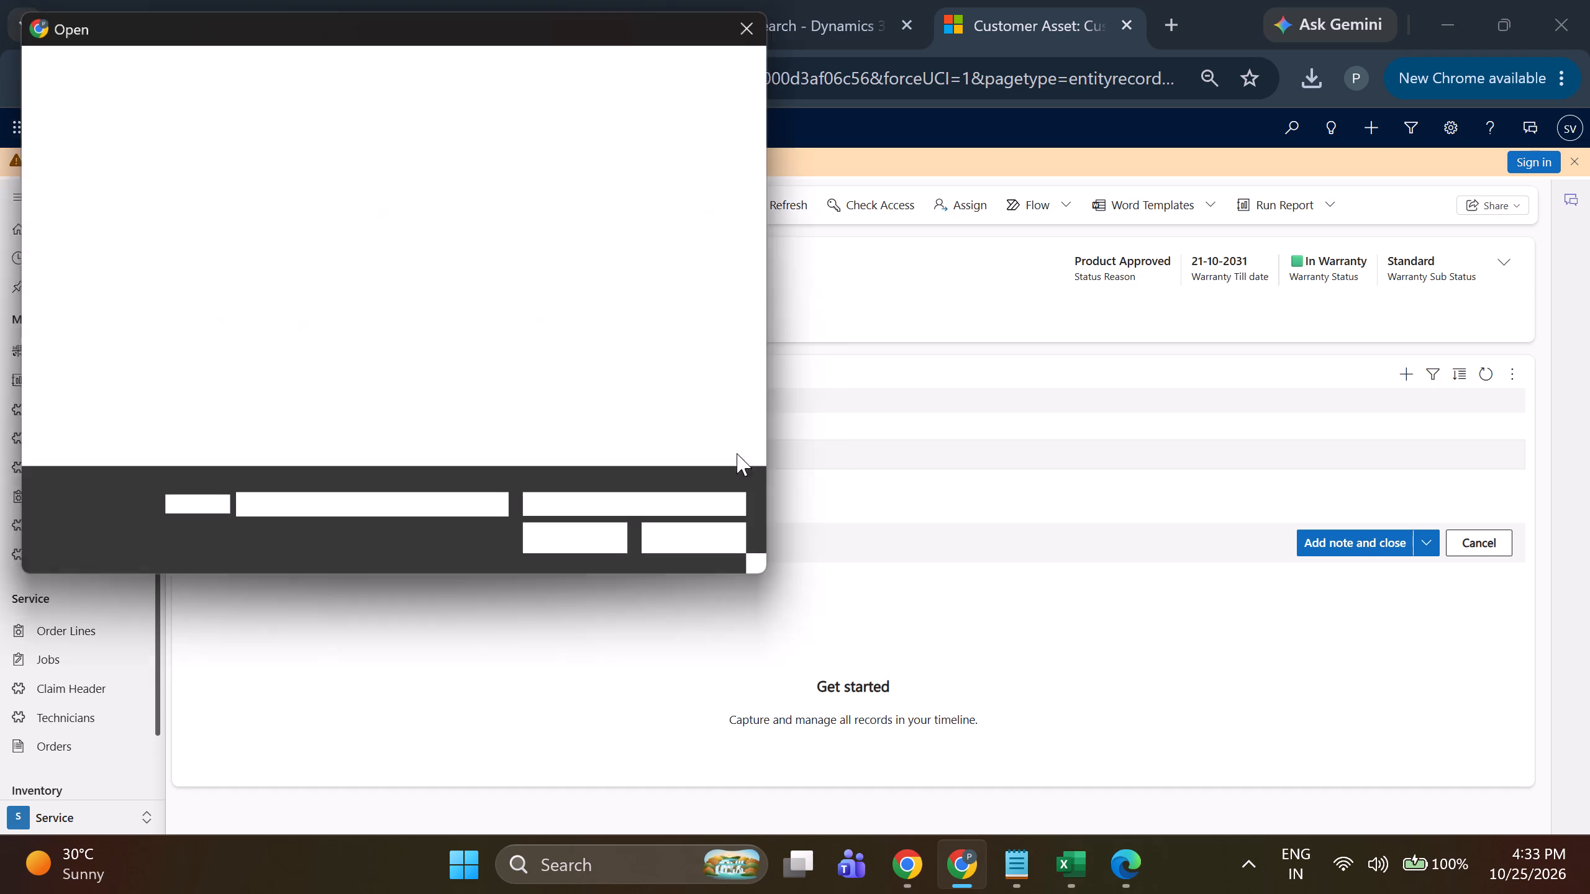
{"action": "double_click", "coordinate": [309, 239]}
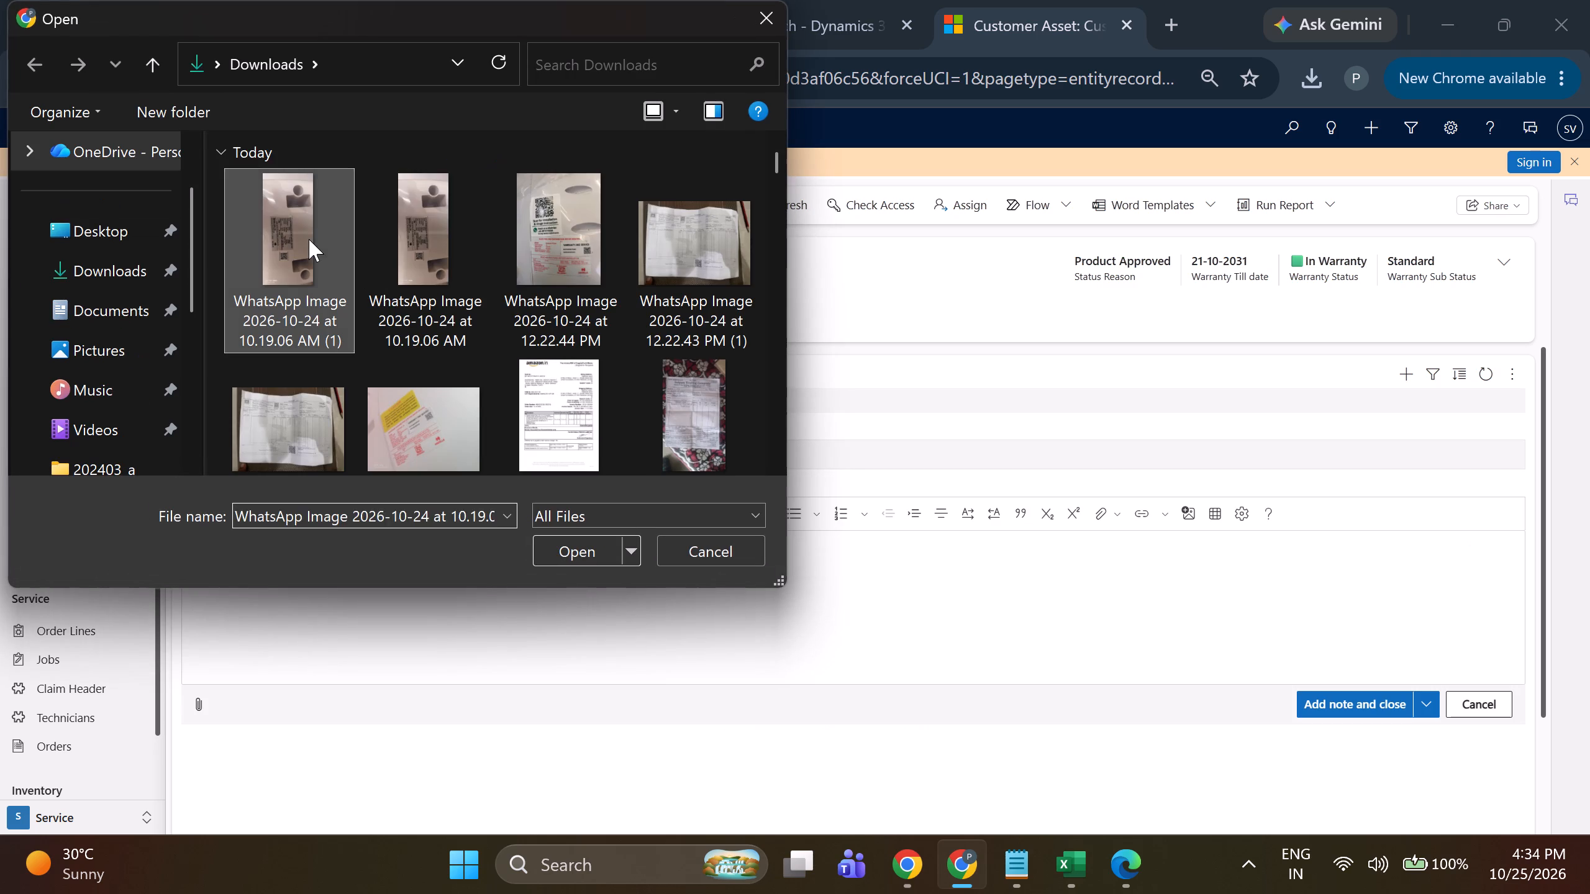
{"action": "left_click", "coordinate": [1350, 731]}
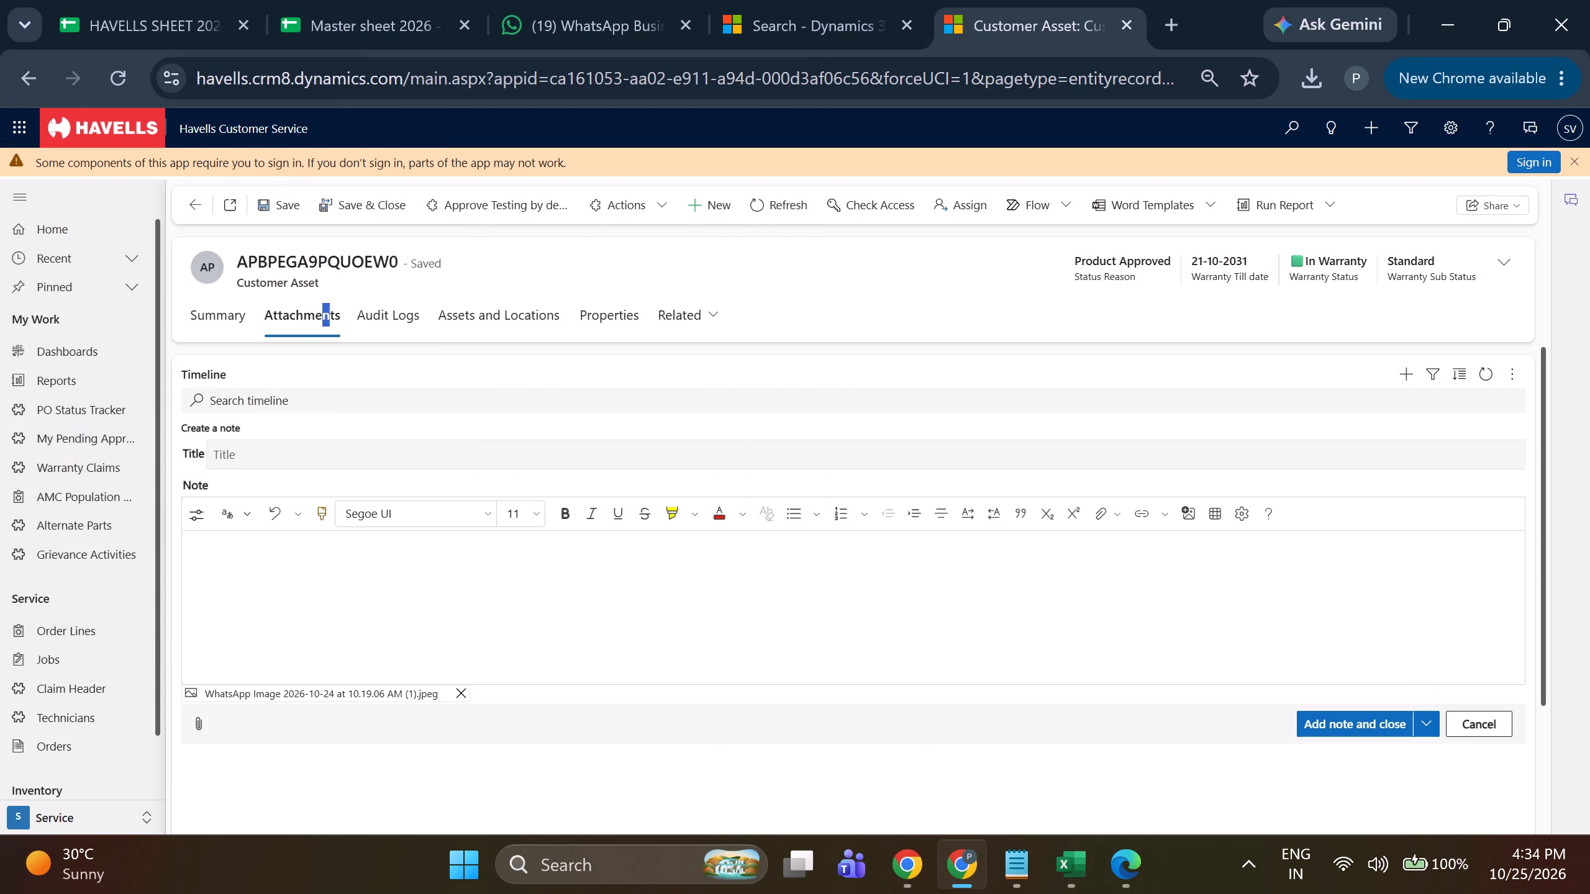
{"action": "left_click", "coordinate": [1520, 438]}
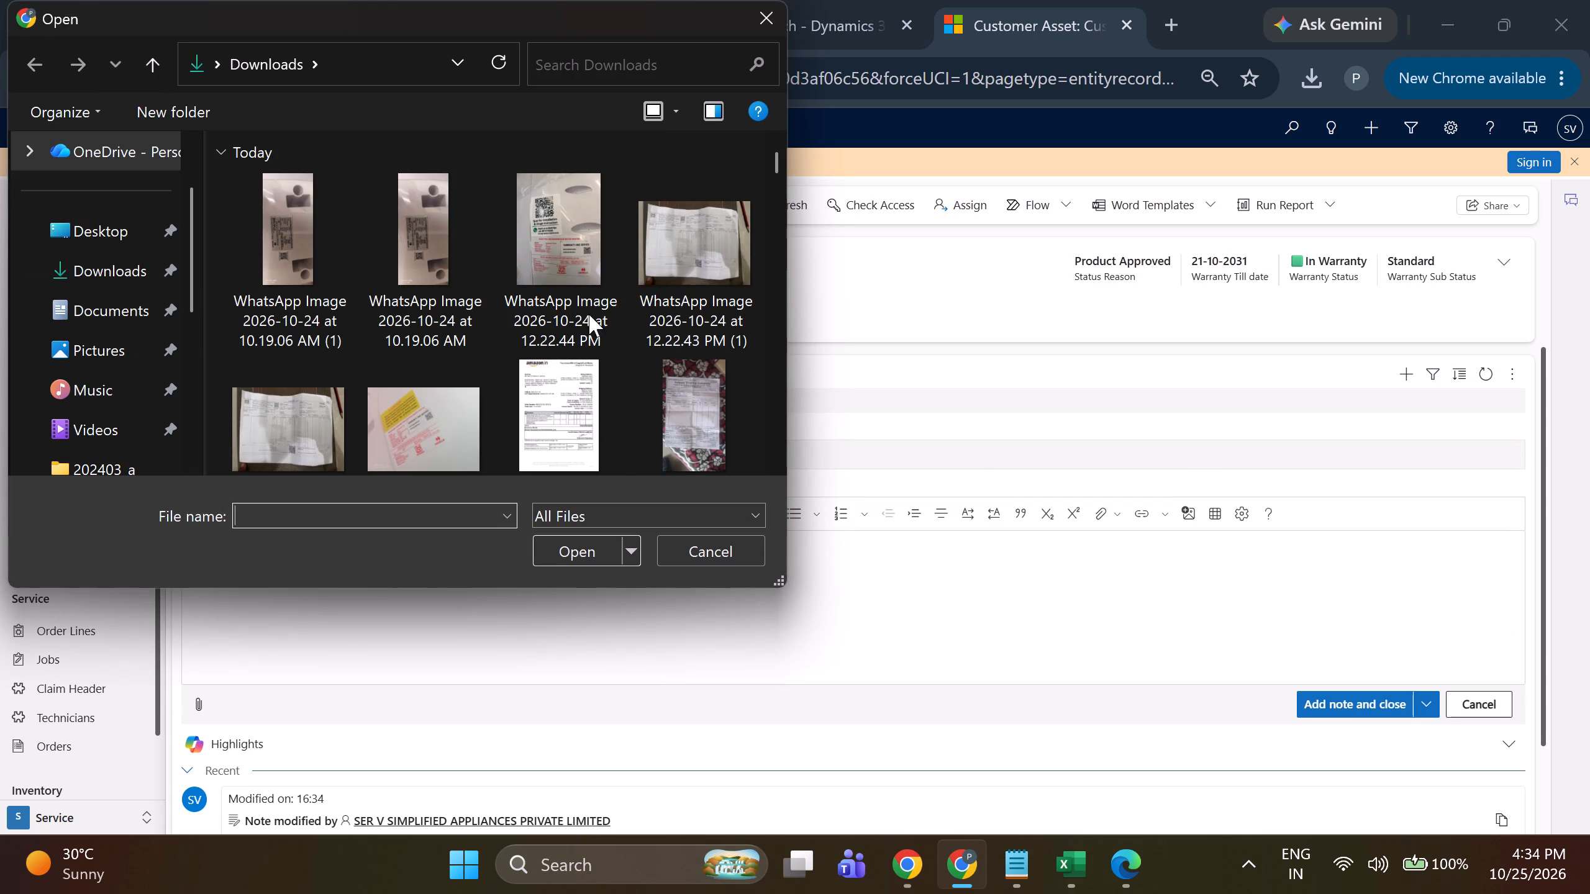
{"action": "double_click", "coordinate": [537, 438]}
{"action": "left_click", "coordinate": [1353, 731]}
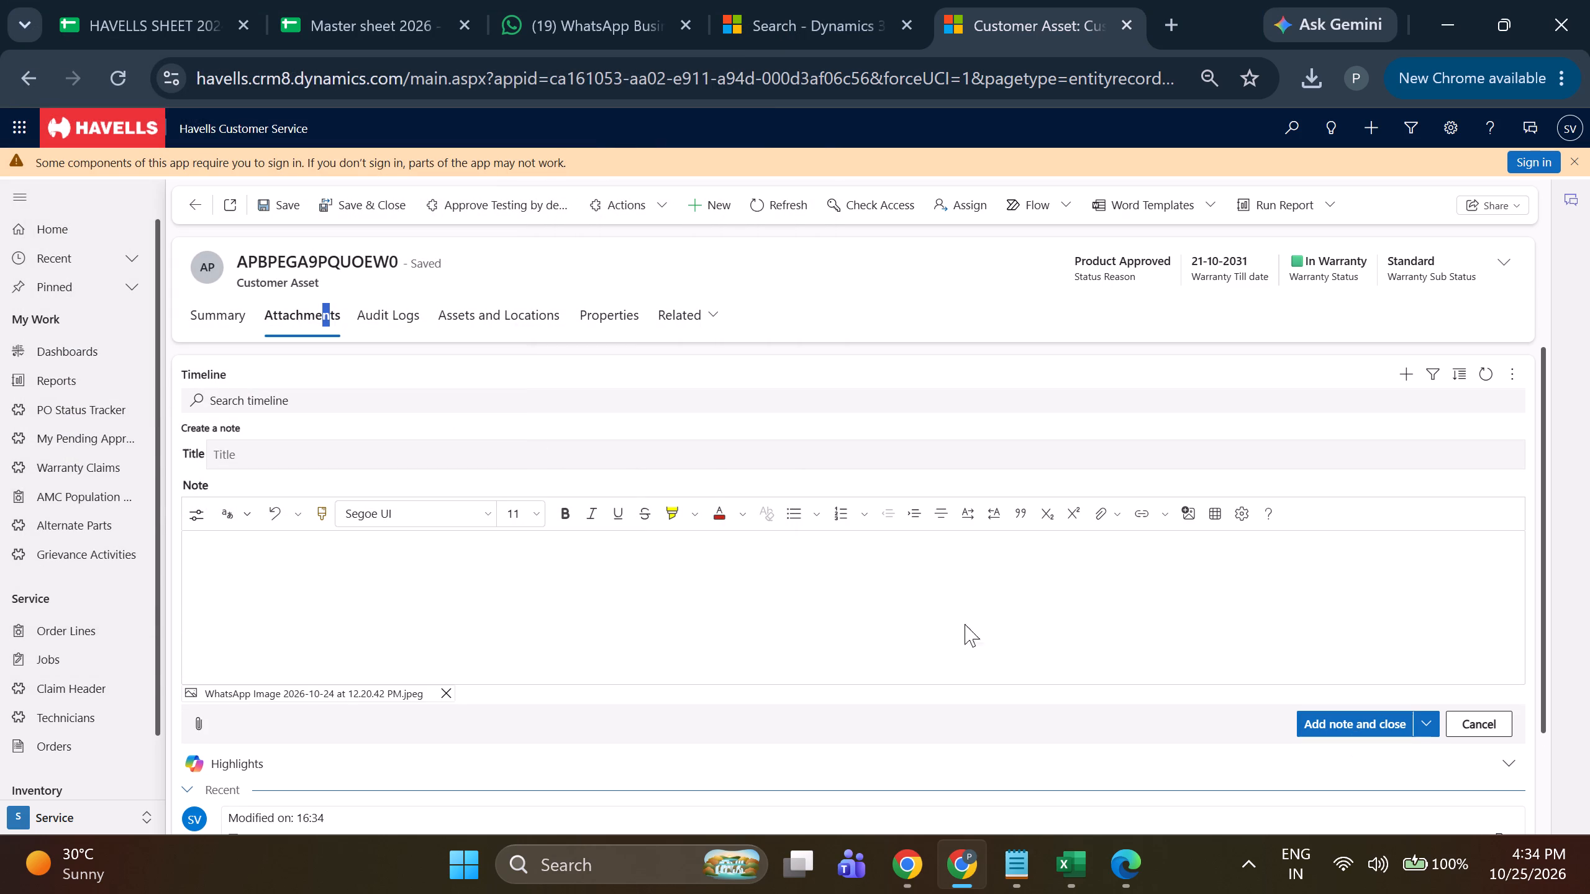
{"action": "left_click", "coordinate": [398, 219]}
{"action": "left_click", "coordinate": [390, 209]}
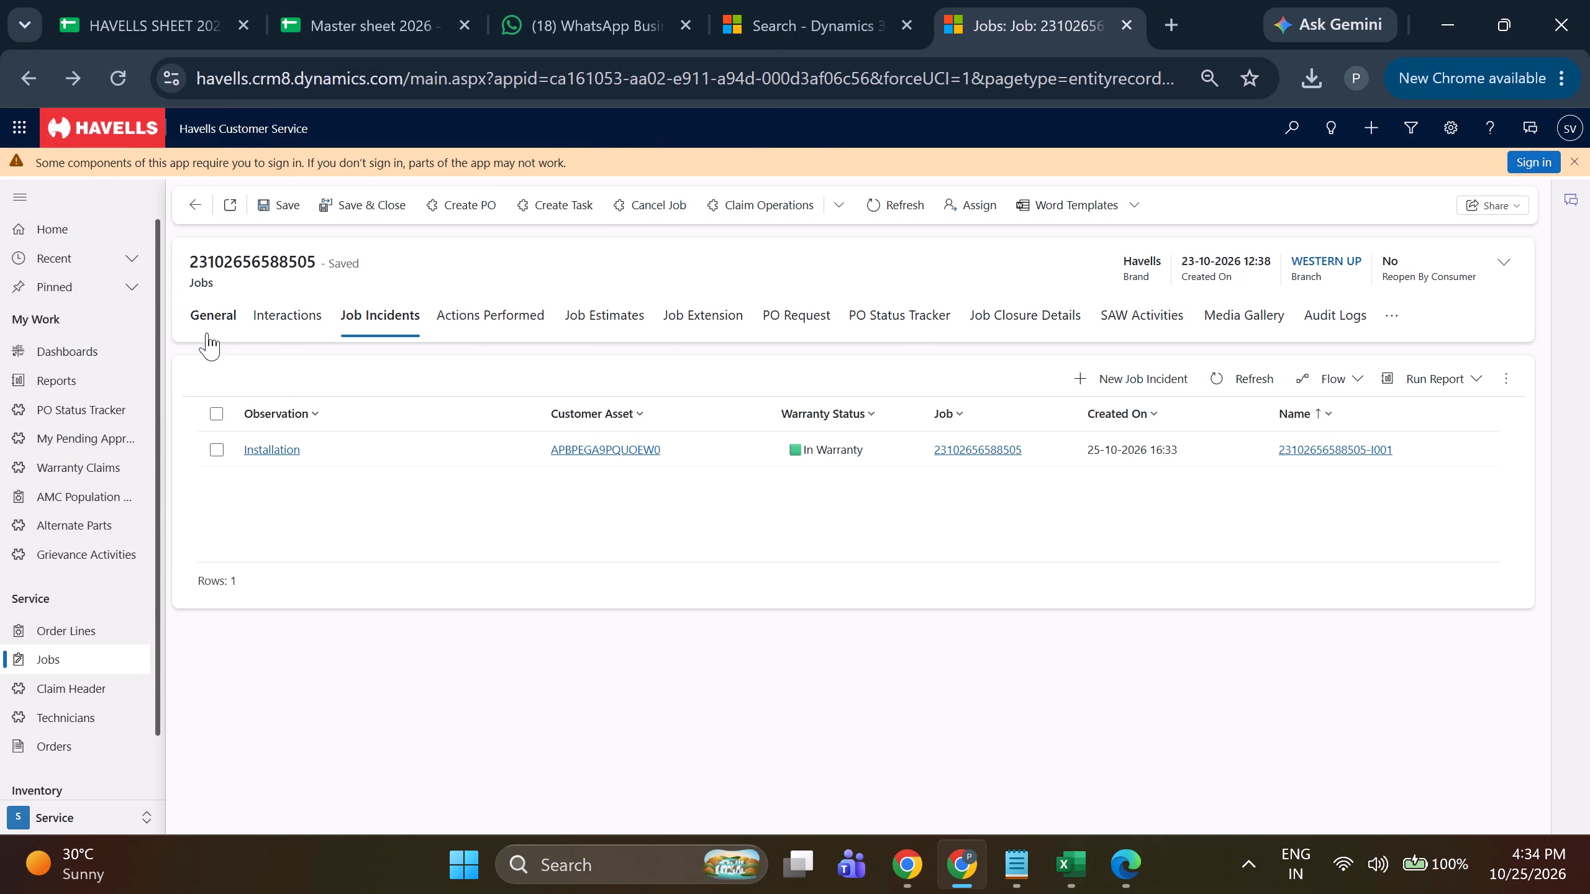
{"action": "left_click", "coordinate": [207, 330]}
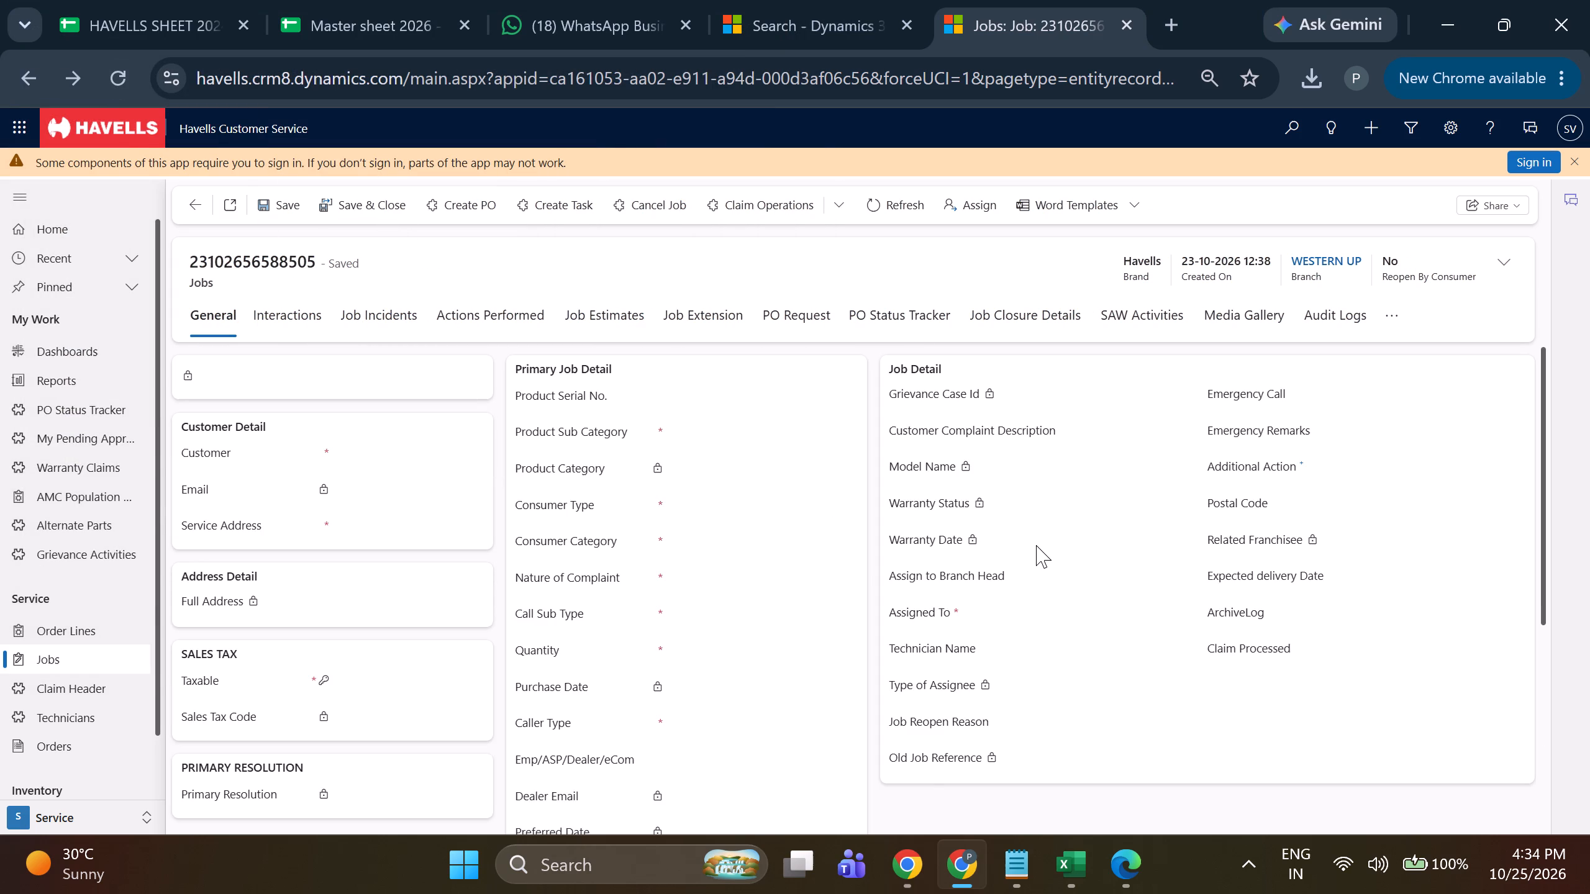
{"action": "scroll", "coordinate": [1065, 626], "scroll_direction": "down", "scroll_amount": 1}
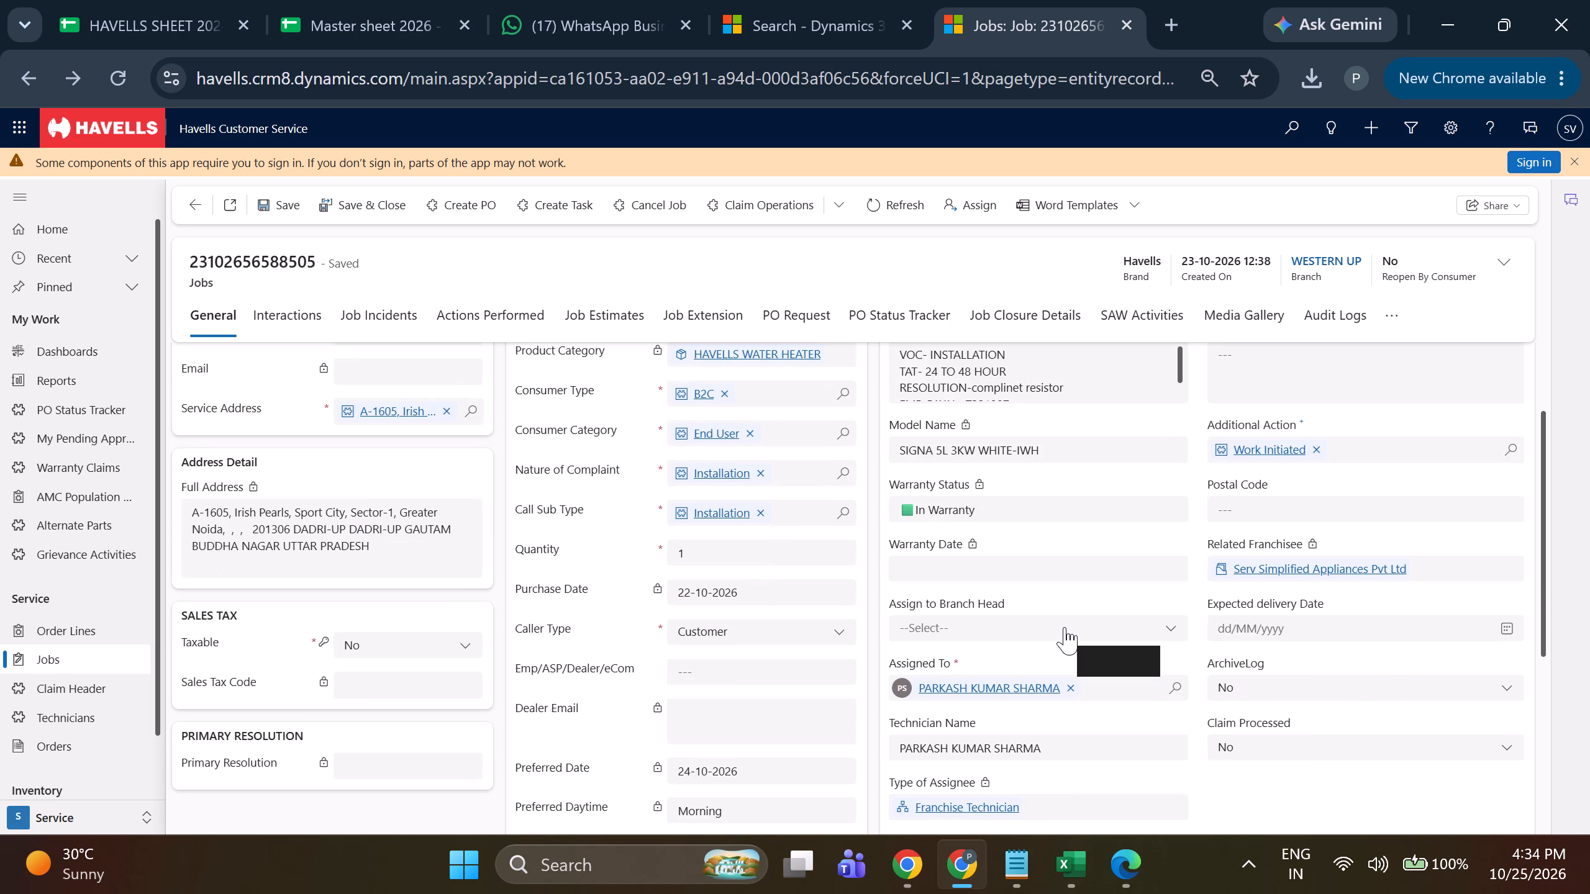
{"action": "scroll", "coordinate": [1036, 595], "scroll_direction": "up", "scroll_amount": 5}
{"action": "left_click", "coordinate": [1022, 343]}
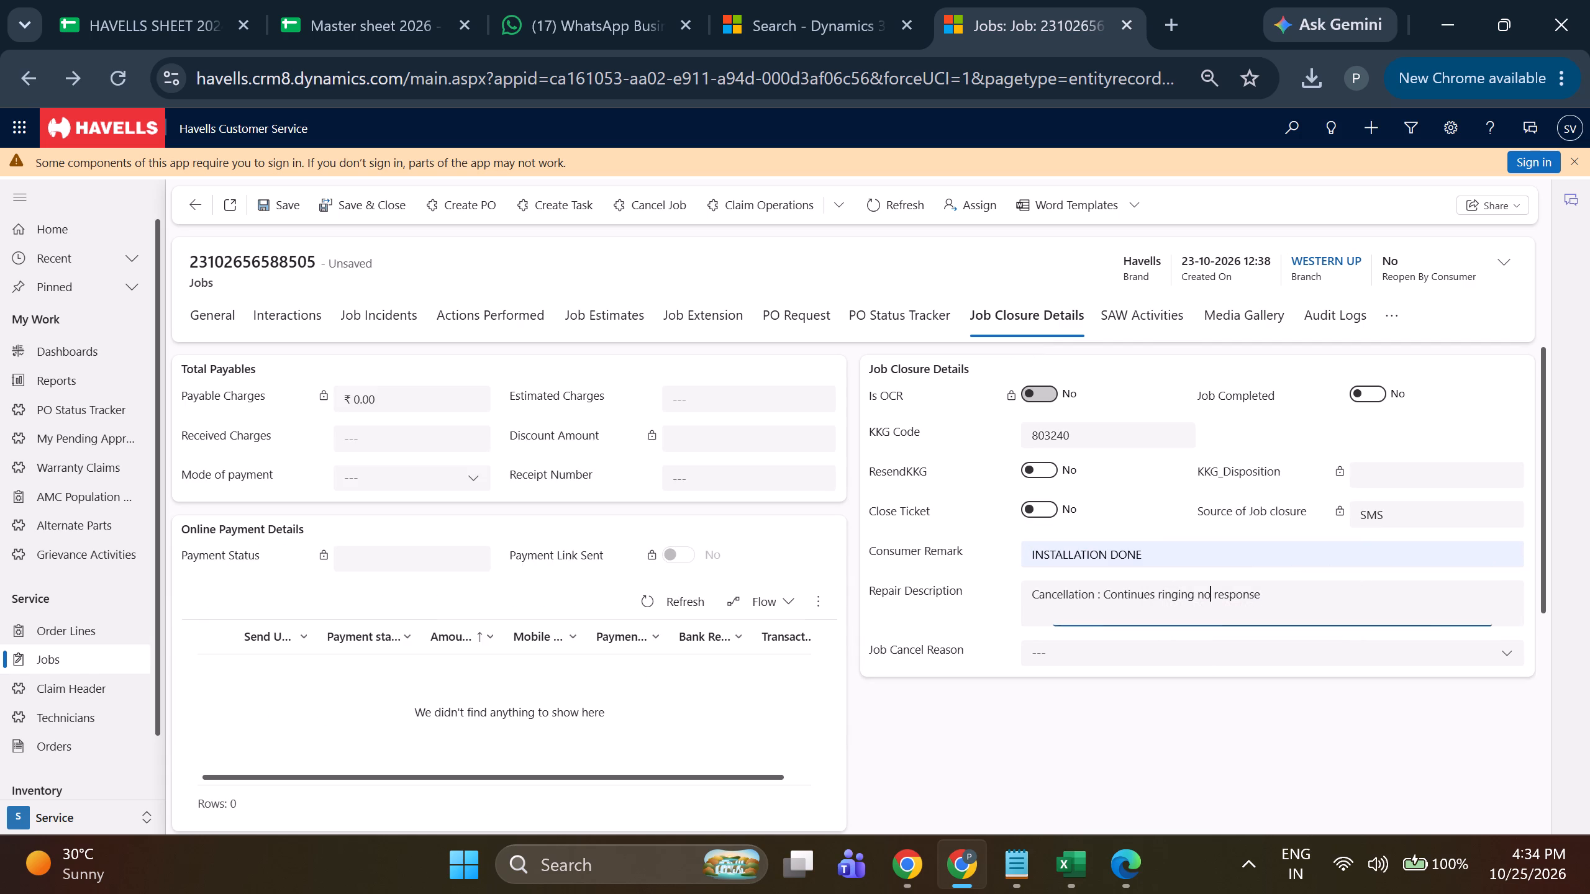
{"action": "key", "text": "ctrl+v"}
Set Job Completed to Yes and save the job.
{"action": "left_click", "coordinate": [1365, 395]}
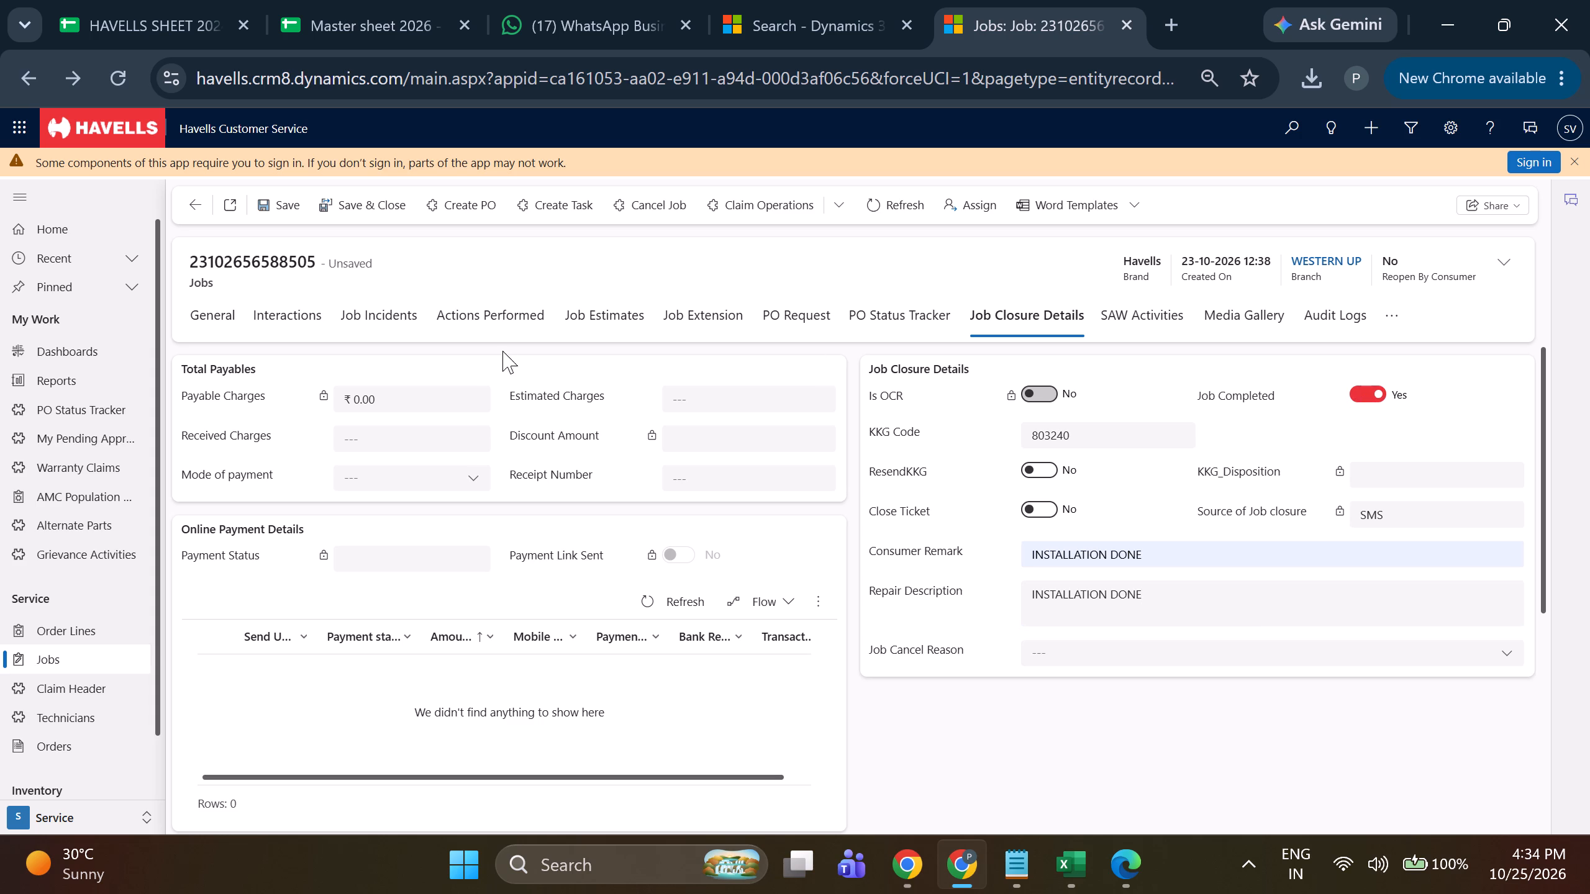
{"action": "left_click", "coordinate": [260, 197]}
Check the job's general details, set Job Completed back to No in the closure details, and save the job.
{"action": "left_click", "coordinate": [196, 314]}
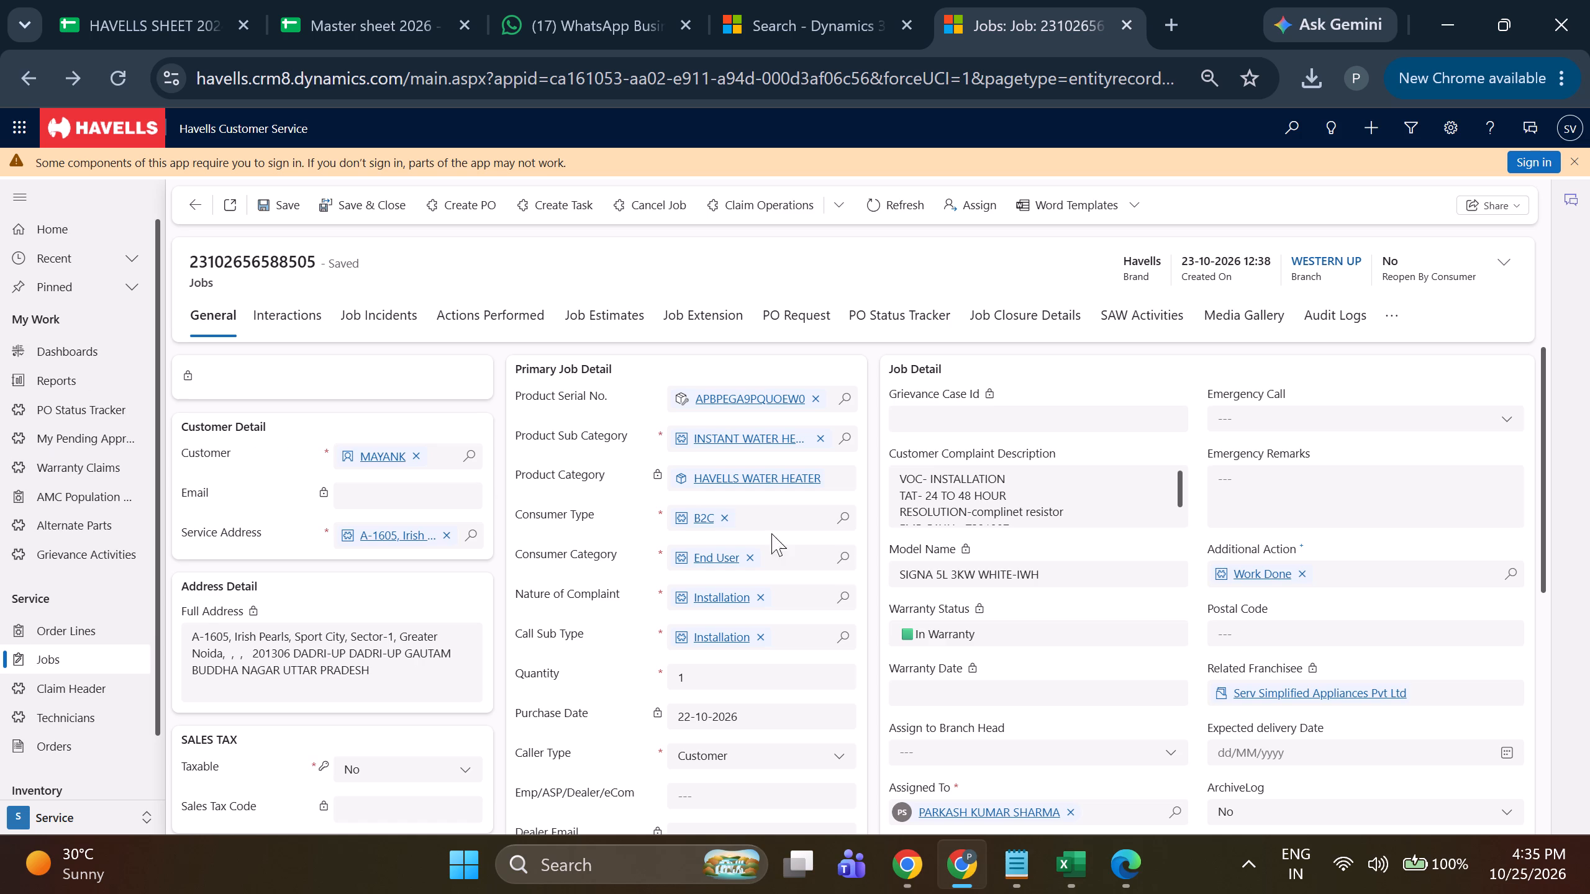
{"action": "scroll", "coordinate": [872, 564], "scroll_direction": "down", "scroll_amount": 1}
{"action": "scroll", "coordinate": [968, 598], "scroll_direction": "up", "scroll_amount": 2}
{"action": "scroll", "coordinate": [1022, 556], "scroll_direction": "up", "scroll_amount": 3}
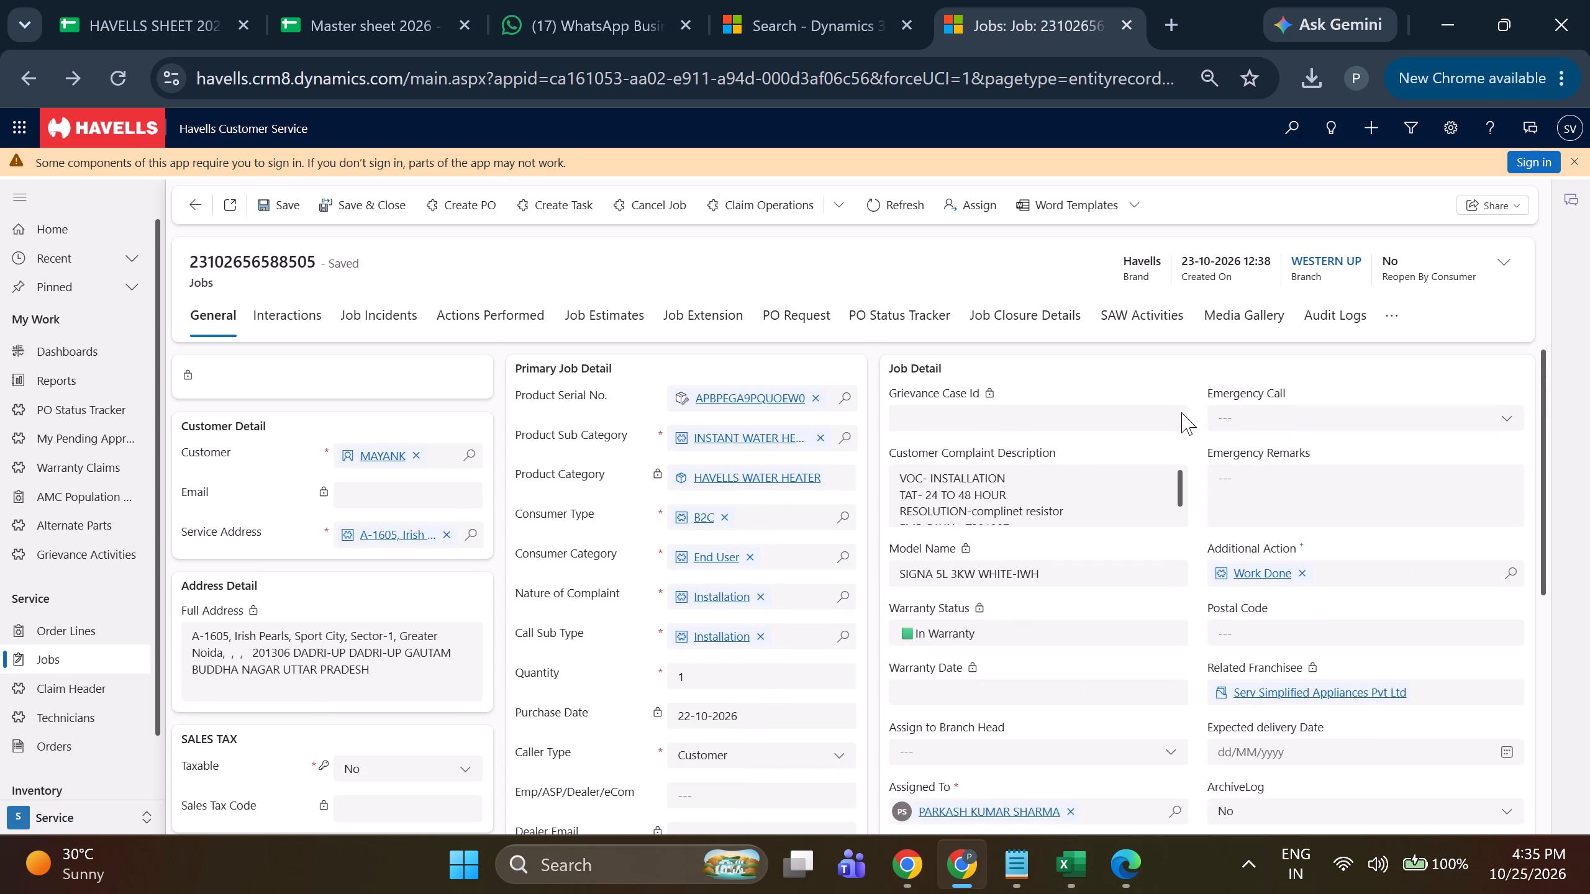
{"action": "left_click", "coordinate": [1020, 330]}
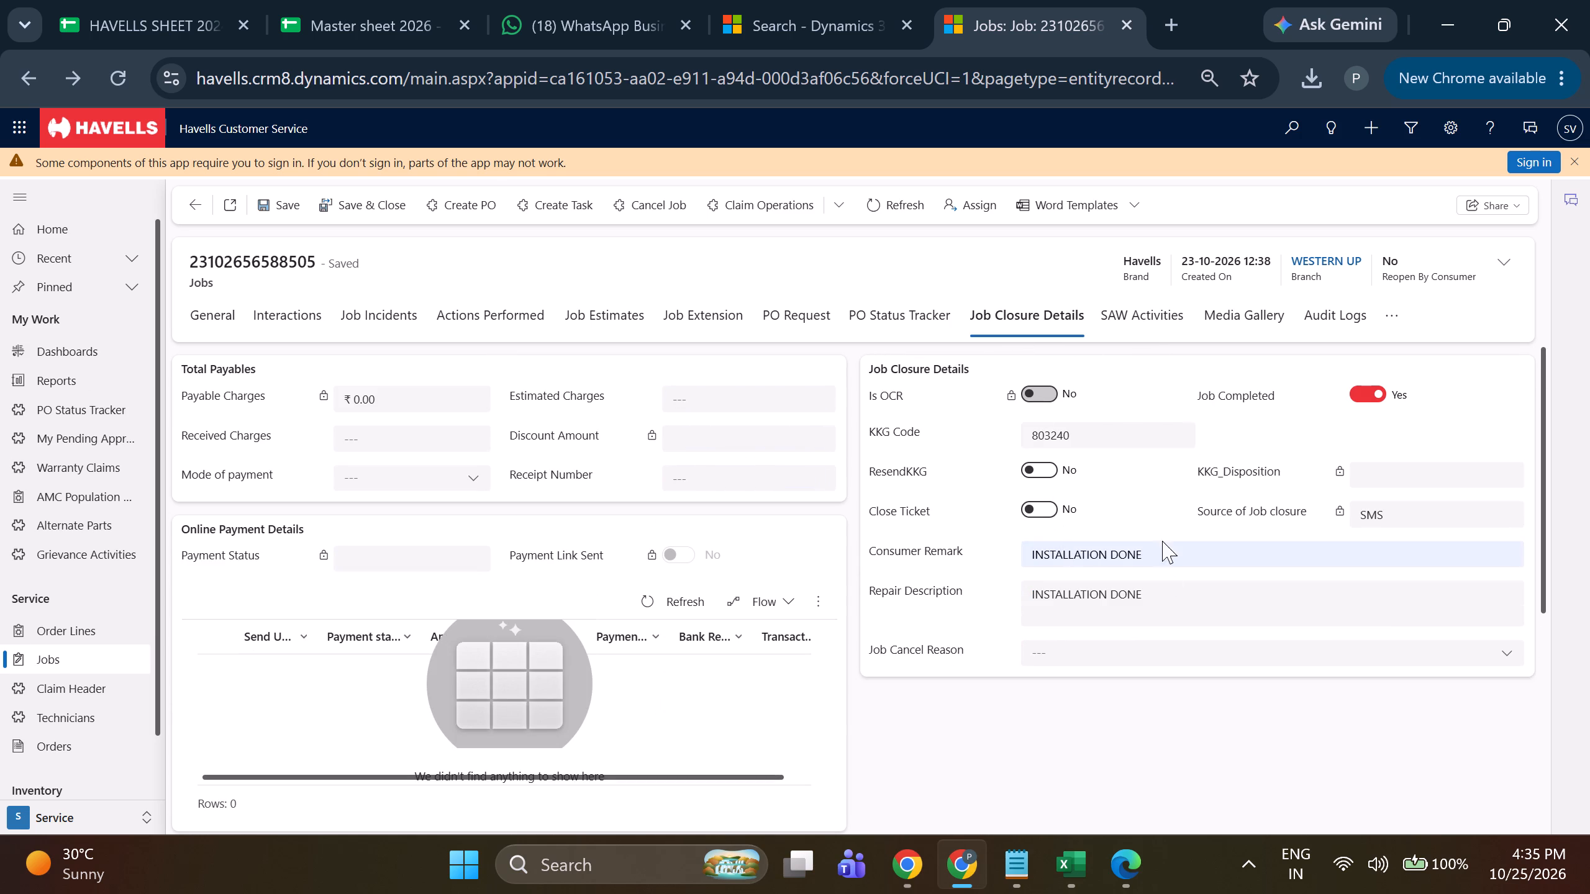
{"action": "left_click", "coordinate": [1375, 386]}
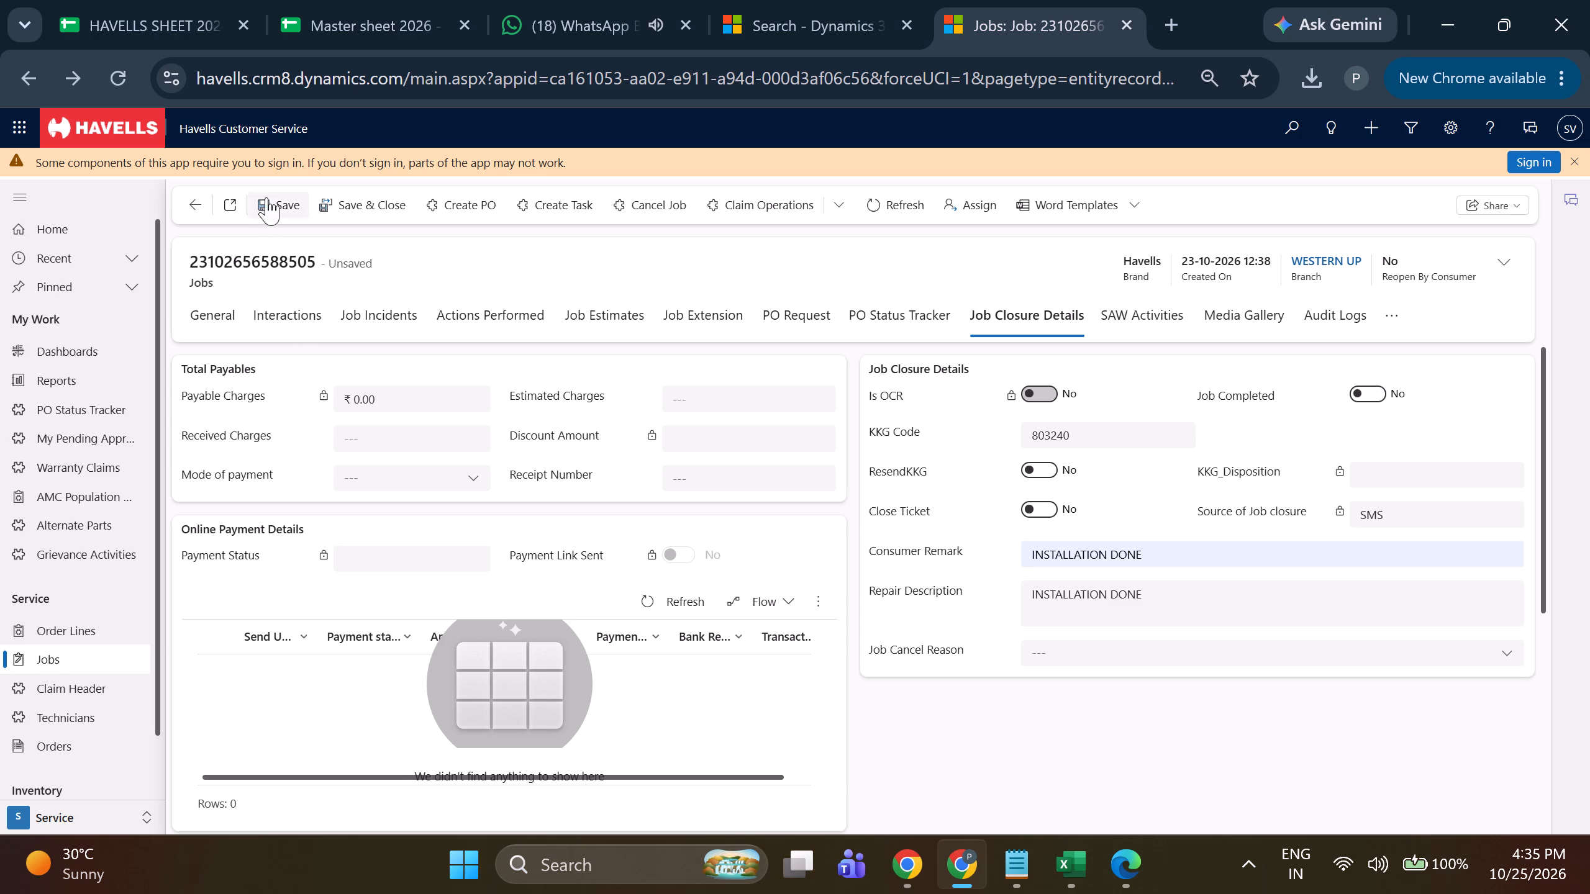
{"action": "left_click", "coordinate": [266, 197]}
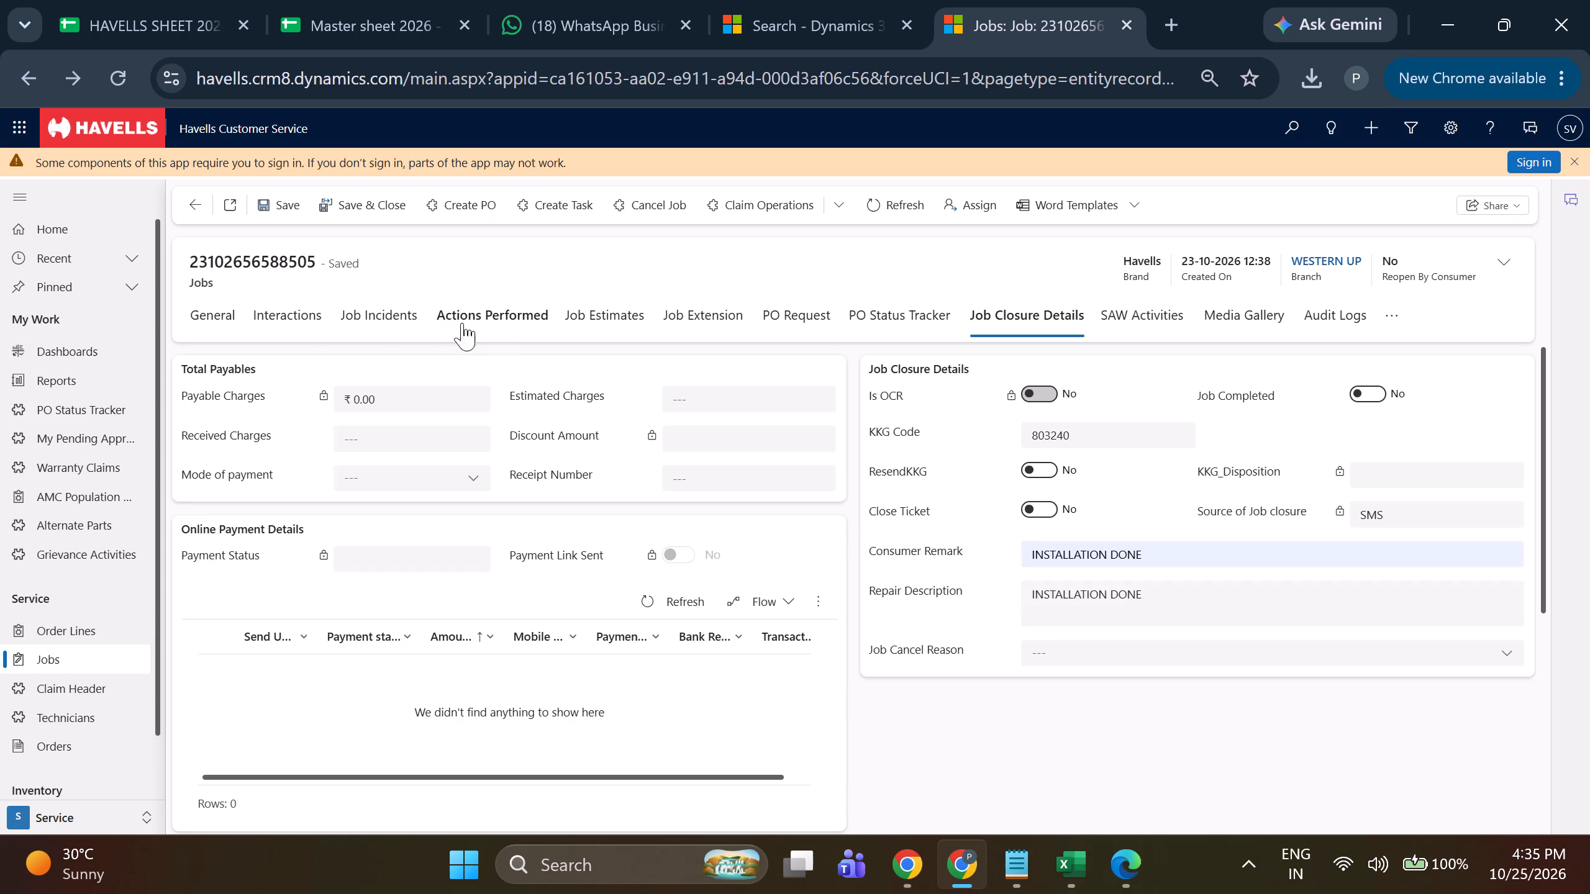
{"action": "left_click", "coordinate": [200, 330]}
{"action": "scroll", "coordinate": [914, 556], "scroll_direction": "down", "scroll_amount": 1}
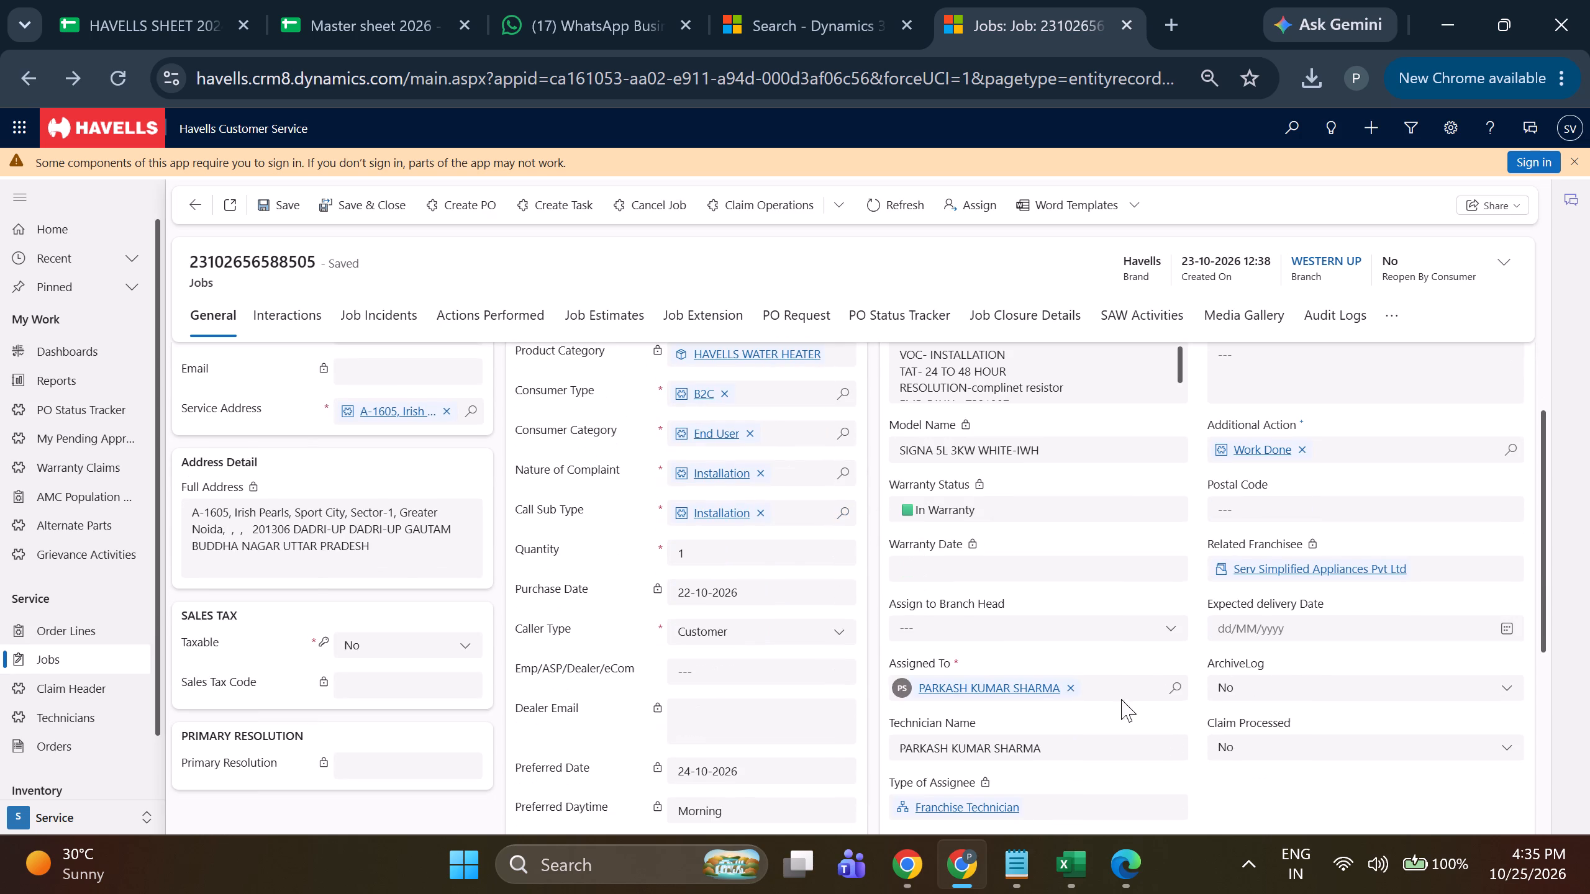
{"action": "left_click", "coordinate": [1179, 686]}
{"action": "scroll", "coordinate": [993, 528], "scroll_direction": "down", "scroll_amount": 2}
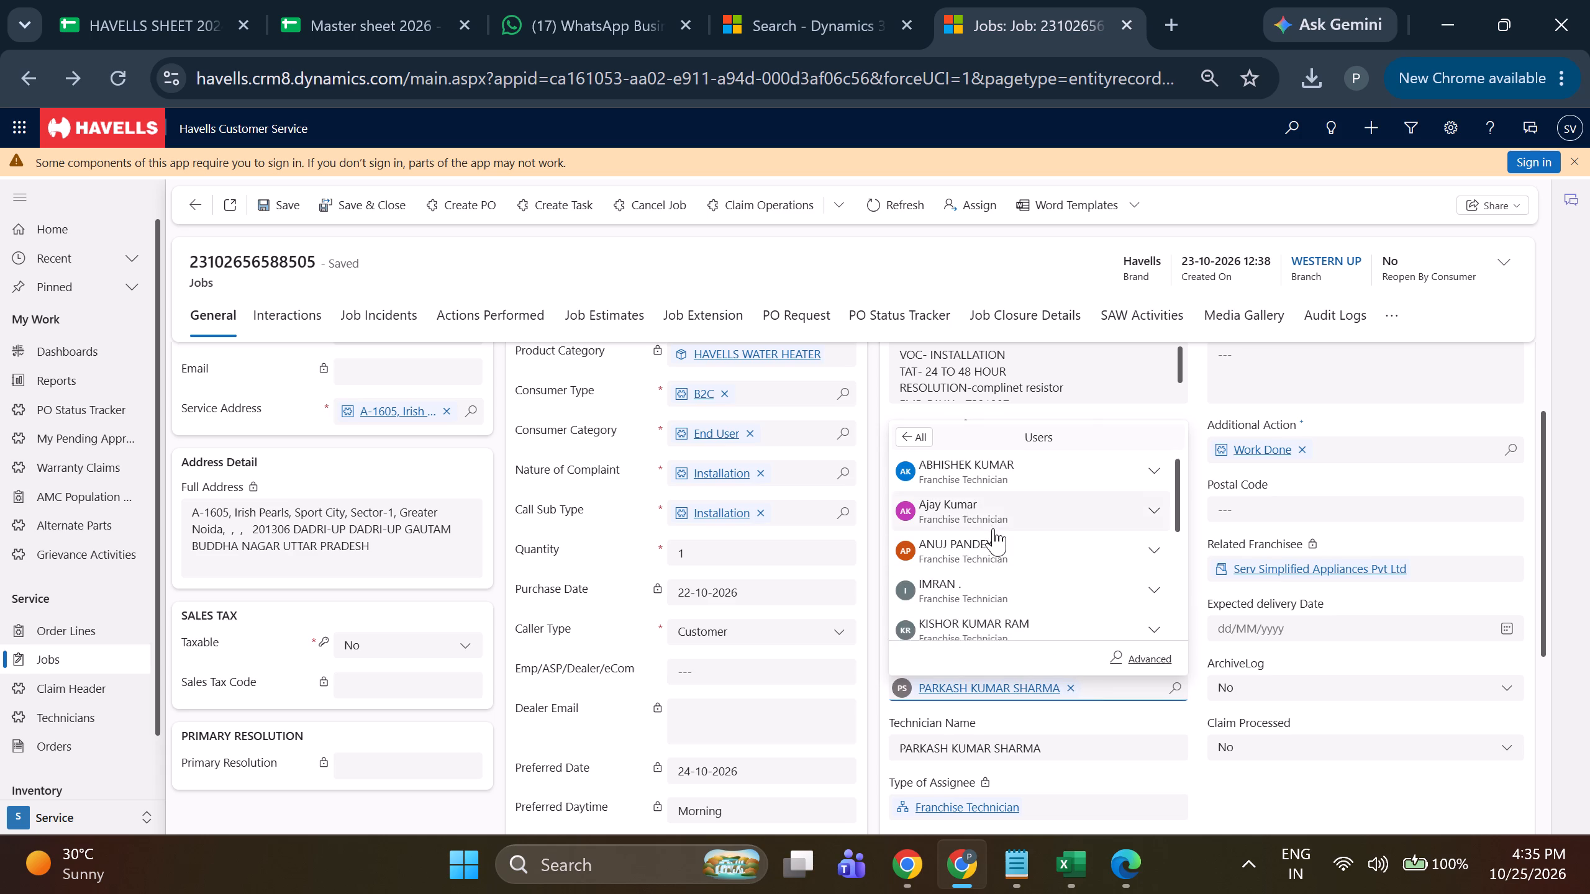
{"action": "scroll", "coordinate": [1033, 582], "scroll_direction": "down", "scroll_amount": 2}
{"action": "scroll", "coordinate": [1025, 583], "scroll_direction": "up", "scroll_amount": 1}
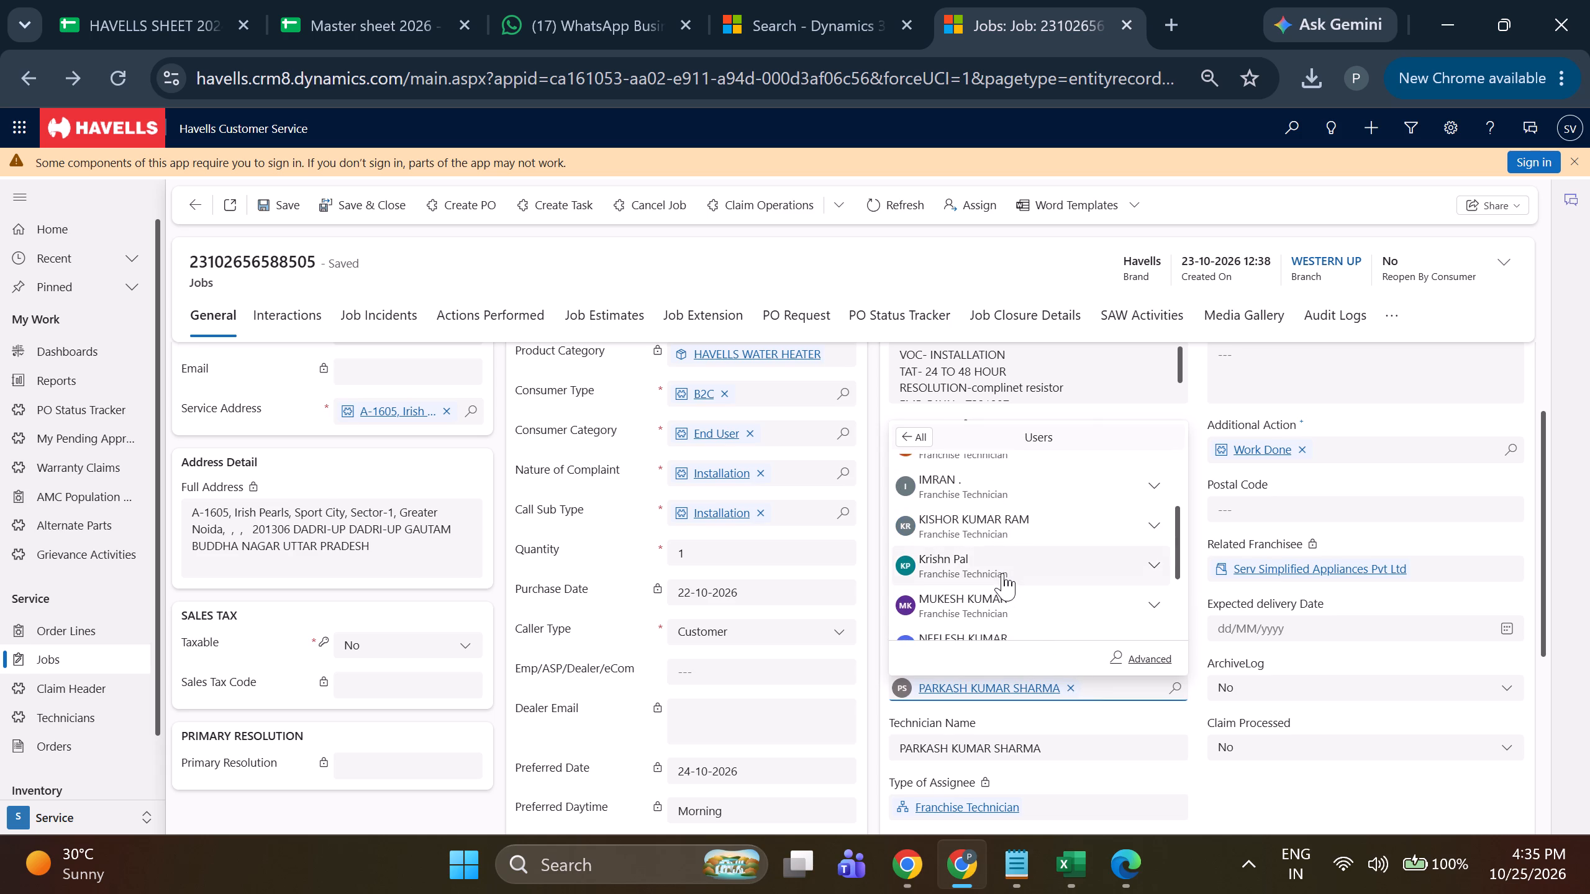
{"action": "scroll", "coordinate": [1002, 573], "scroll_direction": "up", "scroll_amount": 4}
{"action": "scroll", "coordinate": [1008, 574], "scroll_direction": "down", "scroll_amount": 5}
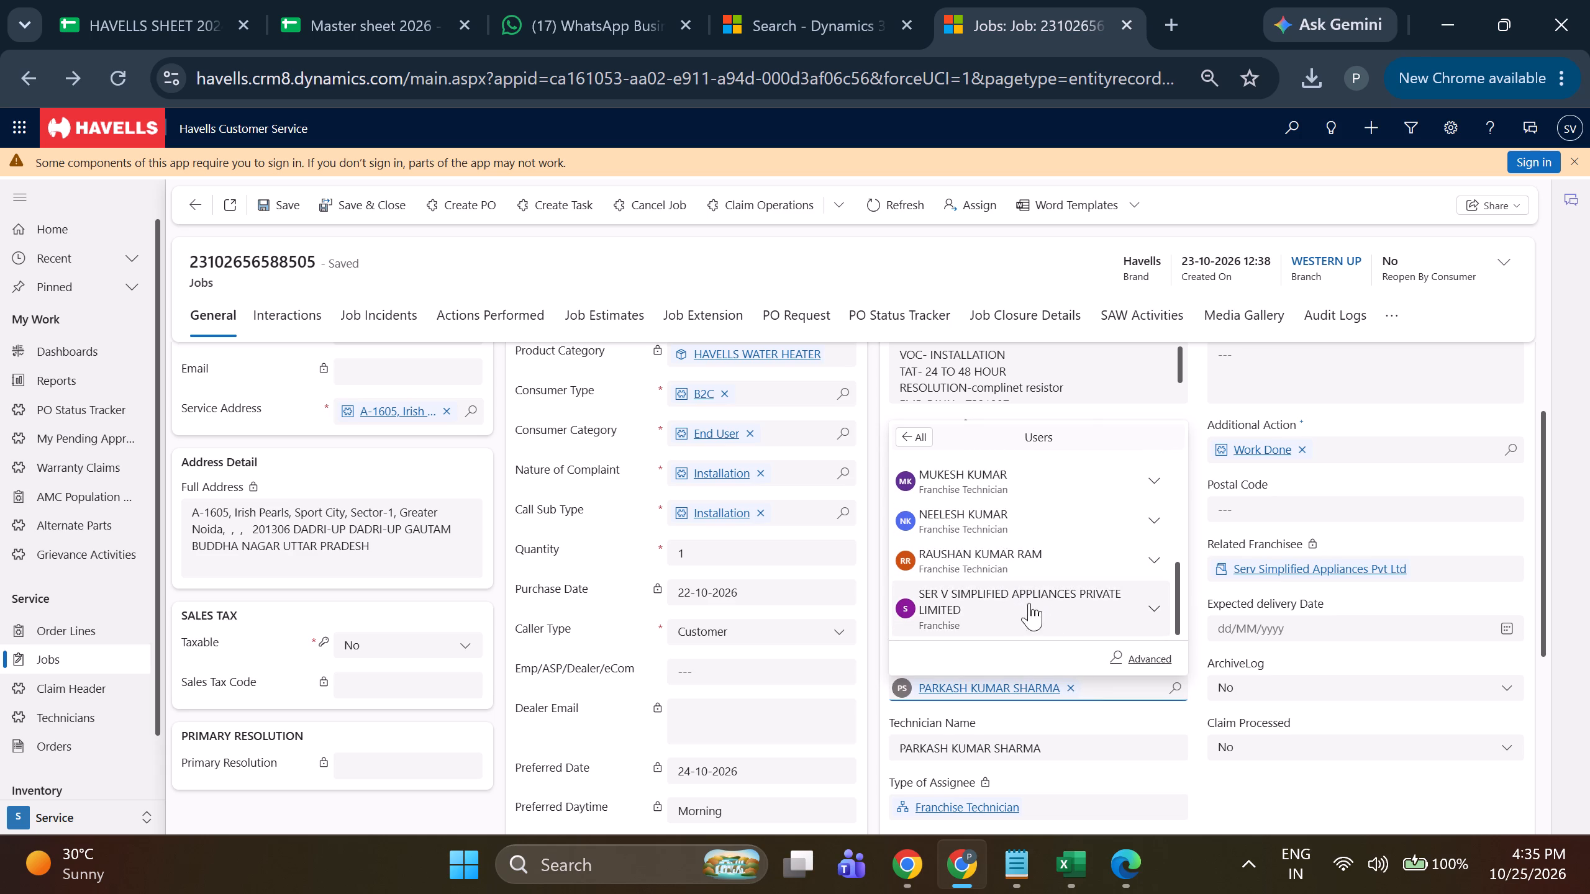
{"action": "scroll", "coordinate": [985, 571], "scroll_direction": "up", "scroll_amount": 3}
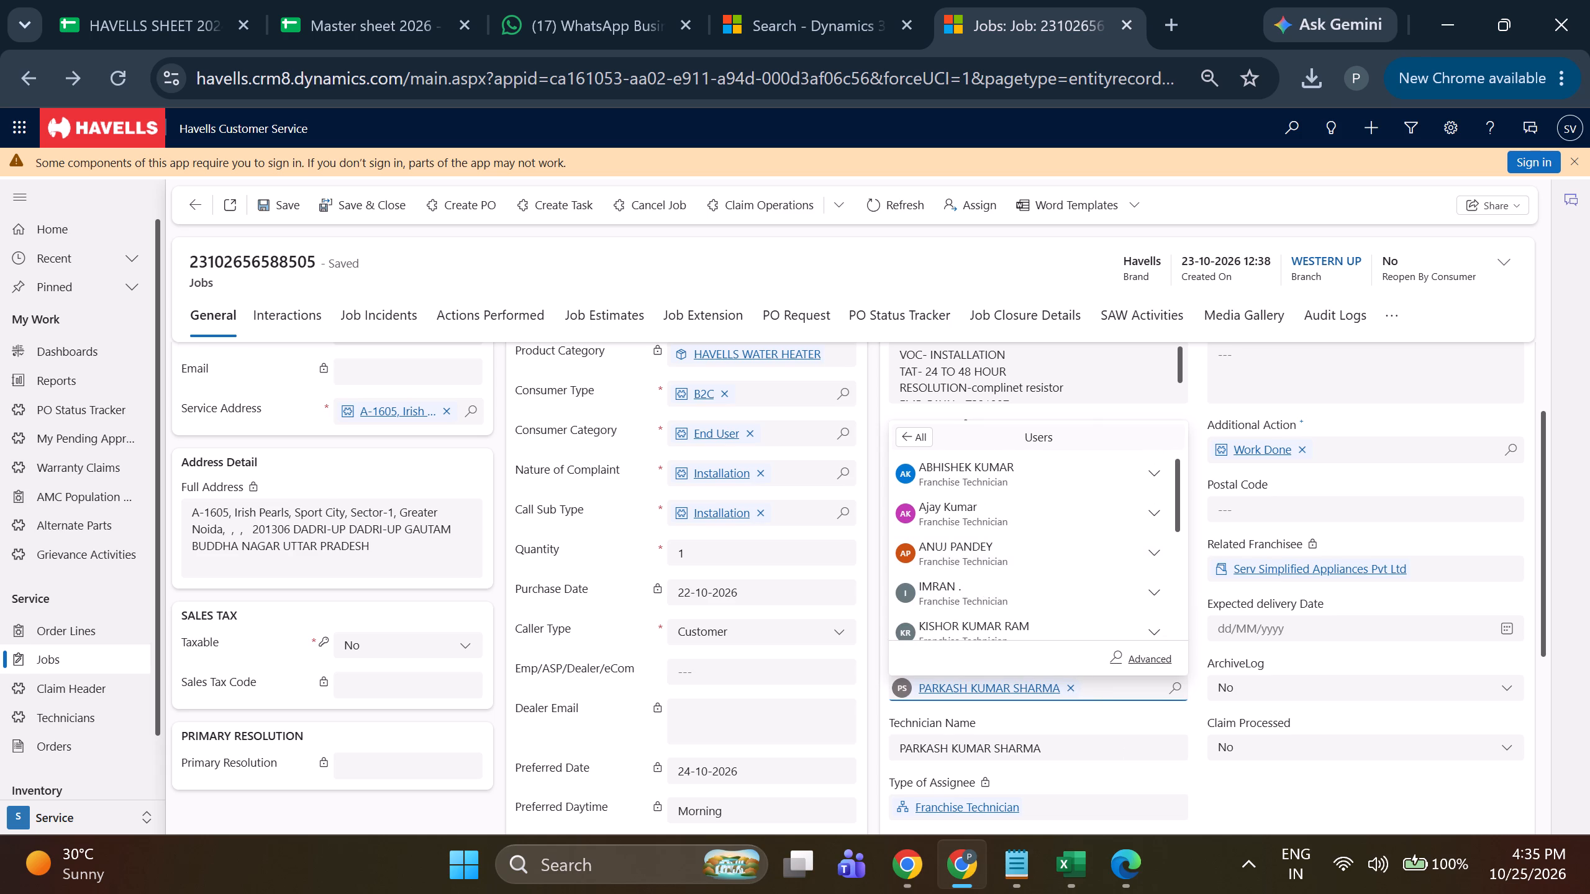
{"action": "left_click", "coordinate": [1217, 784]}
{"action": "scroll", "coordinate": [1077, 771], "scroll_direction": "down", "scroll_amount": 2}
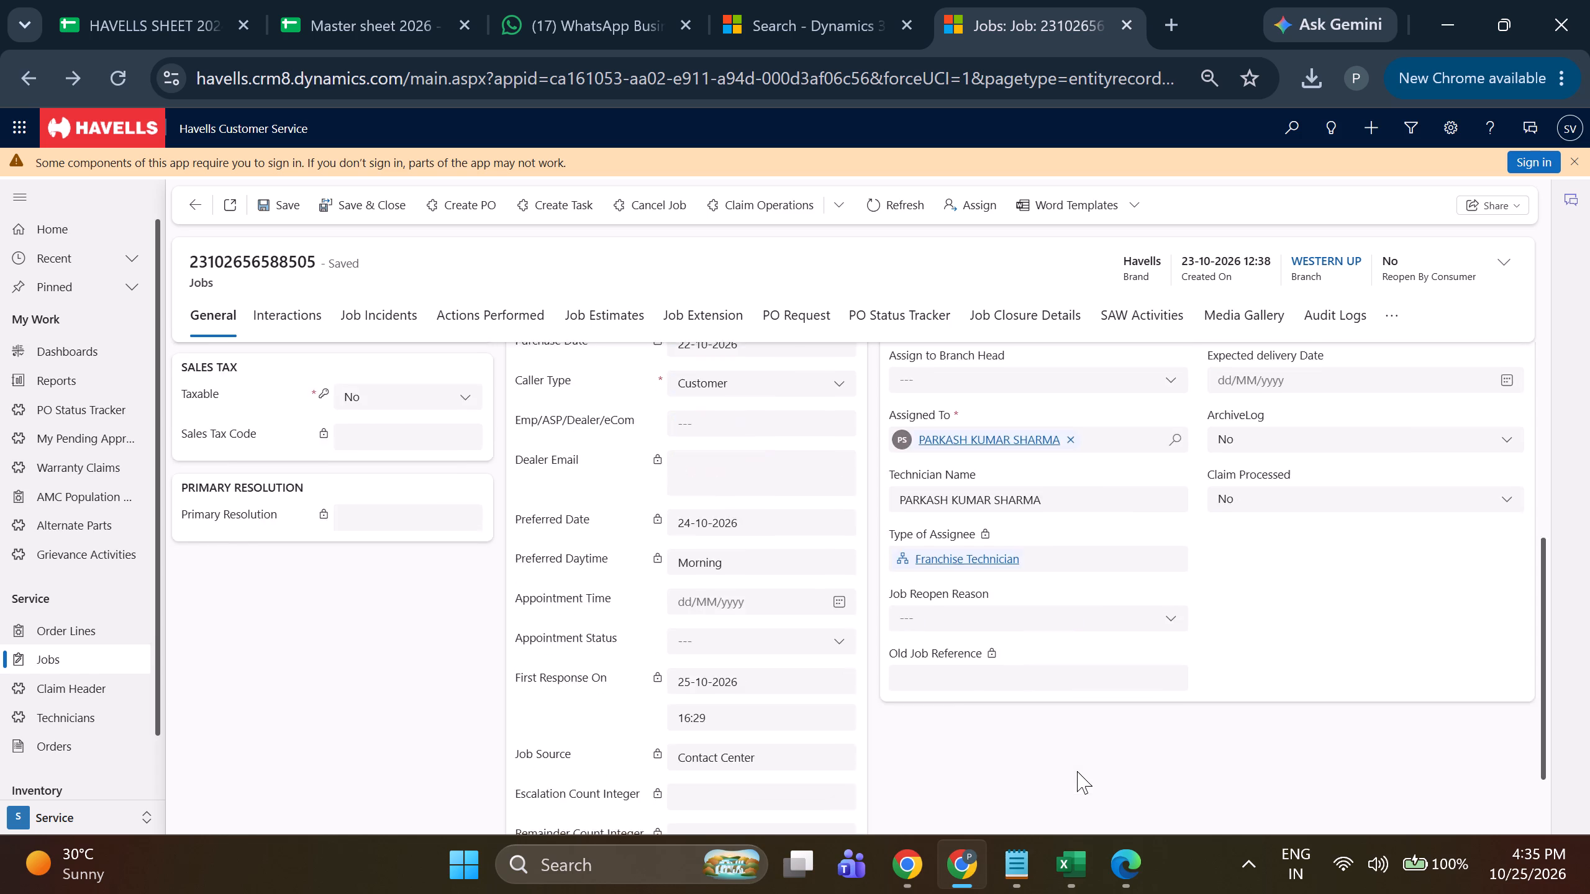
{"action": "scroll", "coordinate": [1077, 771], "scroll_direction": "up", "scroll_amount": 5}
{"action": "scroll", "coordinate": [844, 736], "scroll_direction": "up", "scroll_amount": 4}
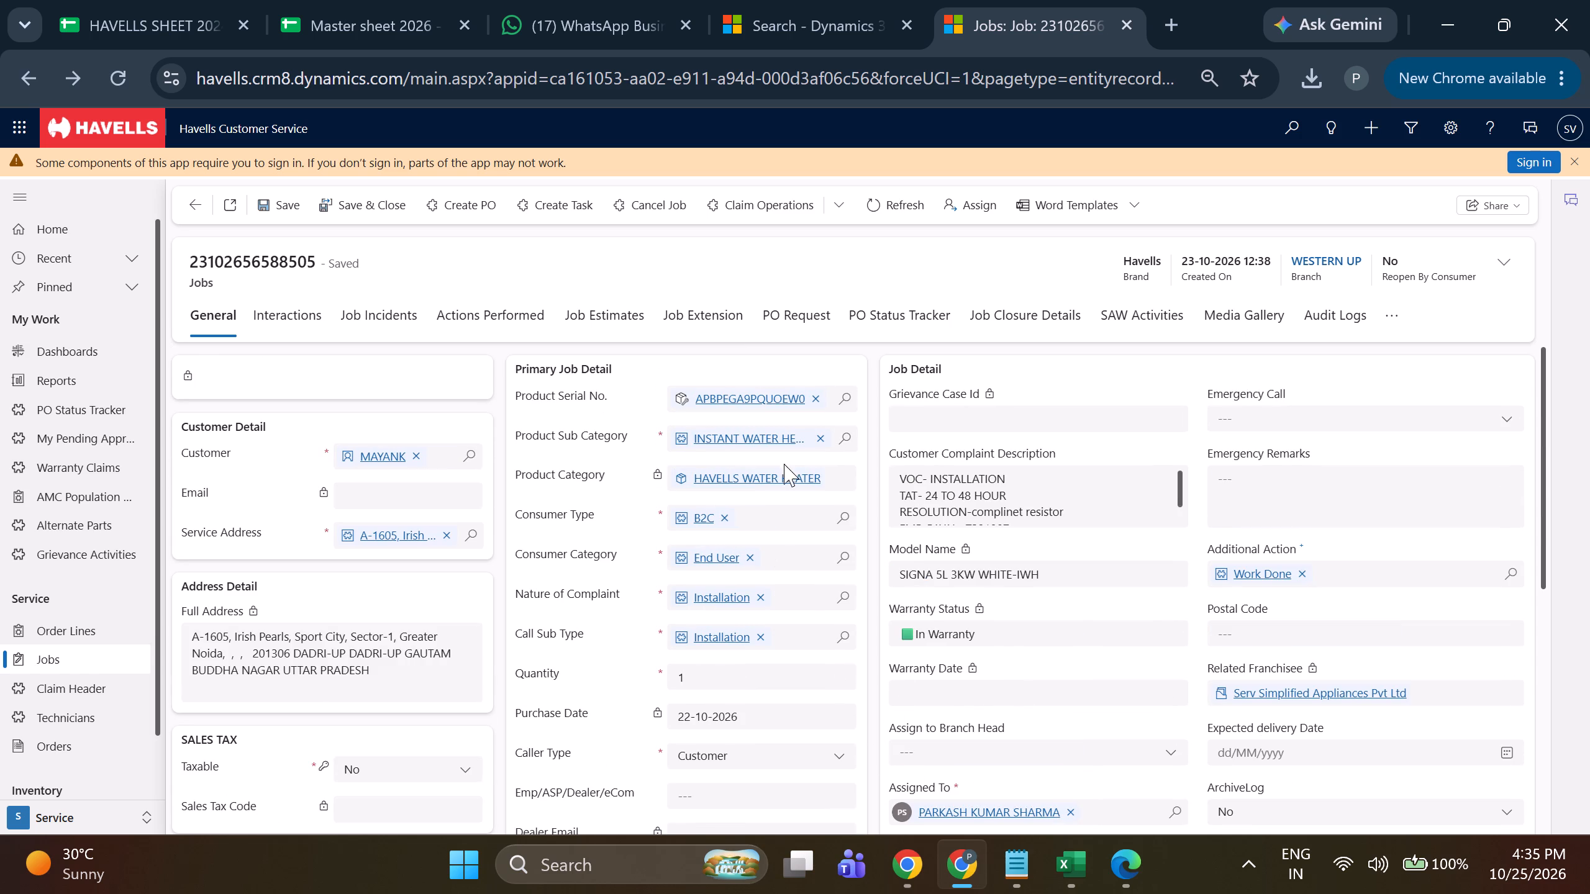
{"action": "left_click", "coordinate": [1045, 322]}
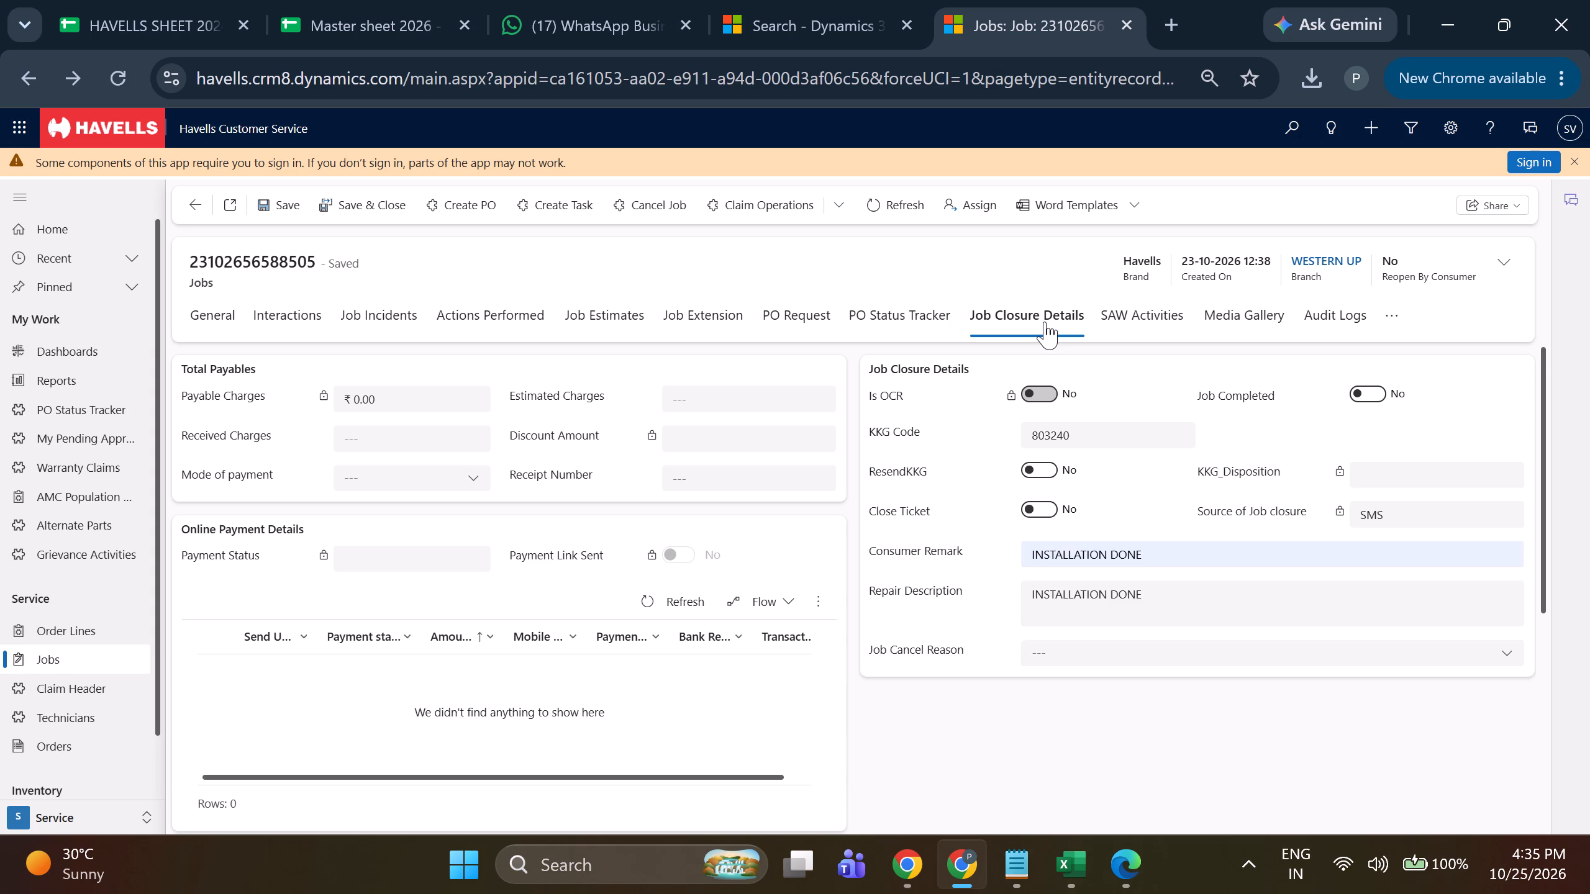
{"action": "left_click", "coordinate": [1361, 392]}
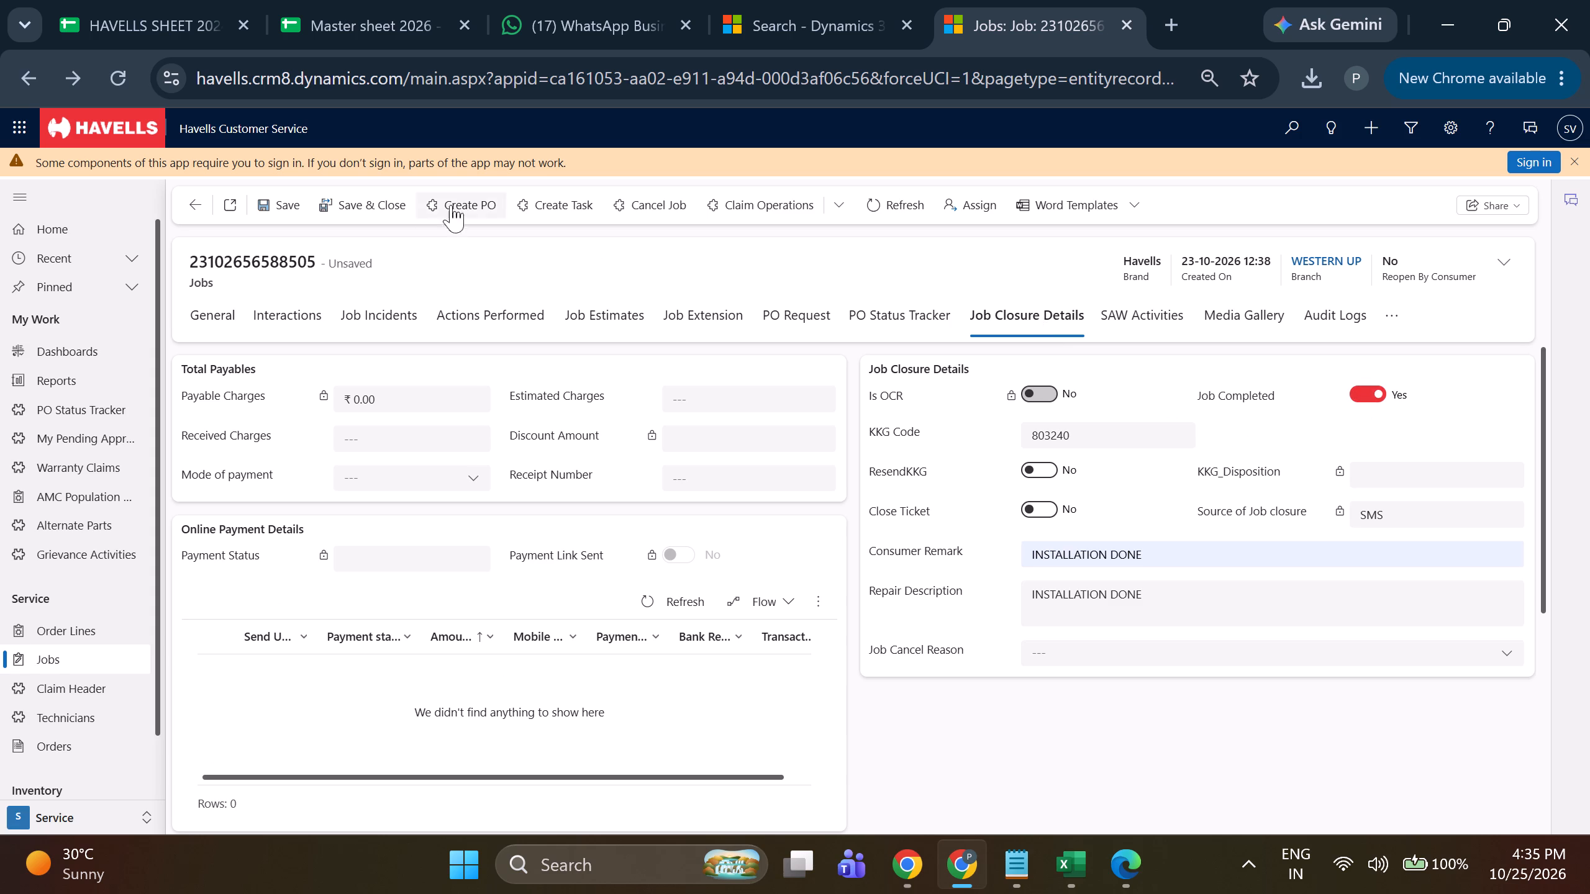
{"action": "left_click", "coordinate": [355, 210]}
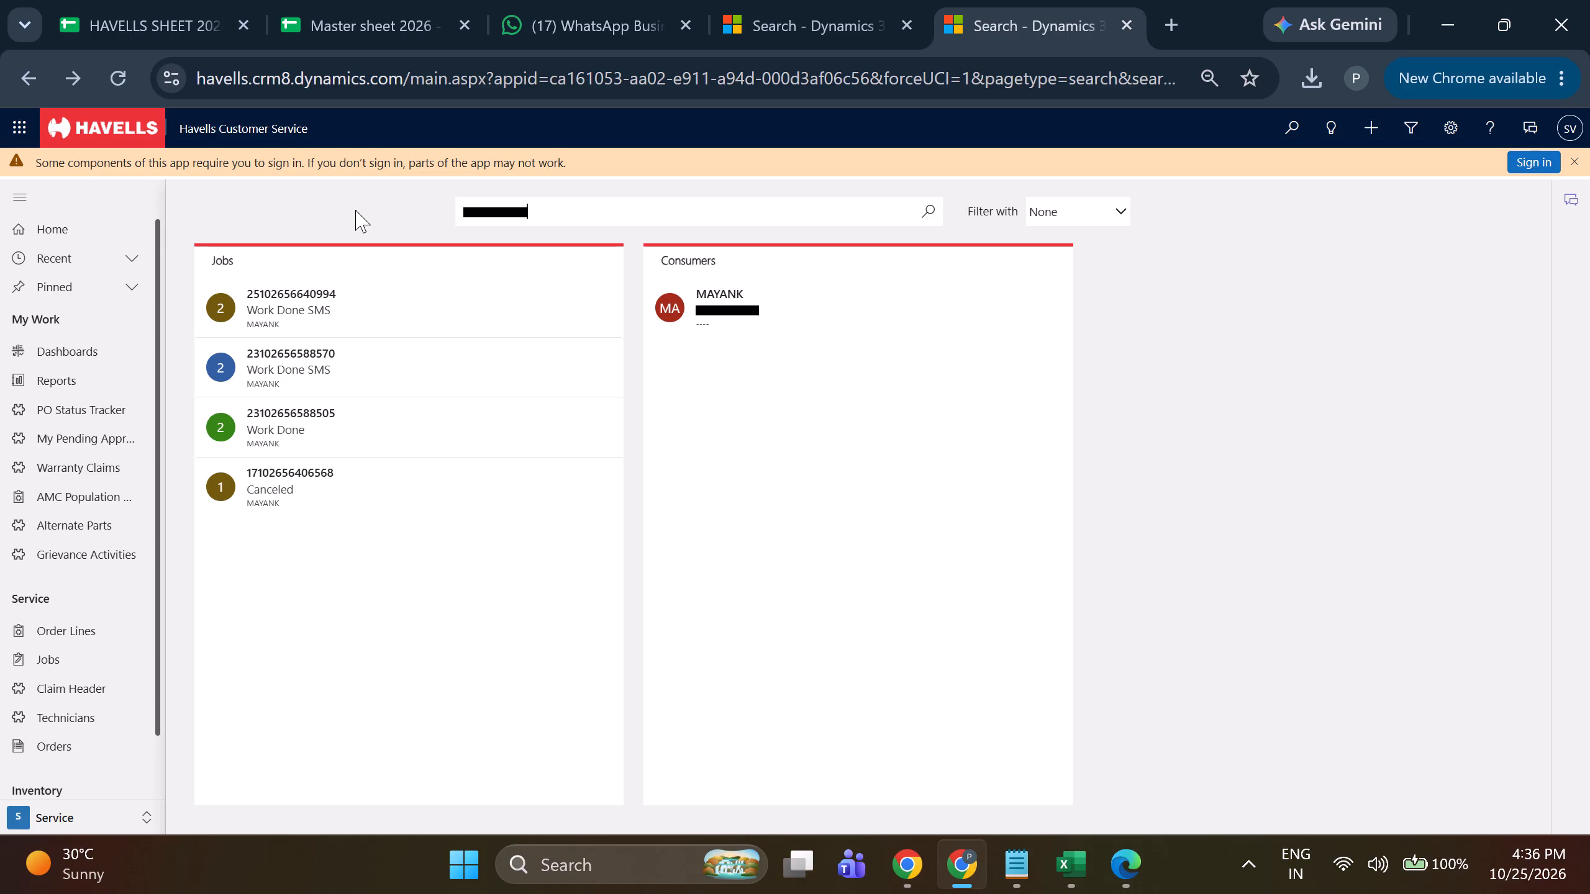
{"action": "left_click", "coordinate": [447, 431]}
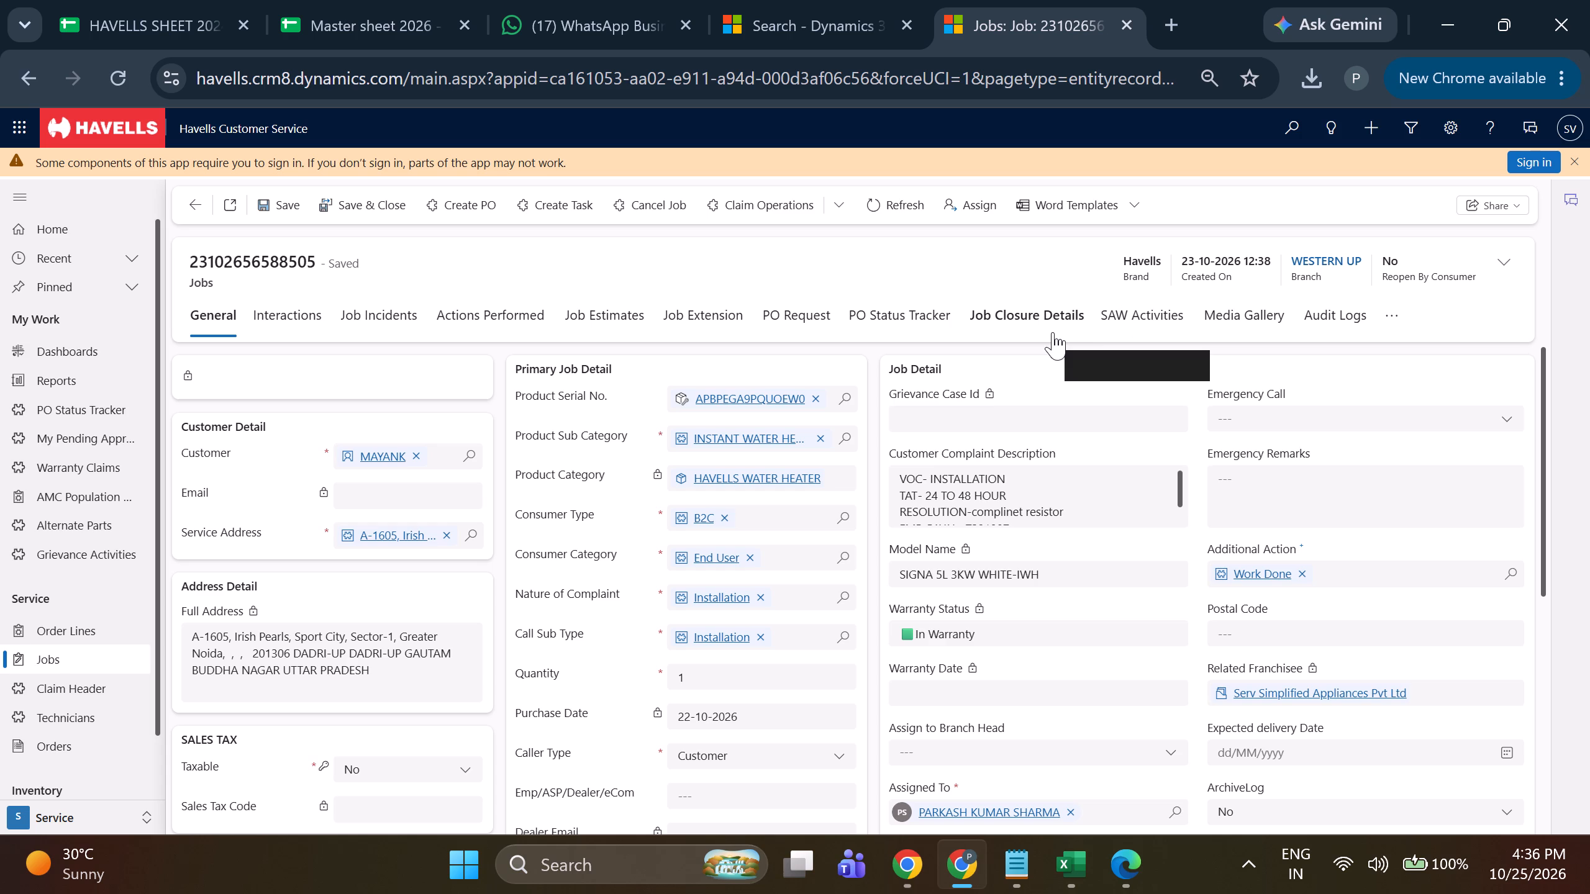
{"action": "left_click", "coordinate": [1019, 336]}
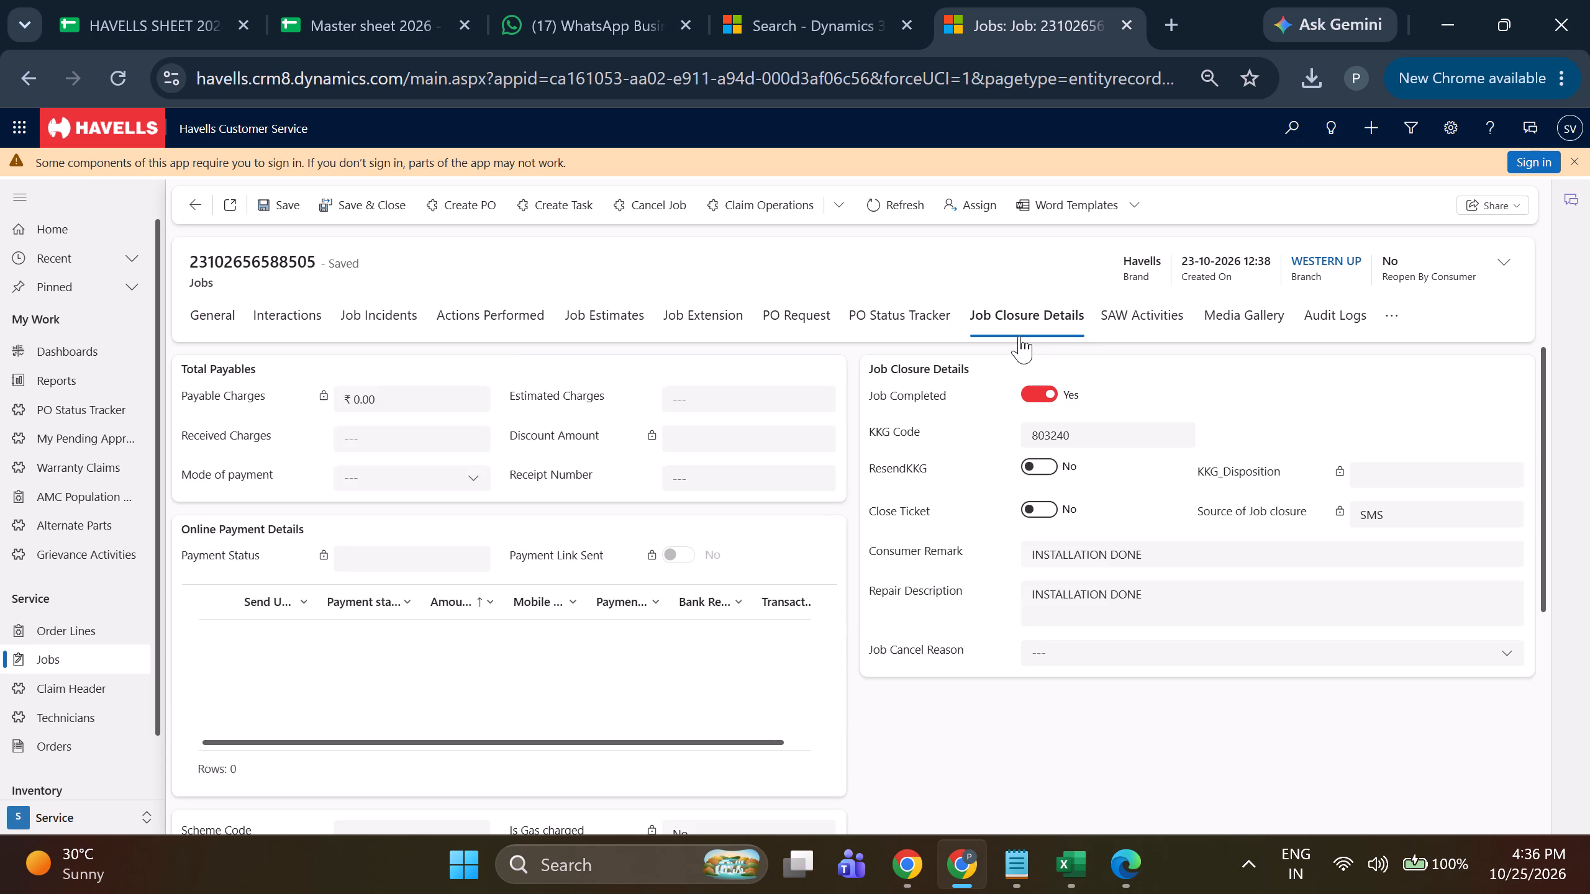
{"action": "left_click", "coordinate": [1053, 507]}
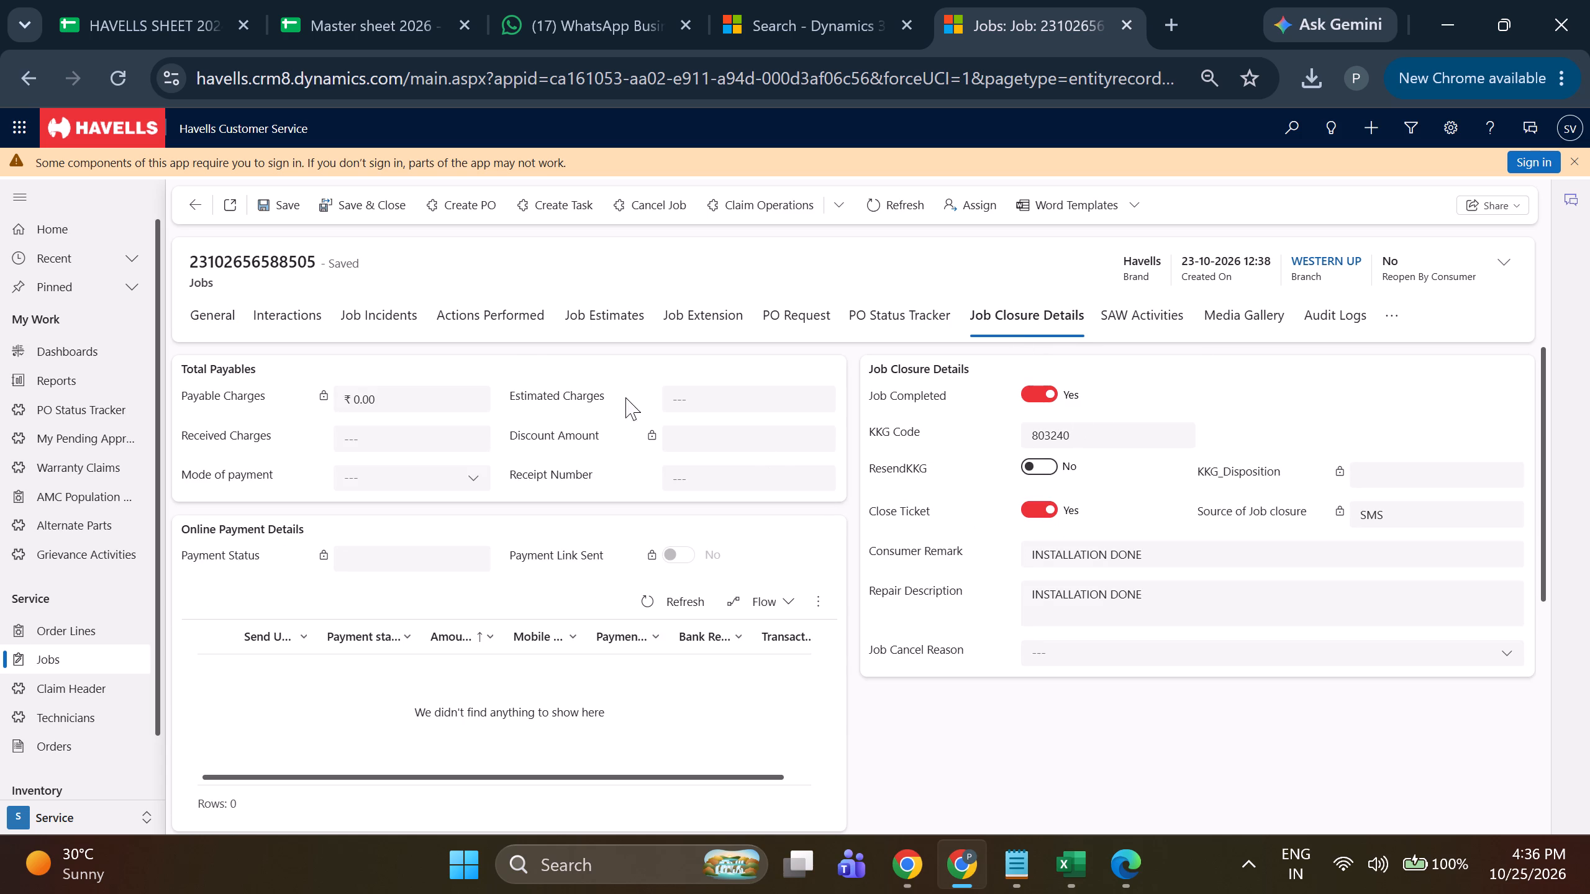
{"action": "left_click", "coordinate": [380, 210]}
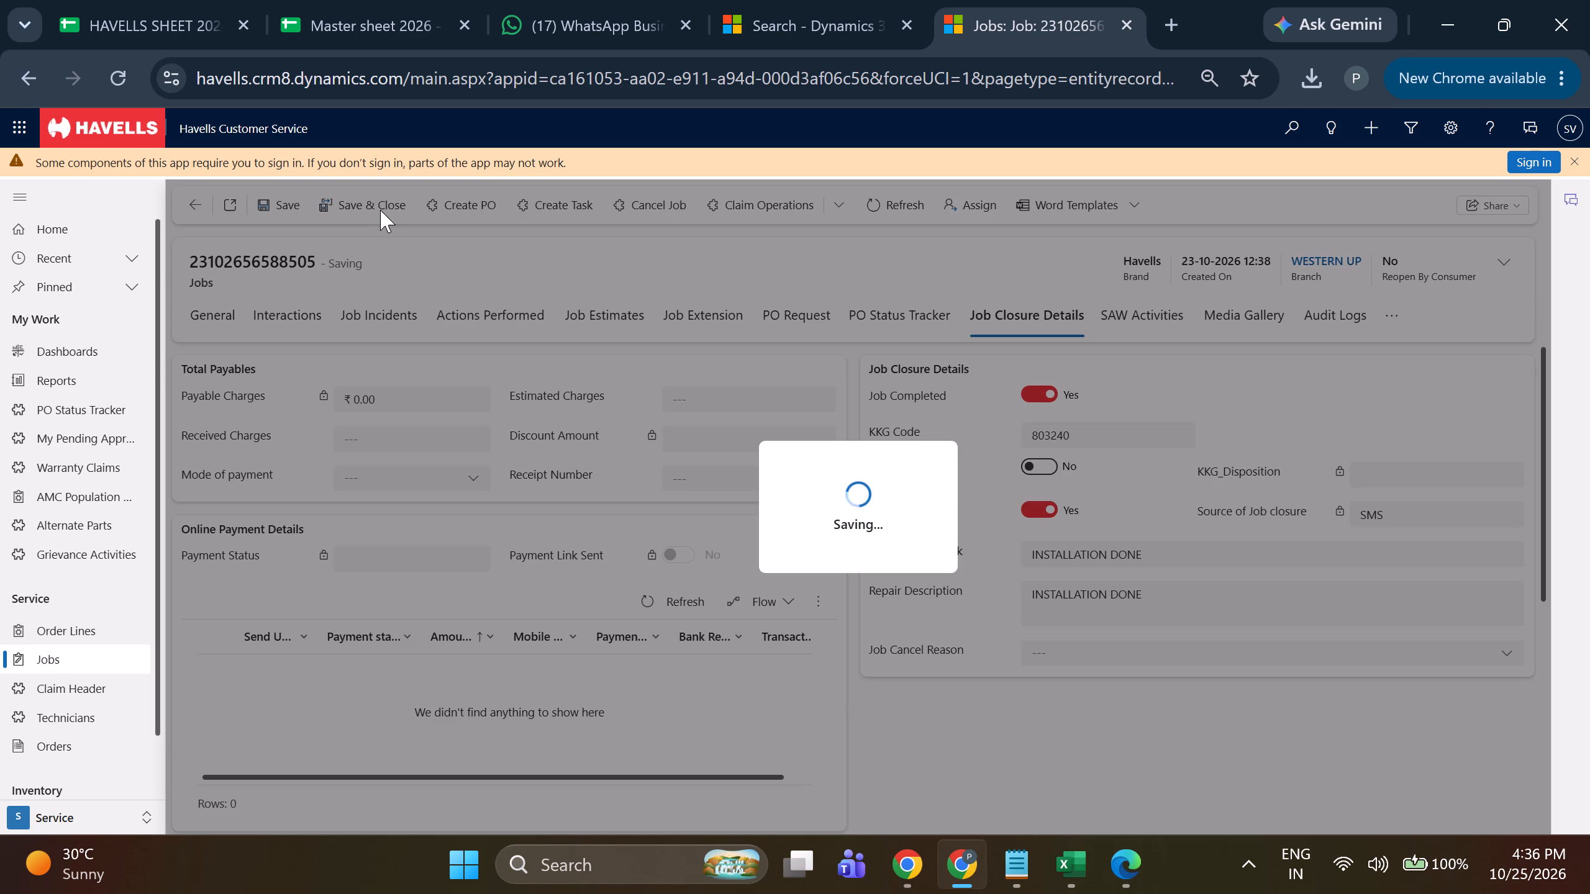
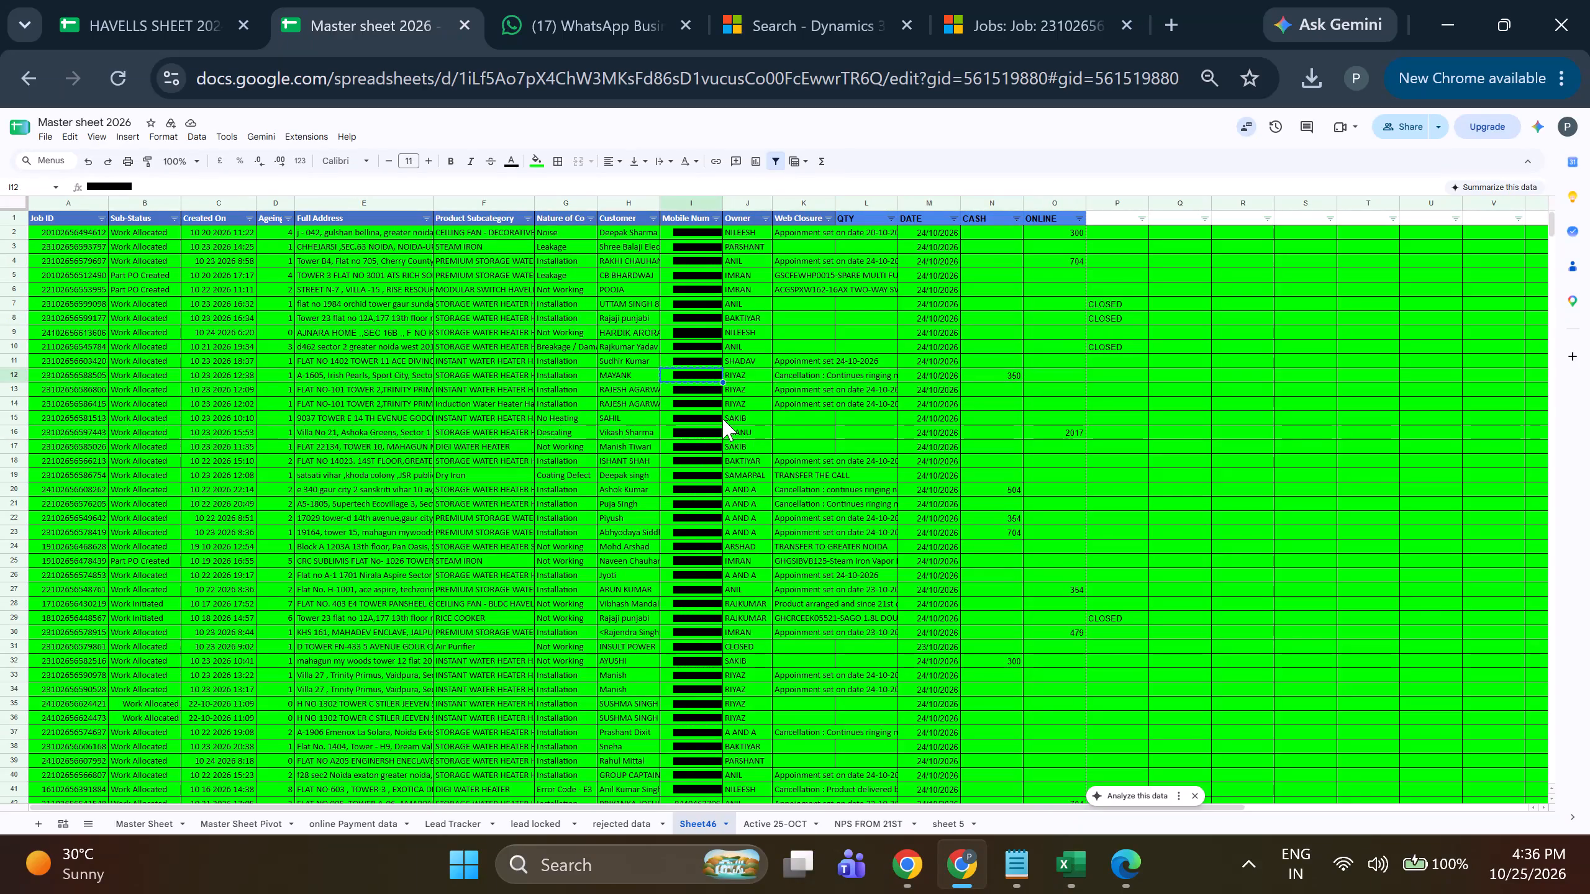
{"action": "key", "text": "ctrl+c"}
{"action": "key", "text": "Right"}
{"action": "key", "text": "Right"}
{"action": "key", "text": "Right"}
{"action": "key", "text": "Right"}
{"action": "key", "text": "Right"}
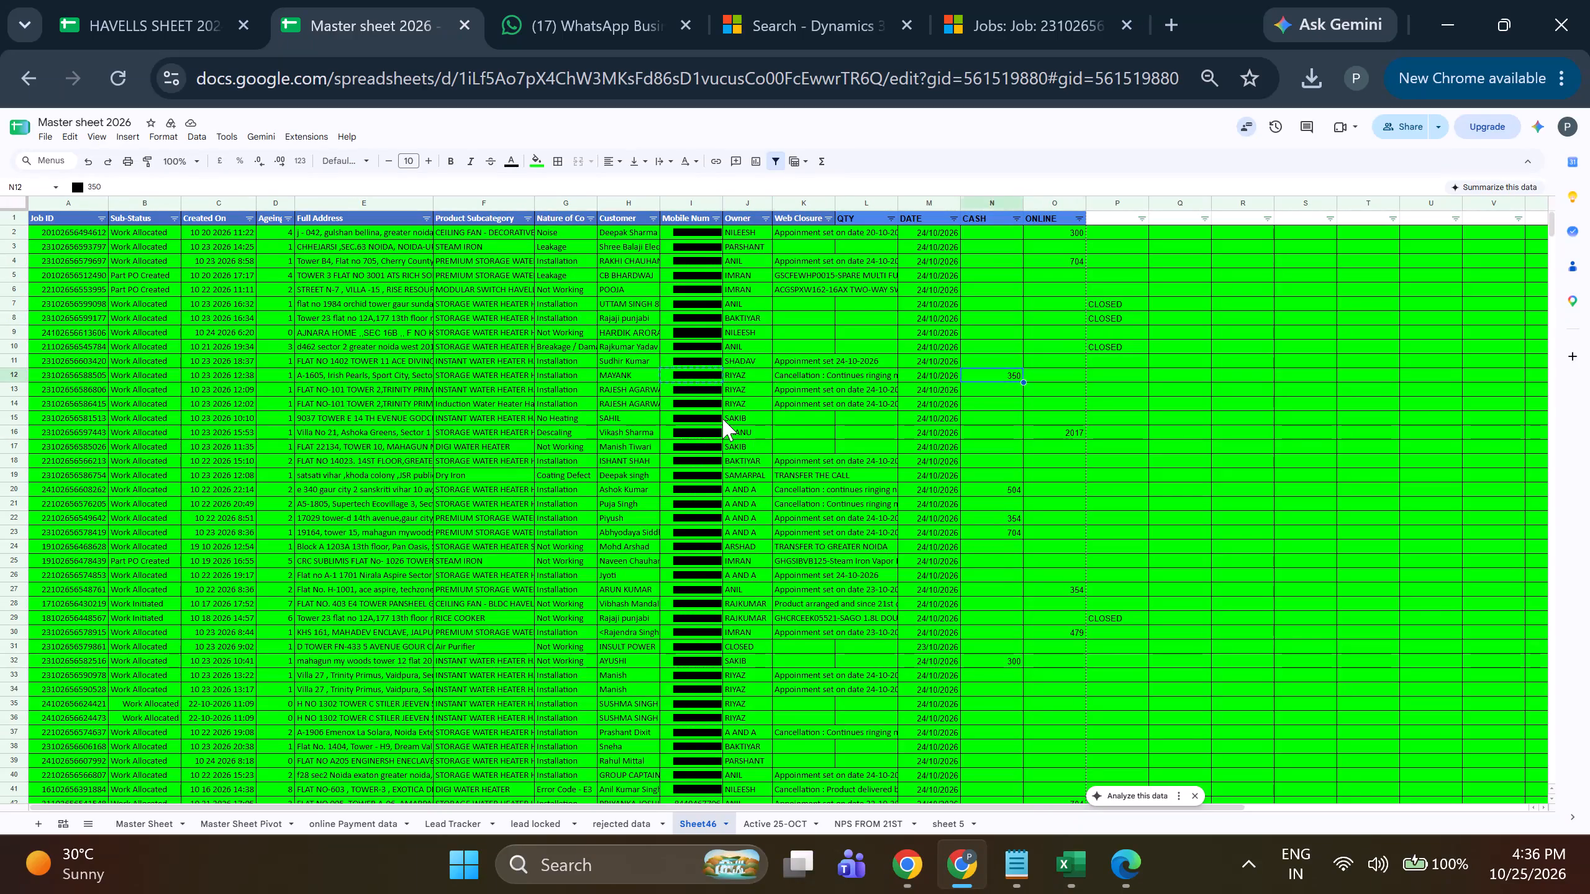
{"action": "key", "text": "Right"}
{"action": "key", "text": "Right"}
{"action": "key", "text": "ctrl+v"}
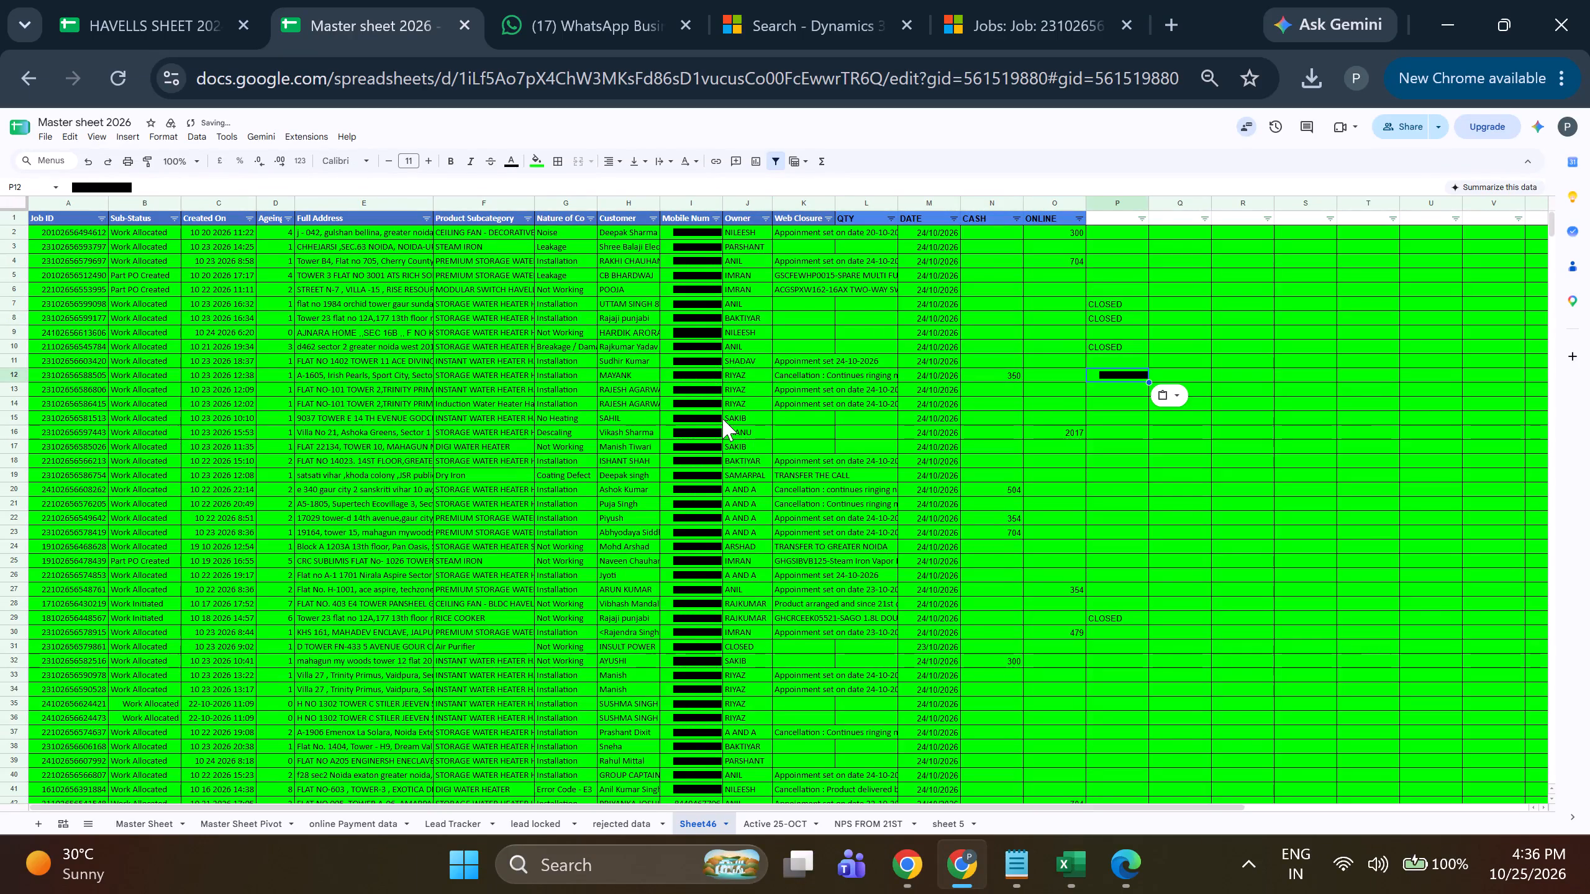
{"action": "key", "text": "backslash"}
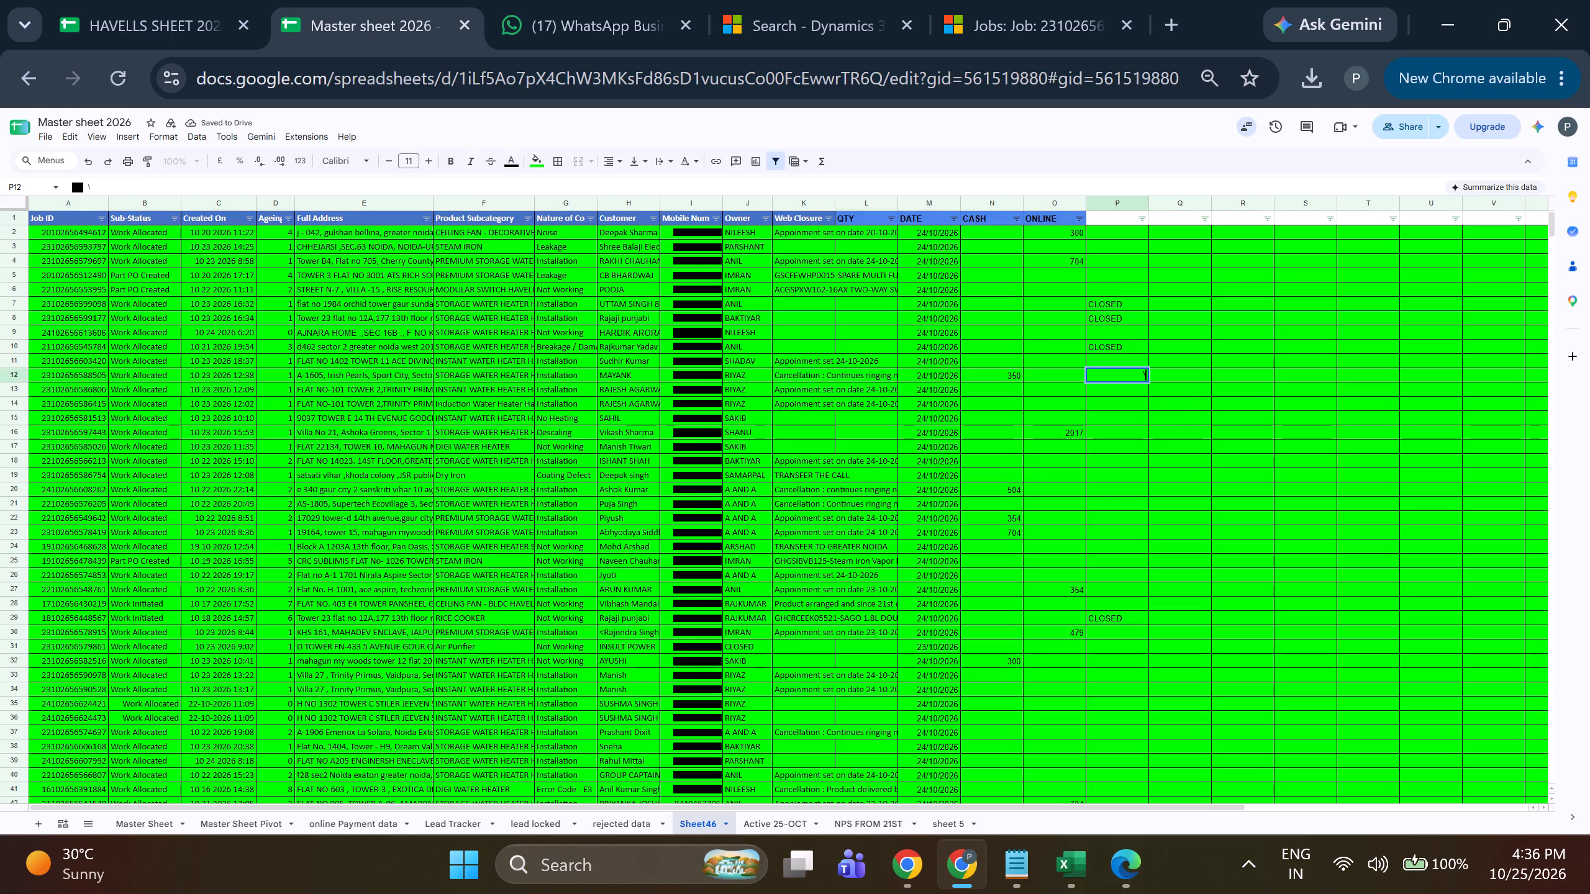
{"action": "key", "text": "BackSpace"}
{"action": "key", "text": "Up"}
{"action": "key", "text": "Up"}
{"action": "key", "text": "ctrl+c"}
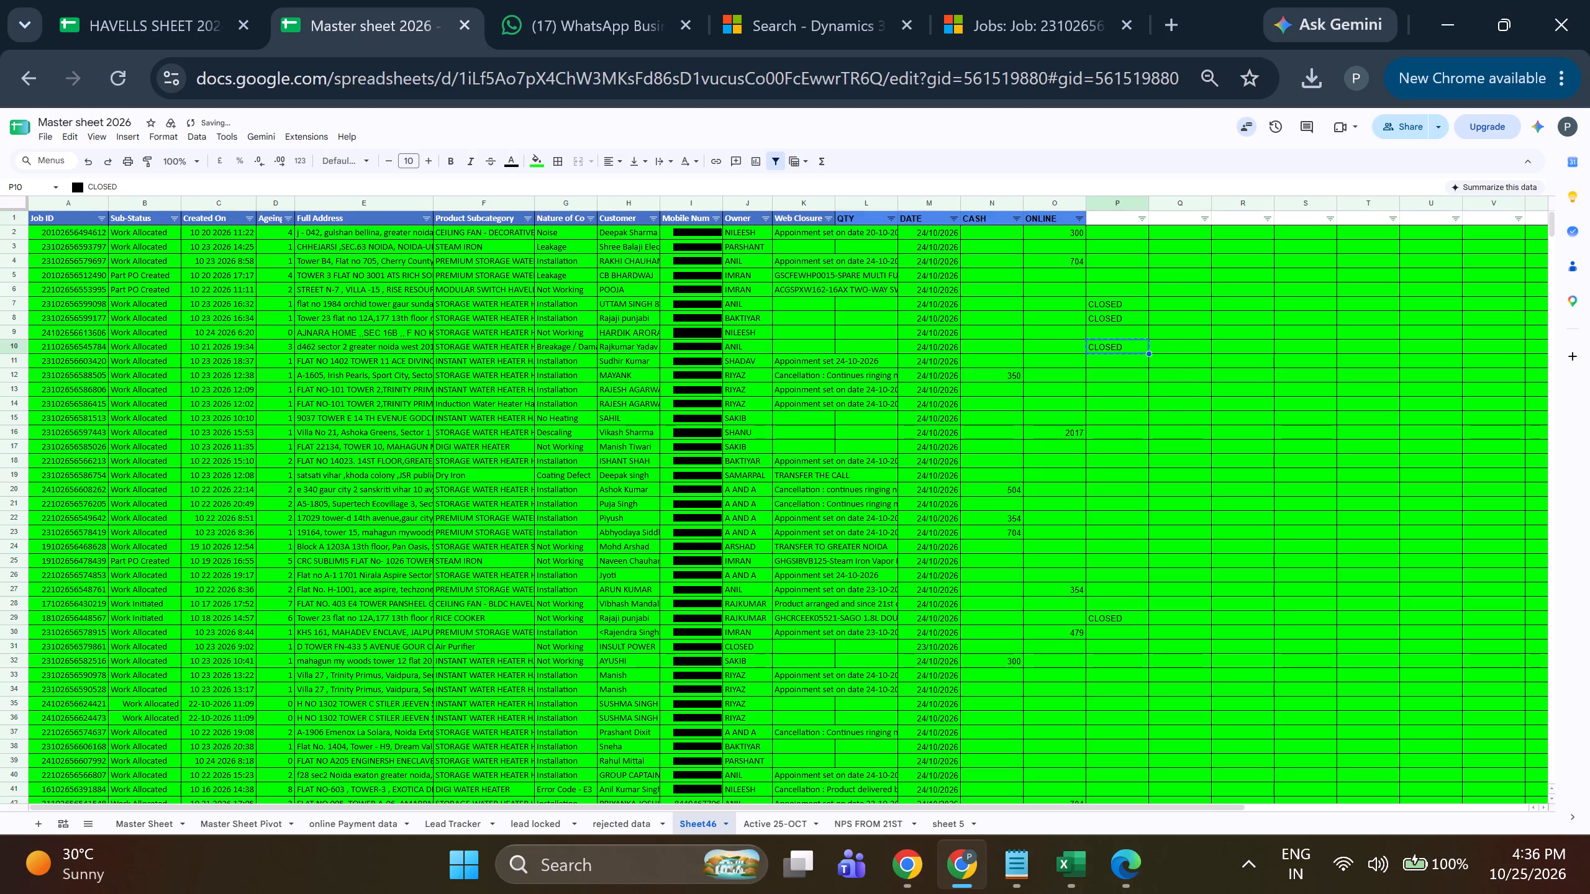
{"action": "key", "text": "Down"}
{"action": "key", "text": "Down"}
{"action": "key", "text": "ctrl+v"}
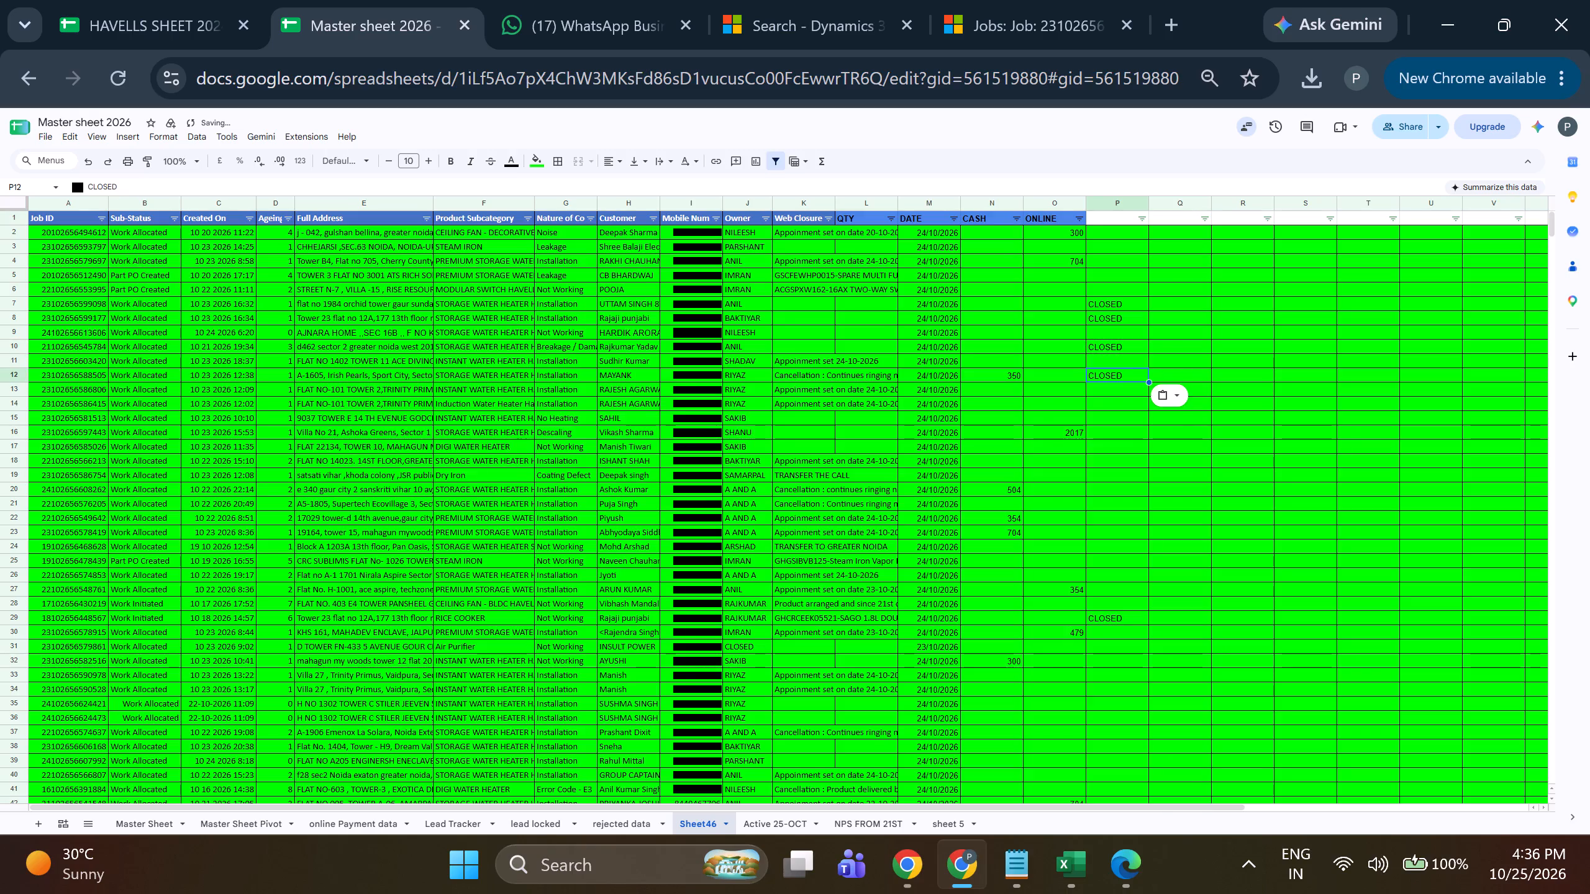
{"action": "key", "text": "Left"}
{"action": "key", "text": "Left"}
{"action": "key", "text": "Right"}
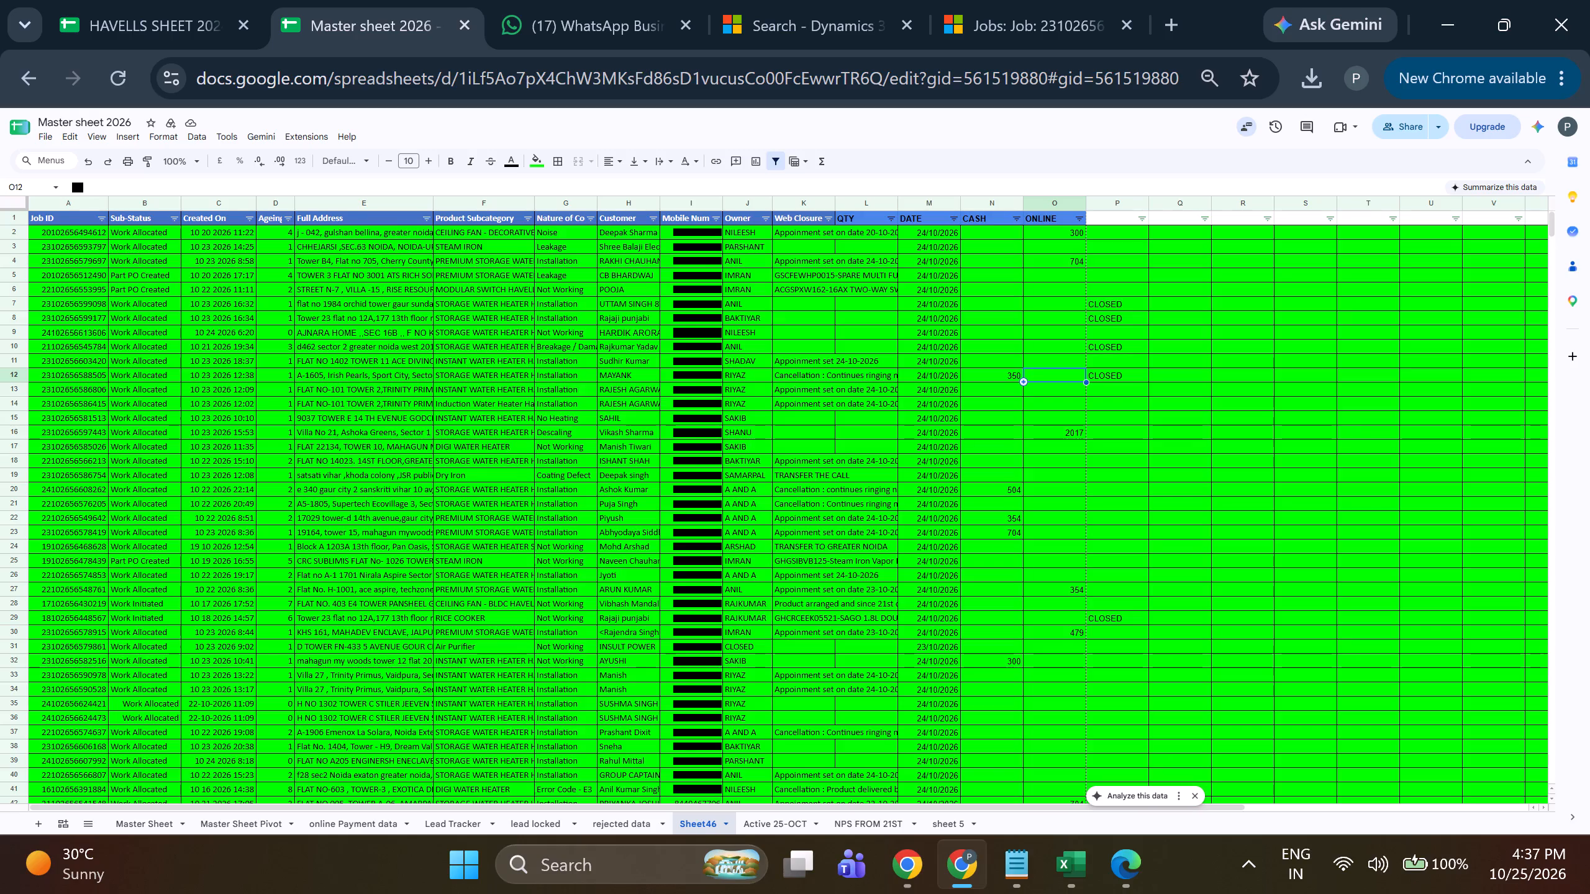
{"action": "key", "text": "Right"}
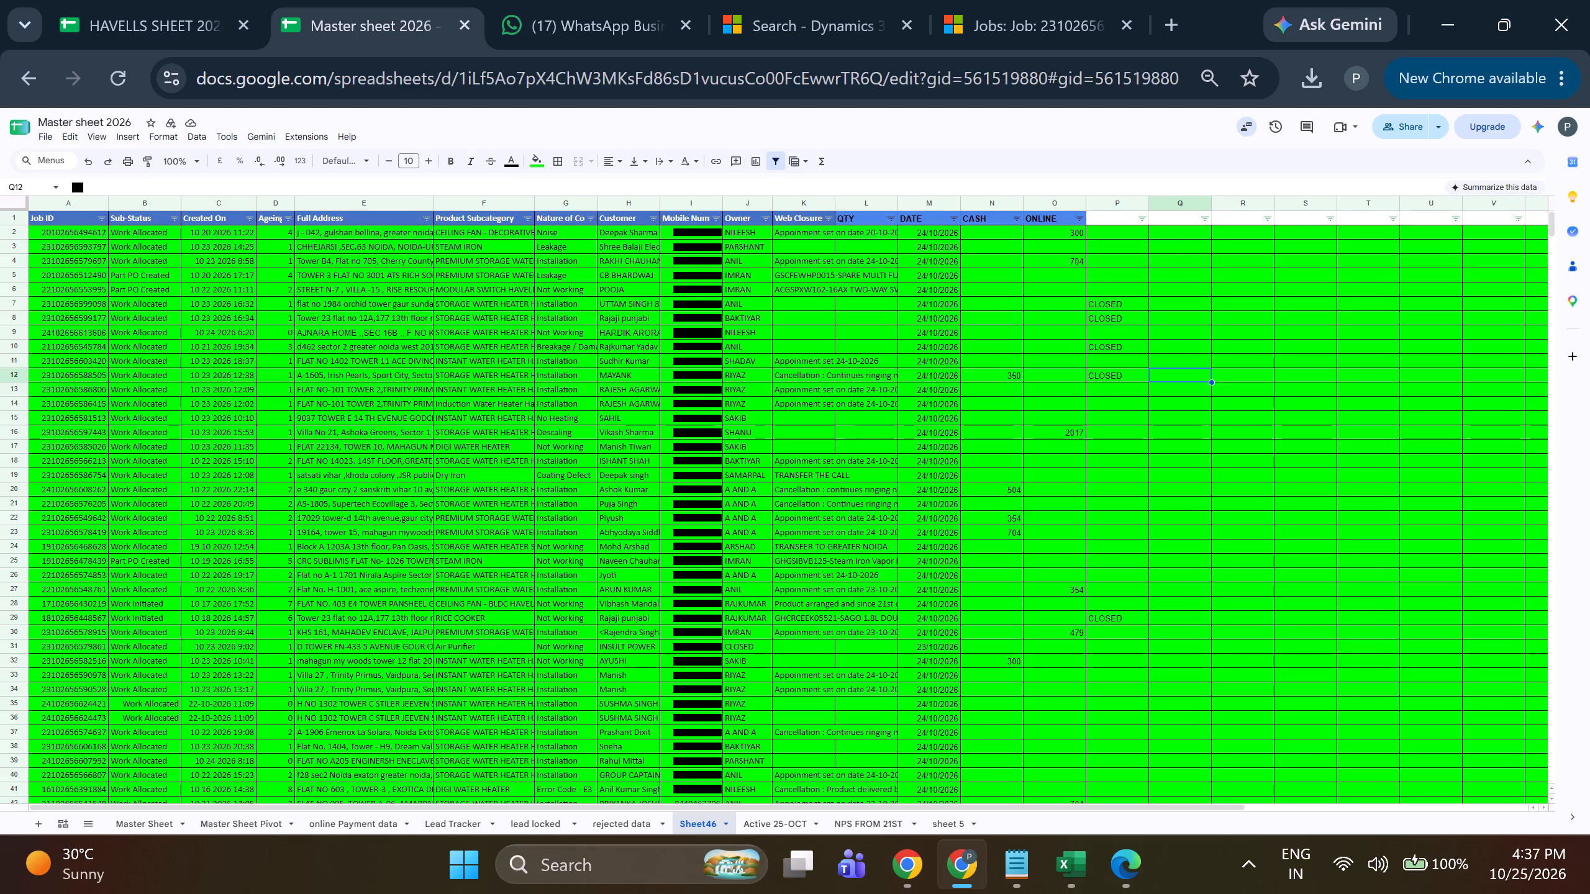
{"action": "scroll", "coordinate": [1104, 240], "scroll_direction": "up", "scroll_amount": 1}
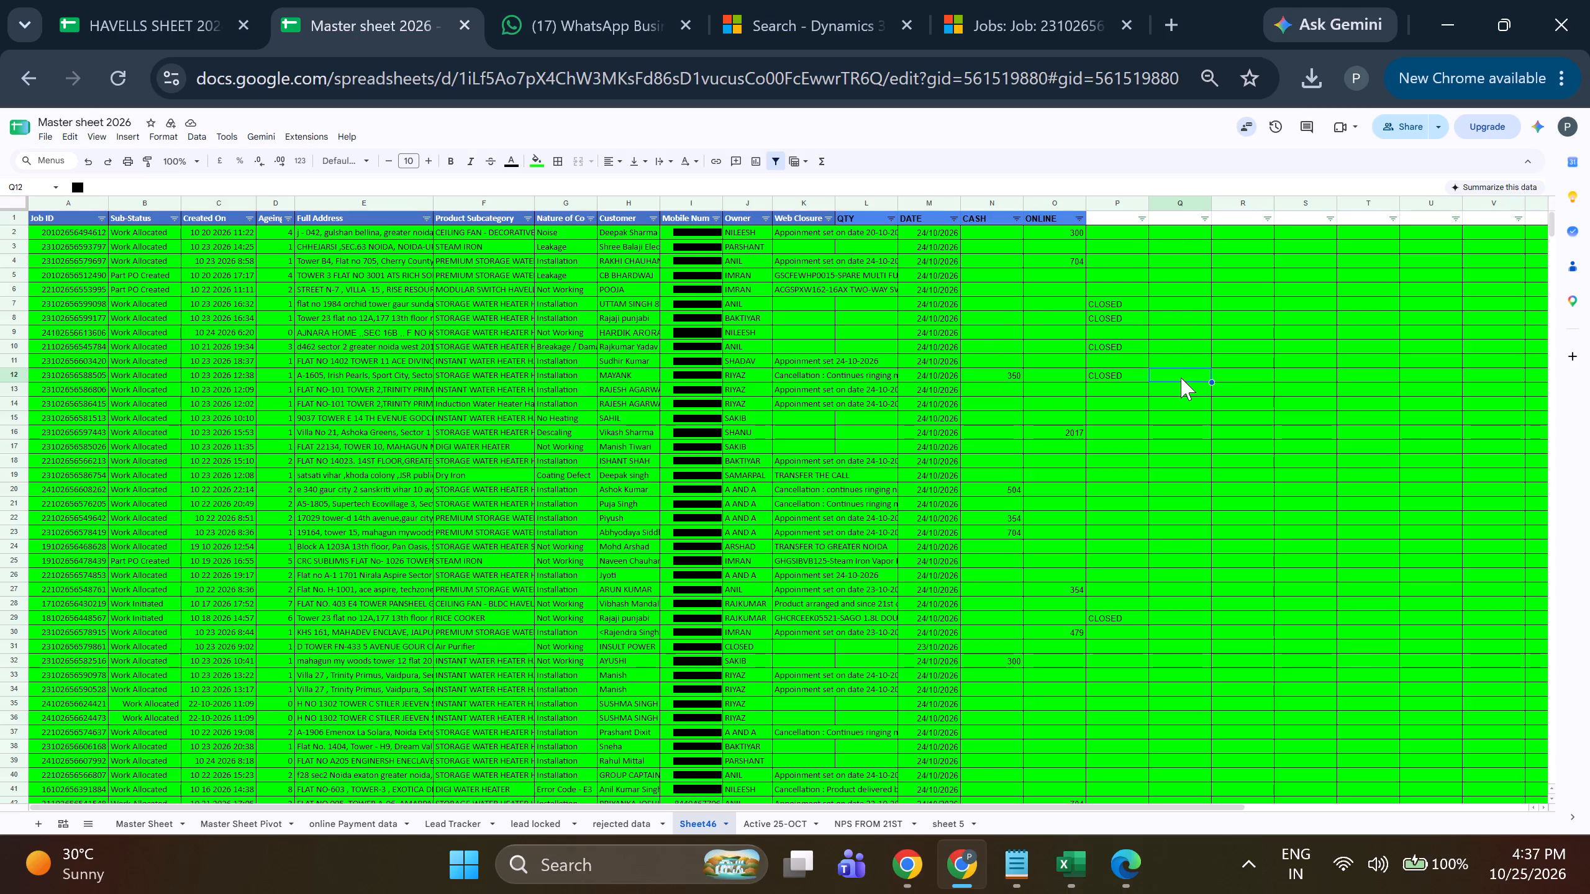
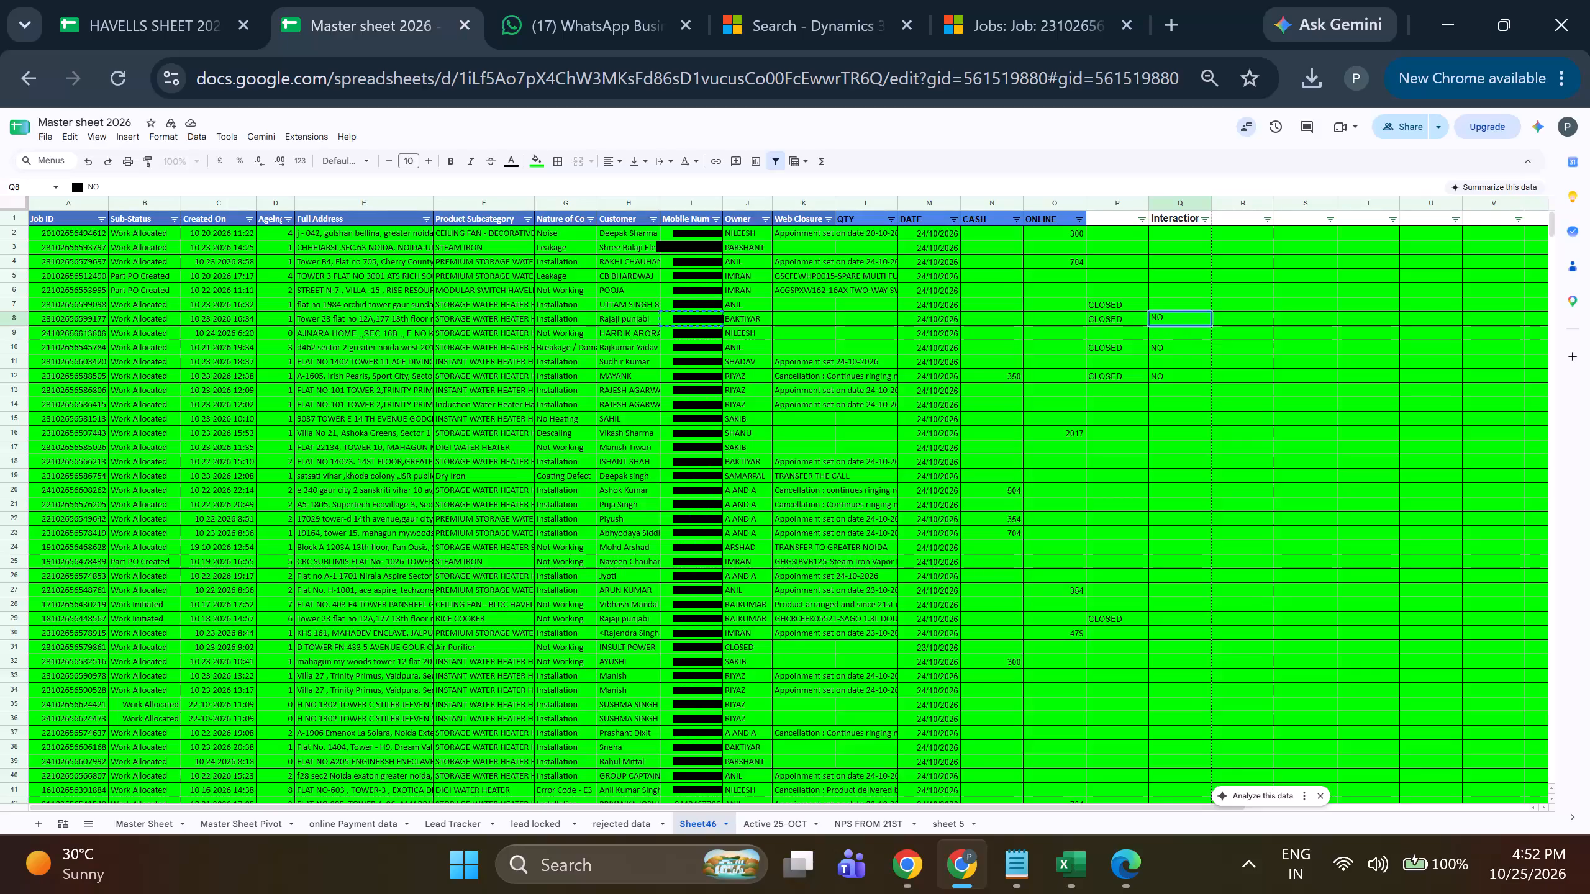
Enter NO in the Interaction column for row 7.
{"action": "key", "text": "Up"}
{"action": "type", "text": "NO"}
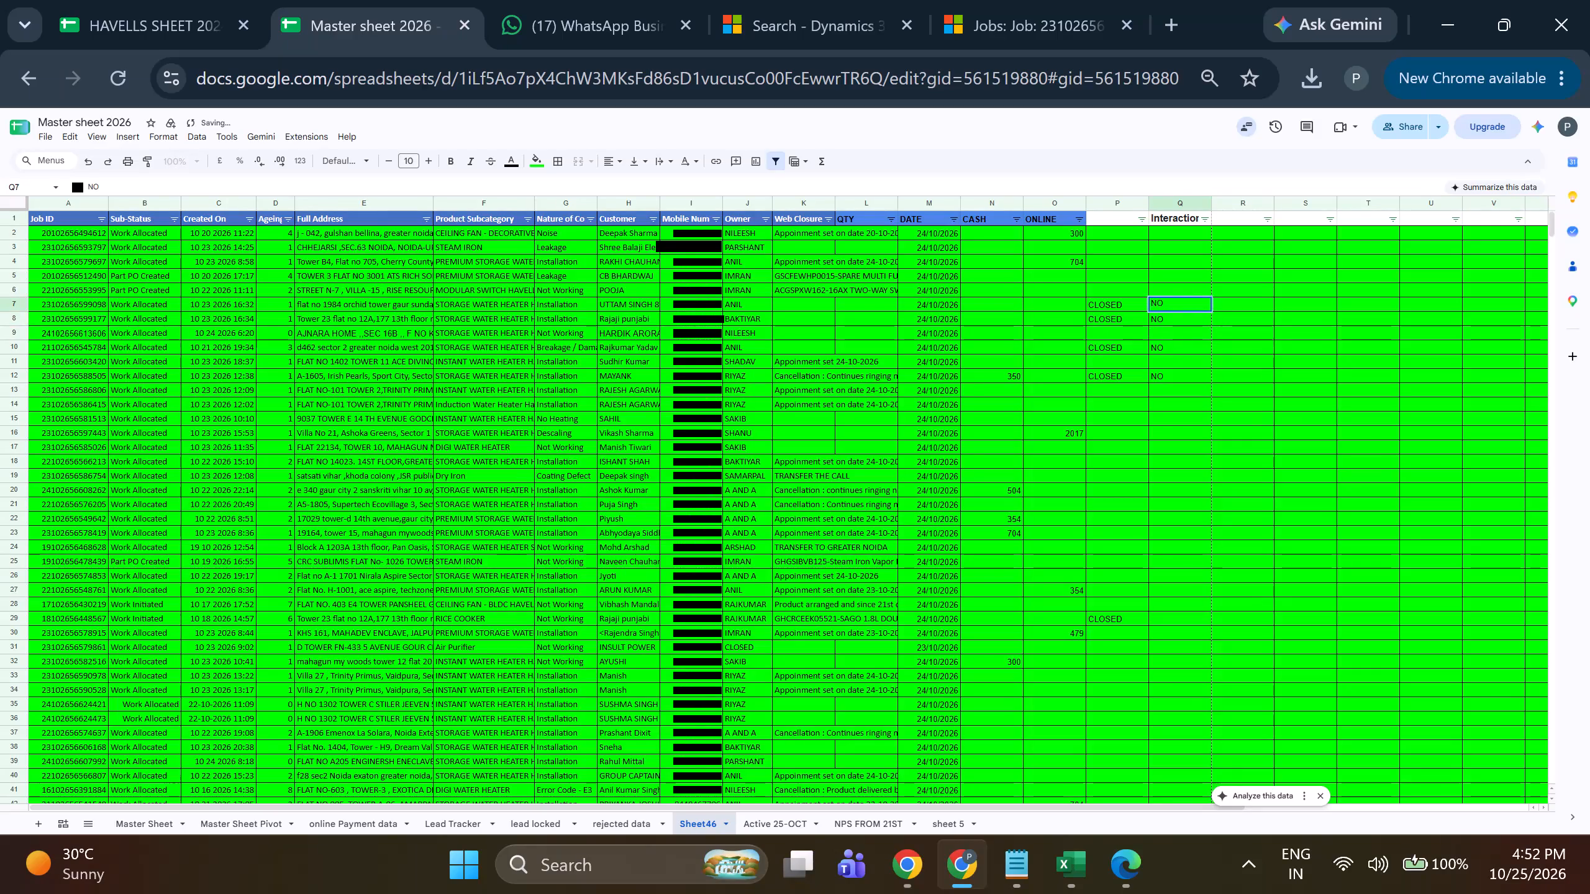
{"action": "scroll", "coordinate": [1147, 345], "scroll_direction": "up", "scroll_amount": 2}
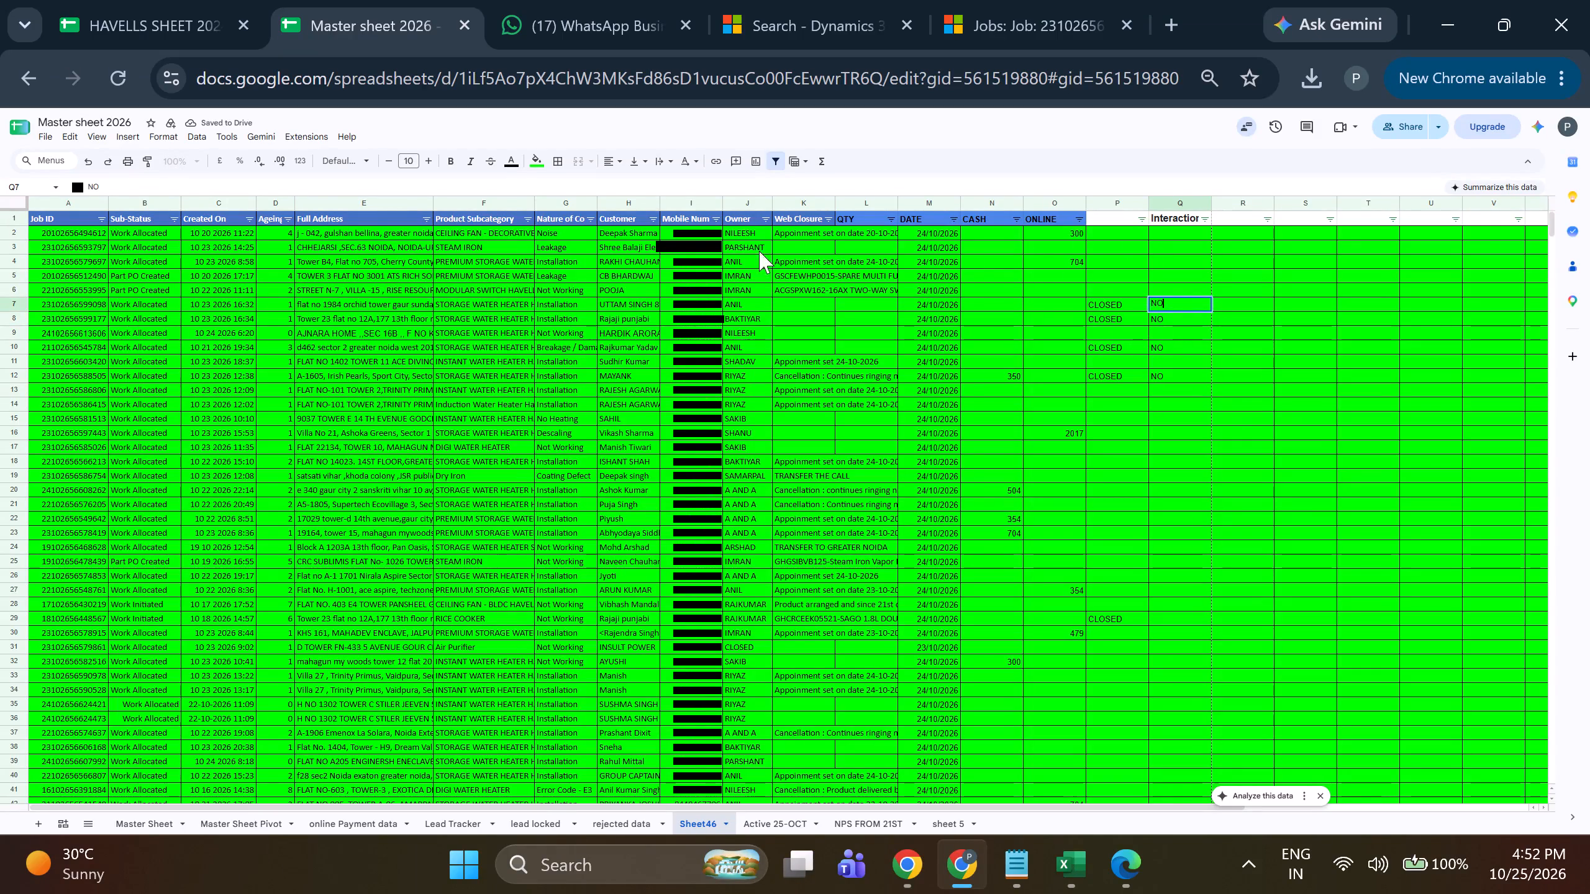
{"action": "left_click", "coordinate": [674, 231]}
{"action": "key", "text": "ctrl+c"}
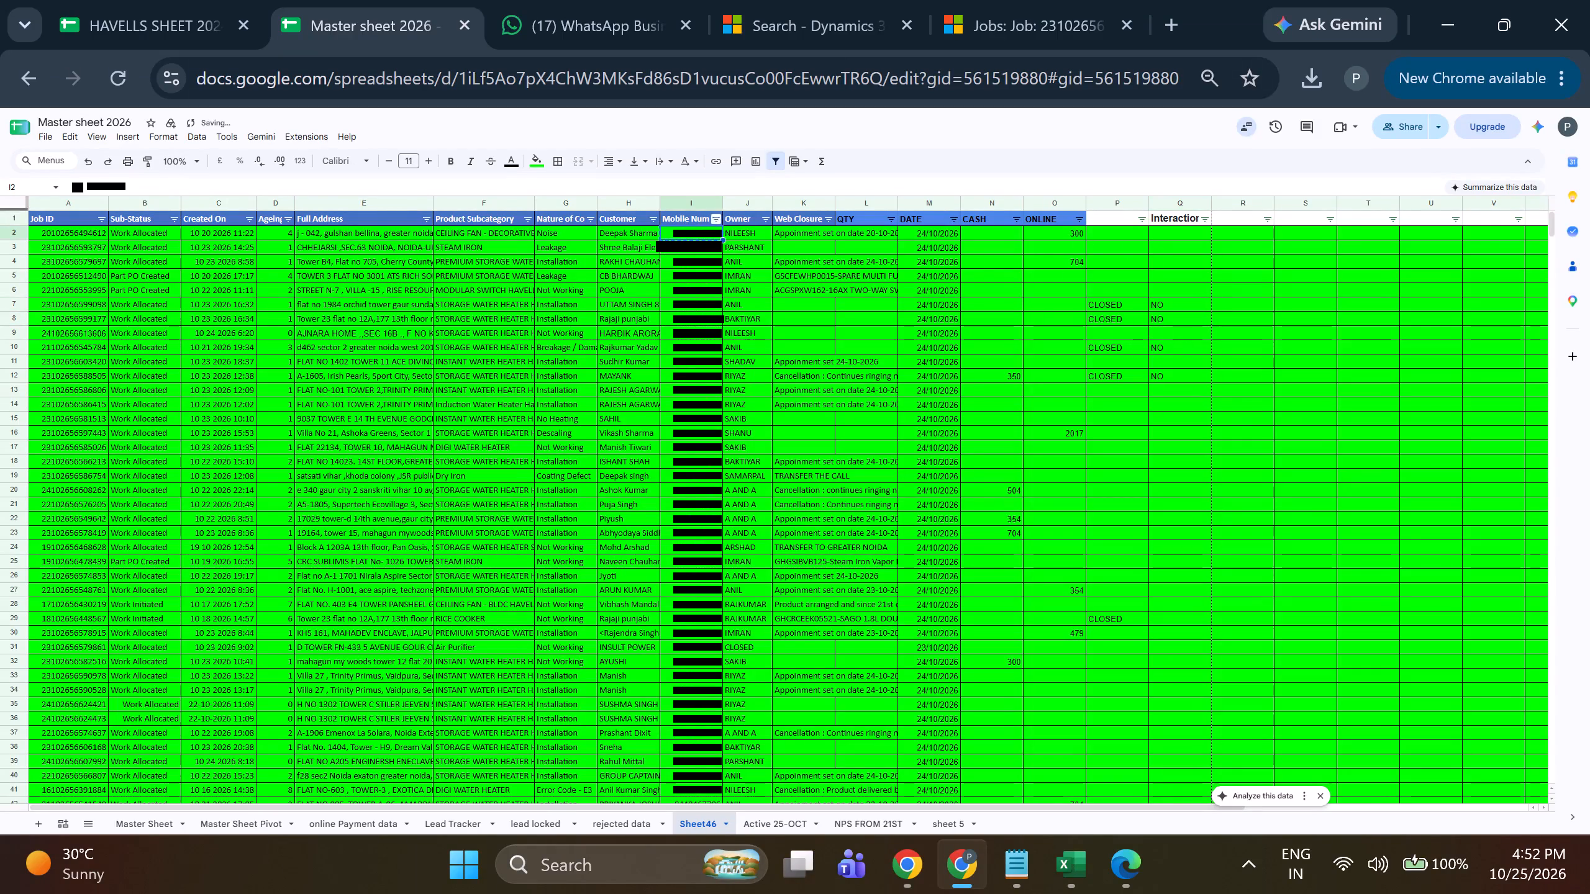
{"action": "left_click", "coordinate": [781, 16]}
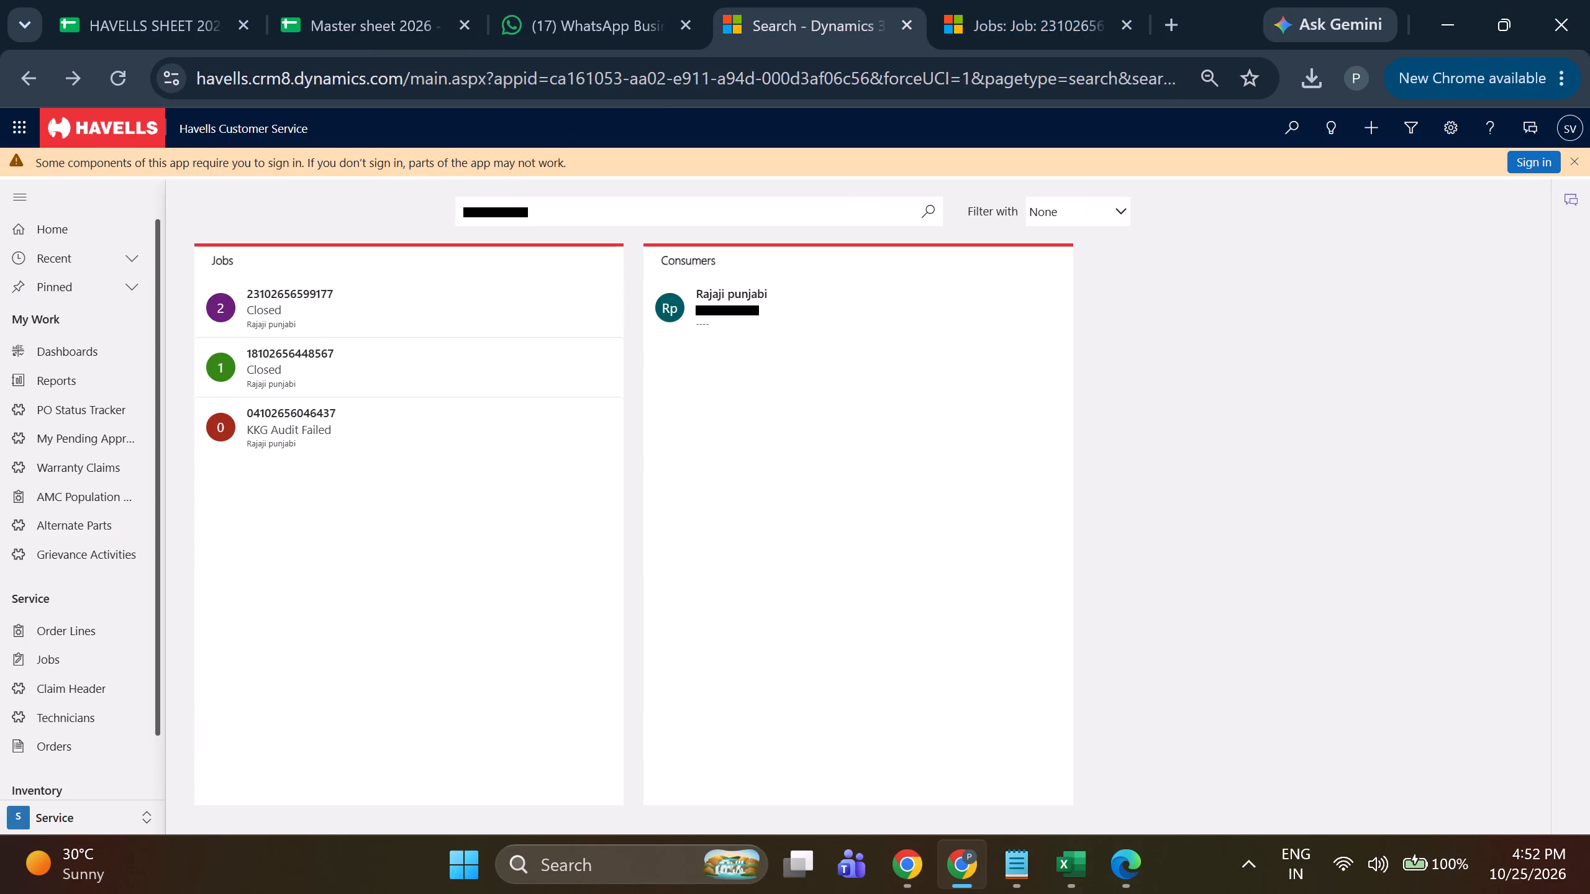
{"action": "double_click", "coordinate": [554, 212]}
{"action": "key", "text": "ctrl+v"}
{"action": "left_click", "coordinate": [928, 209]}
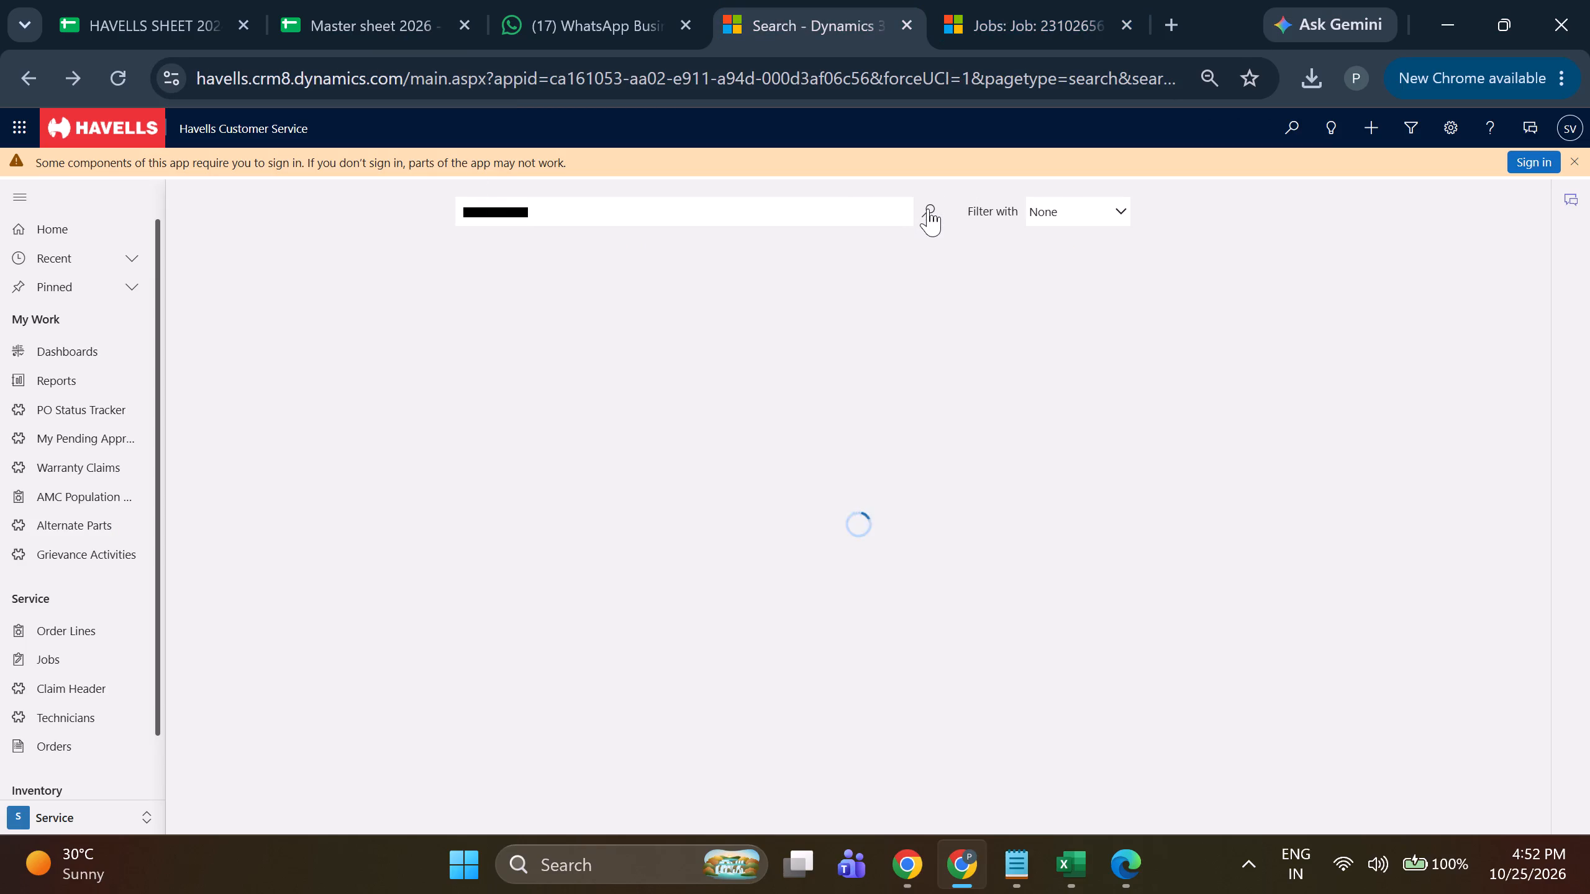
{"action": "left_click", "coordinate": [478, 322]}
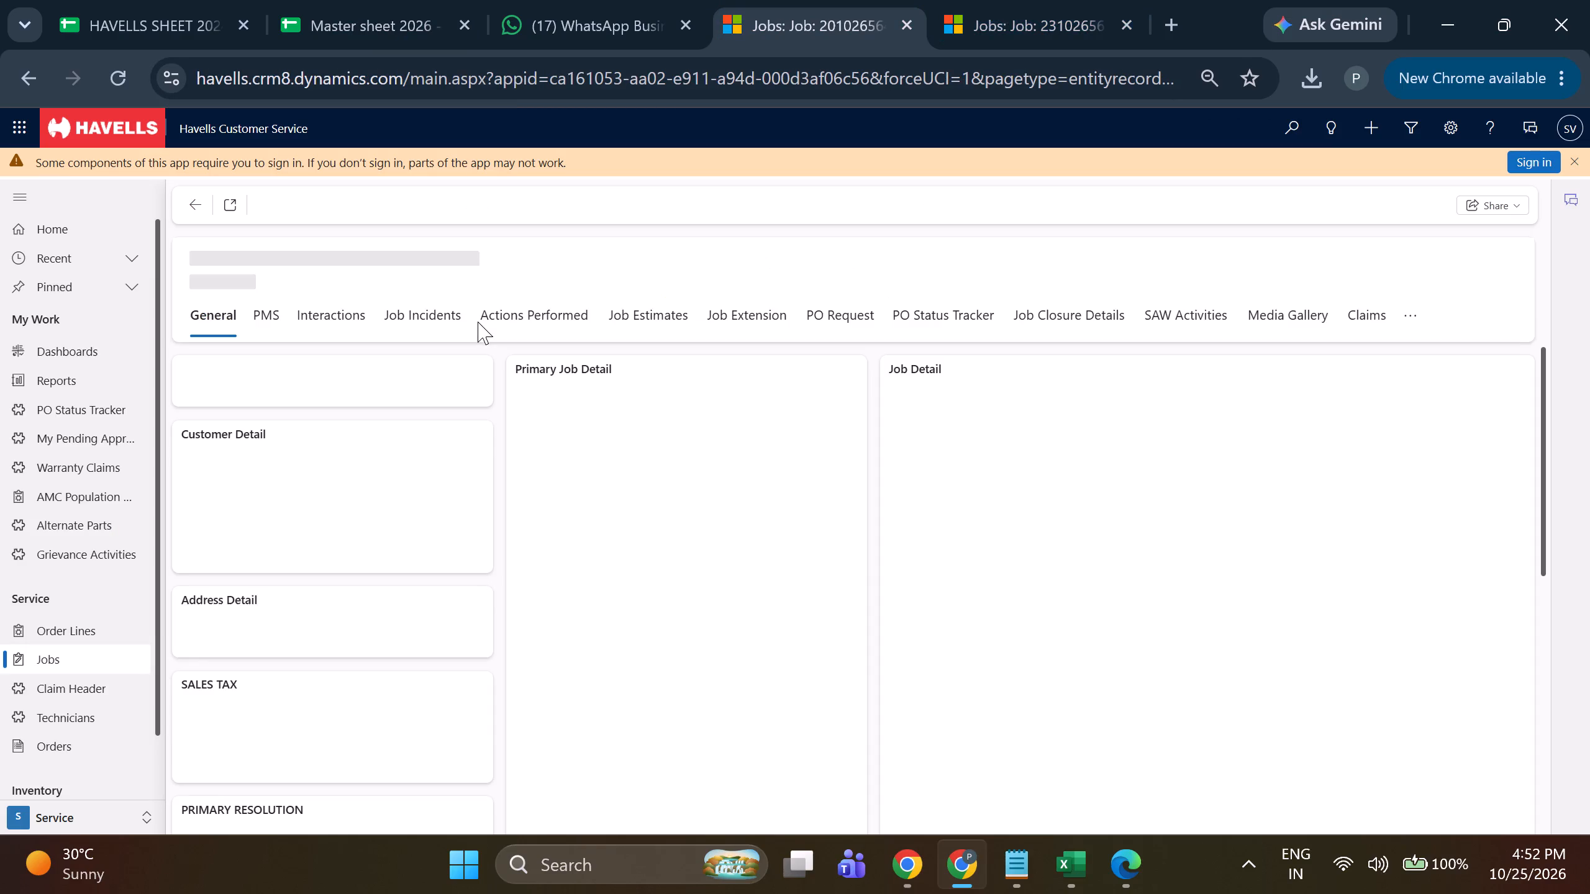
{"action": "left_click", "coordinate": [301, 328]}
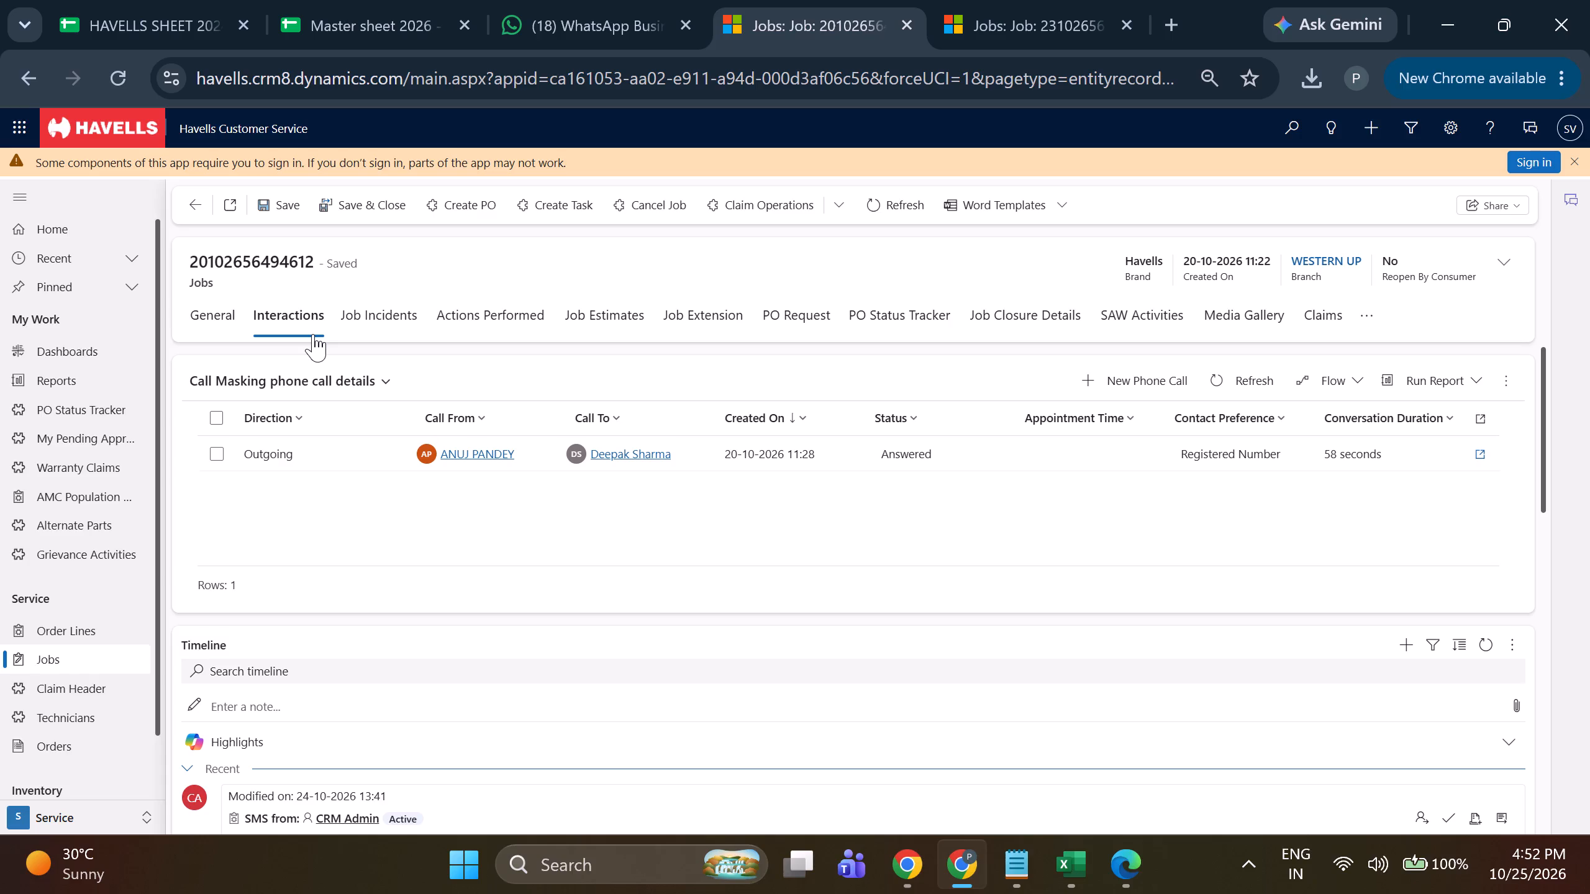
{"action": "left_click", "coordinate": [363, 202]}
{"action": "left_click", "coordinate": [407, 8]}
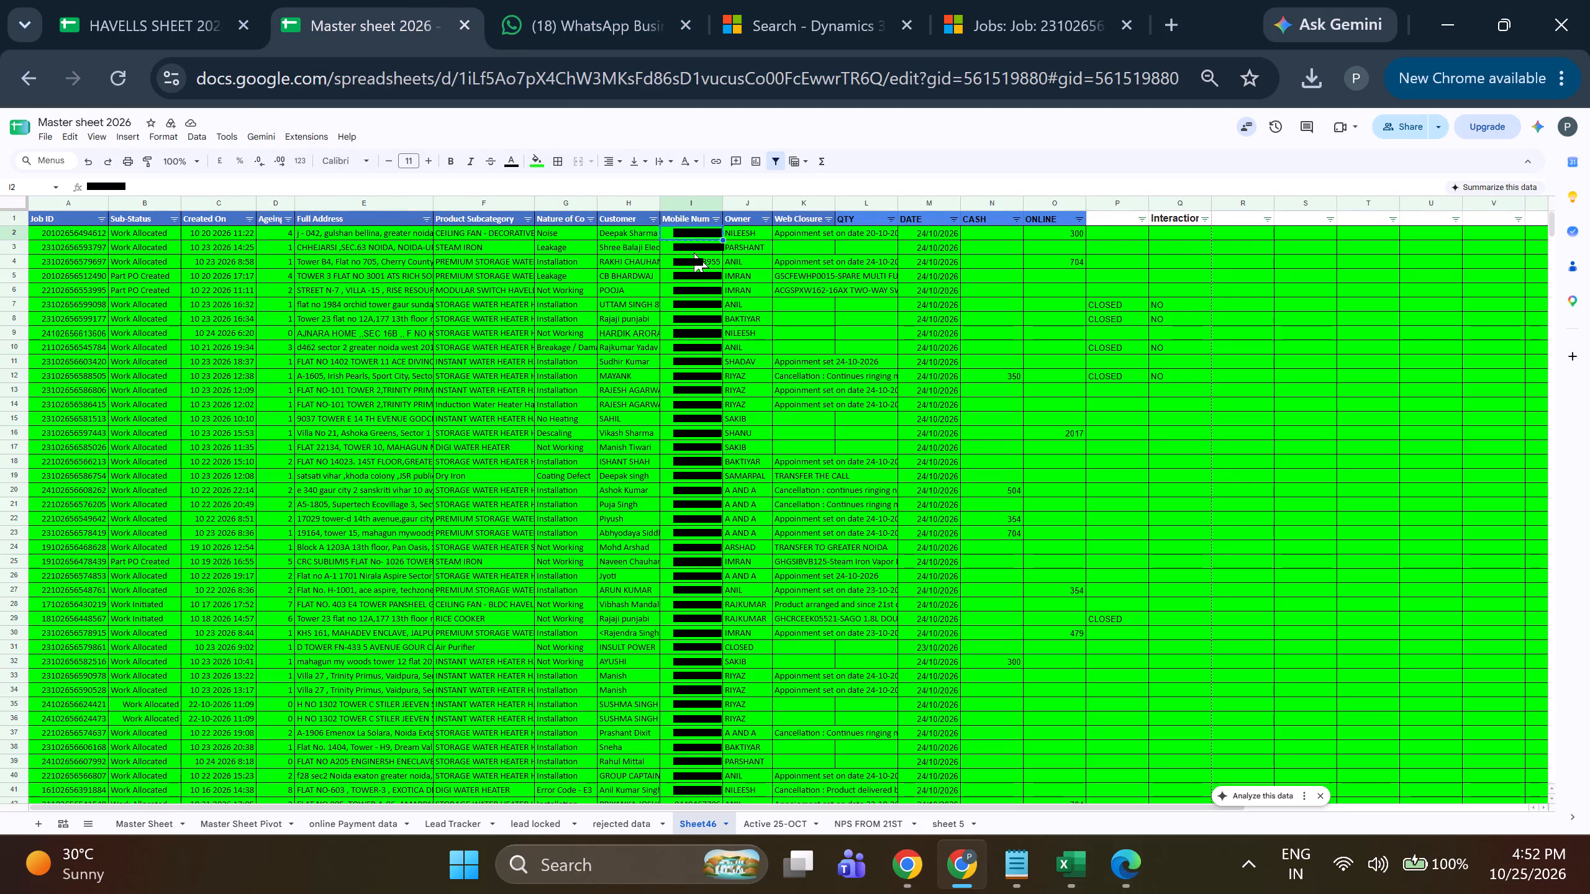
{"action": "key", "text": "Down"}
{"action": "key", "text": "ctrl+c"}
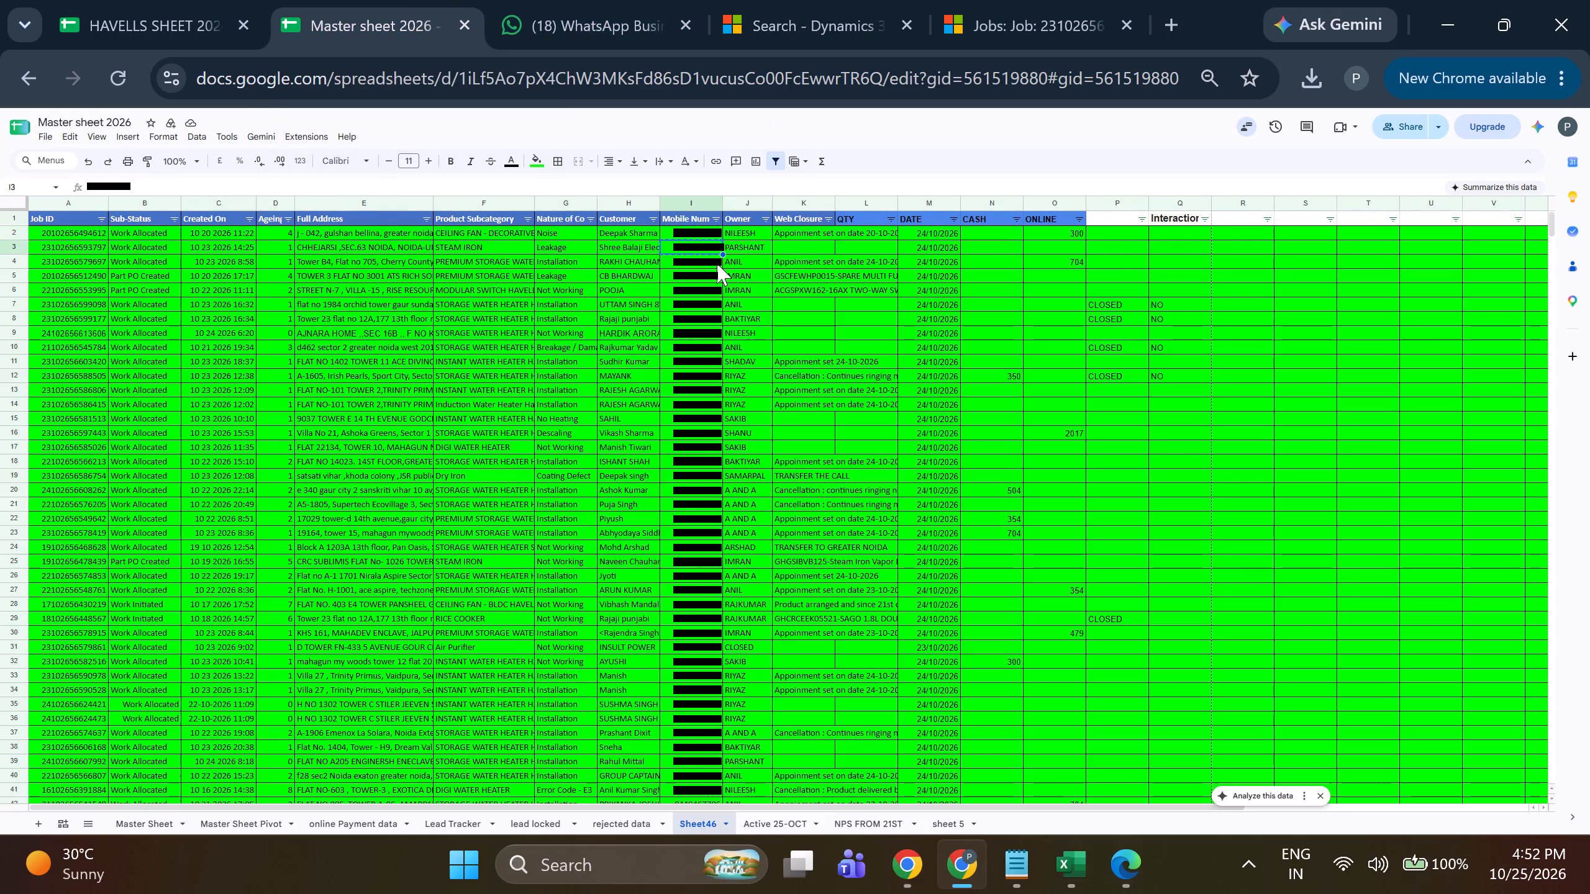
{"action": "left_click", "coordinate": [811, 0]}
{"action": "double_click", "coordinate": [592, 201]}
{"action": "key", "text": "ctrl+v"}
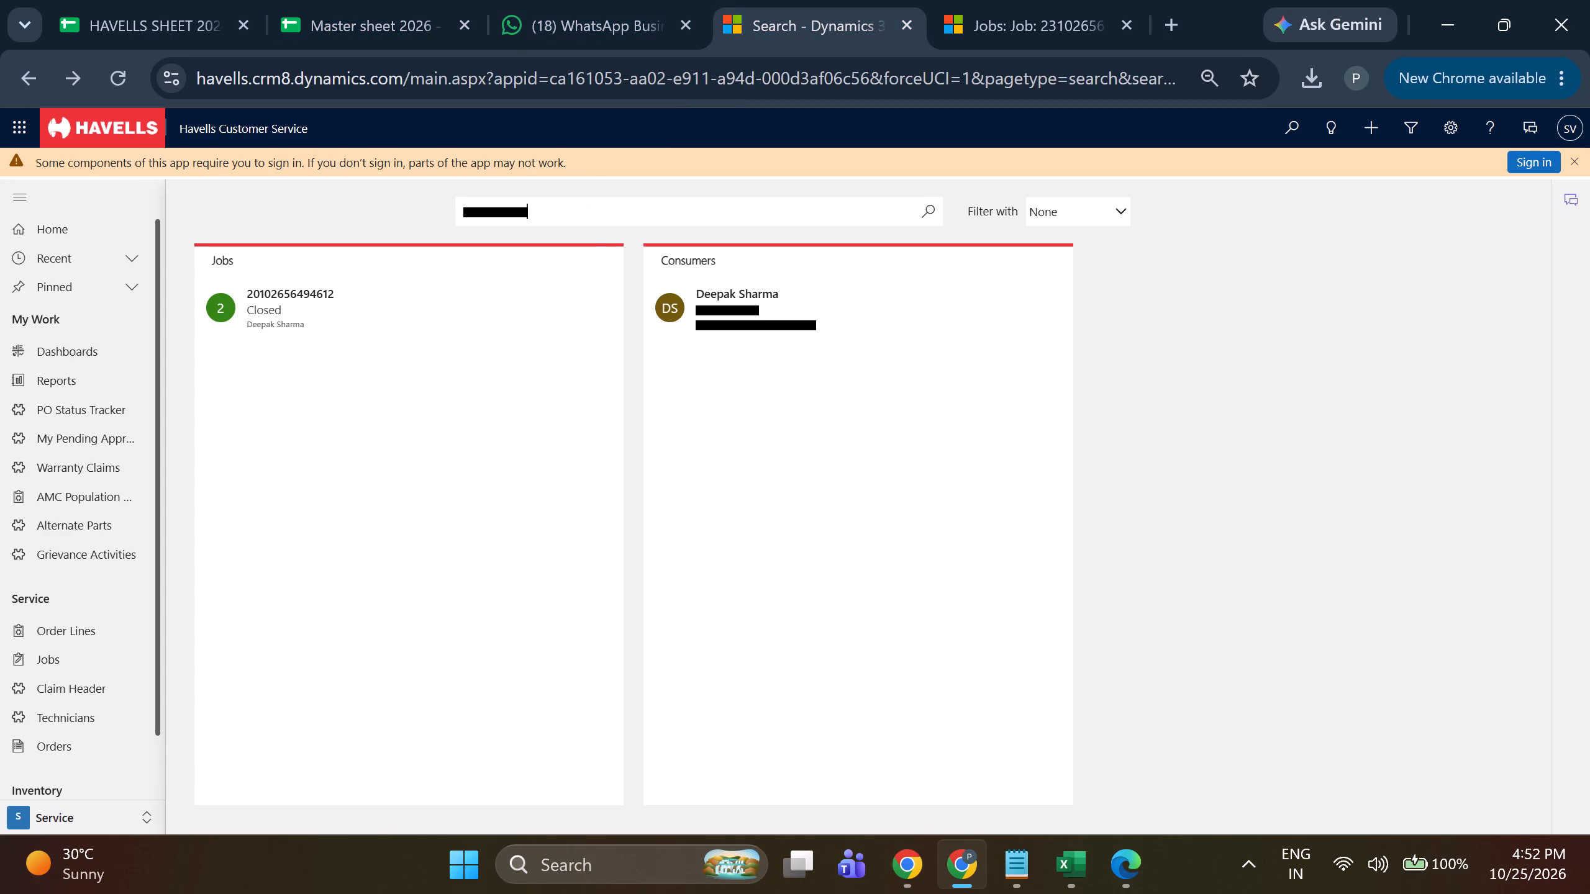
{"action": "left_click", "coordinate": [924, 204]}
{"action": "left_click", "coordinate": [381, 306]}
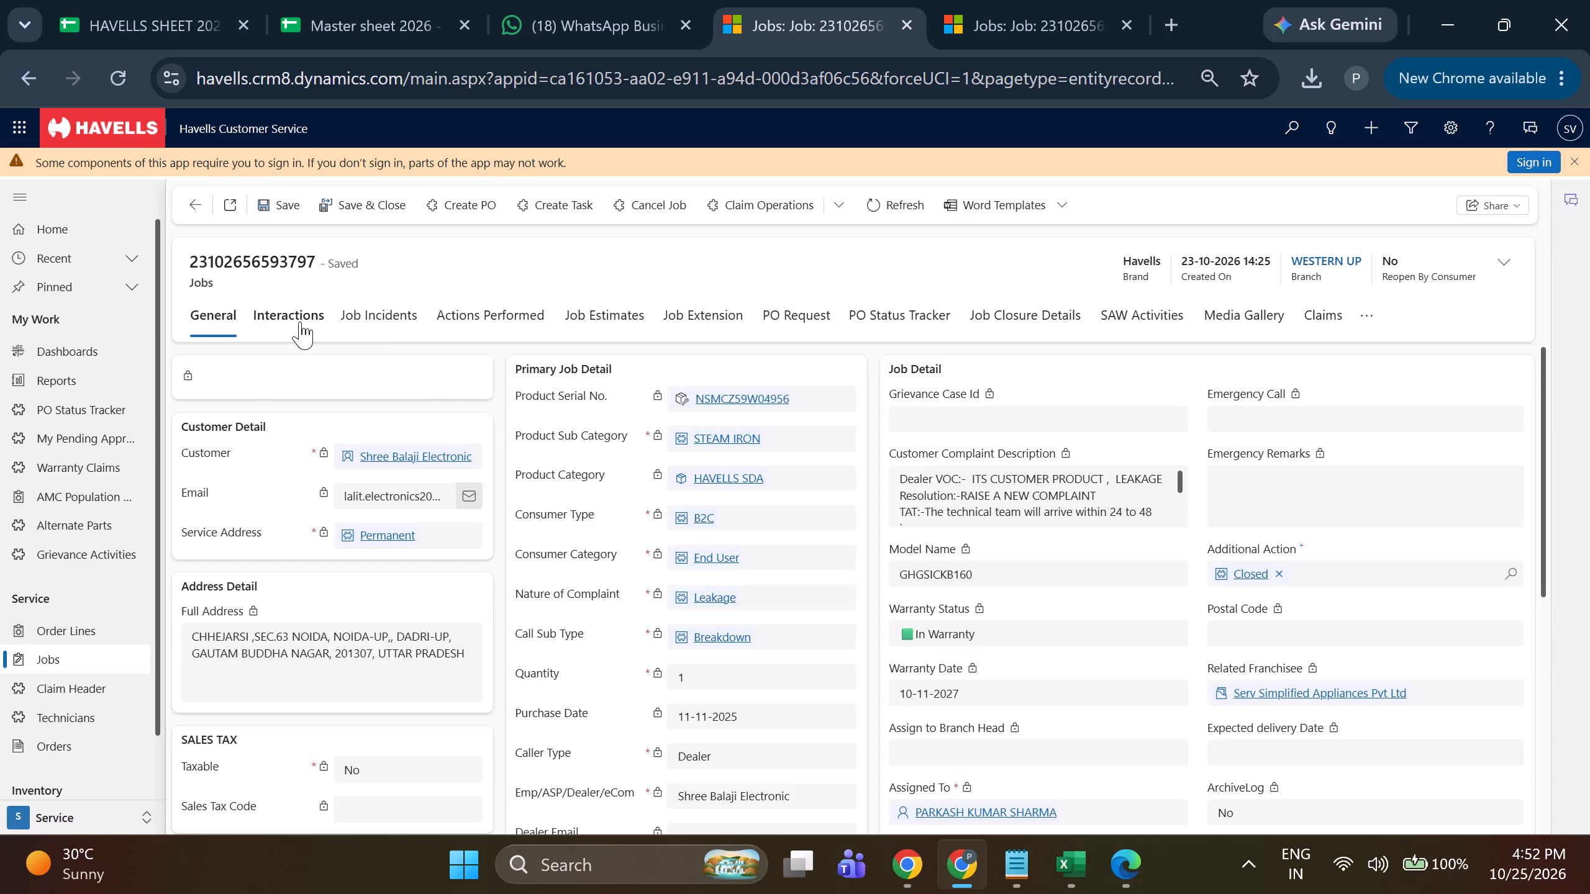
{"action": "left_click", "coordinate": [300, 322]}
{"action": "left_click", "coordinate": [382, 212]}
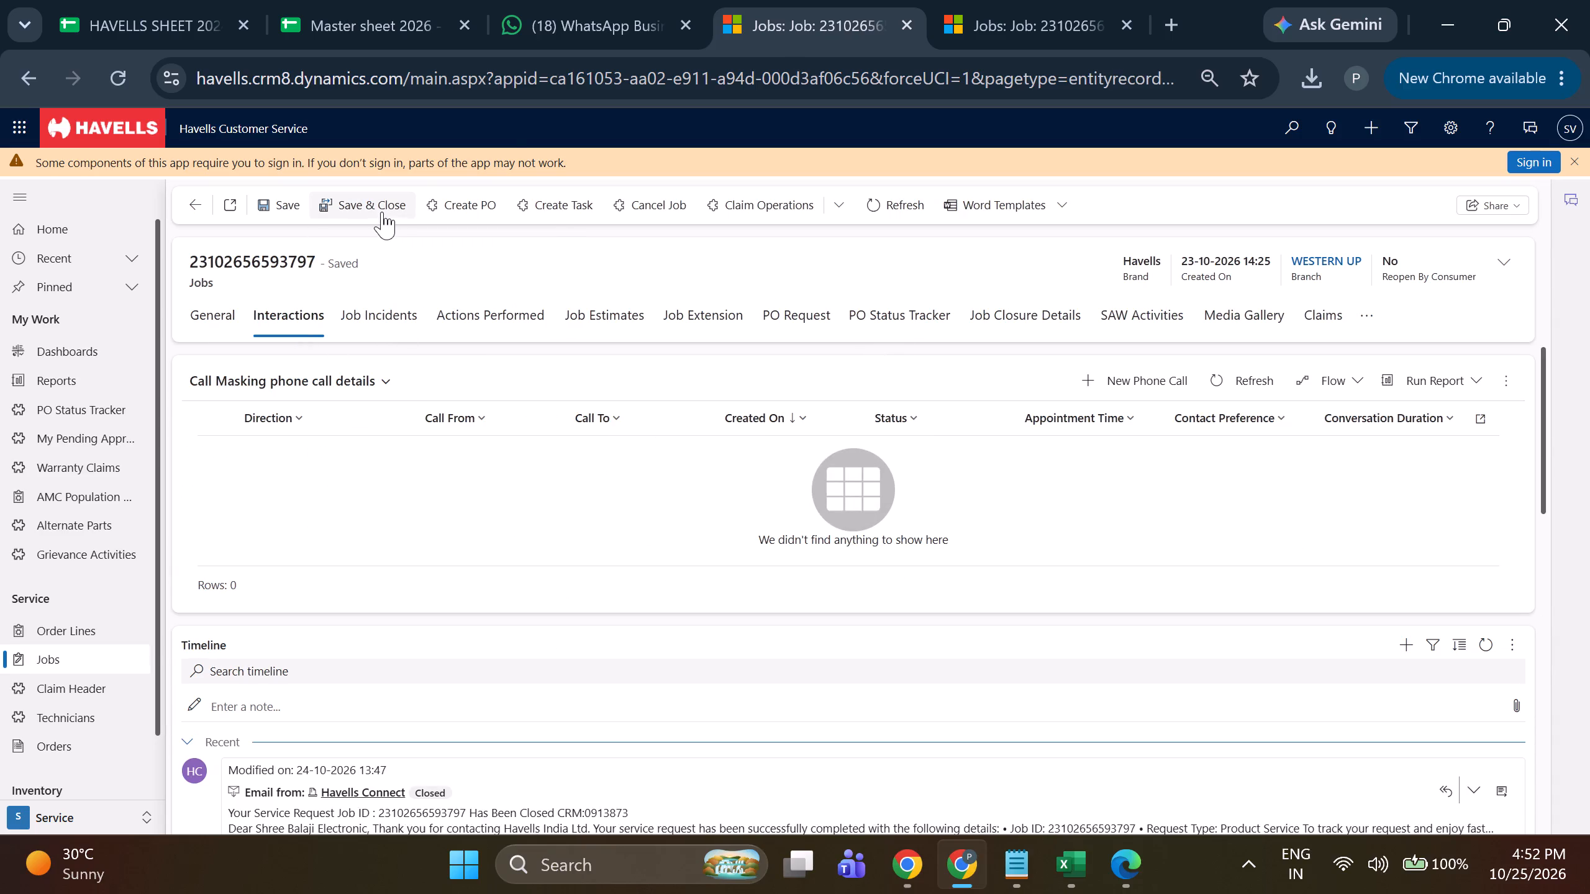
Back in Master sheet 2026, enter NO in the Interaction column for row 3.
{"action": "left_click", "coordinate": [342, 0]}
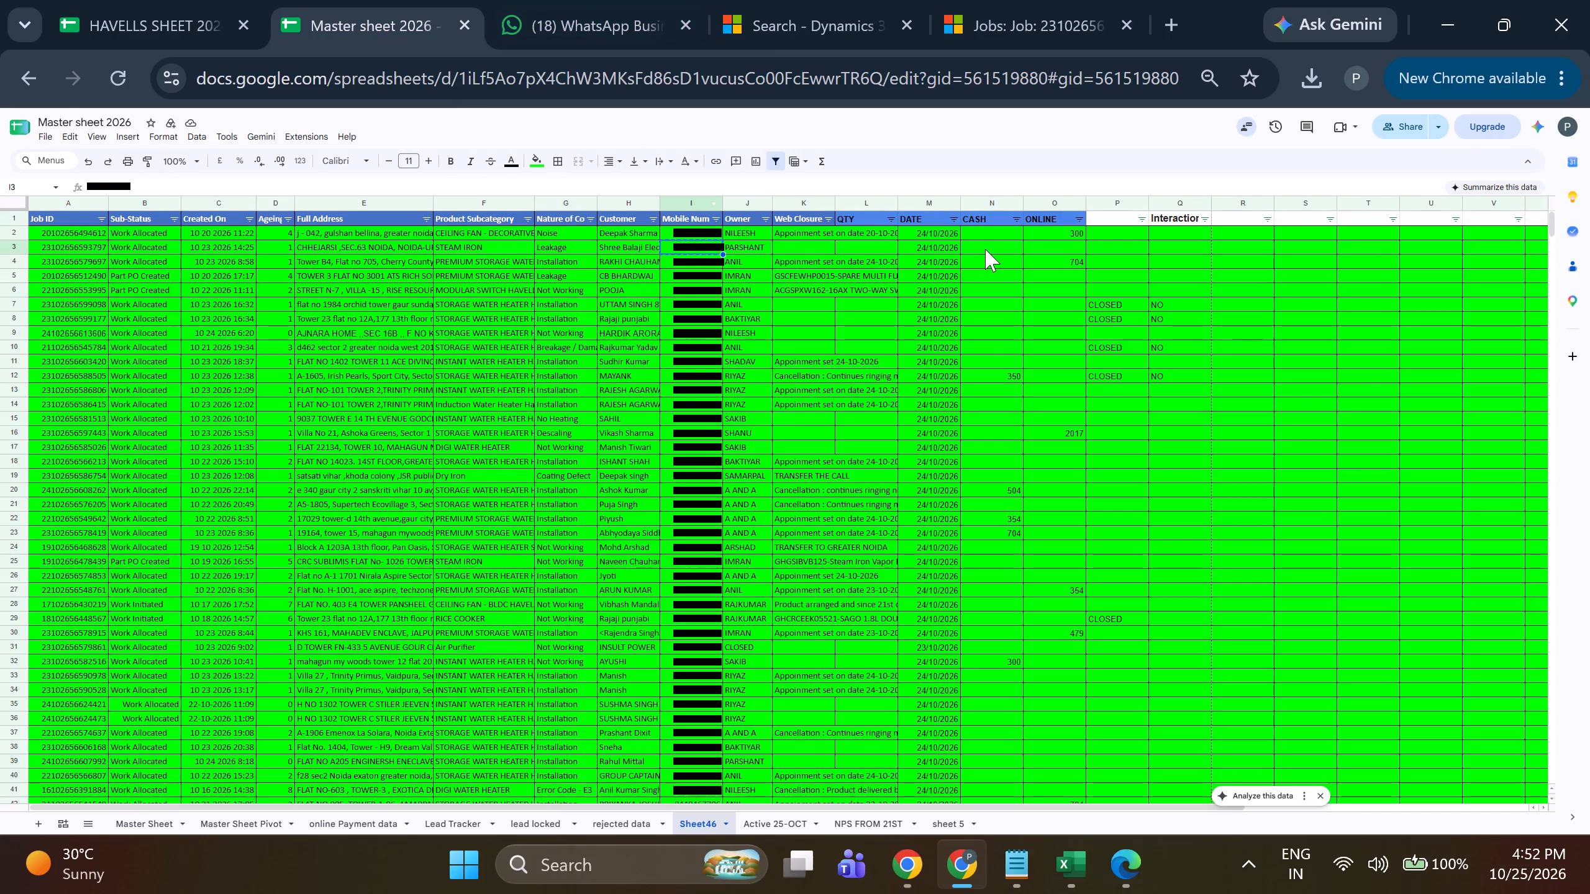
{"action": "key", "text": "Right"}
{"action": "key", "text": "Right"}
{"action": "key", "text": "Right"}
{"action": "key", "text": "Right"}
{"action": "key", "text": "Right"}
{"action": "key", "text": "Right"}
{"action": "key", "text": "Right"}
{"action": "key", "text": "Right"}
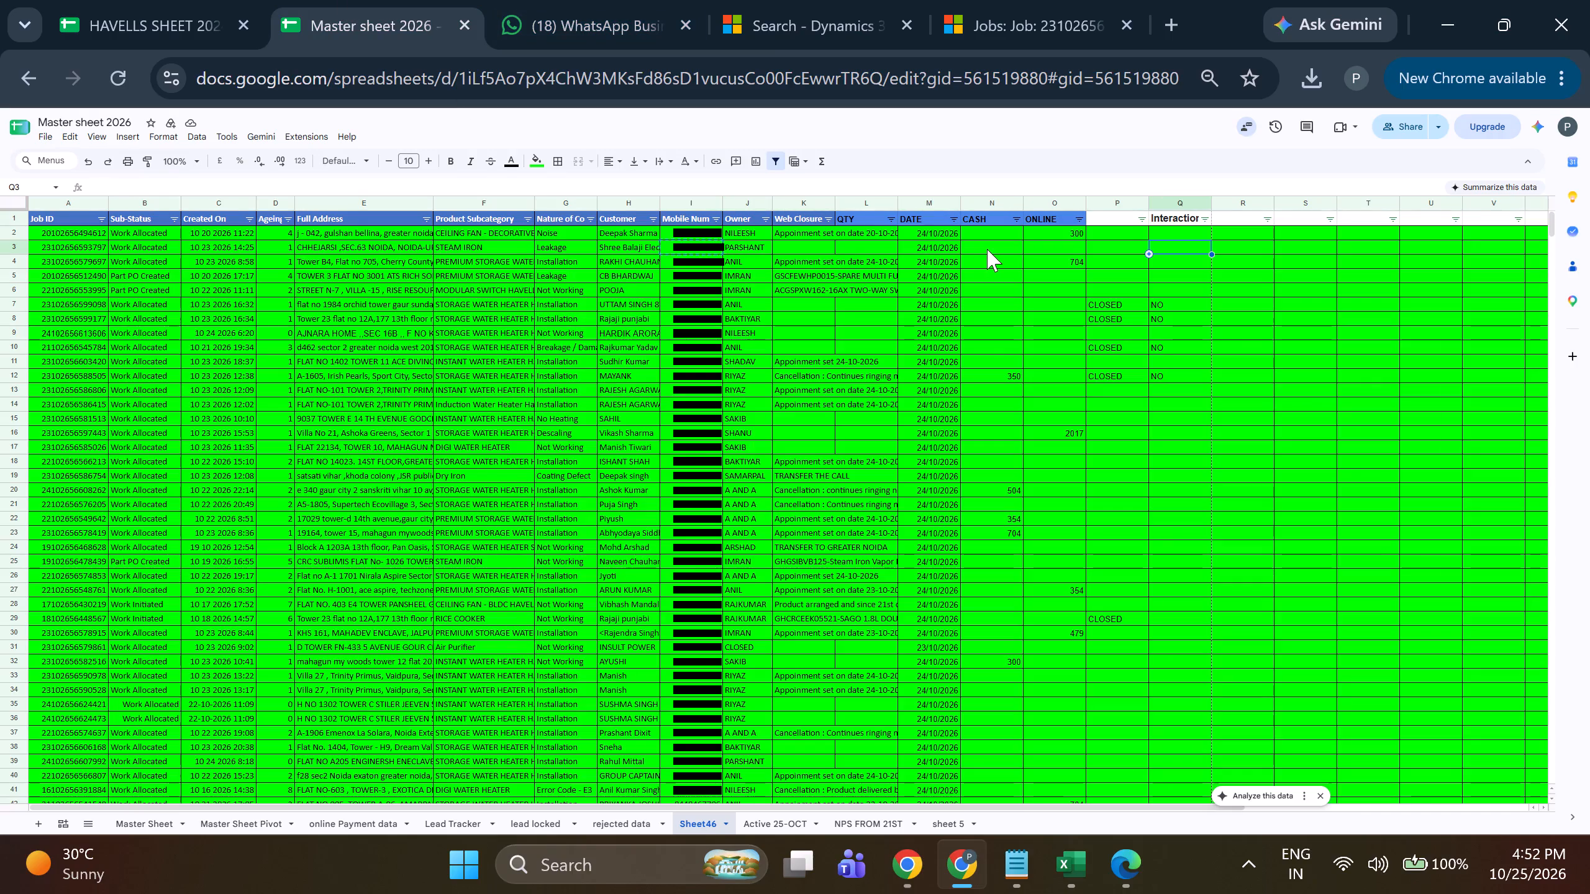
{"action": "type", "text": "NO"}
{"action": "key", "text": "Left"}
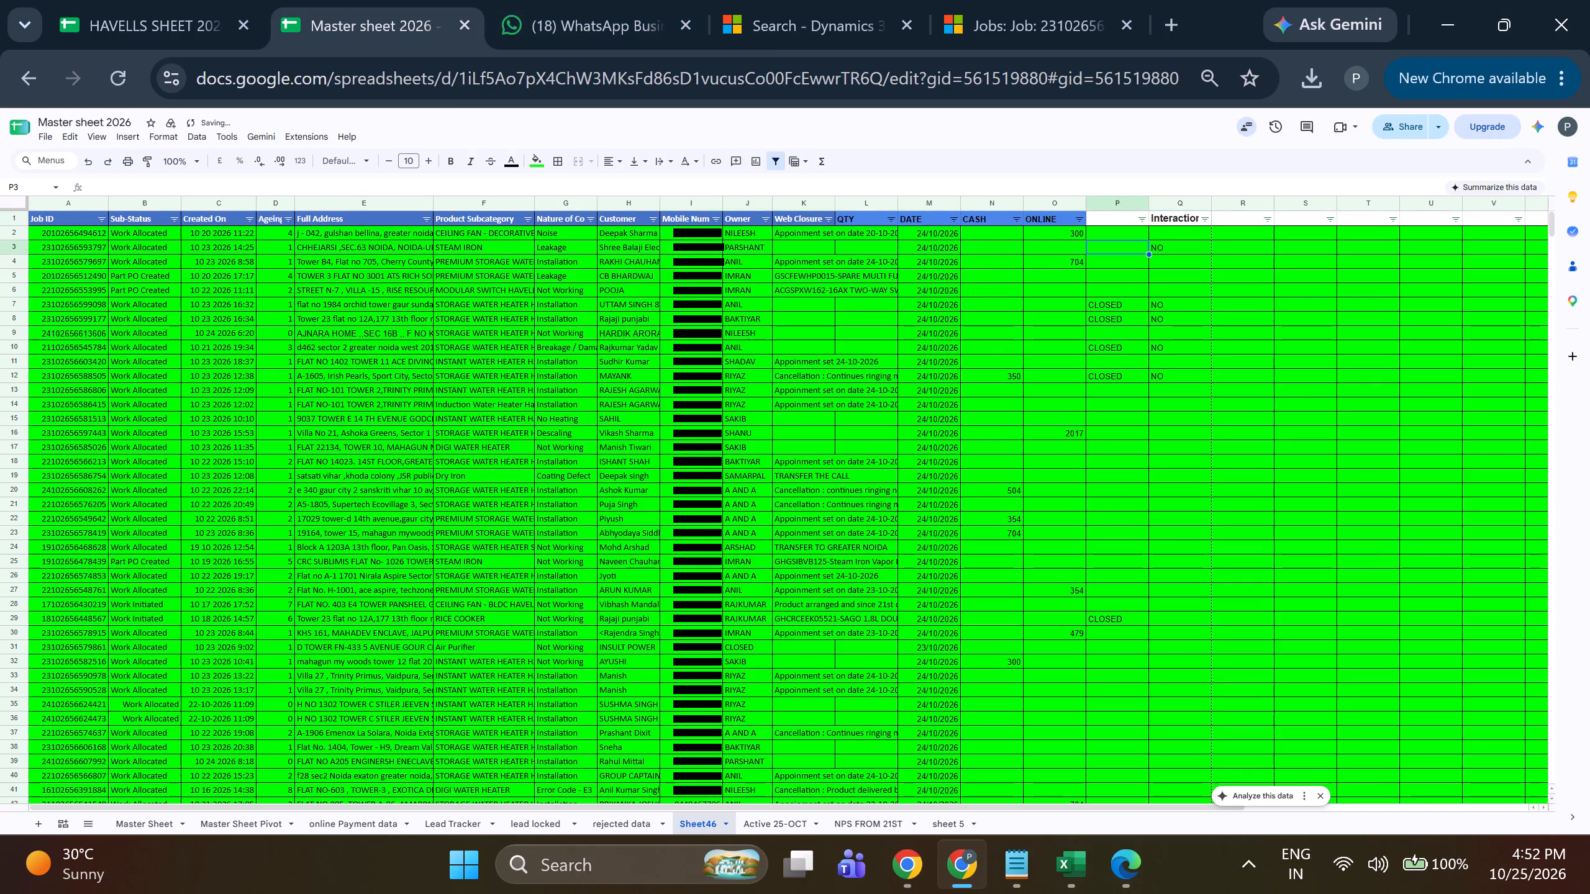
{"action": "type", "text": "CLOE"}
{"action": "key", "text": "BackSpace"}
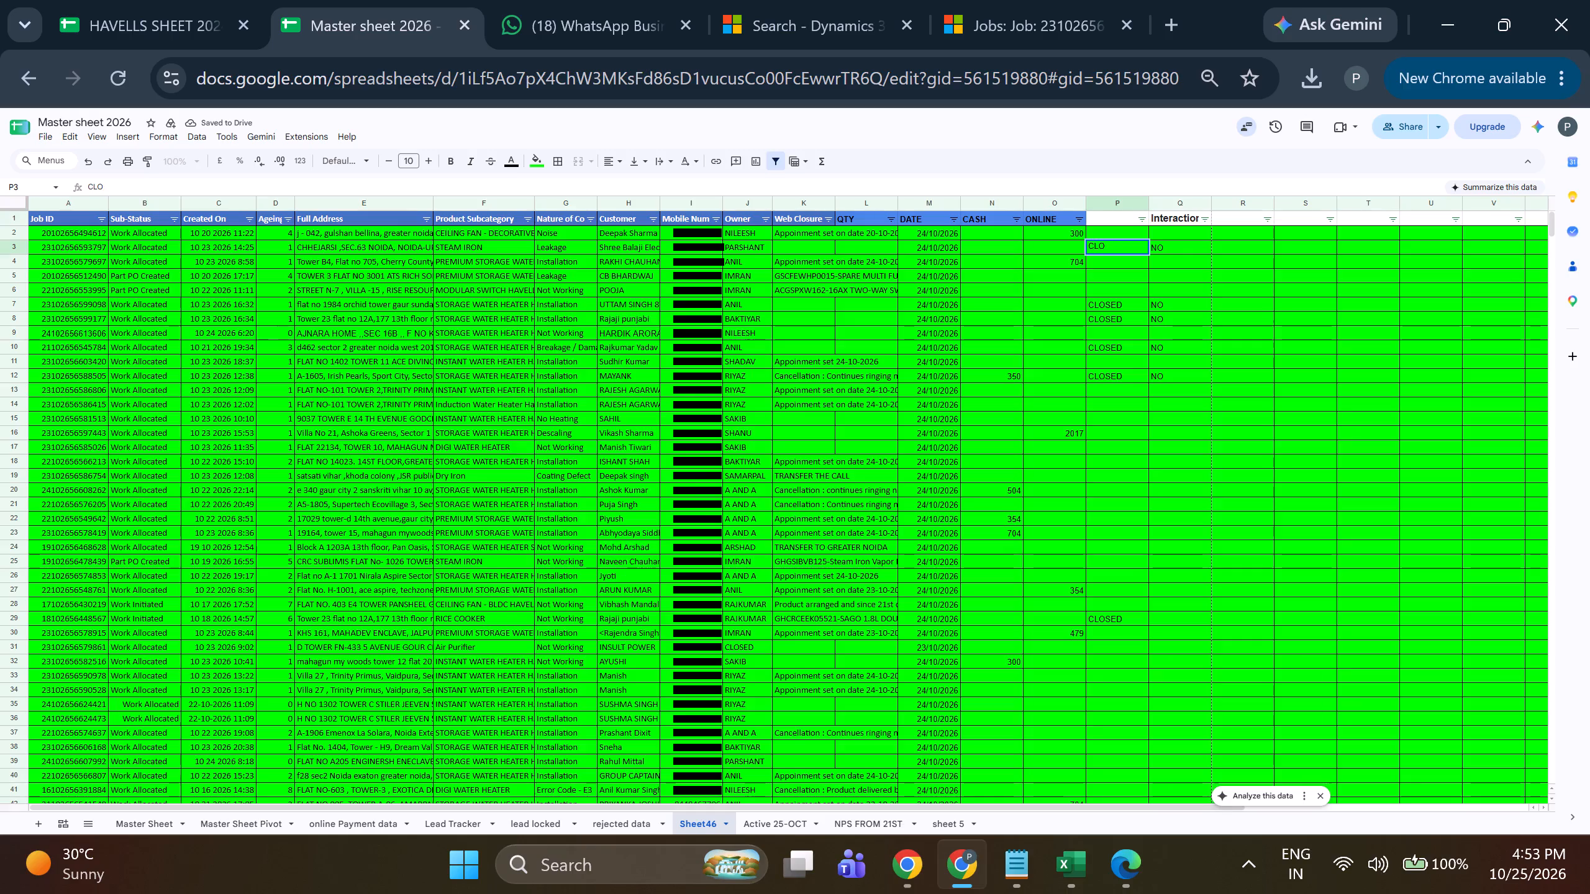
{"action": "type", "text": "SED"}
{"action": "key", "text": "space"}
{"action": "key", "text": "Up"}
{"action": "key", "text": "Down"}
{"action": "key", "text": "ctrl+c"}
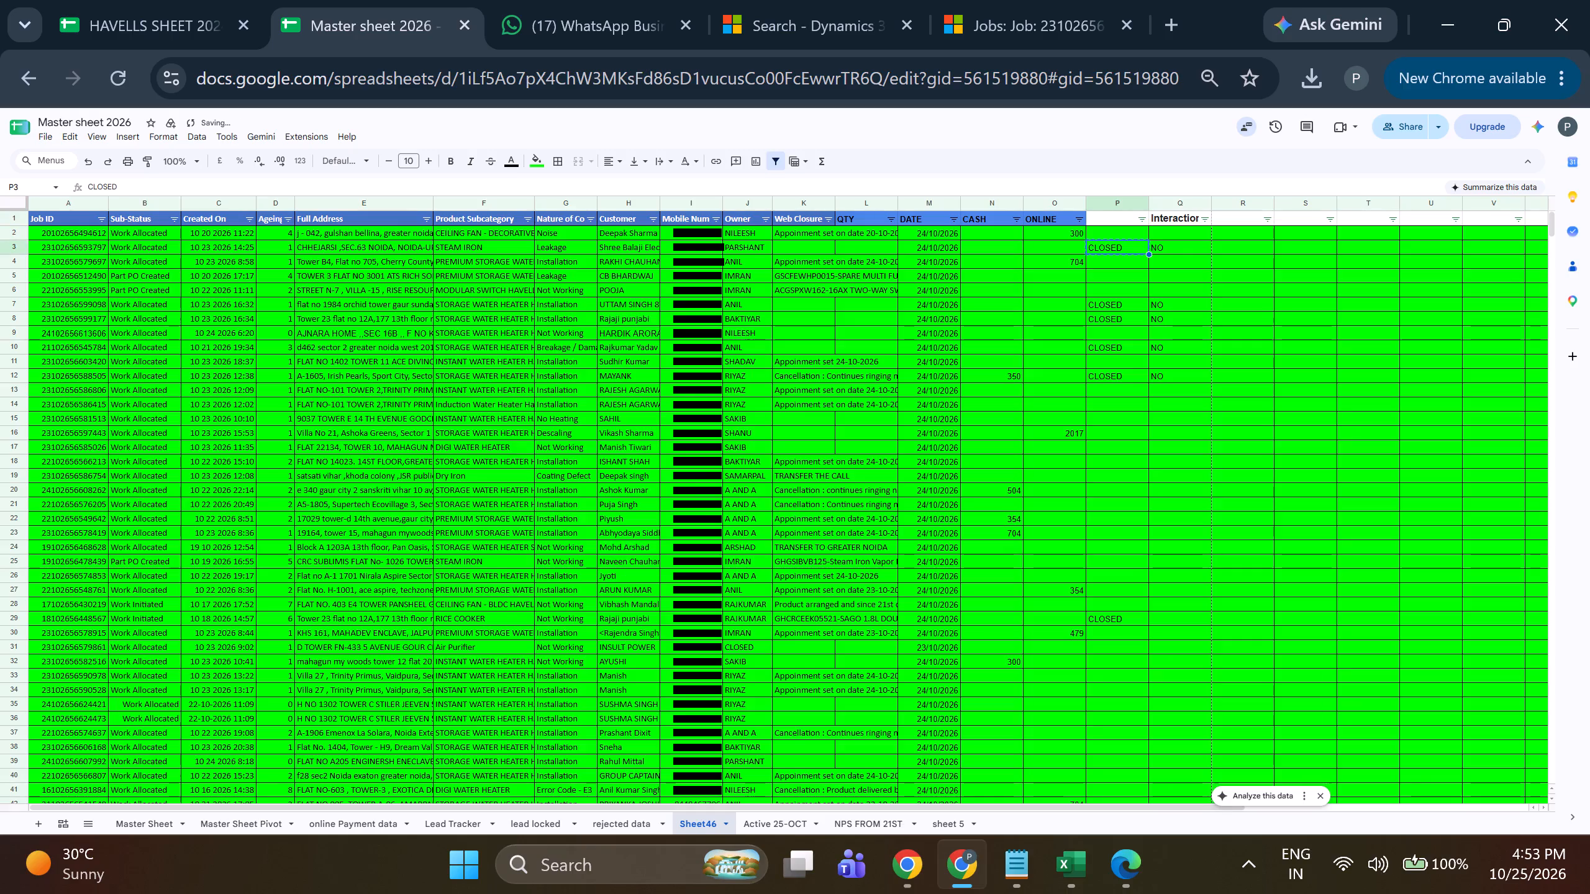
{"action": "key", "text": "Up"}
{"action": "key", "text": "ctrl+v"}
{"action": "key", "text": "Down"}
{"action": "key", "text": "Down"}
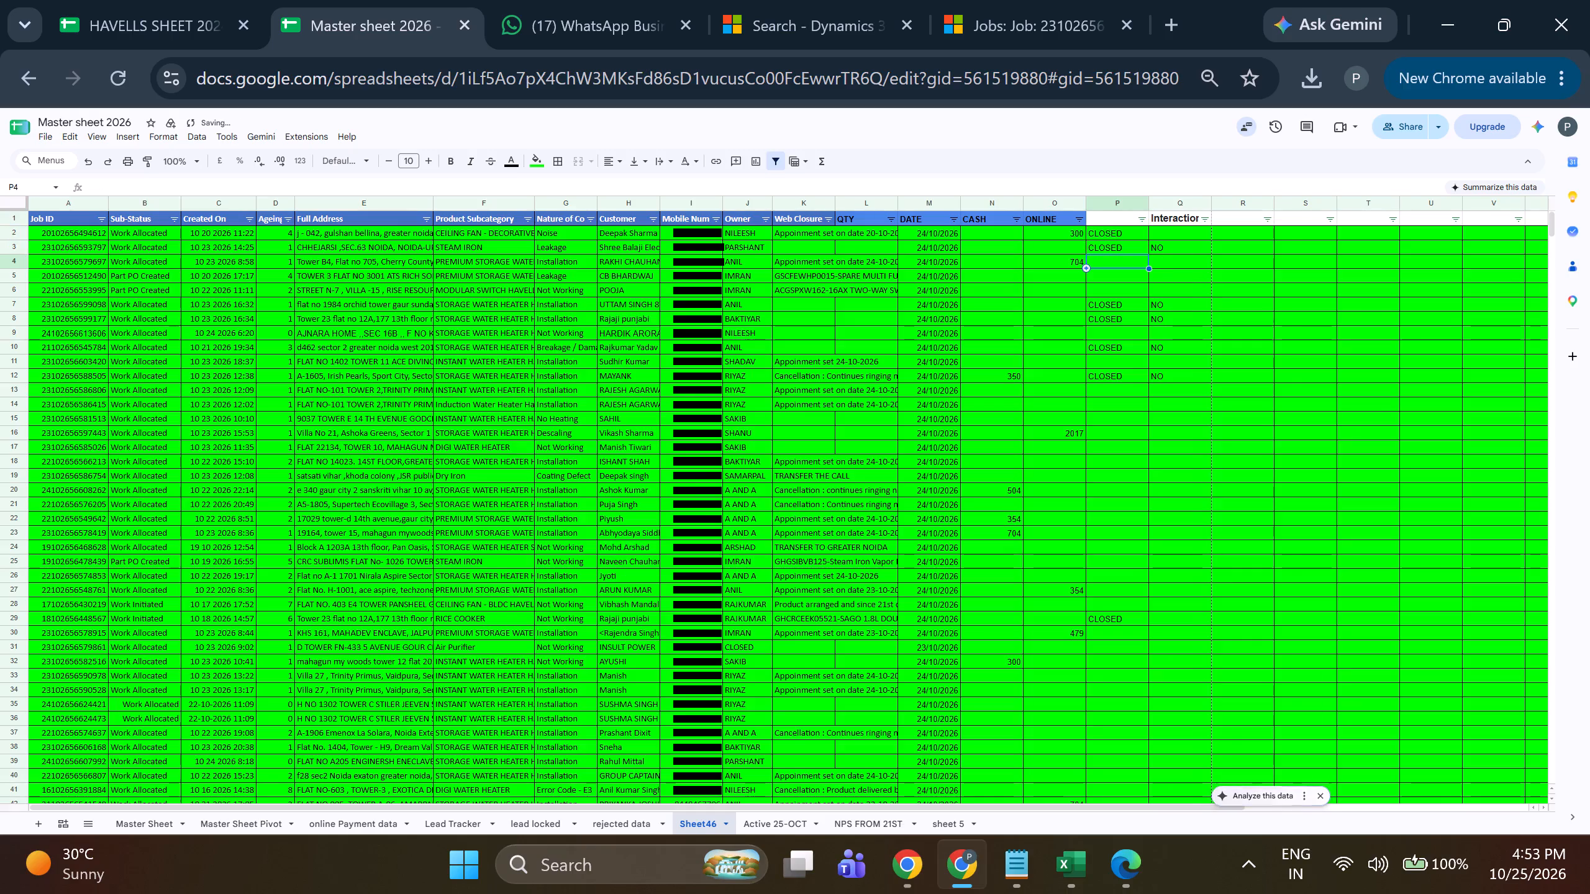
{"action": "key", "text": "Left"}
{"action": "key", "text": "Left"}
{"action": "key", "text": "Left"}
{"action": "key", "text": "Left"}
{"action": "key", "text": "Left"}
{"action": "key", "text": "Left"}
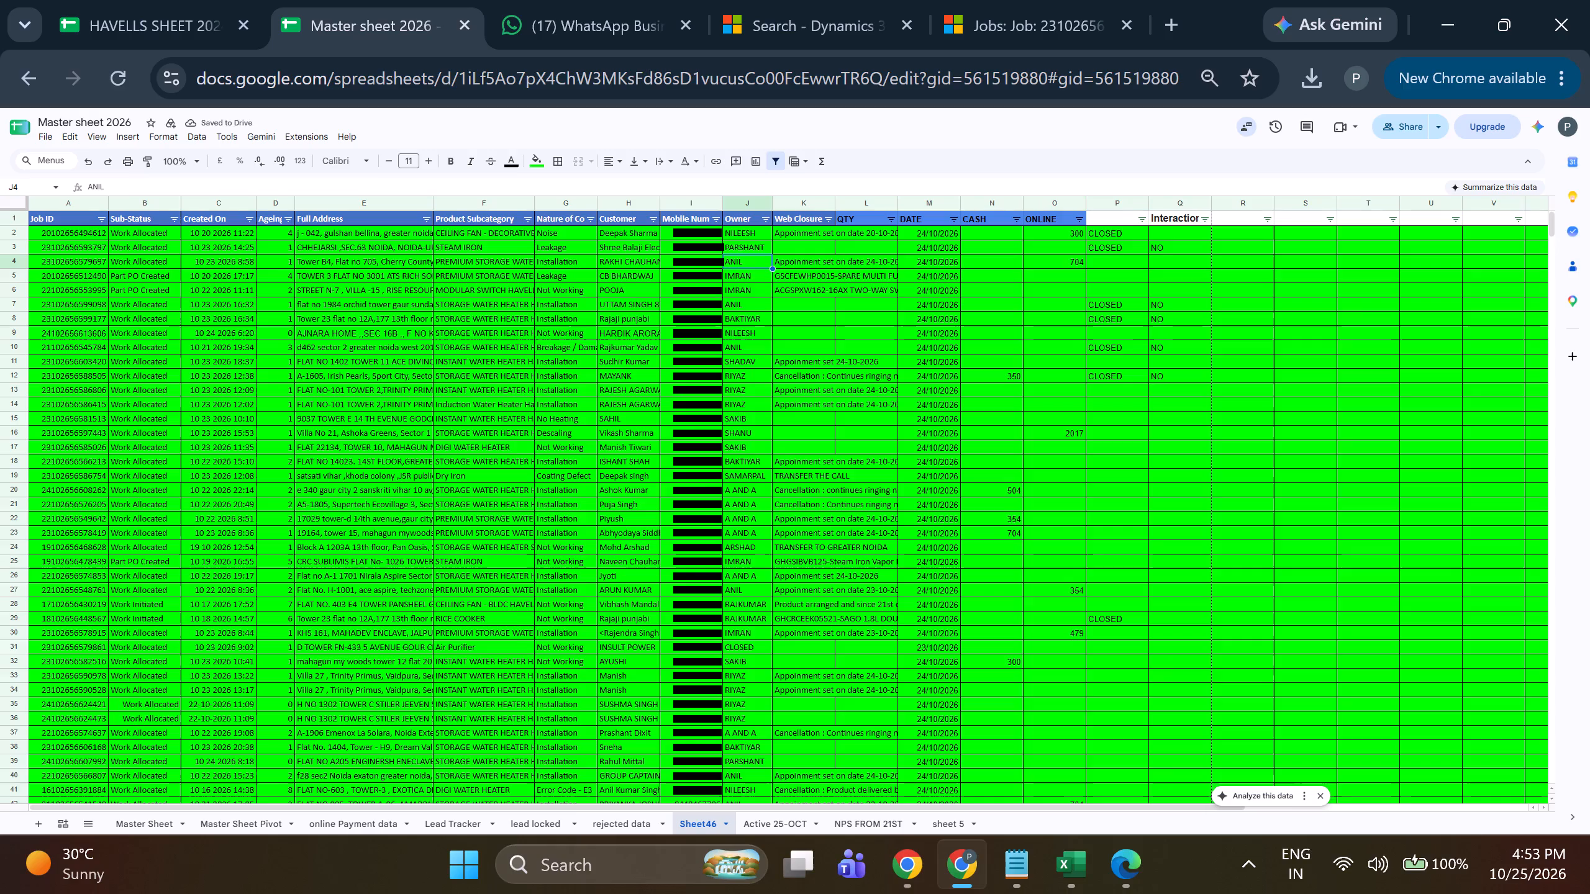
{"action": "key", "text": "Left"}
{"action": "key", "text": "ctrl+c"}
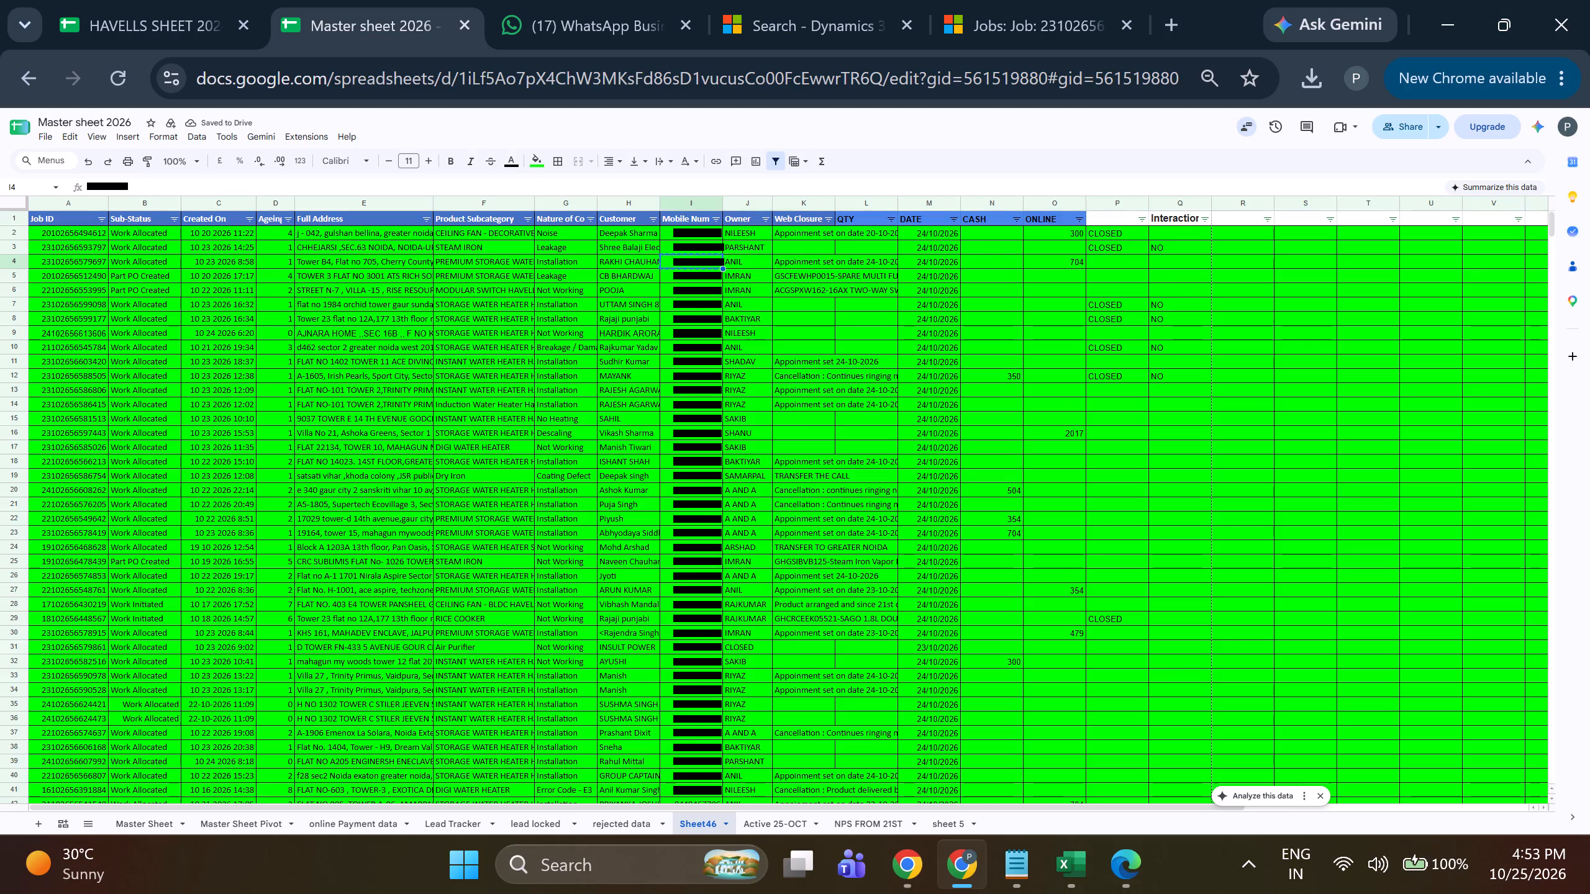
{"action": "left_click", "coordinate": [824, 0]}
{"action": "double_click", "coordinate": [571, 210]}
{"action": "key", "text": "ctrl+v"}
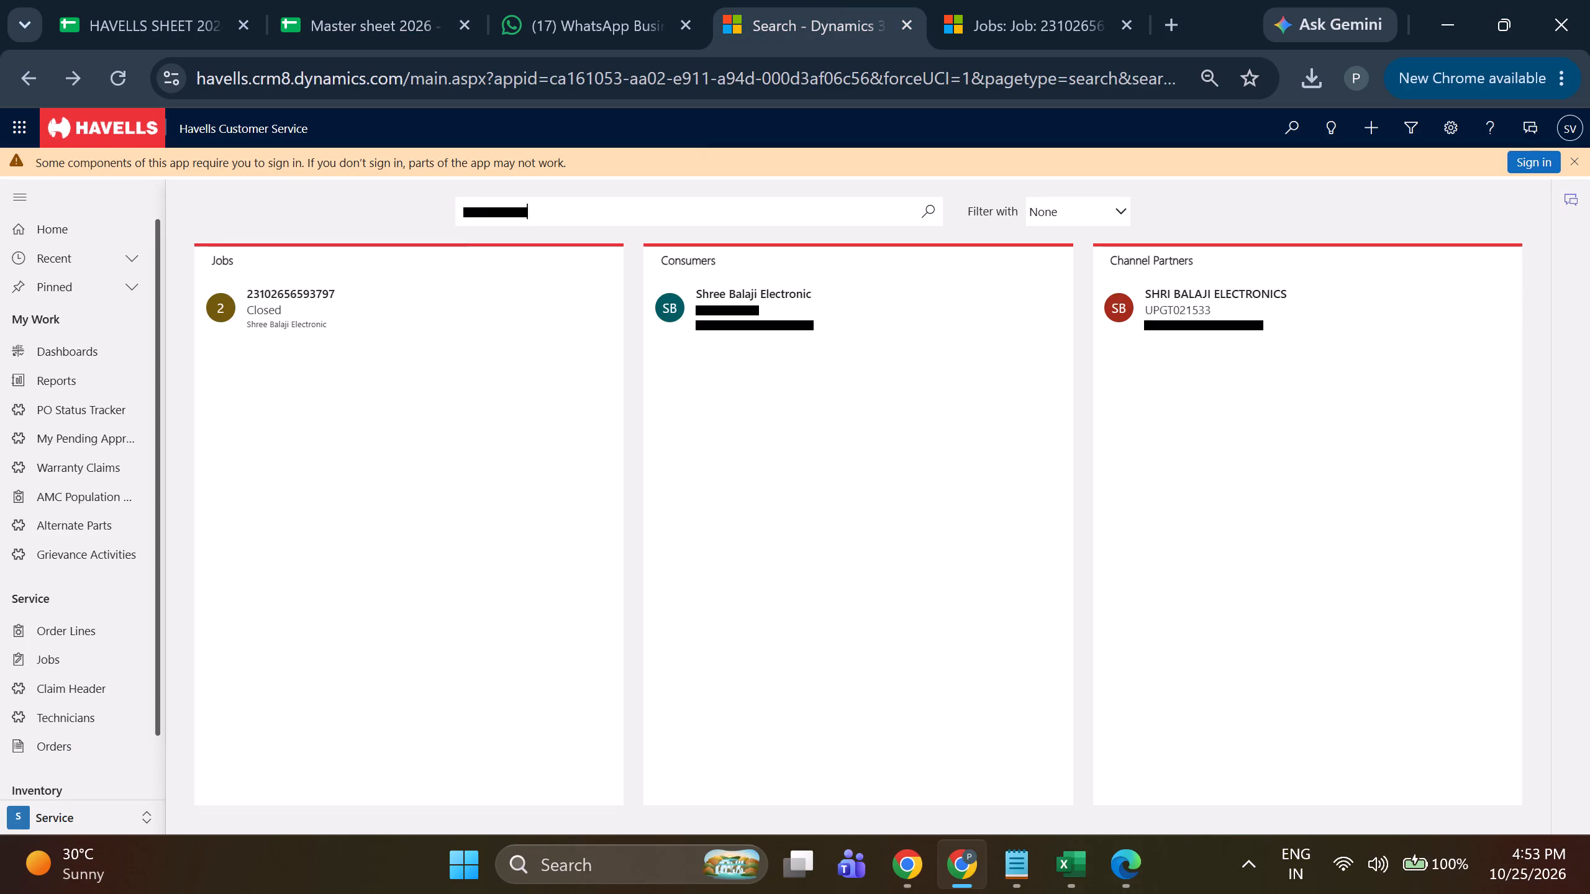
{"action": "left_click", "coordinate": [932, 214]}
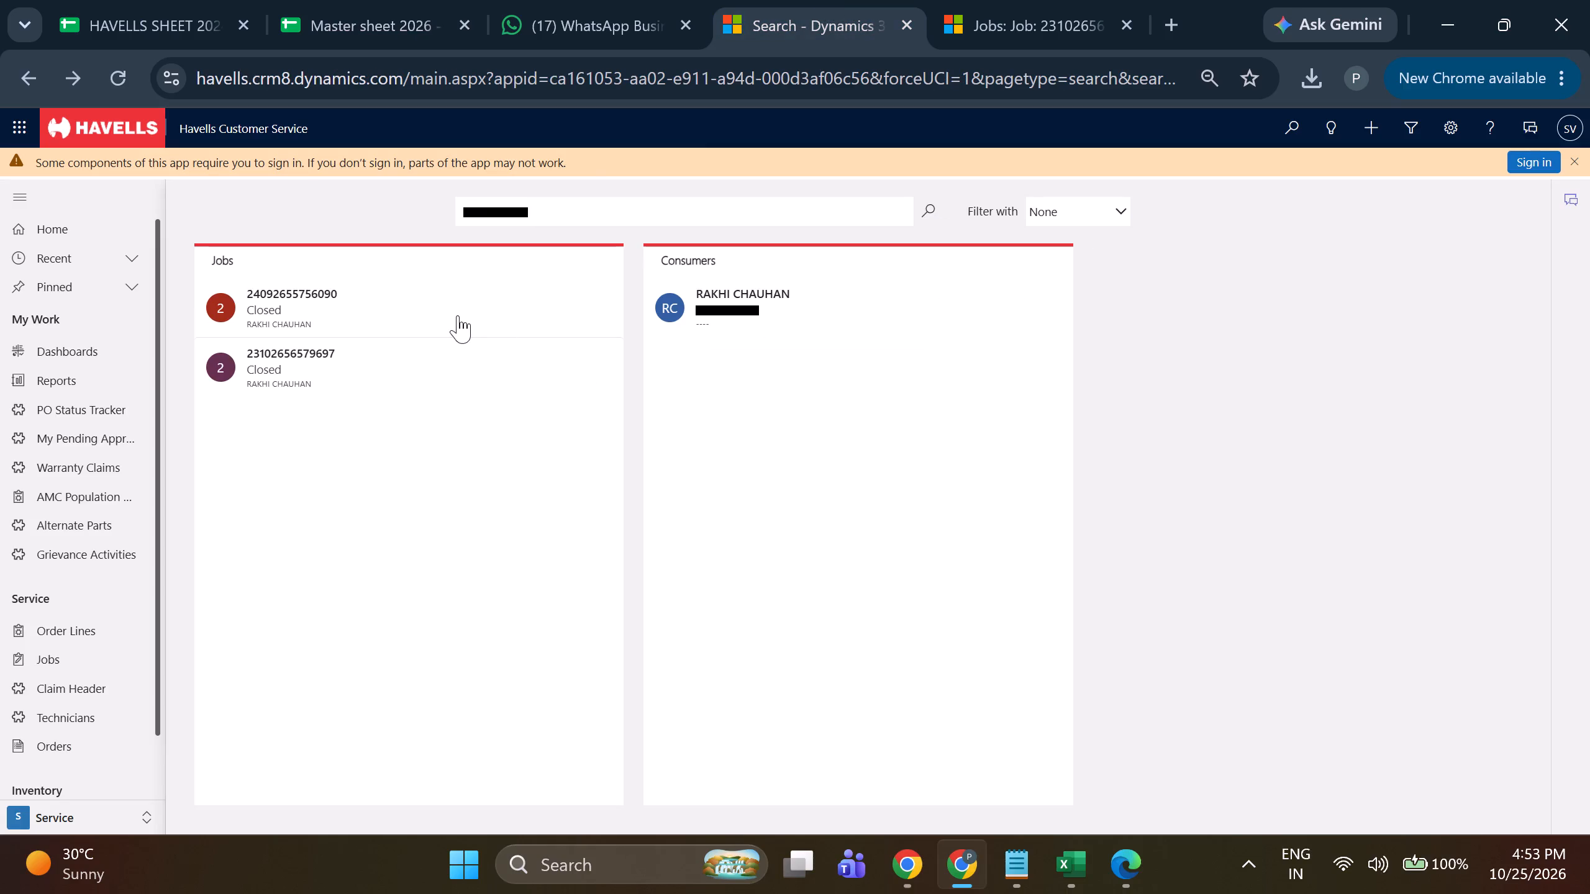
{"action": "left_click", "coordinate": [458, 315]}
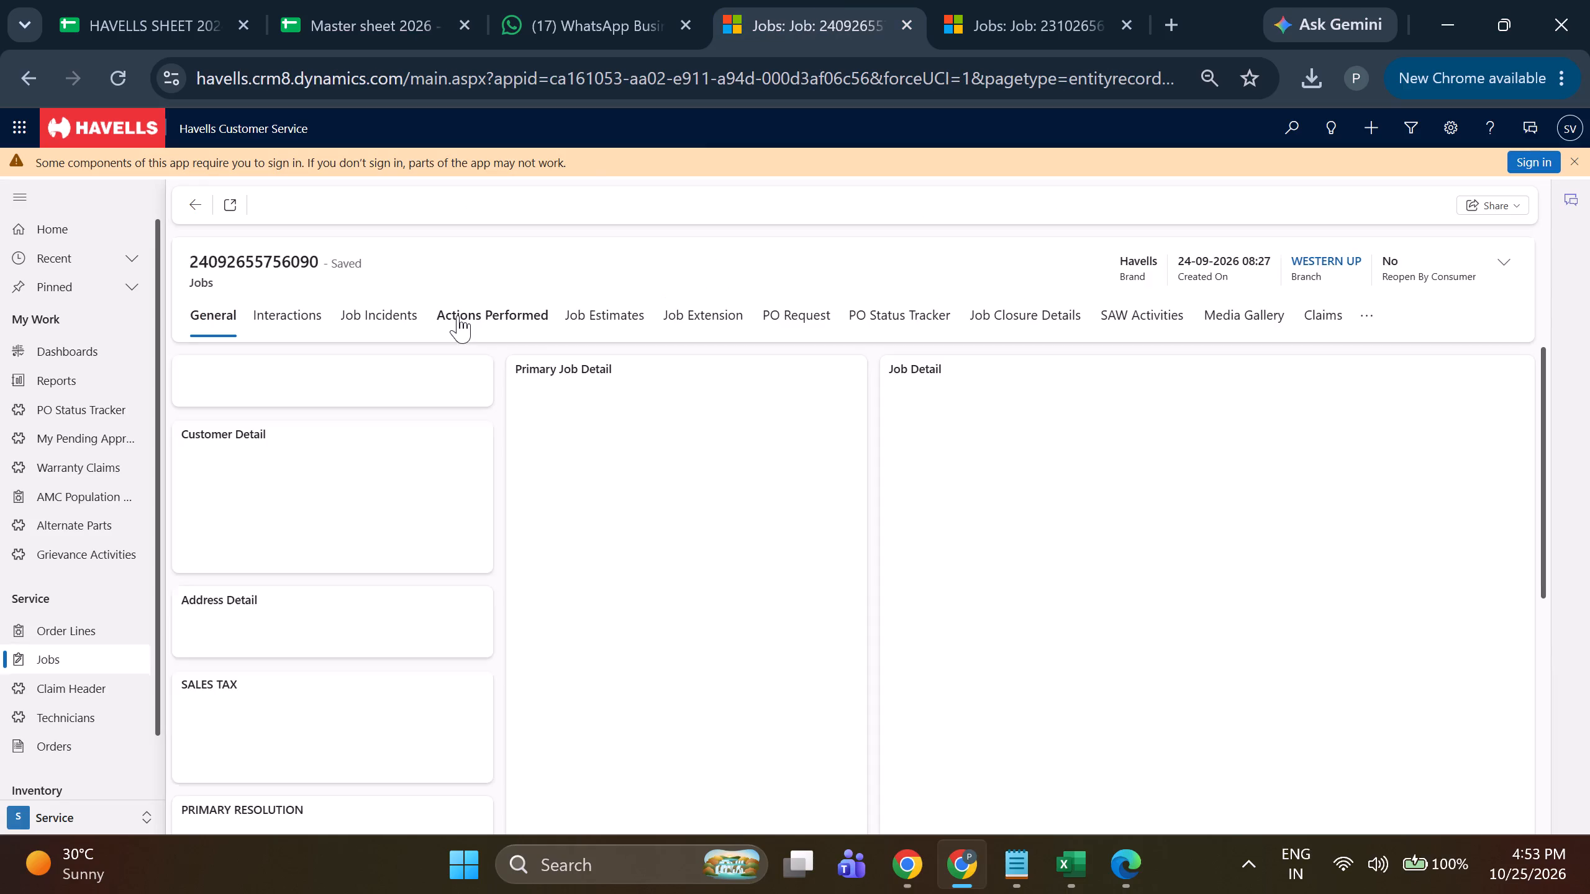
{"action": "left_click", "coordinate": [299, 321]}
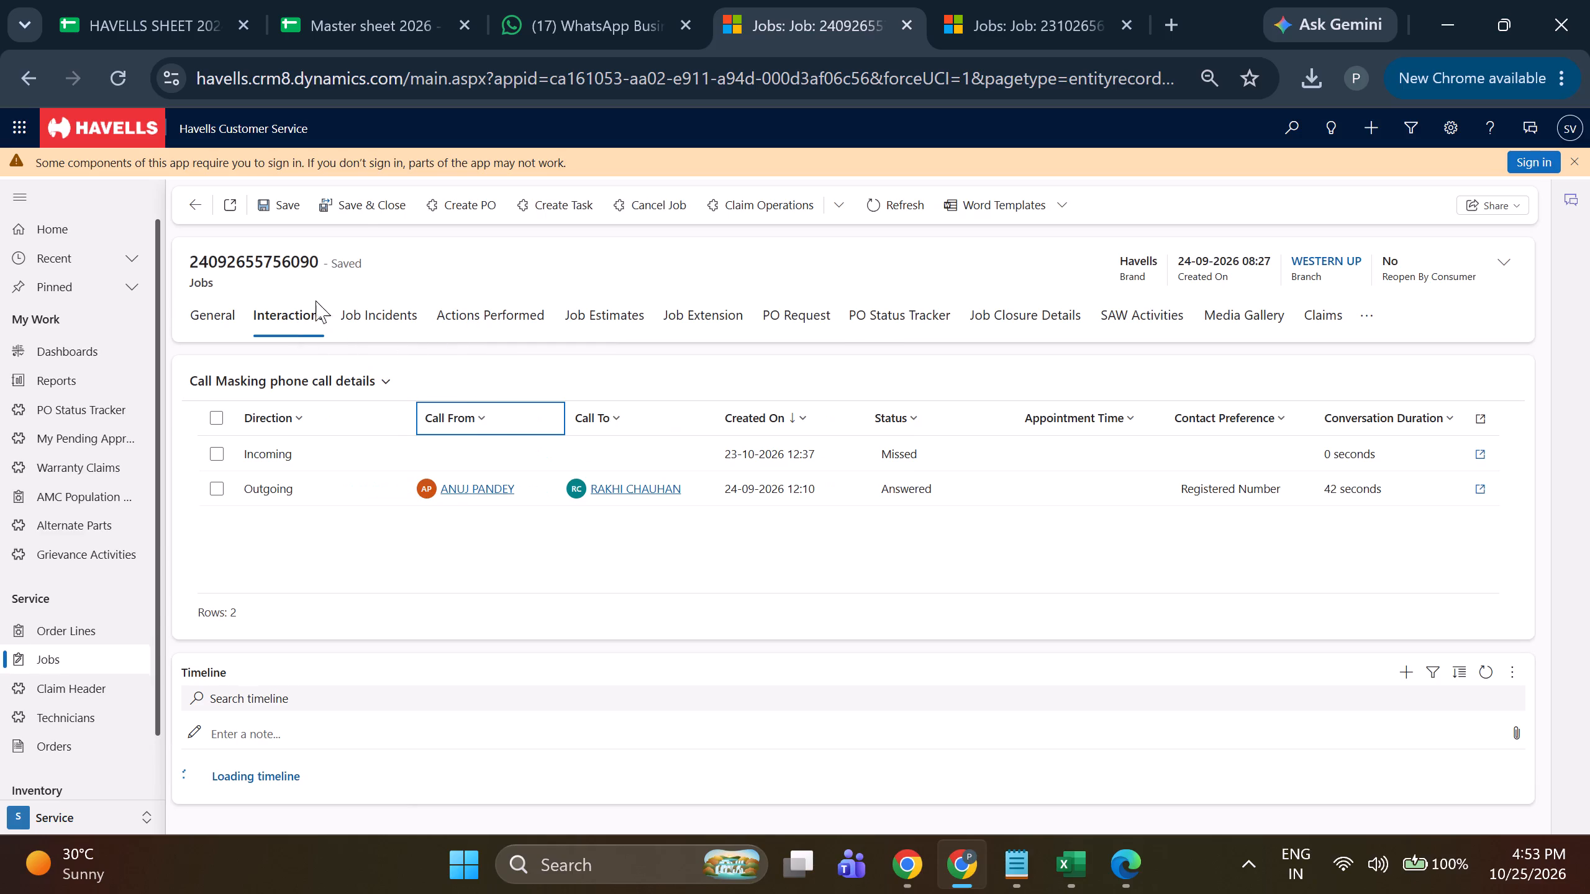
{"action": "left_click", "coordinate": [356, 206]}
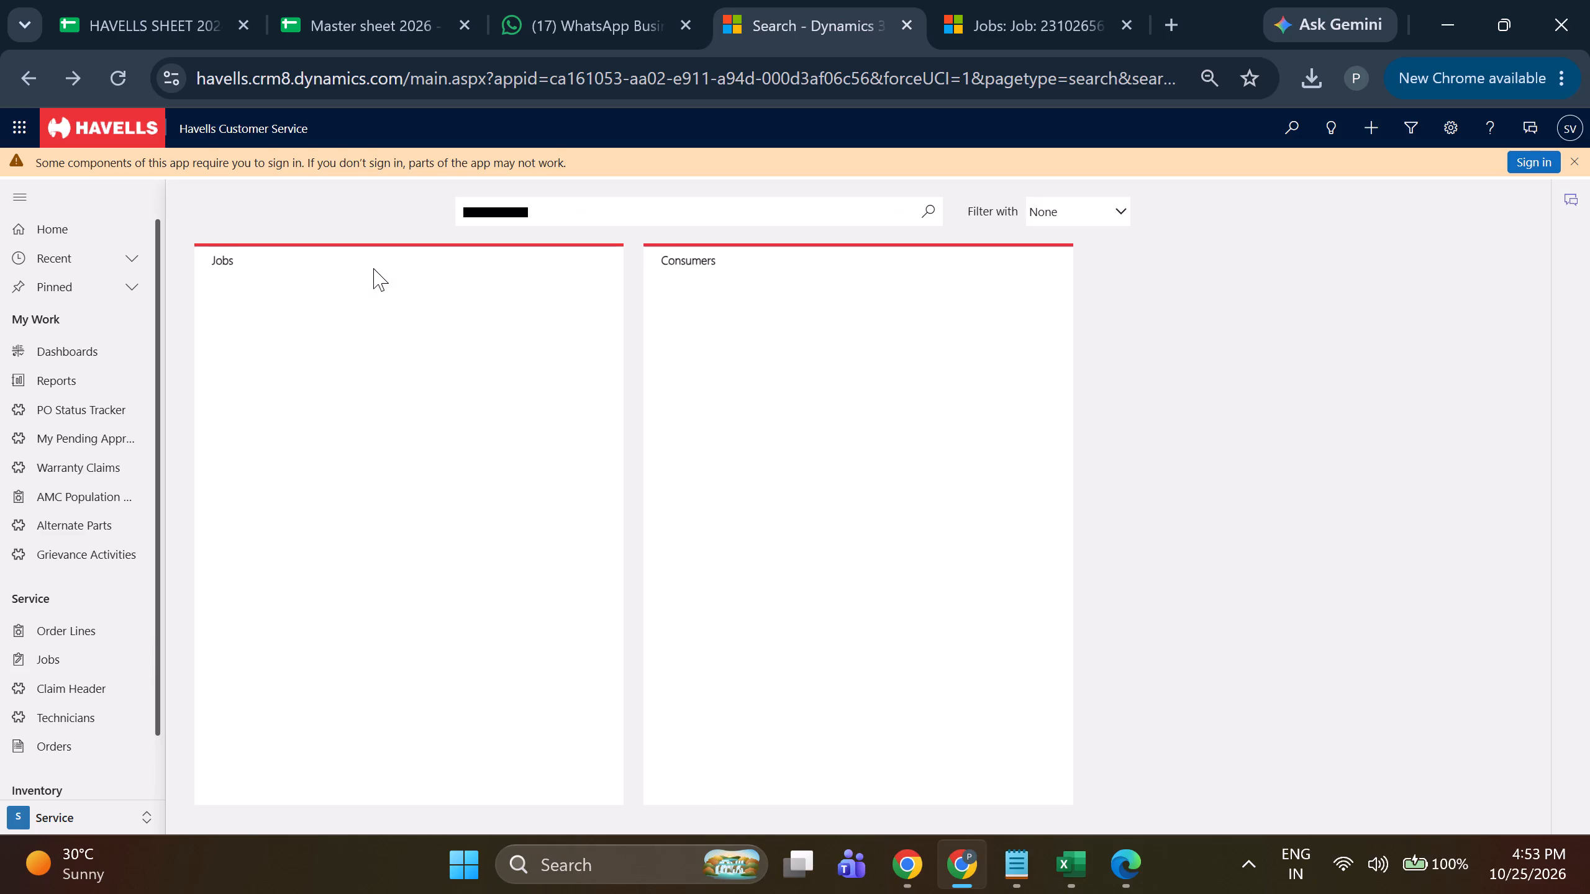
{"action": "left_click", "coordinate": [414, 361]}
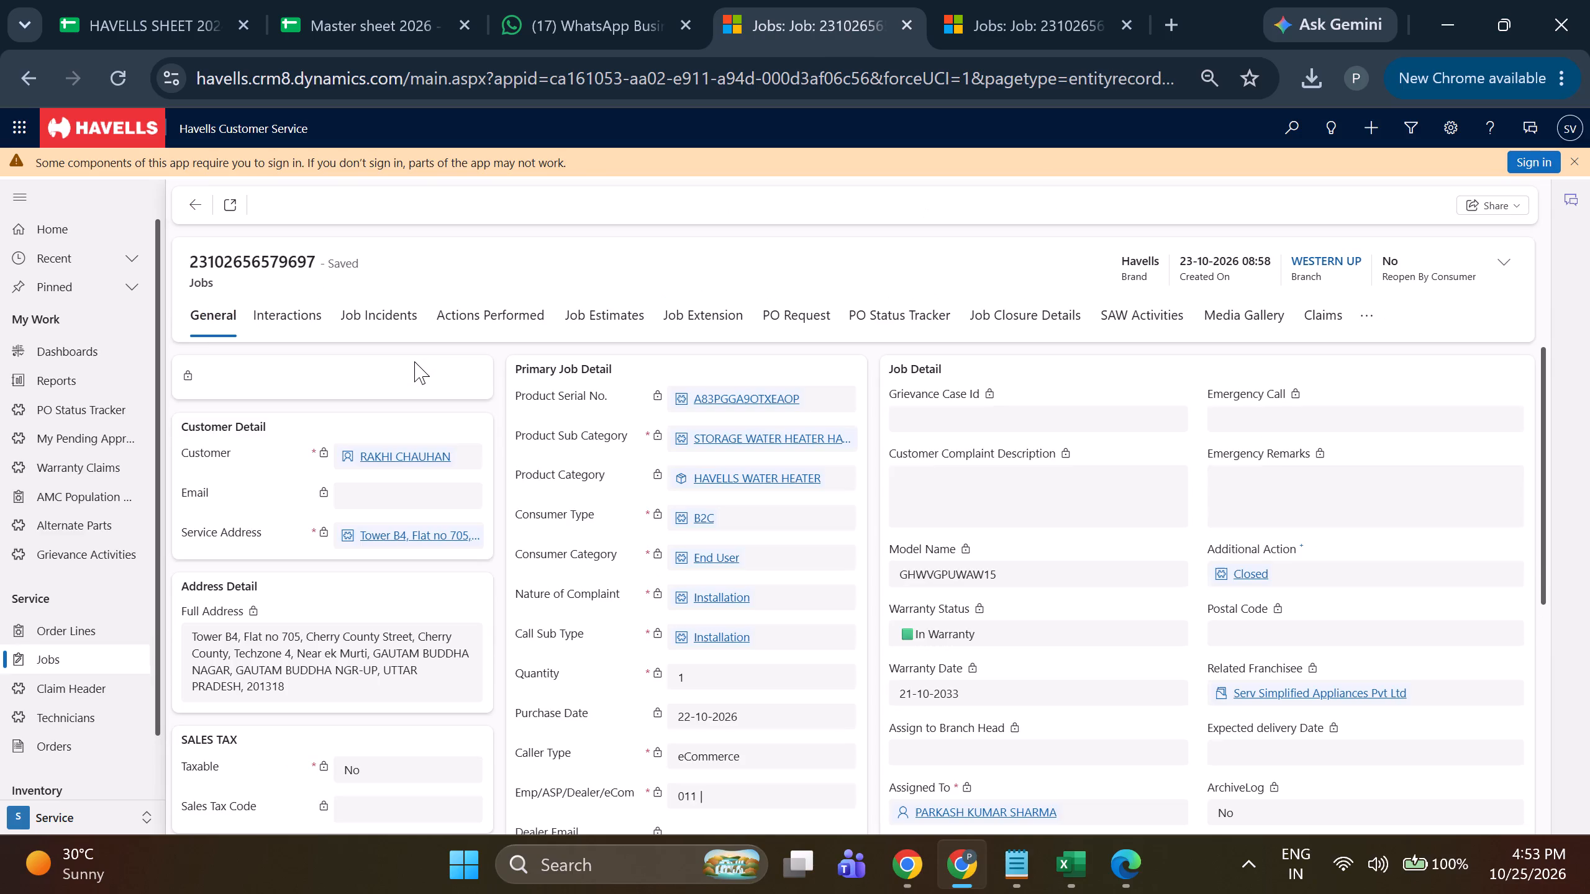
{"action": "left_click", "coordinate": [298, 330]}
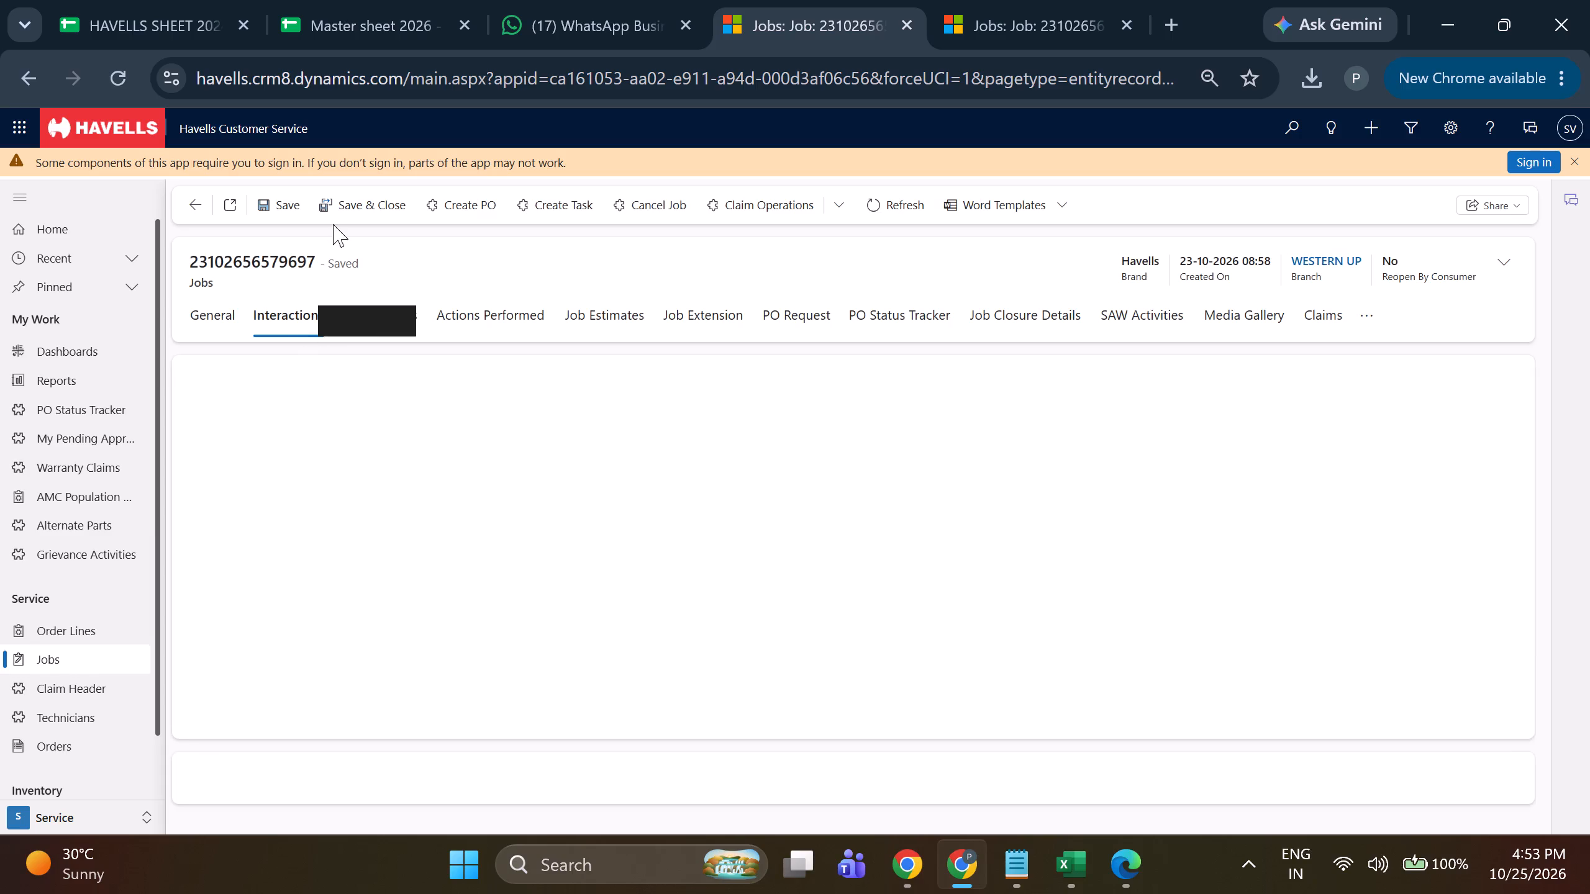
{"action": "left_click", "coordinate": [370, 210]}
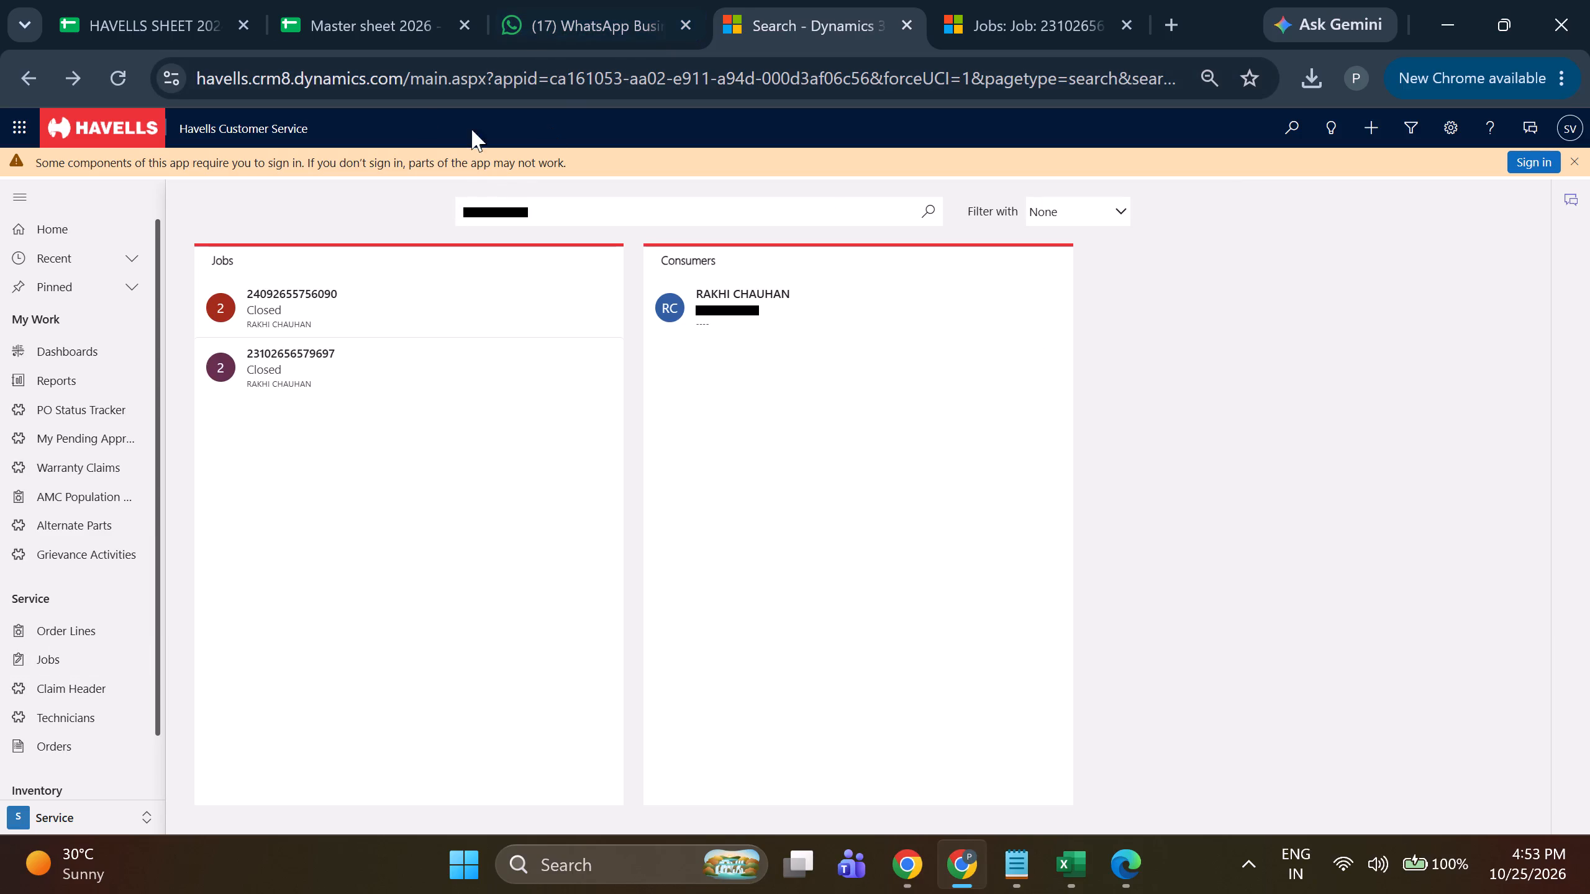
{"action": "left_click", "coordinate": [376, 0]}
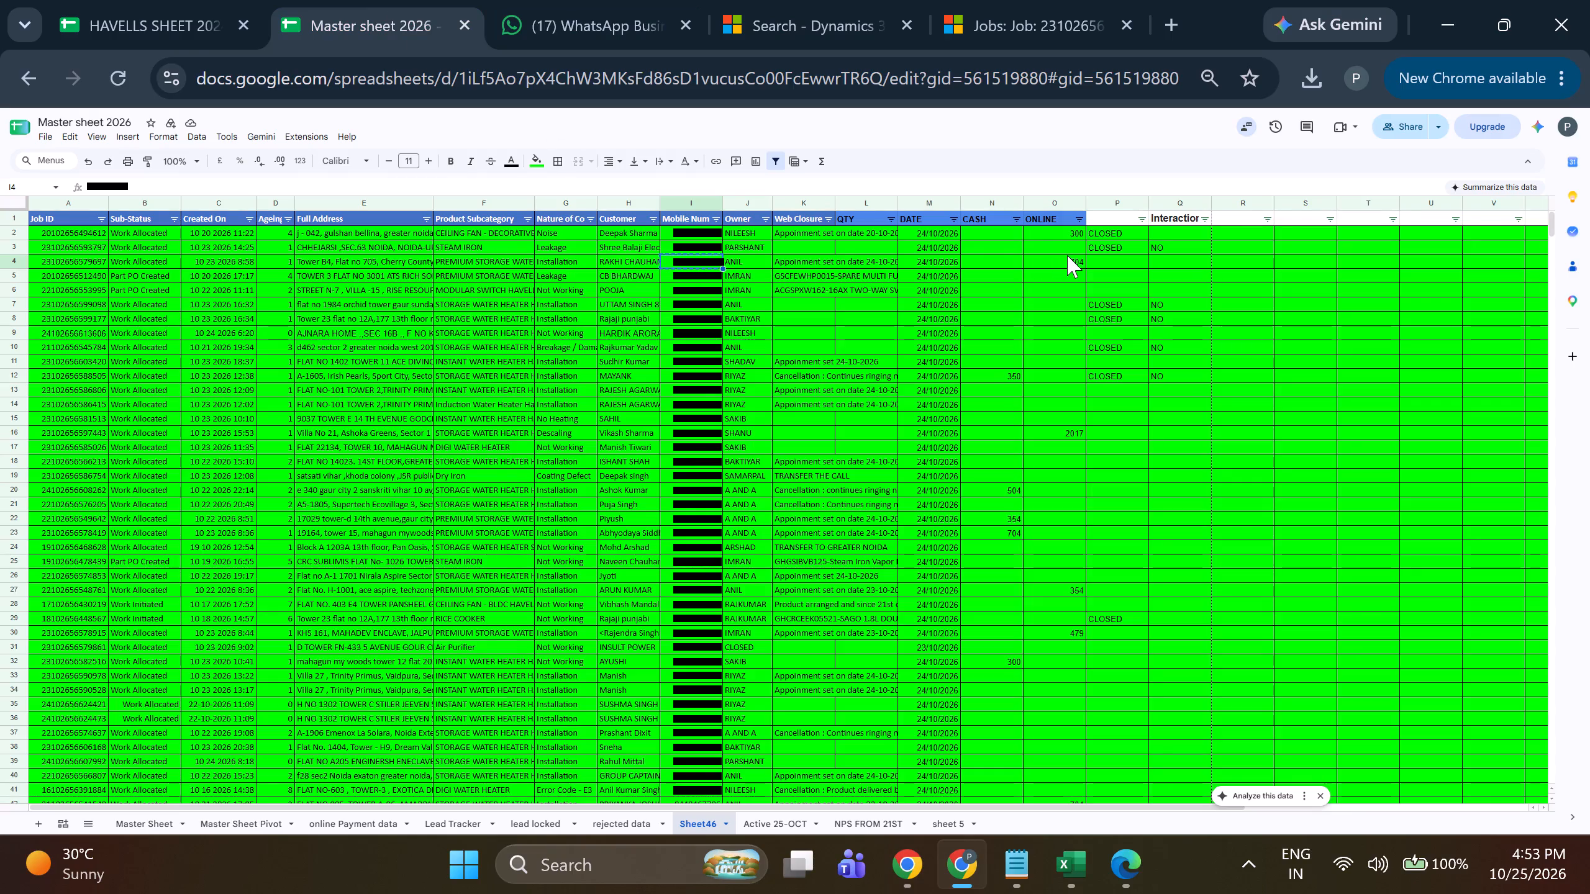
{"action": "key", "text": "Right"}
{"action": "key", "text": "Right"}
{"action": "key", "text": "Right"}
{"action": "key", "text": "Right"}
{"action": "key", "text": "Right"}
{"action": "key", "text": "Right"}
{"action": "key", "text": "Right"}
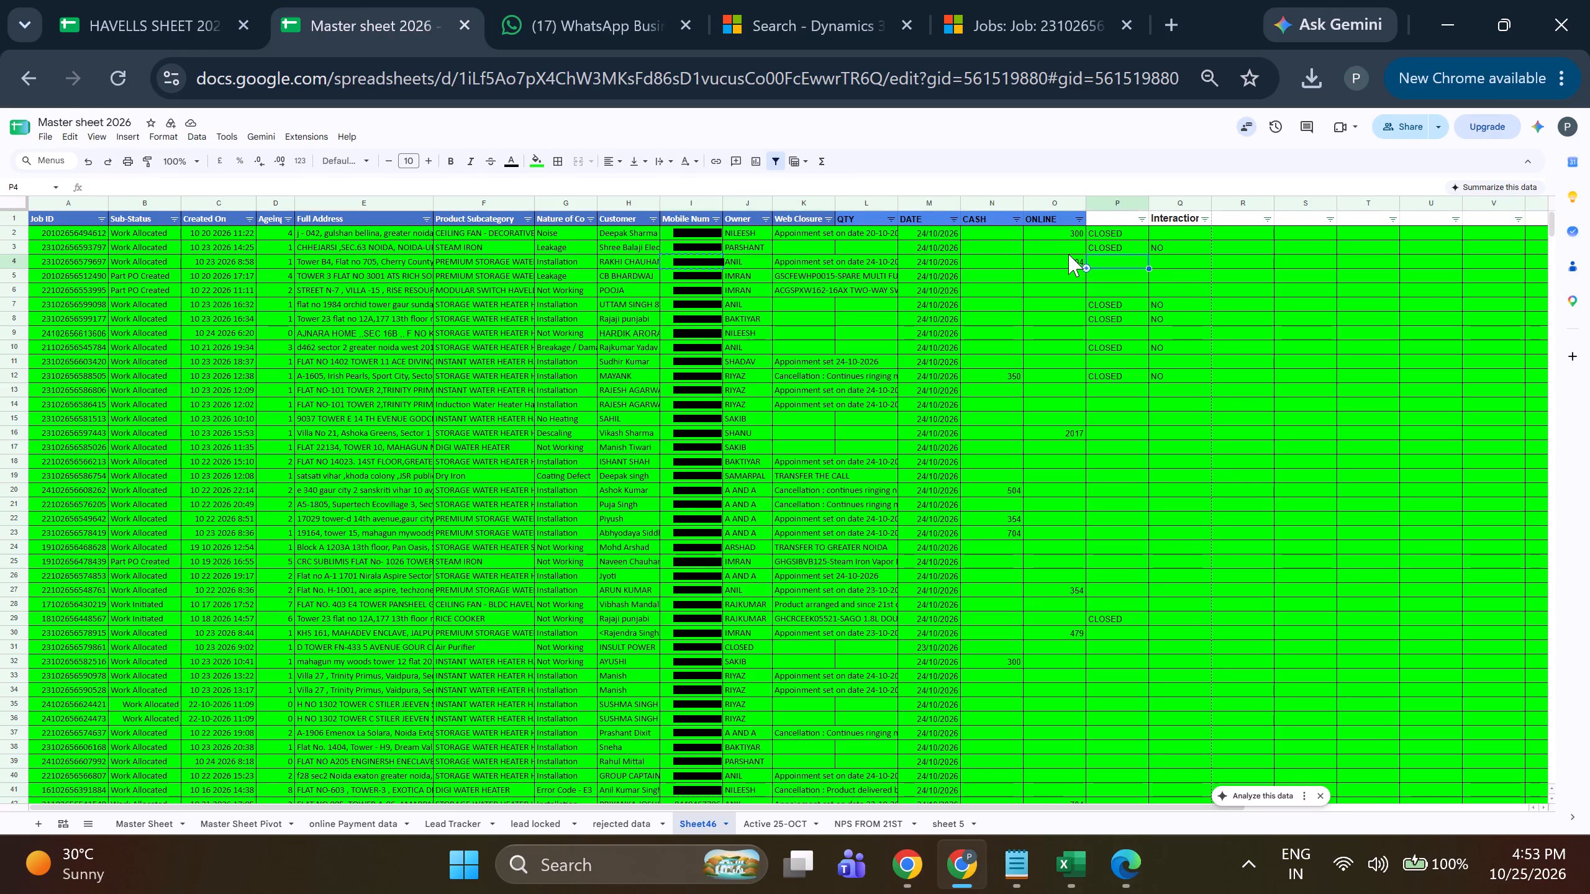
{"action": "key", "text": "Up"}
{"action": "key", "text": "ctrl+c"}
{"action": "key", "text": "Down"}
{"action": "key", "text": "ctrl+v"}
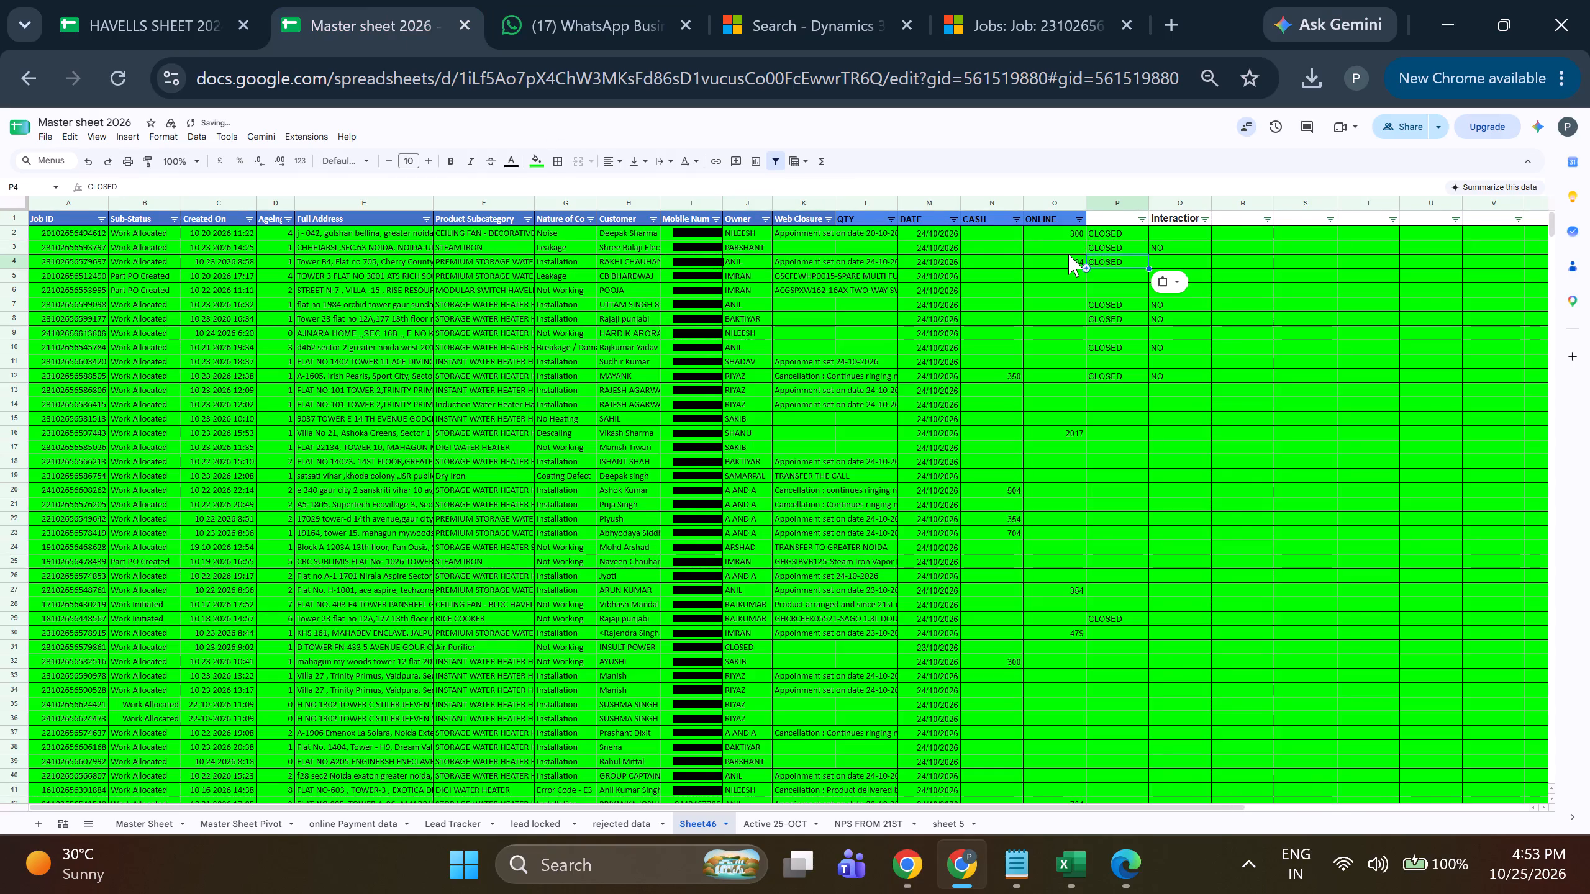
{"action": "key", "text": "Down"}
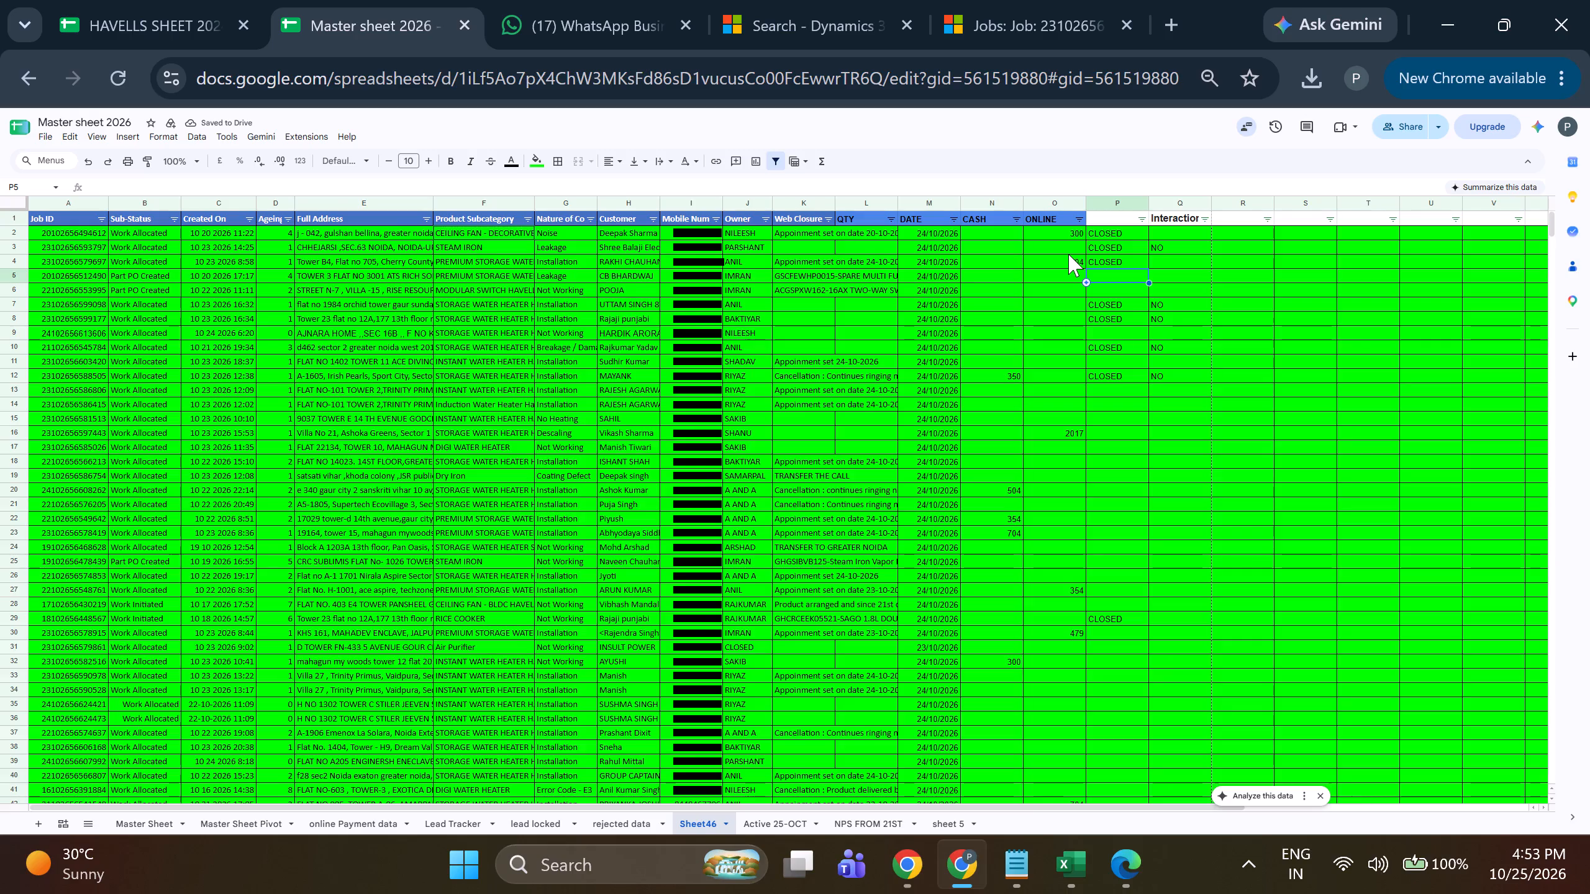
{"action": "key", "text": "Left"}
{"action": "key", "text": "Left"}
{"action": "key", "text": "Left"}
{"action": "key", "text": "Left"}
{"action": "key", "text": "Left"}
{"action": "key", "text": "Left"}
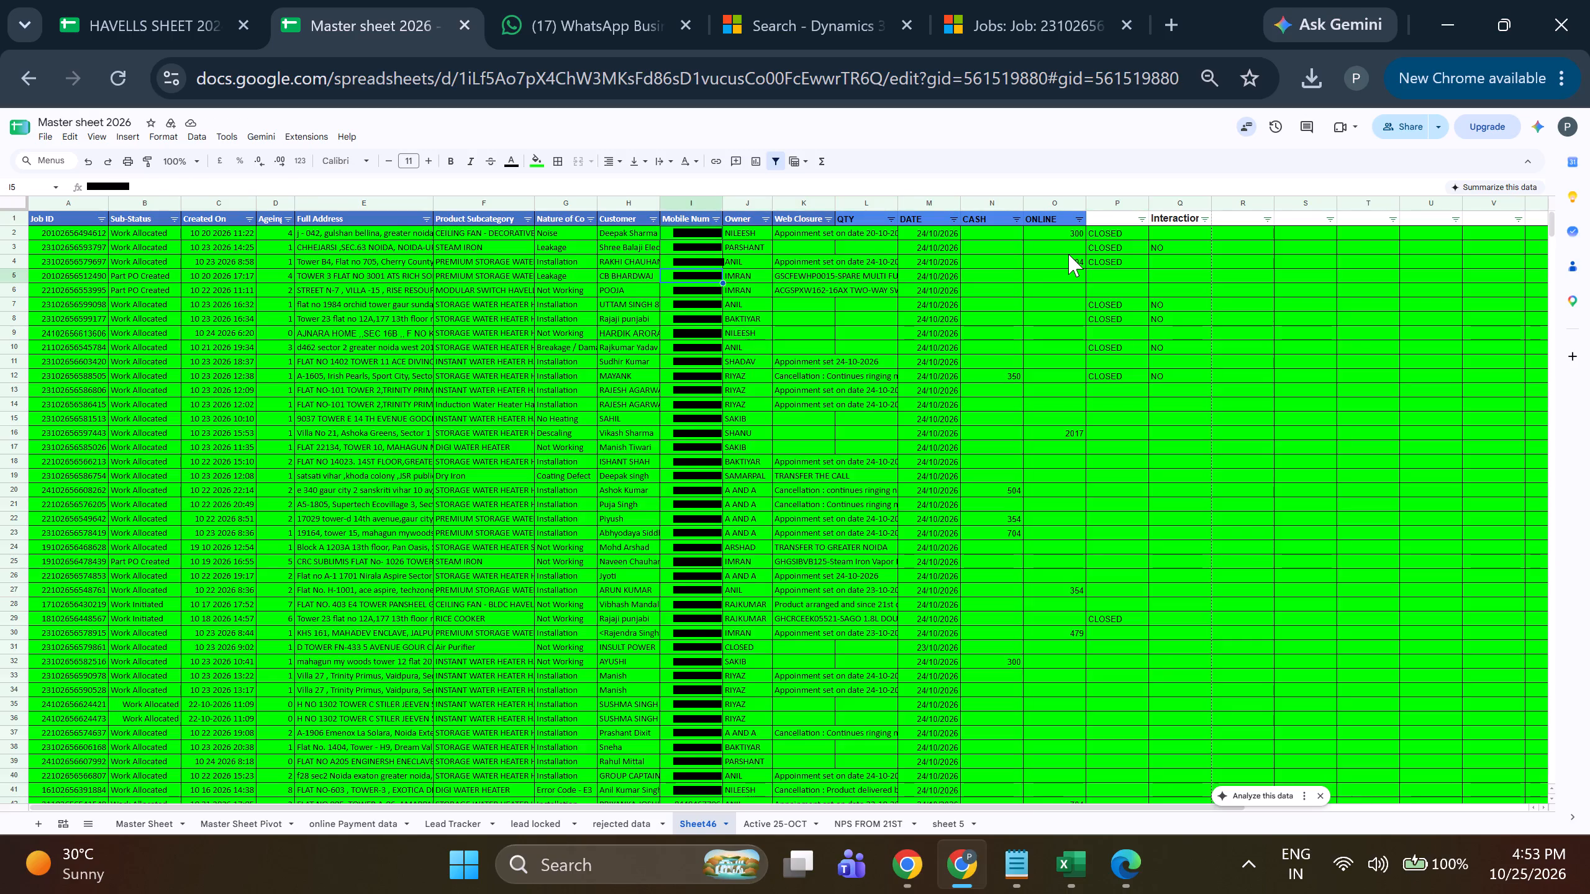
{"action": "key", "text": "ctrl+c"}
{"action": "left_click", "coordinate": [760, 56]}
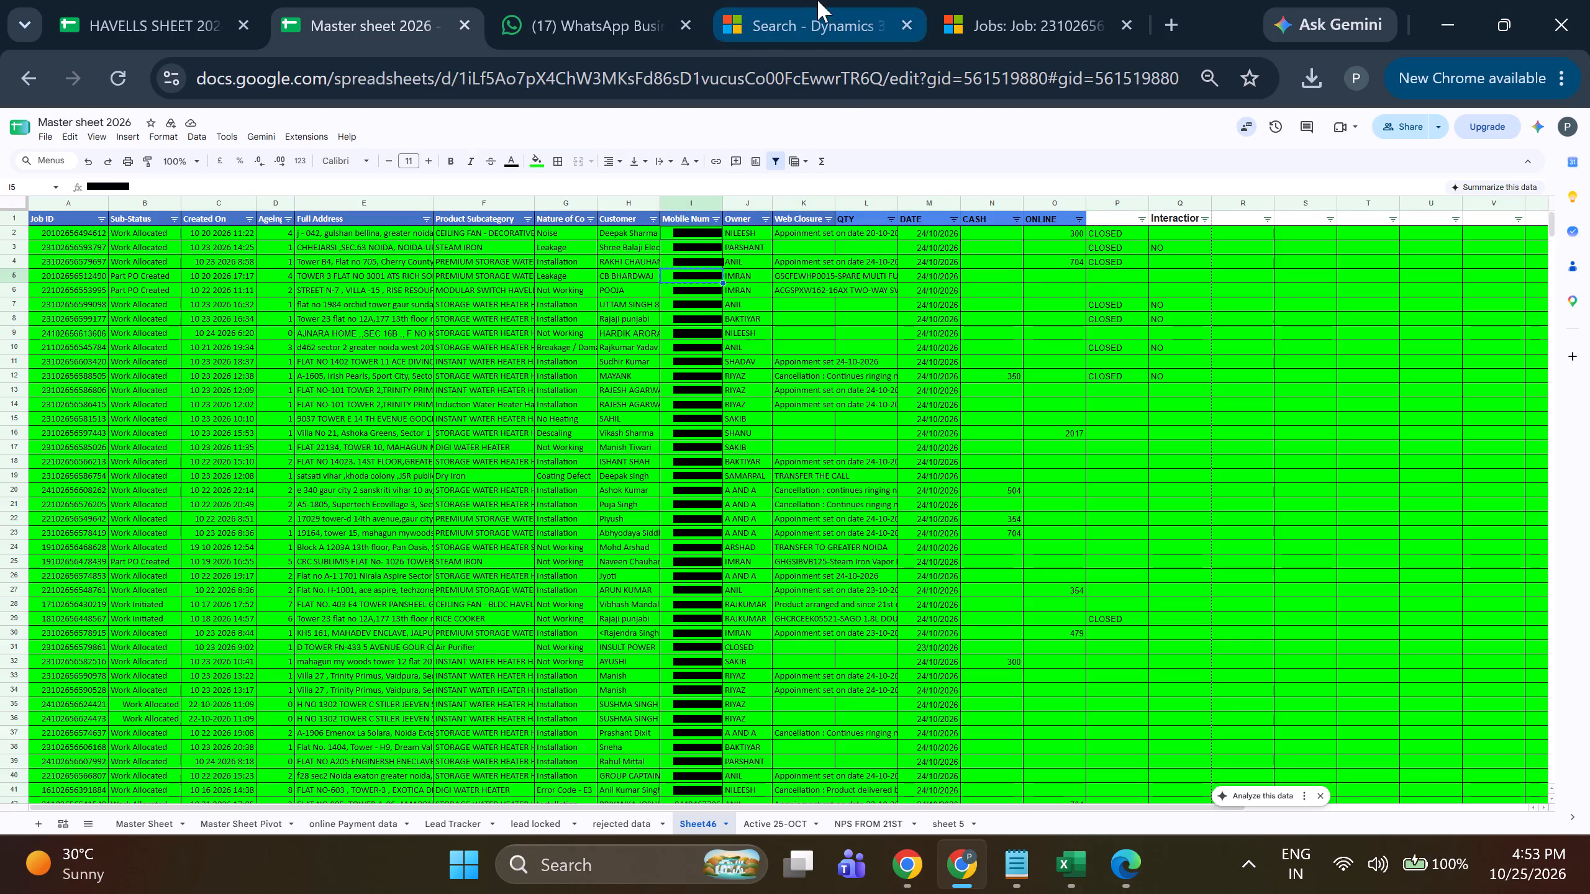
{"action": "left_click", "coordinate": [817, 0]}
{"action": "double_click", "coordinate": [561, 204]}
{"action": "key", "text": "ctrl+v"}
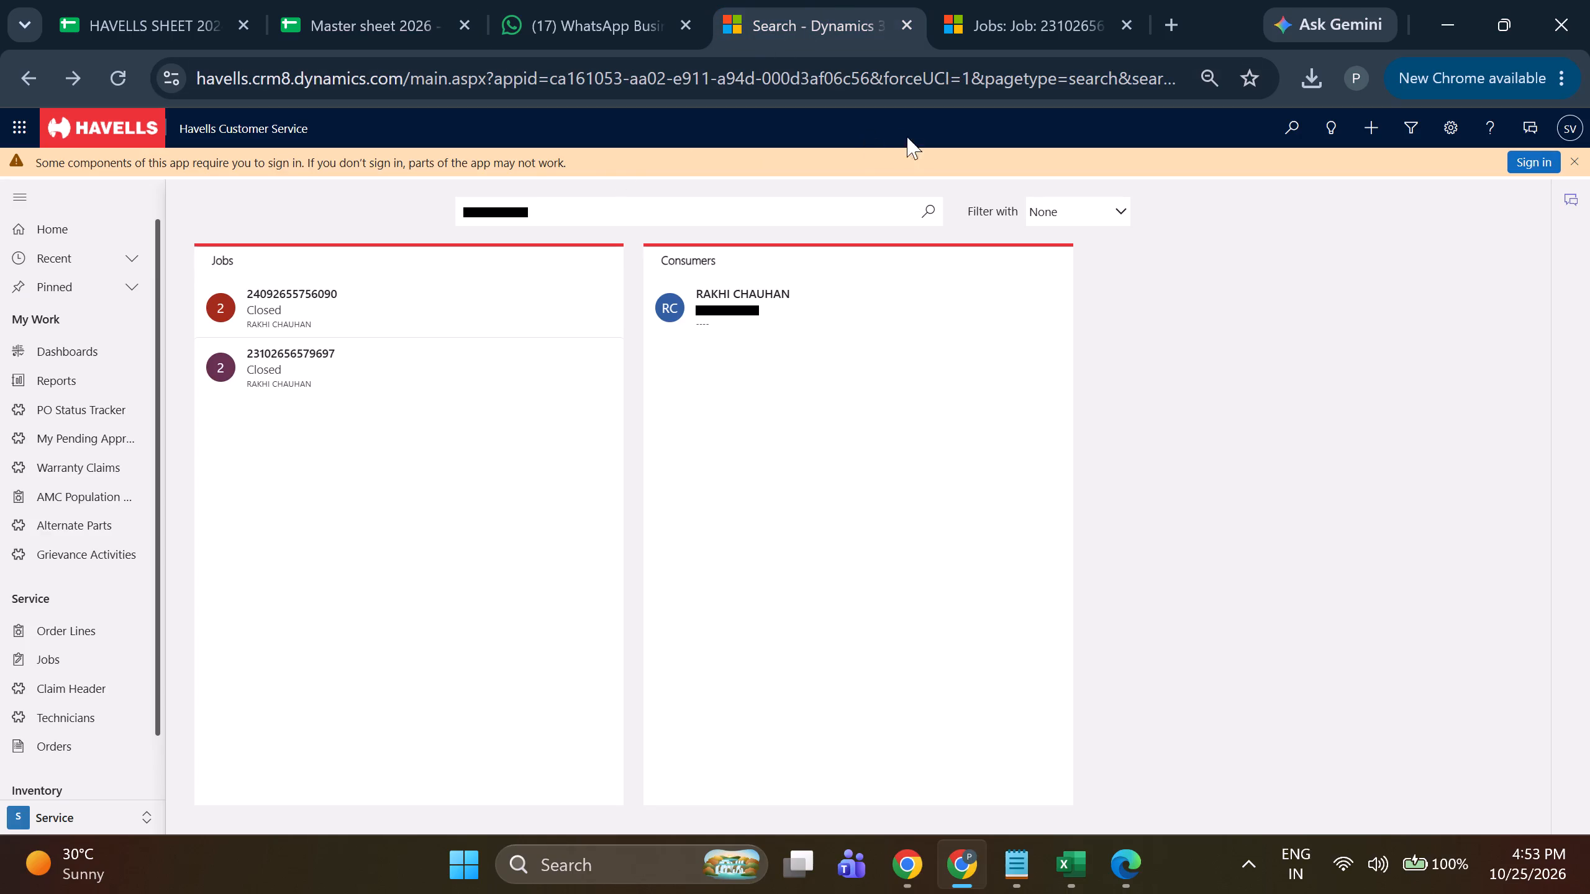
{"action": "left_click", "coordinate": [932, 210]}
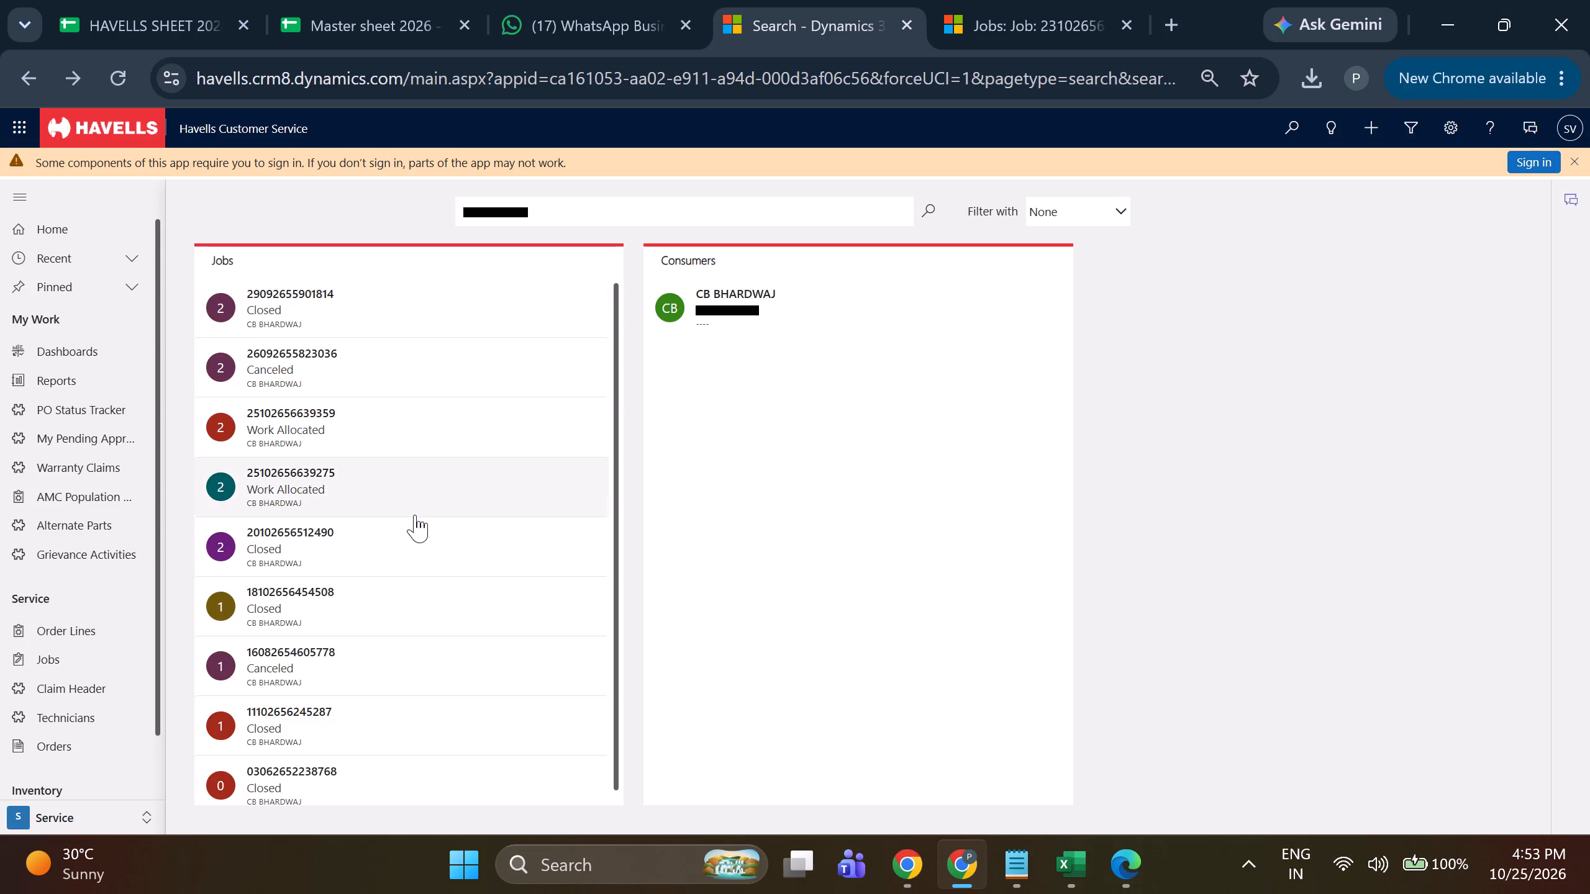
{"action": "scroll", "coordinate": [437, 513], "scroll_direction": "down", "scroll_amount": 1}
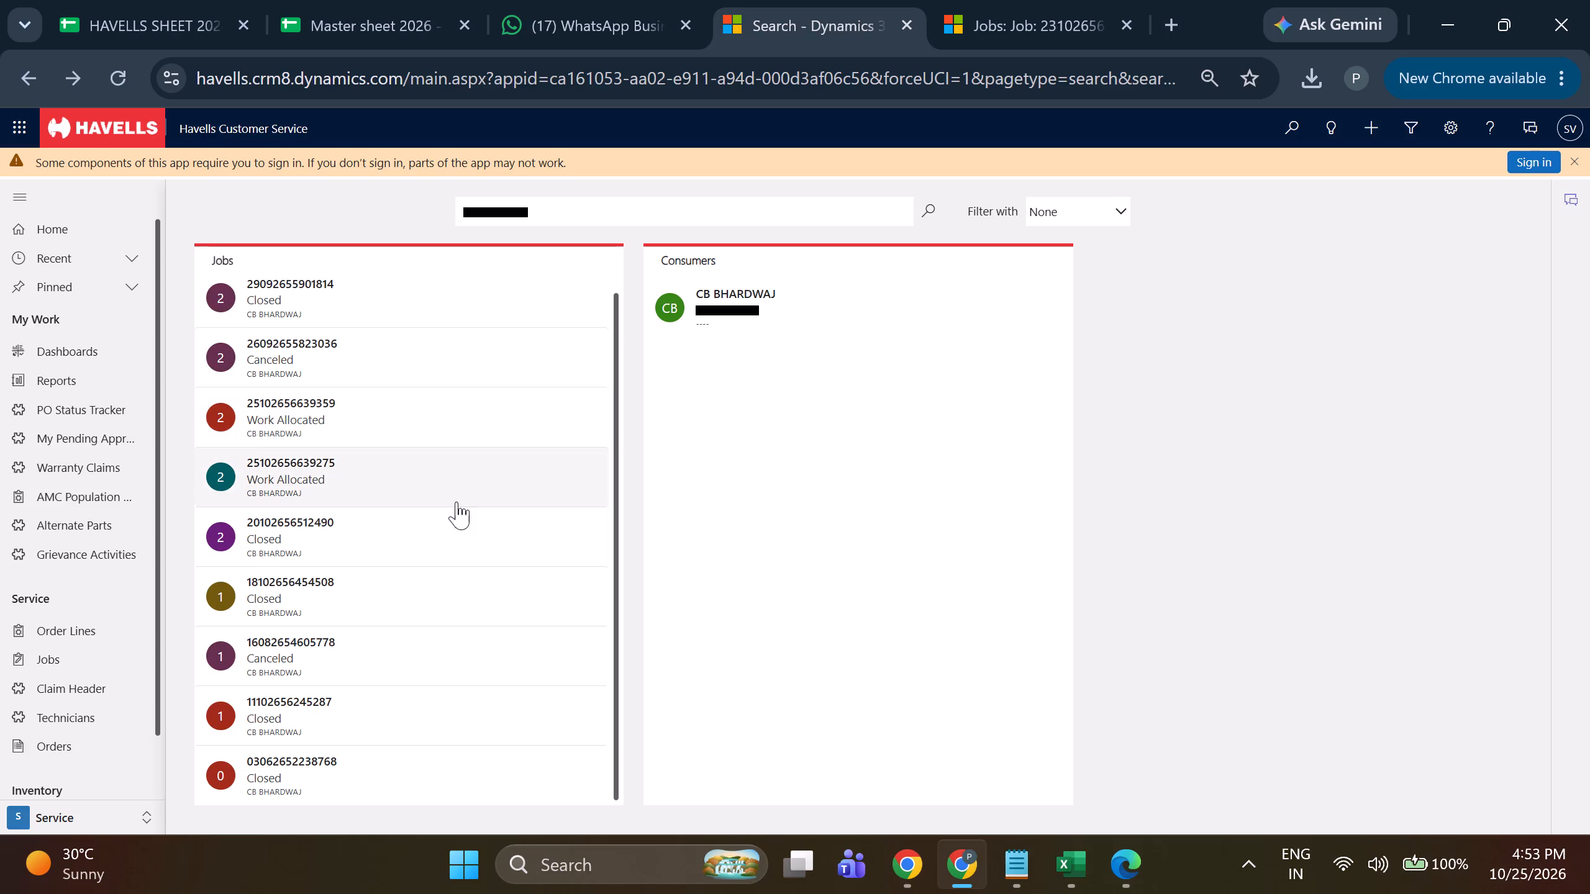
{"action": "scroll", "coordinate": [420, 536], "scroll_direction": "down", "scroll_amount": 2}
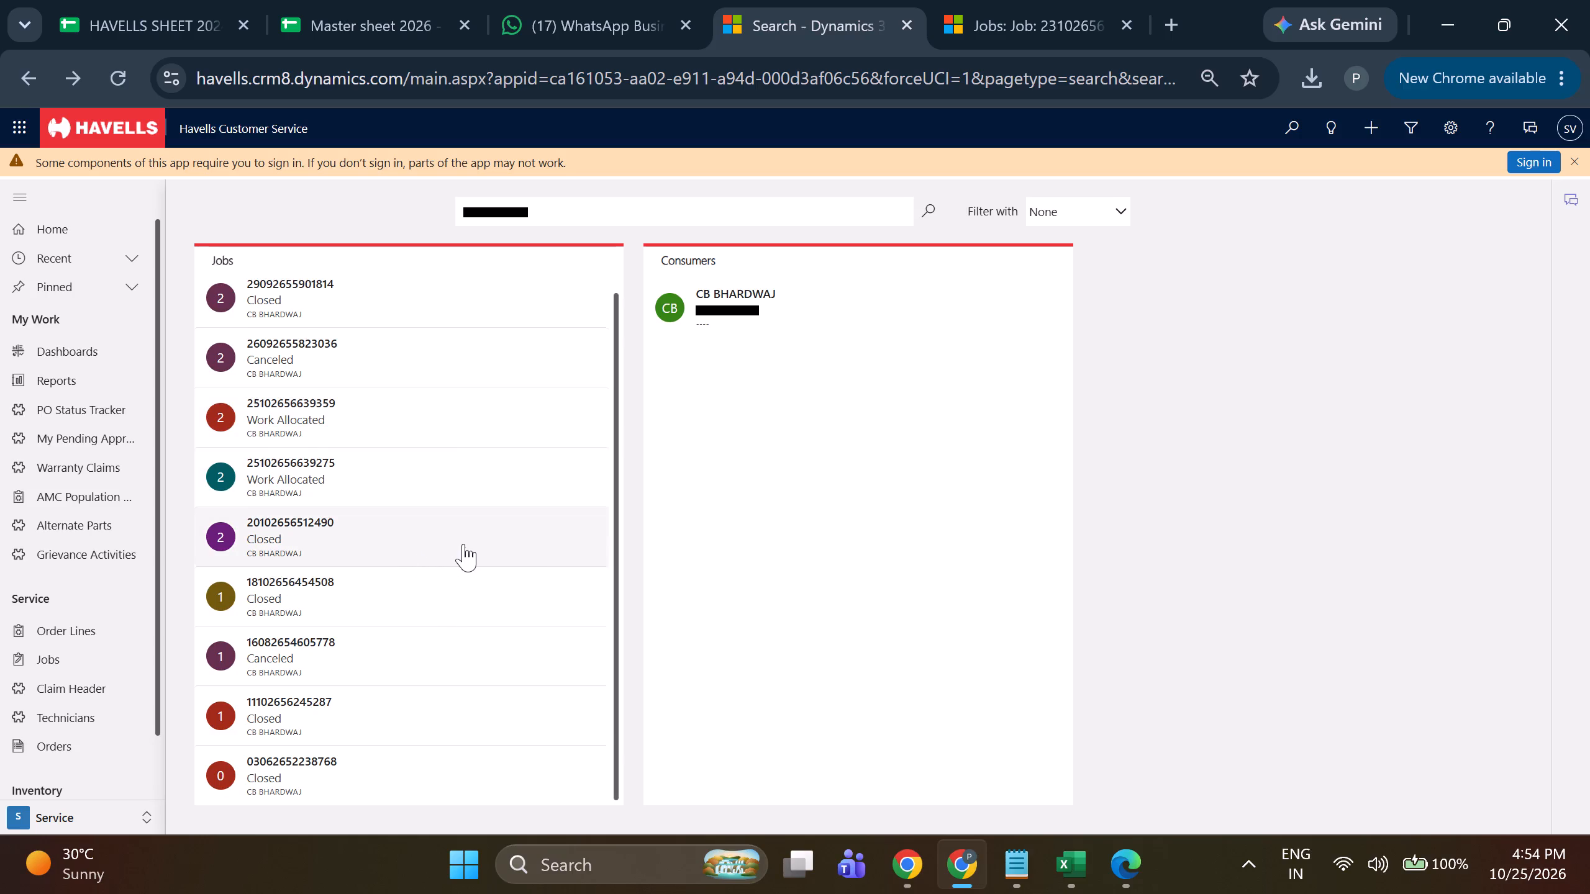
{"action": "left_click", "coordinate": [466, 541]}
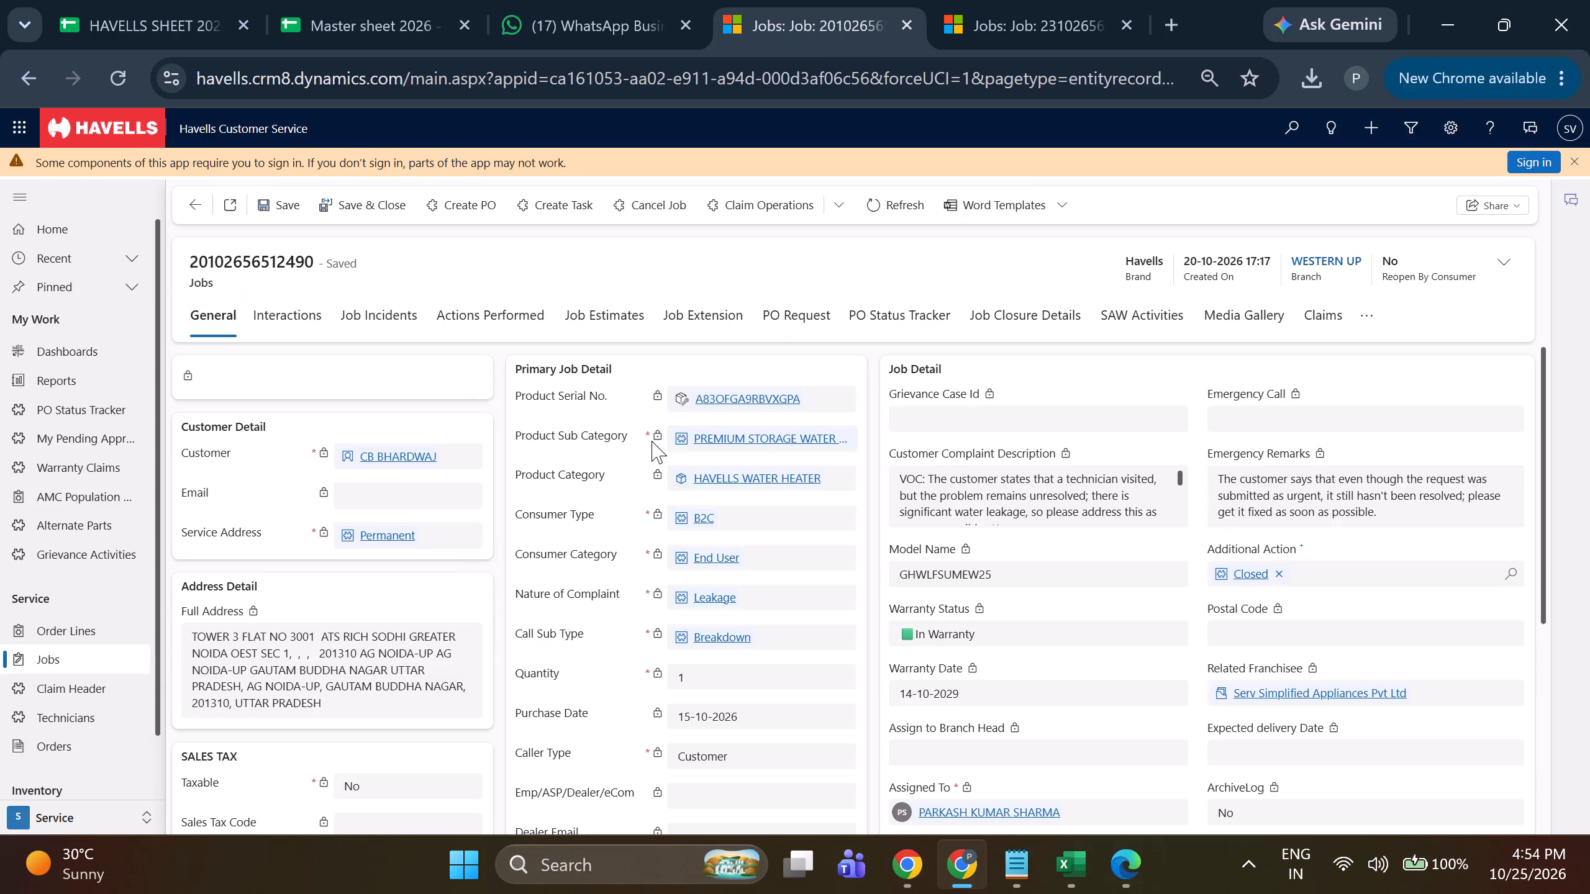
{"action": "left_click", "coordinate": [203, 210]}
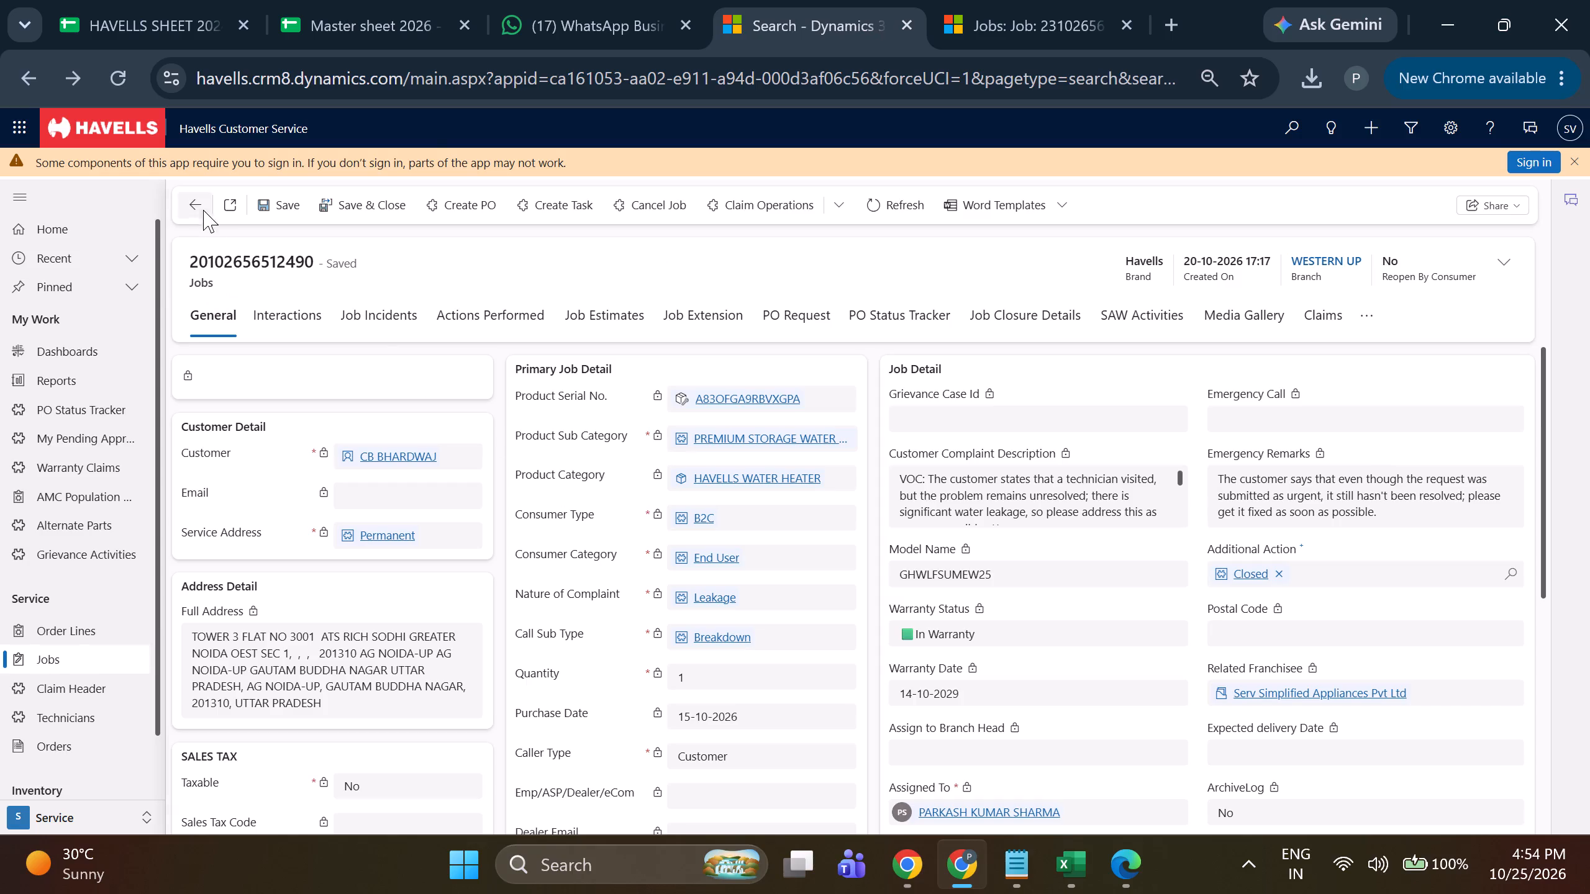
{"action": "left_click", "coordinate": [364, 0]}
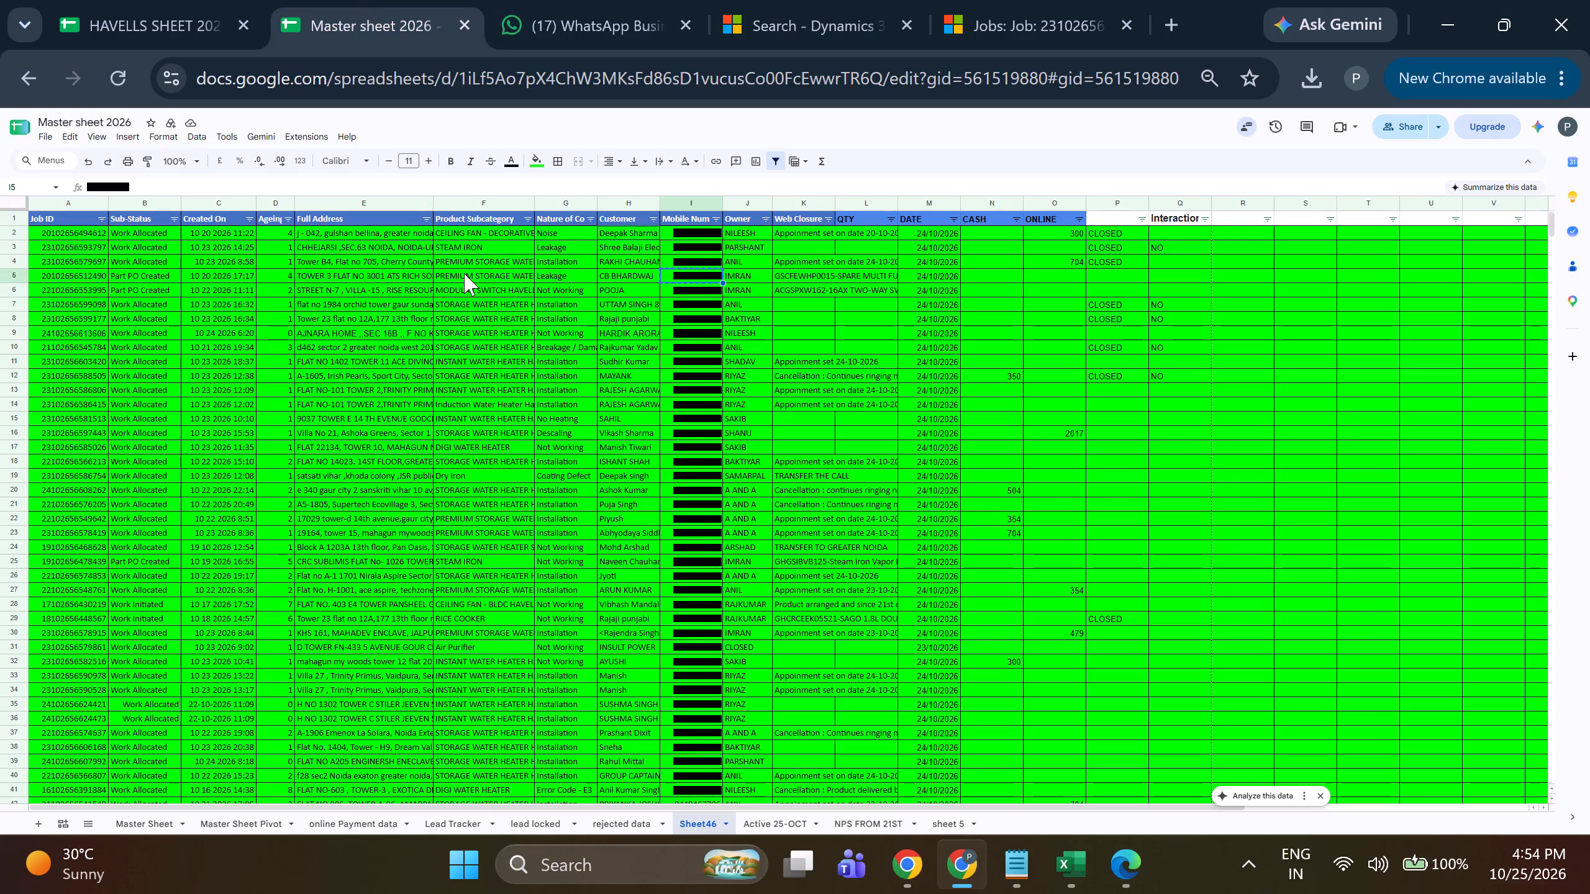
{"action": "key", "text": "Left"}
{"action": "key", "text": "Left"}
{"action": "key", "text": "Left"}
{"action": "key", "text": "Left"}
{"action": "key", "text": "Left"}
{"action": "key", "text": "Left"}
{"action": "key", "text": "Left"}
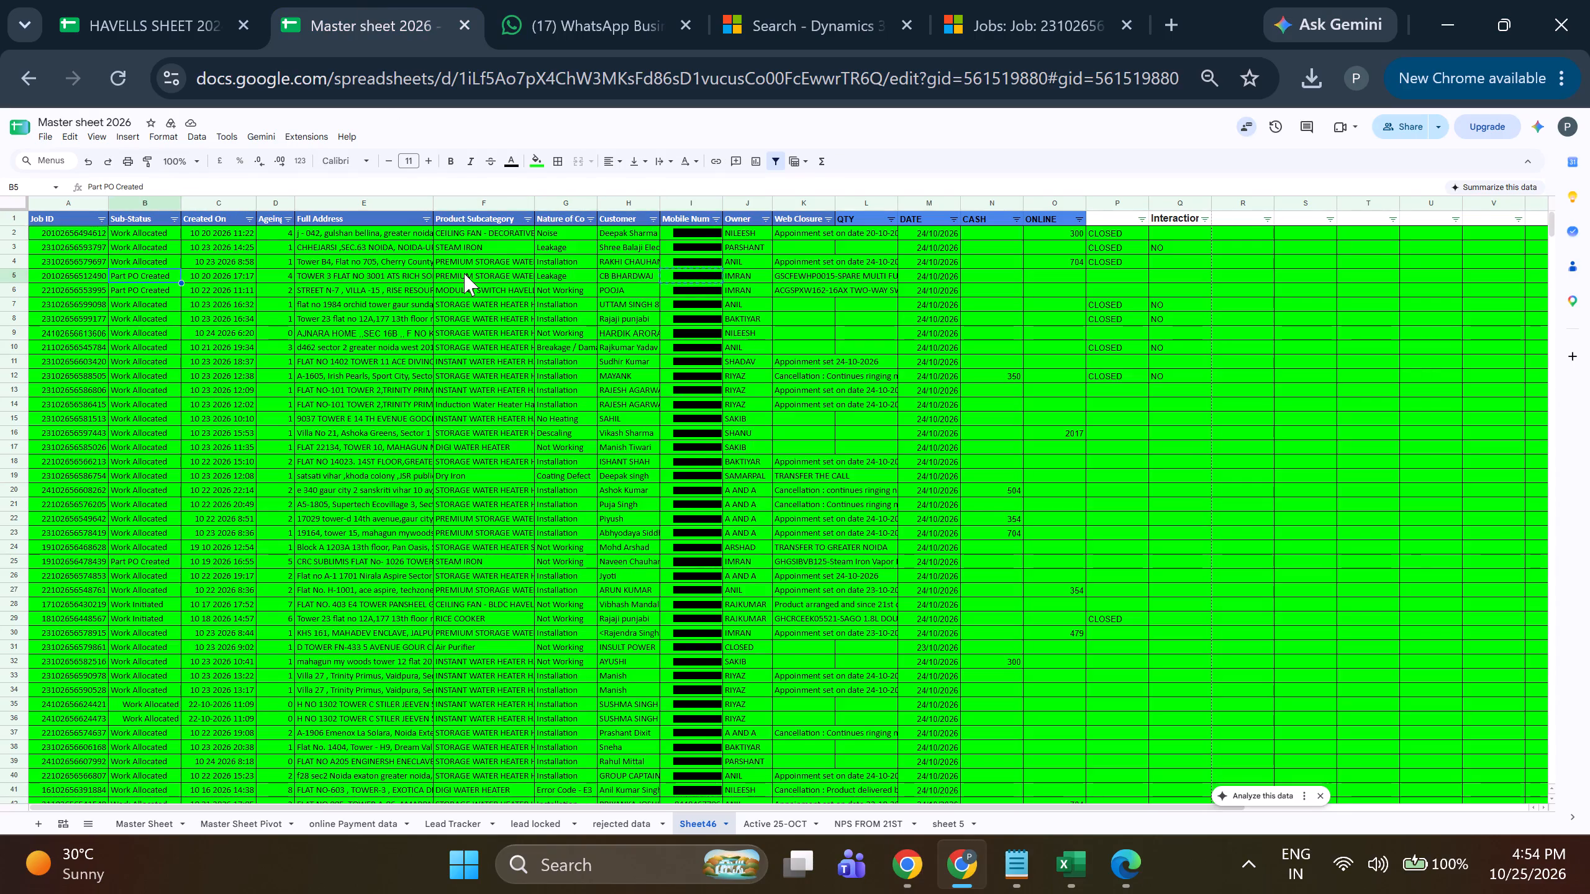
{"action": "key", "text": "Left"}
{"action": "key", "text": "ctrl+c"}
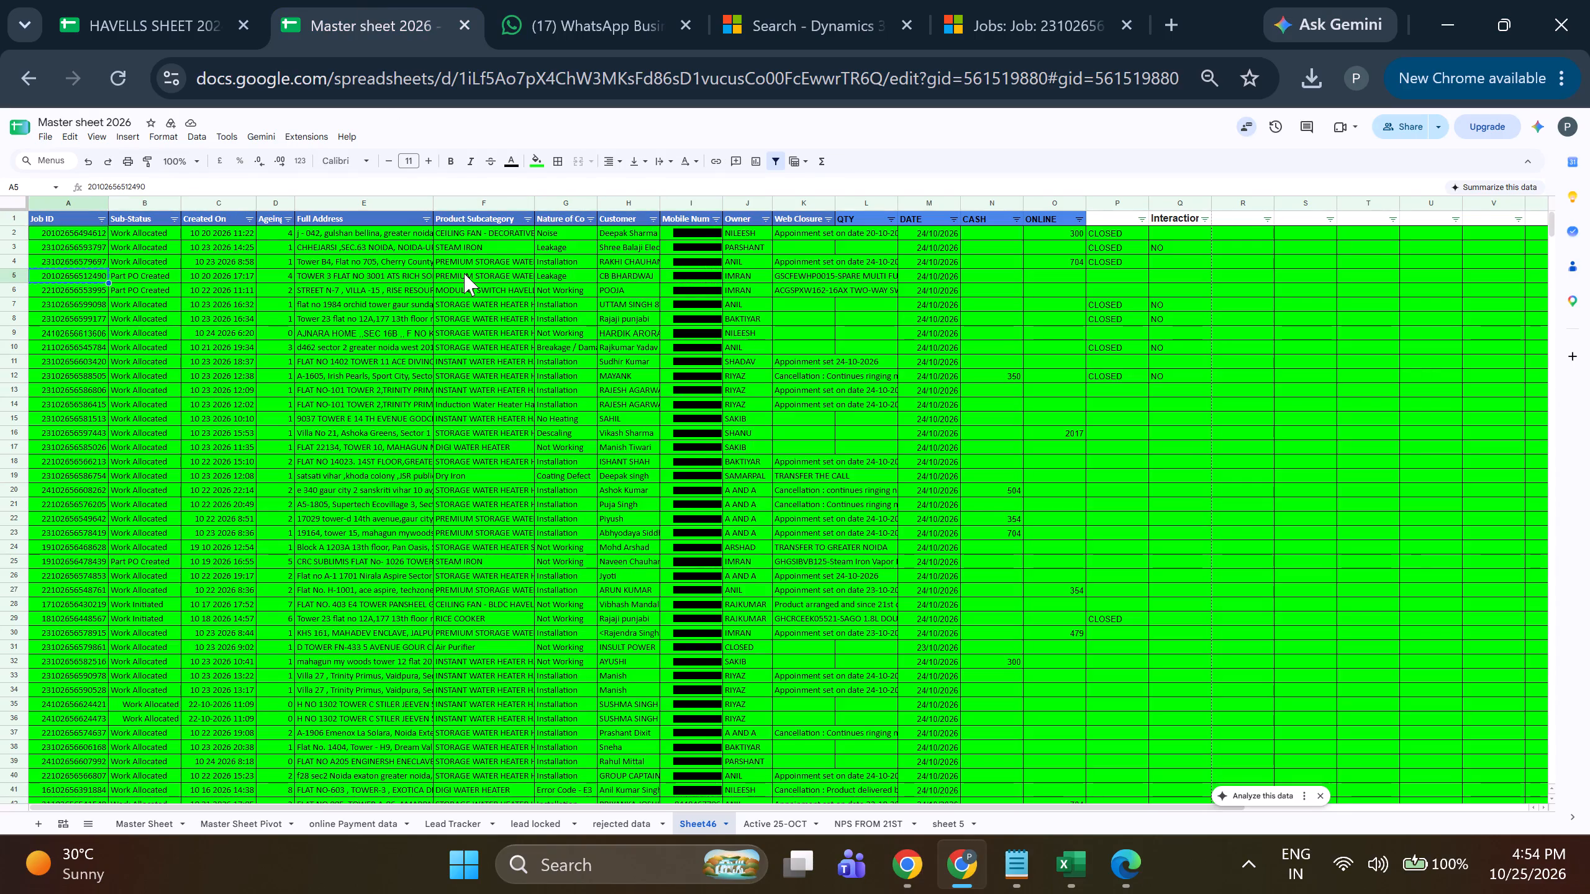
{"action": "left_click", "coordinate": [763, 0]}
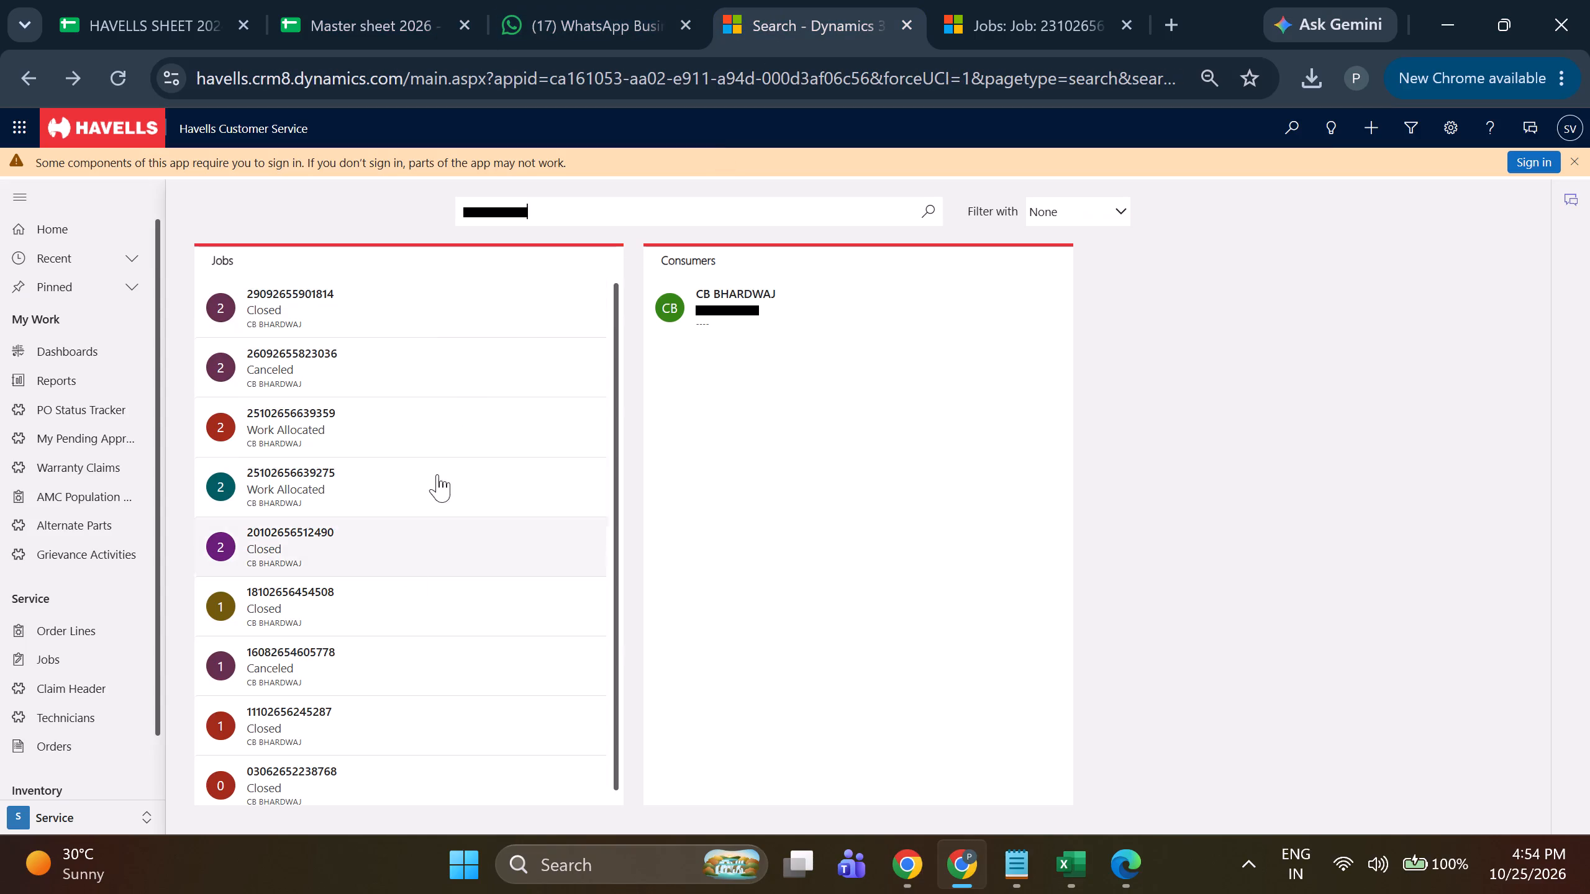
{"action": "double_click", "coordinate": [585, 217]}
{"action": "key", "text": "ctrl+v"}
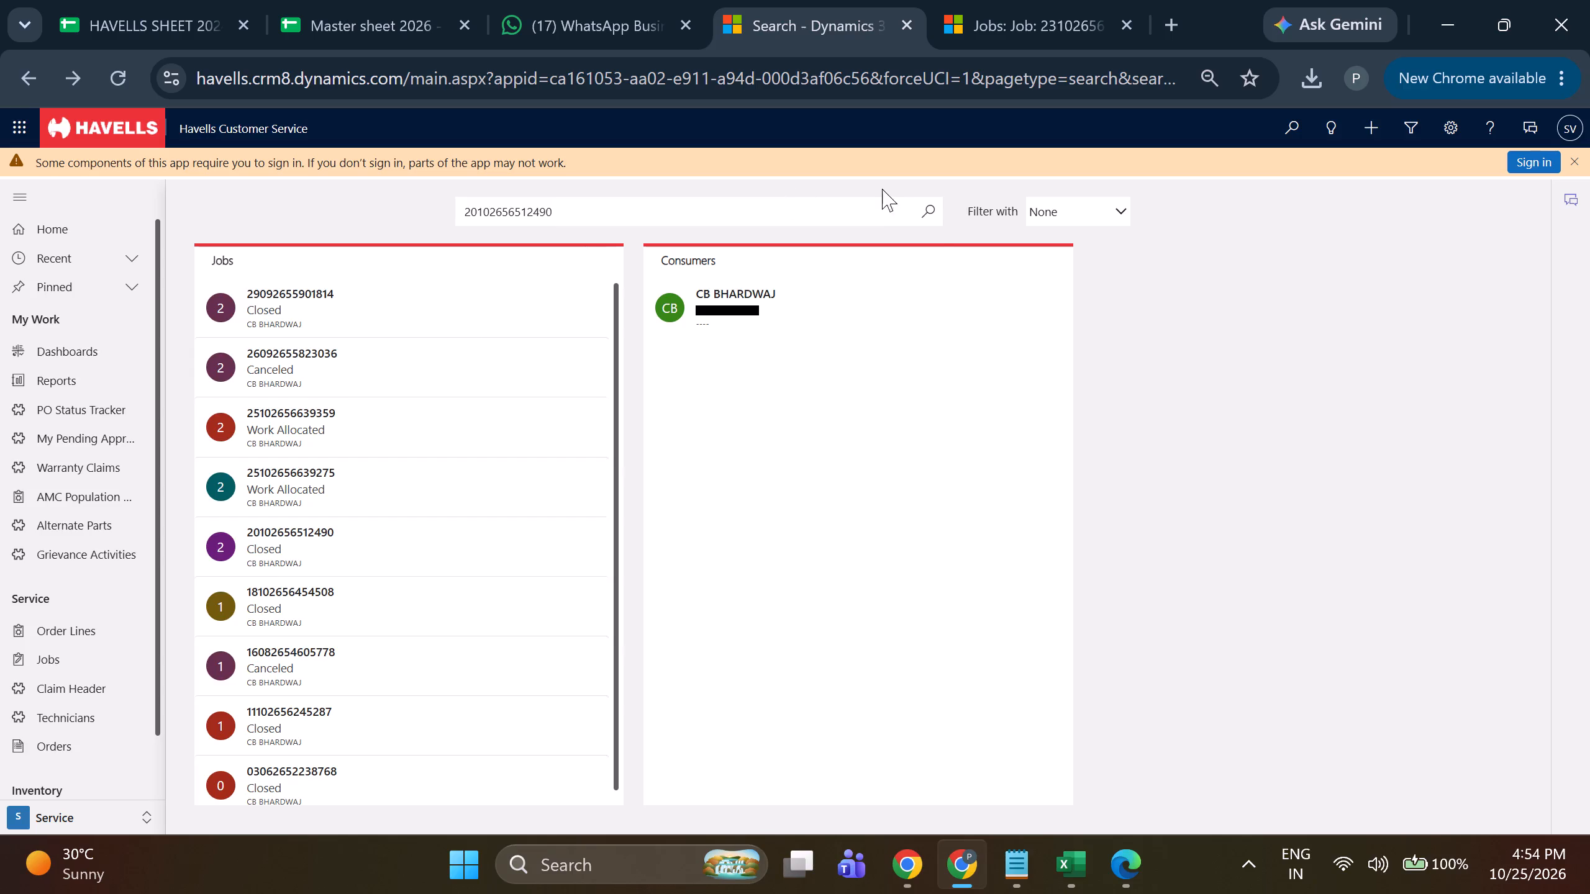
{"action": "left_click", "coordinate": [934, 212]}
{"action": "left_click", "coordinate": [403, 315]}
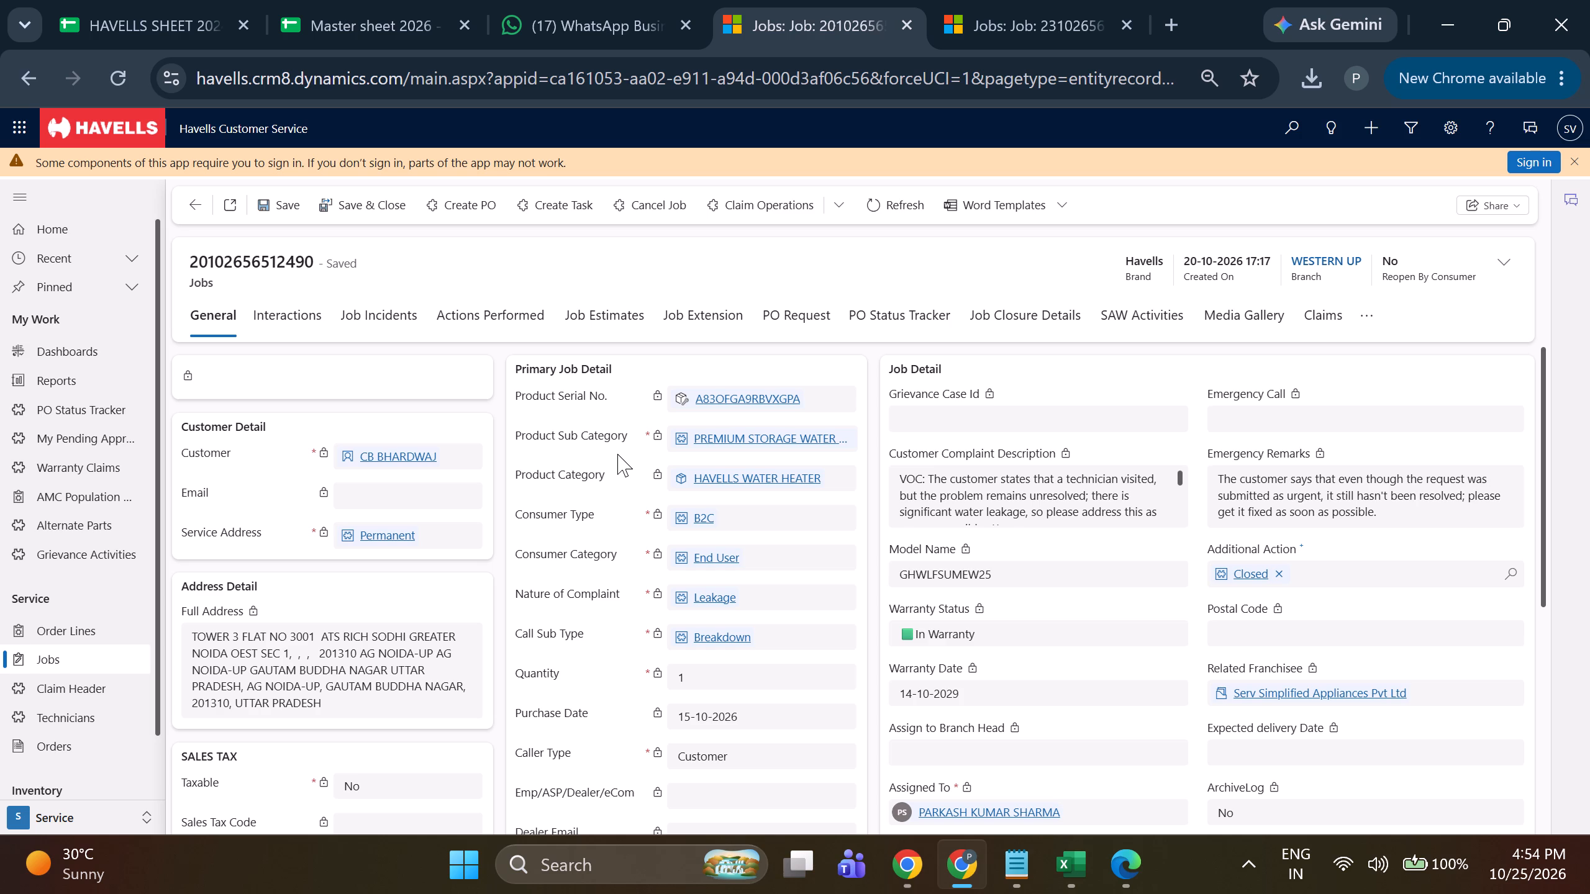
{"action": "left_click", "coordinate": [275, 328]}
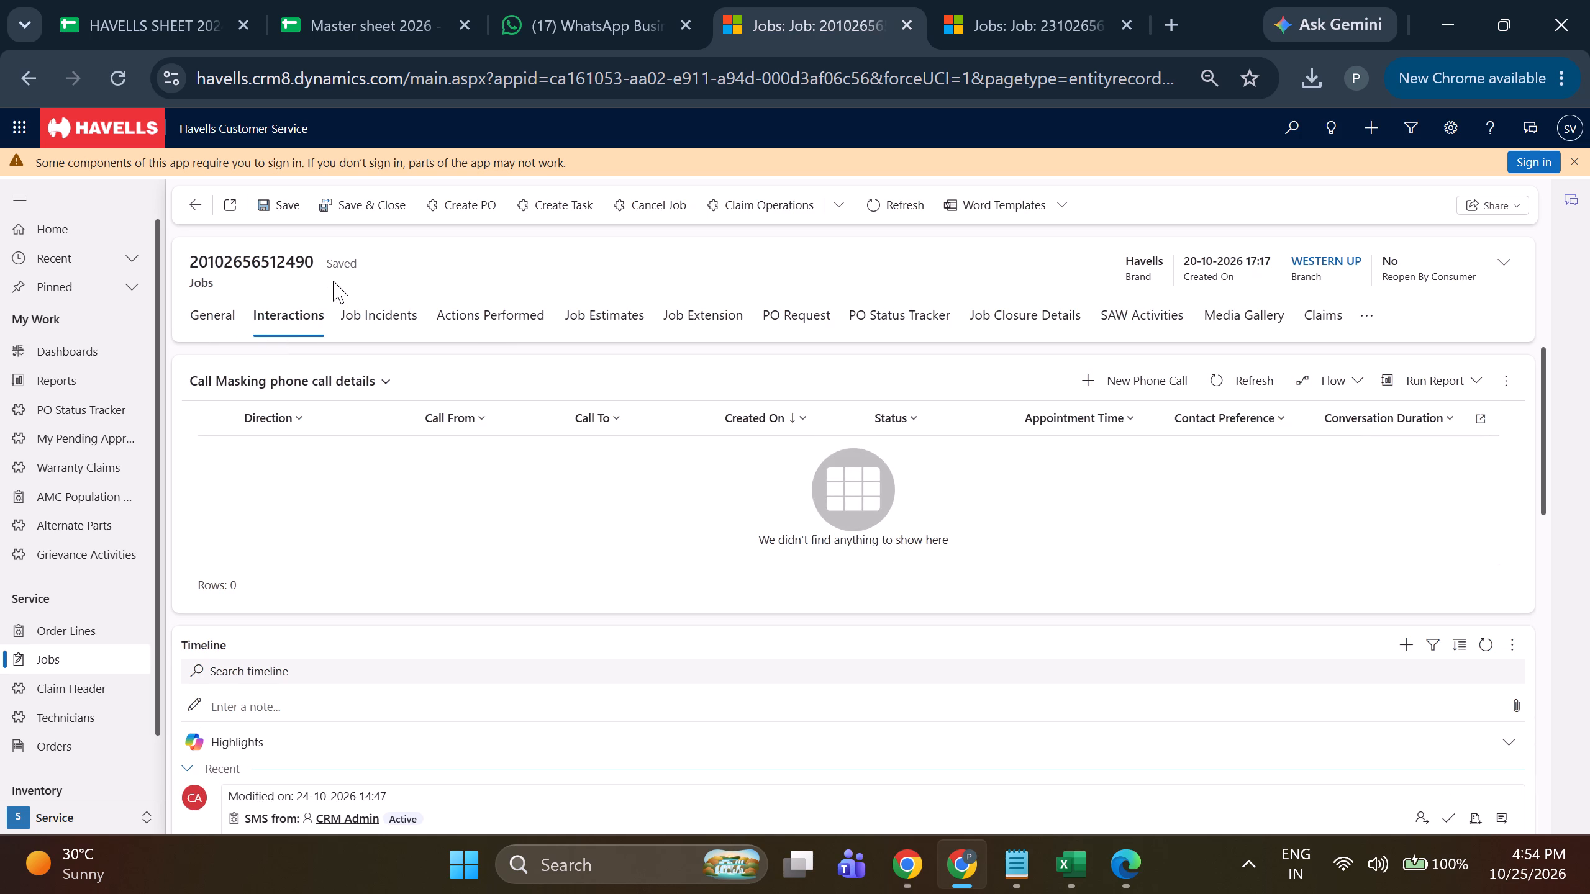
{"action": "left_click", "coordinate": [364, 215]}
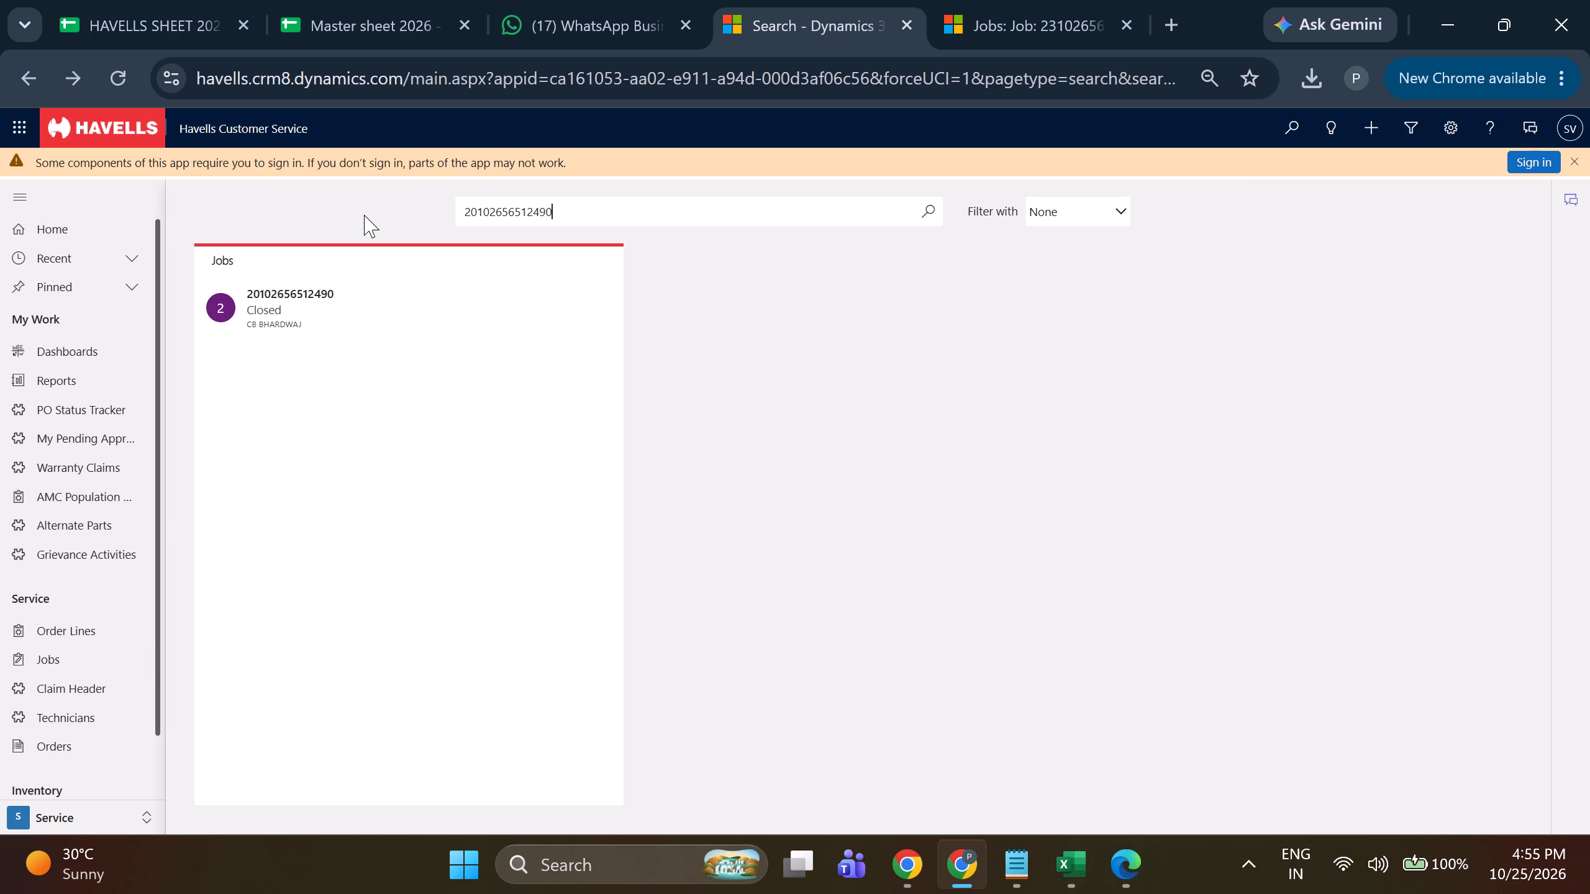
{"action": "left_click", "coordinate": [412, 17]}
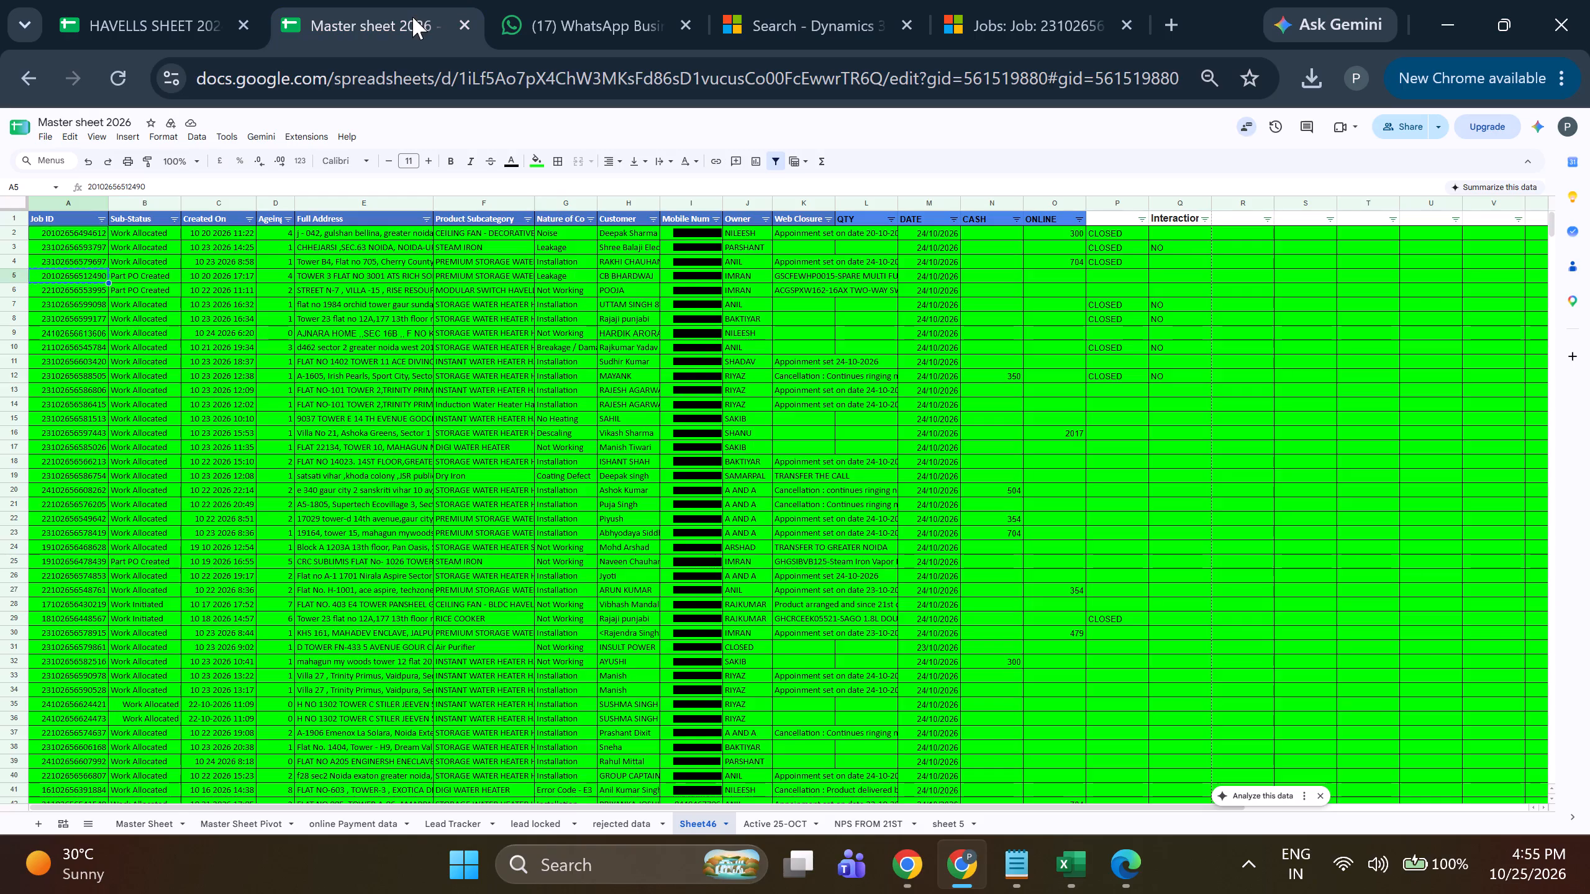
{"action": "key", "text": "Right"}
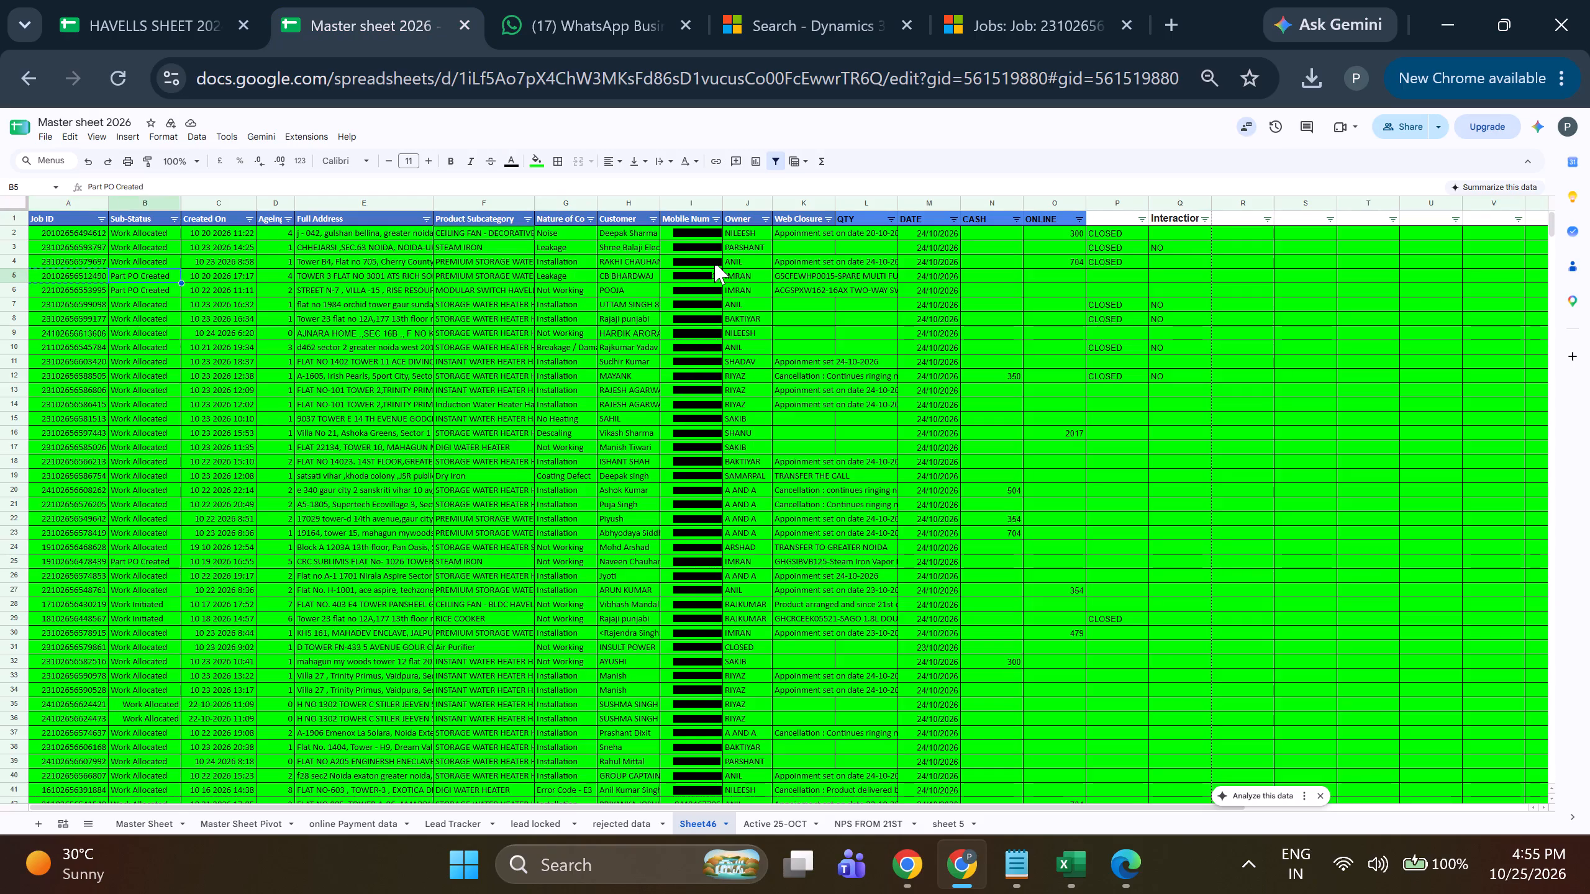
{"action": "key", "text": "Right"}
{"action": "key", "text": "Right"}
{"action": "key", "text": "Right"}
{"action": "key", "text": "Right"}
{"action": "key", "text": "Right"}
{"action": "key", "text": "Right"}
{"action": "key", "text": "Right"}
{"action": "key", "text": "Right"}
{"action": "key", "text": "Right"}
{"action": "key", "text": "Right"}
{"action": "key", "text": "Right"}
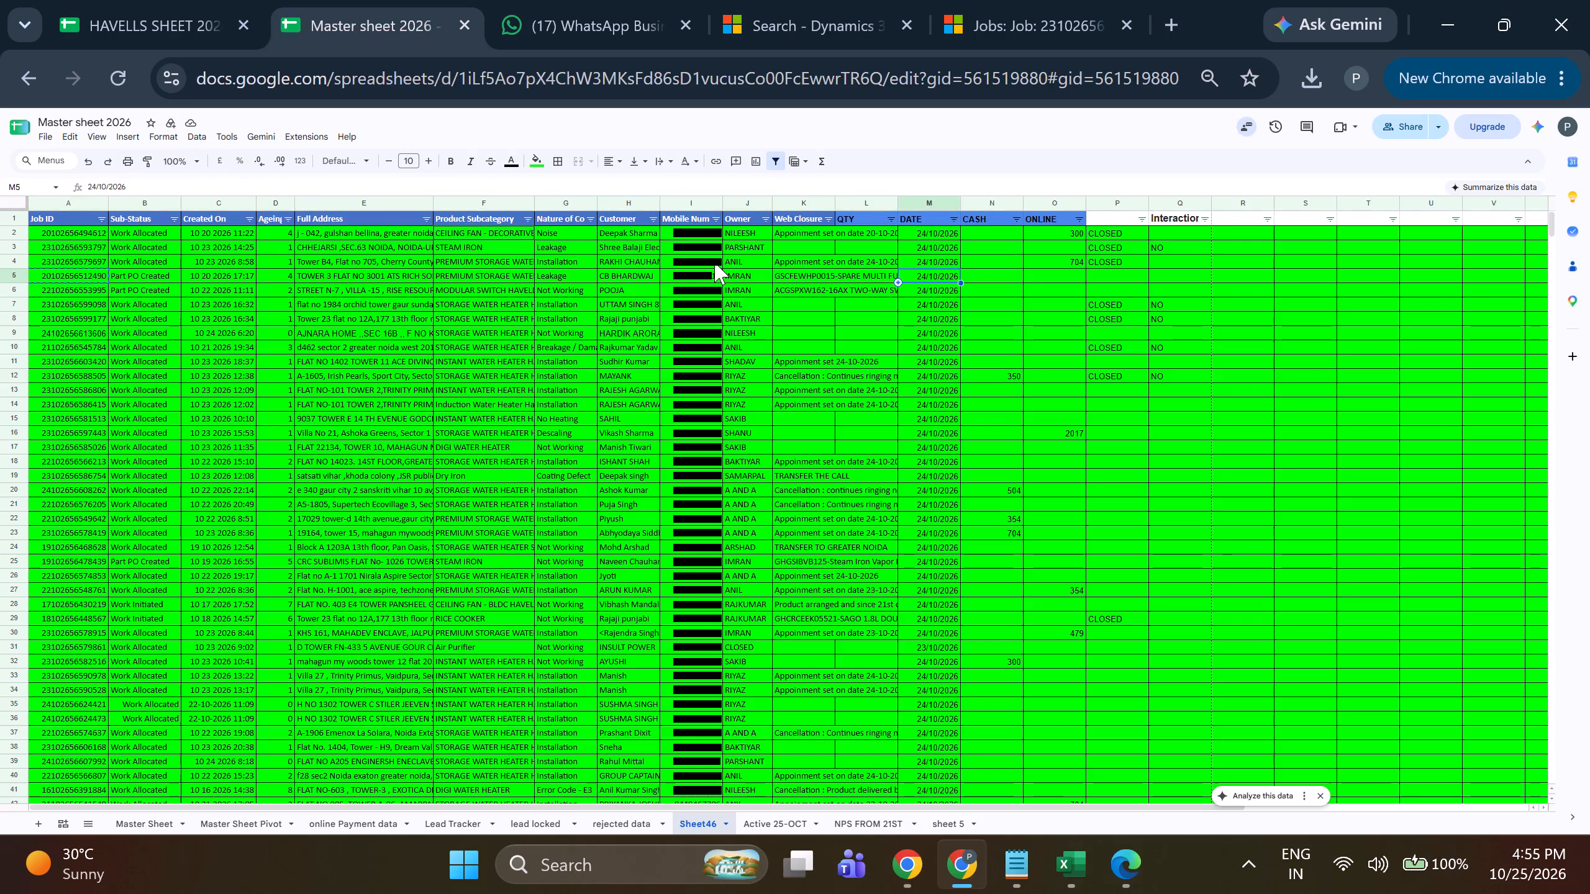
{"action": "key", "text": "Right"}
{"action": "key", "text": "Right"}
{"action": "key", "text": "Right"}
{"action": "key", "text": "Up"}
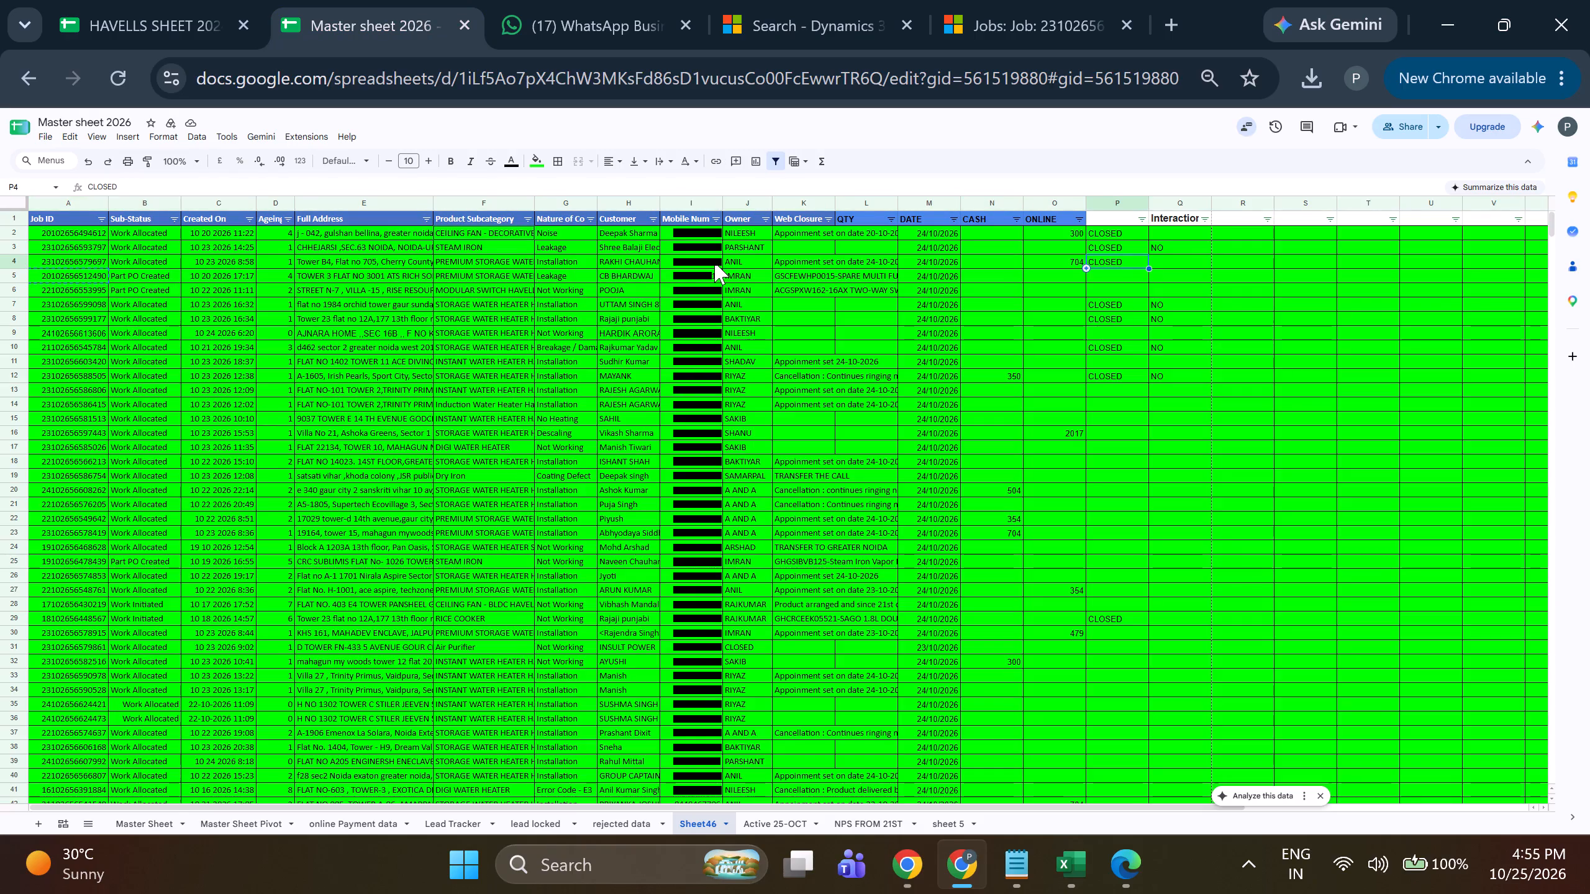
{"action": "key", "text": "ctrl+c"}
{"action": "key", "text": "Down"}
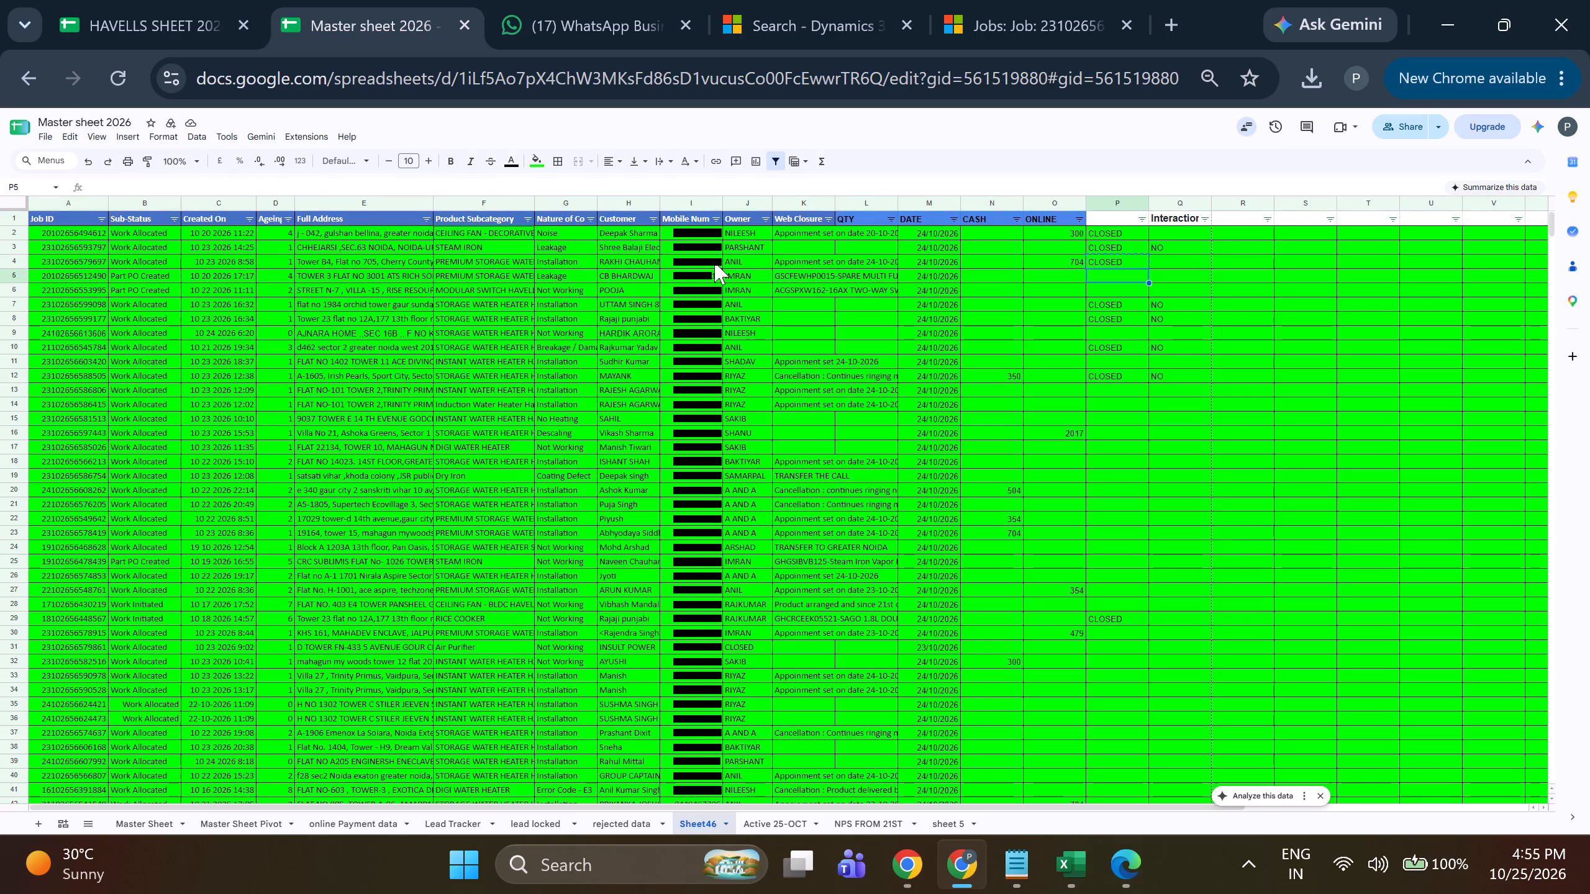
{"action": "key", "text": "ctrl+c"}
{"action": "key", "text": "ctrl+v"}
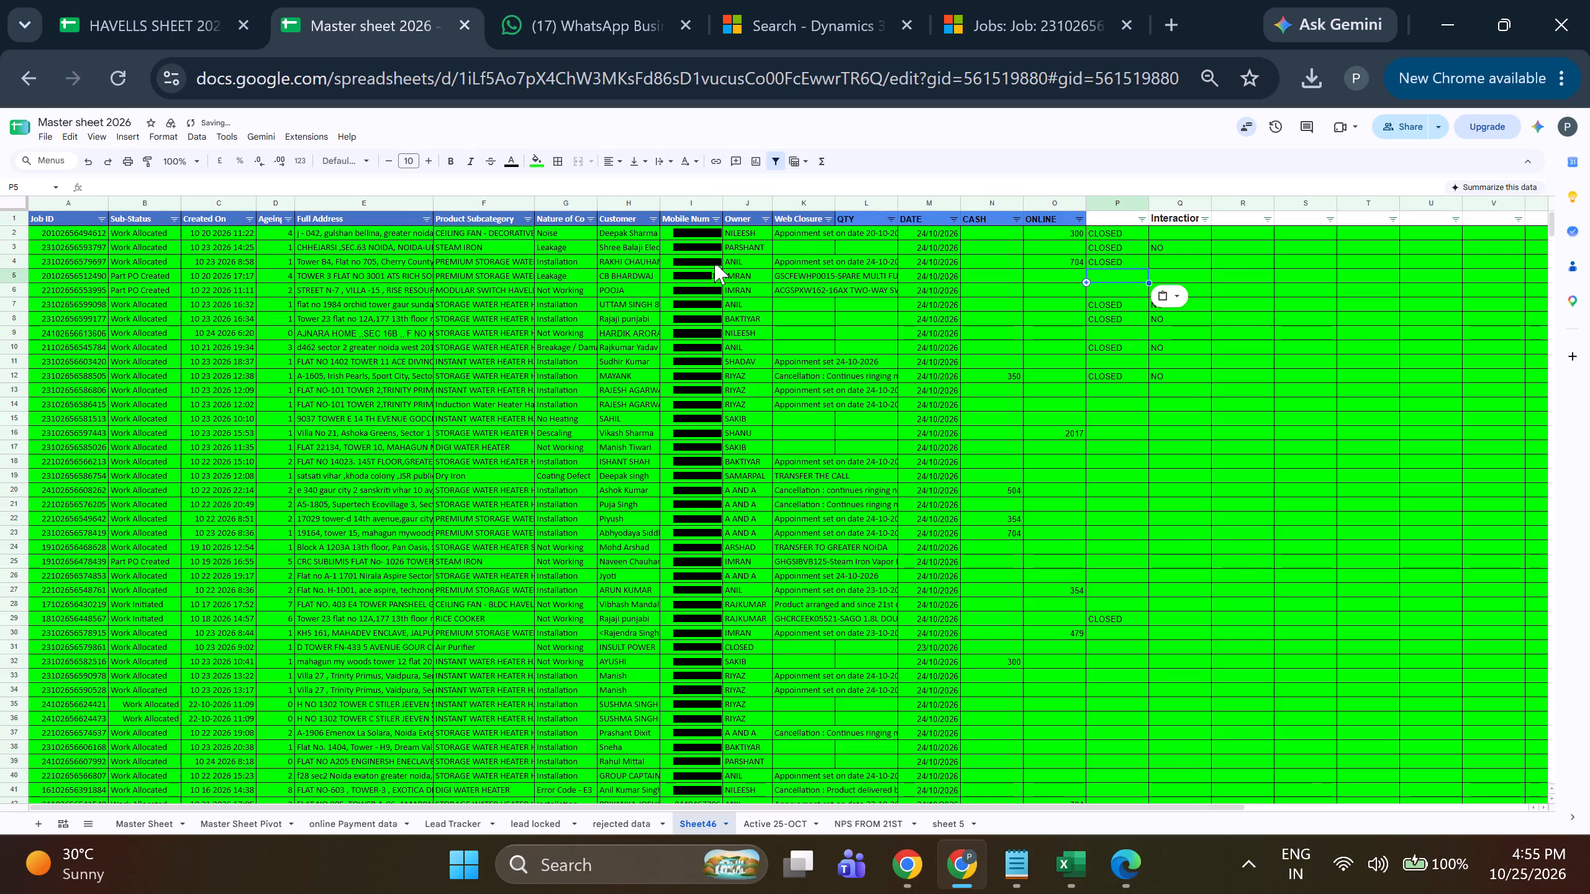
{"action": "key", "text": "Up"}
{"action": "key", "text": "ctrl+c"}
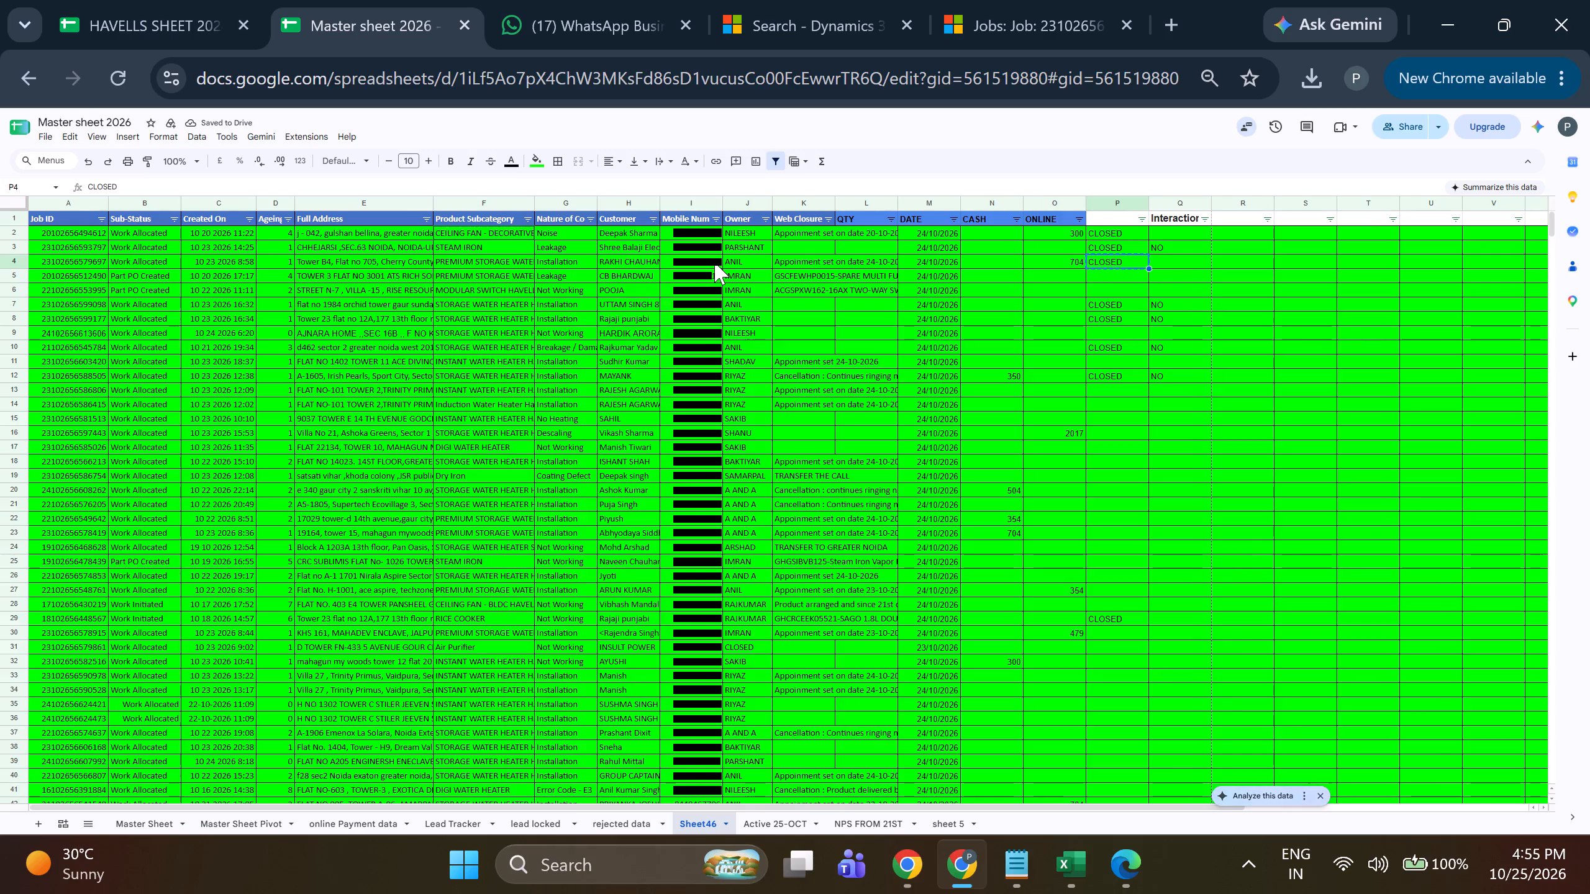
{"action": "key", "text": "Down"}
{"action": "key", "text": "ctrl+v"}
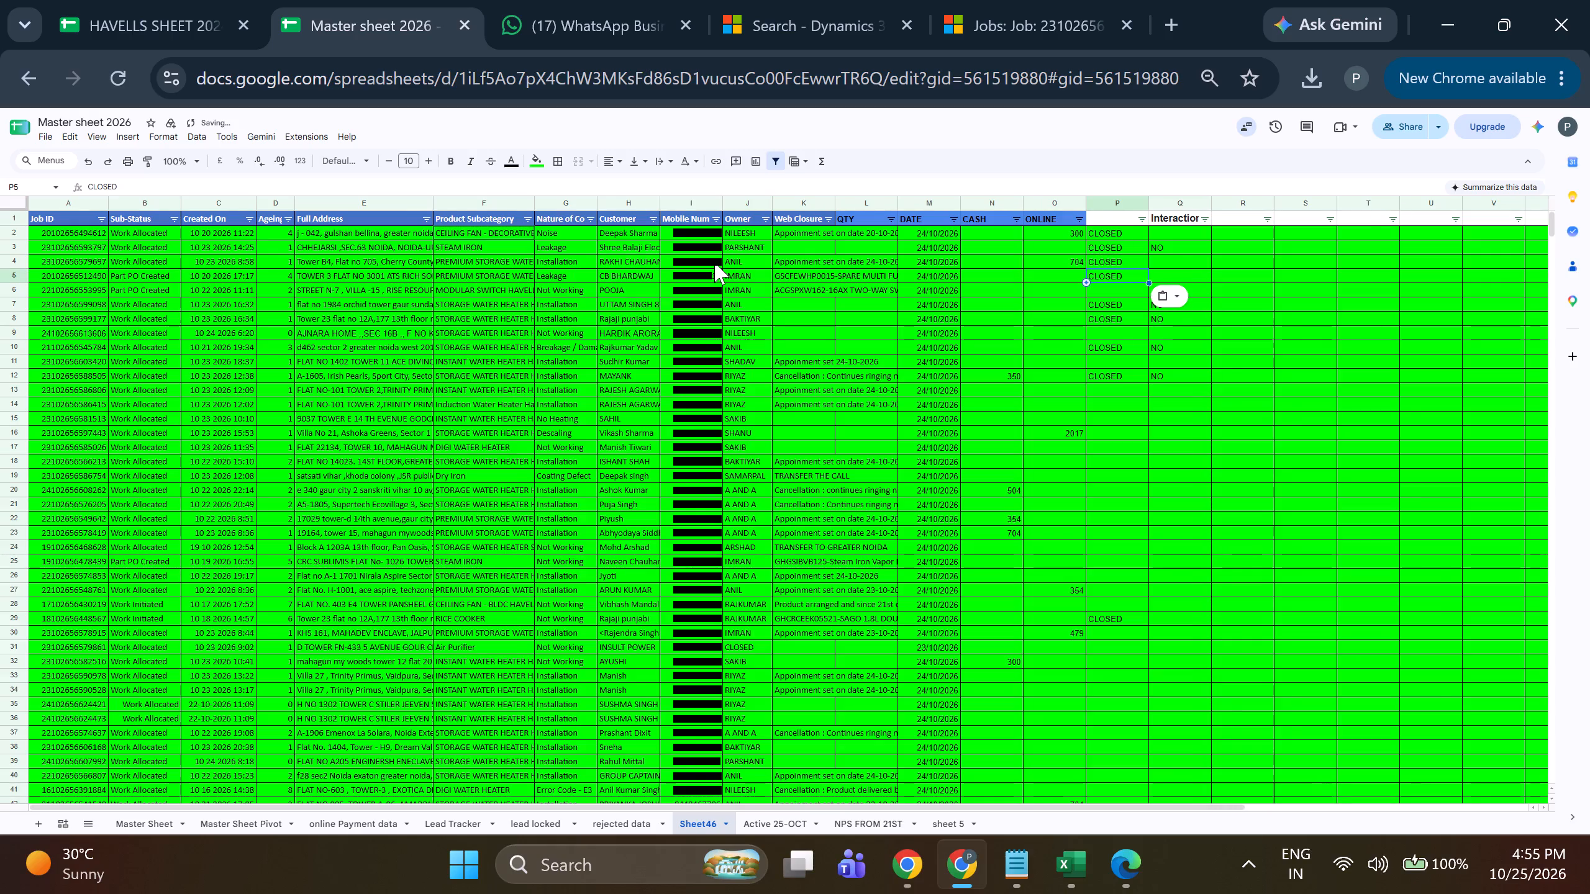
{"action": "key", "text": "Right"}
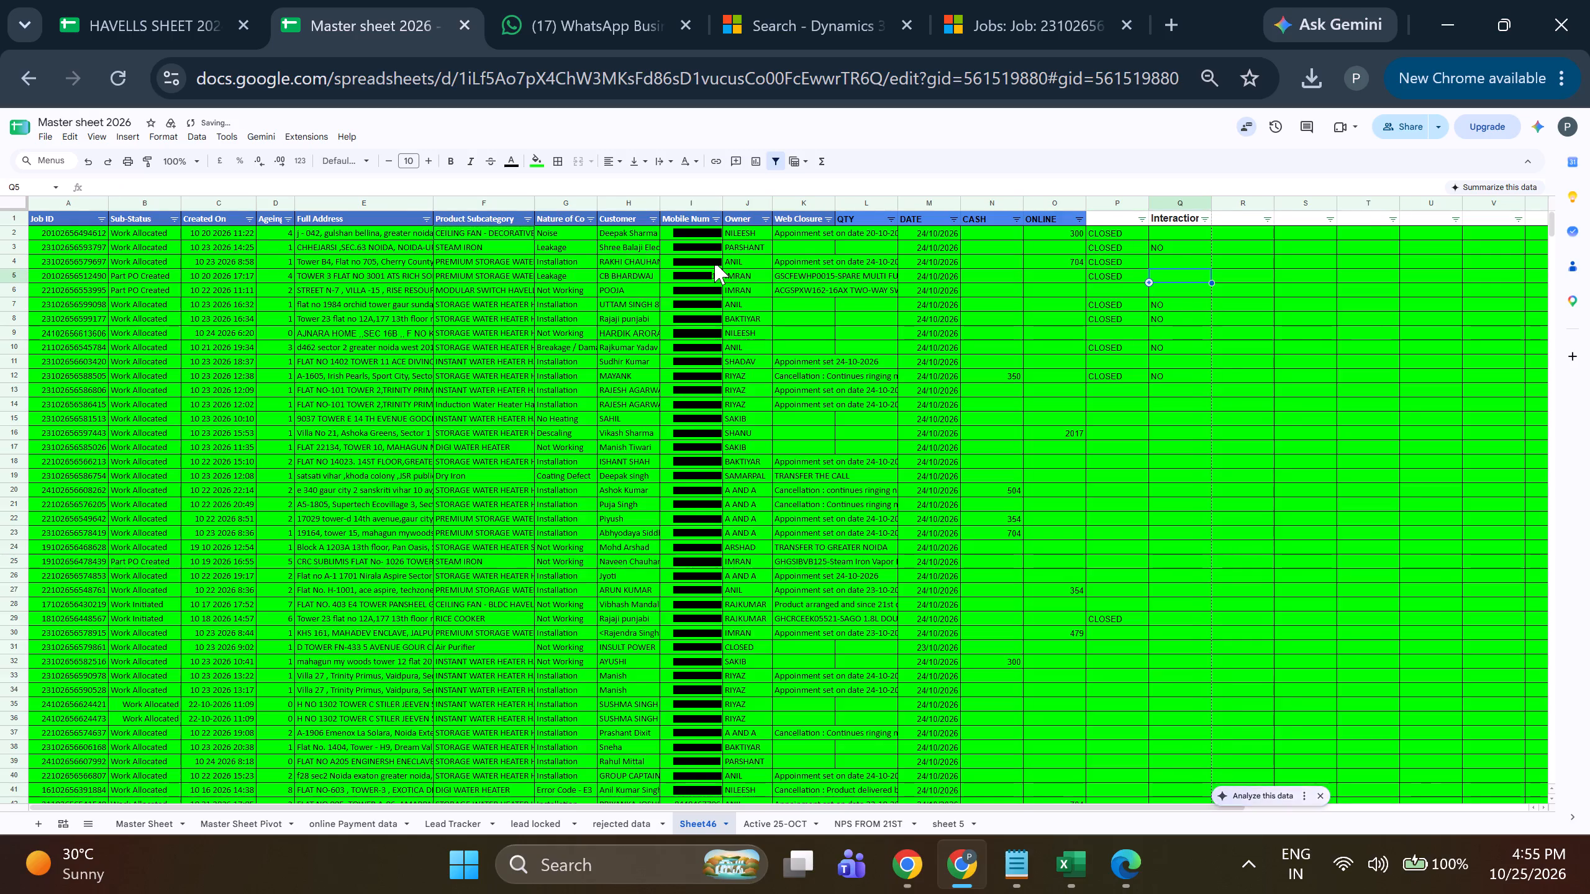
{"action": "type", "text": "NO"}
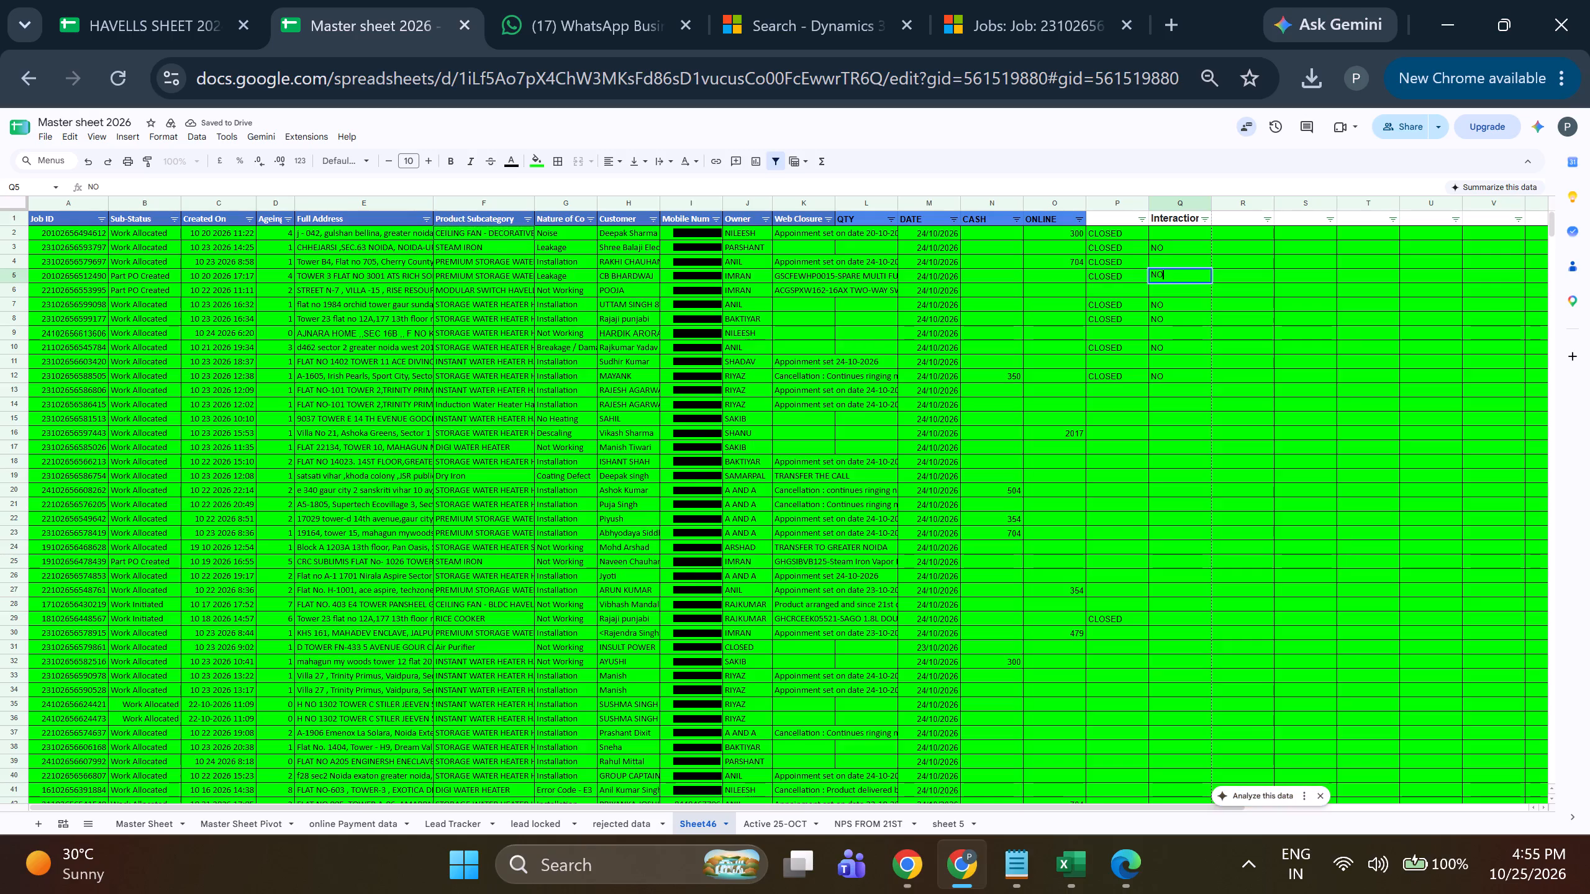